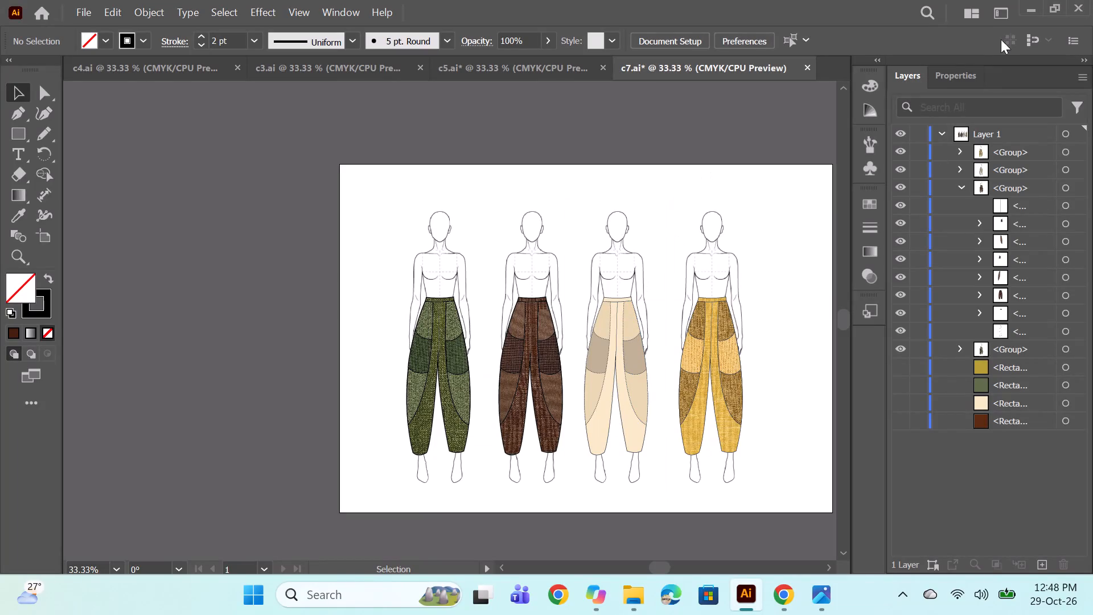
# Copy the brown woven texture image from the desktop and paste it into the c7.ai document.
pyautogui.click(1026, 14)
pyautogui.click(37, 232)
pyautogui.keyDown('ctrl'); pyautogui.click(41, 288); pyautogui.keyUp('ctrl')
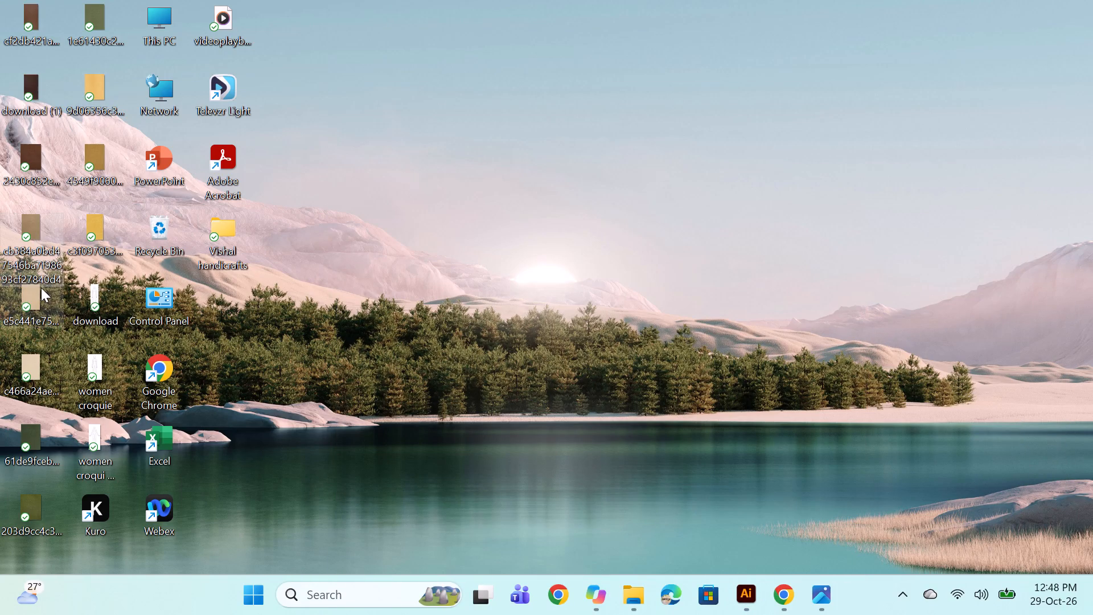
pyautogui.keyDown('ctrl'); pyautogui.click(52, 355); pyautogui.keyUp('ctrl')
pyautogui.hotkey('ctrl', 'c')
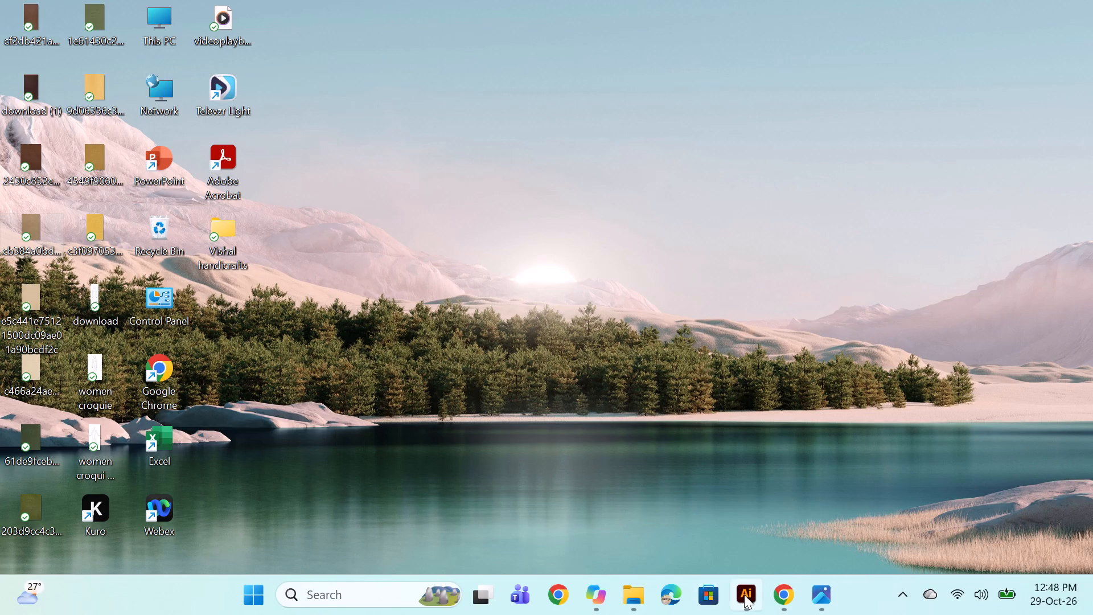
pyautogui.click(744, 594)
pyautogui.keyDown('ctrl'); pyautogui.click(741, 592); pyautogui.keyUp('ctrl')
pyautogui.hotkey('ctrl', 'v')
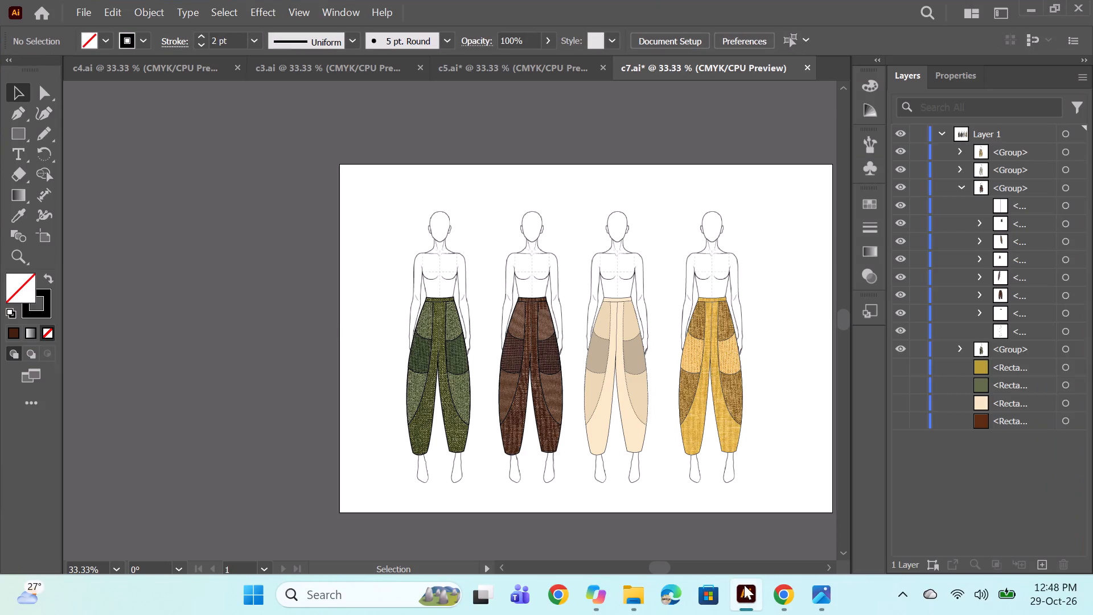
# Scale the pasted brown texture down to about a third and move it beside the figure in green trousers.
pyautogui.keyDown('alt'); pyautogui.scroll(-1, 509, 359); pyautogui.keyUp('alt')
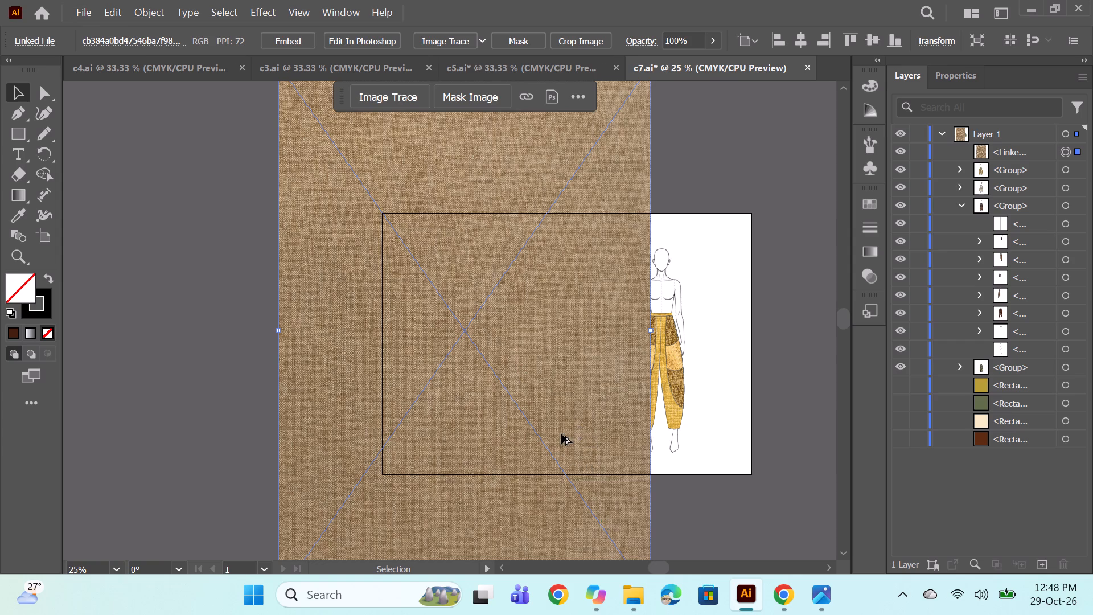
pyautogui.keyDown('alt'); pyautogui.scroll(-1, 561, 434); pyautogui.keyUp('alt')
pyautogui.keyDown('alt'); pyautogui.keyDown('shift'); pyautogui.moveTo(619, 542); pyautogui.dragTo(549, 475); pyautogui.keyUp('shift'); pyautogui.keyUp('alt')
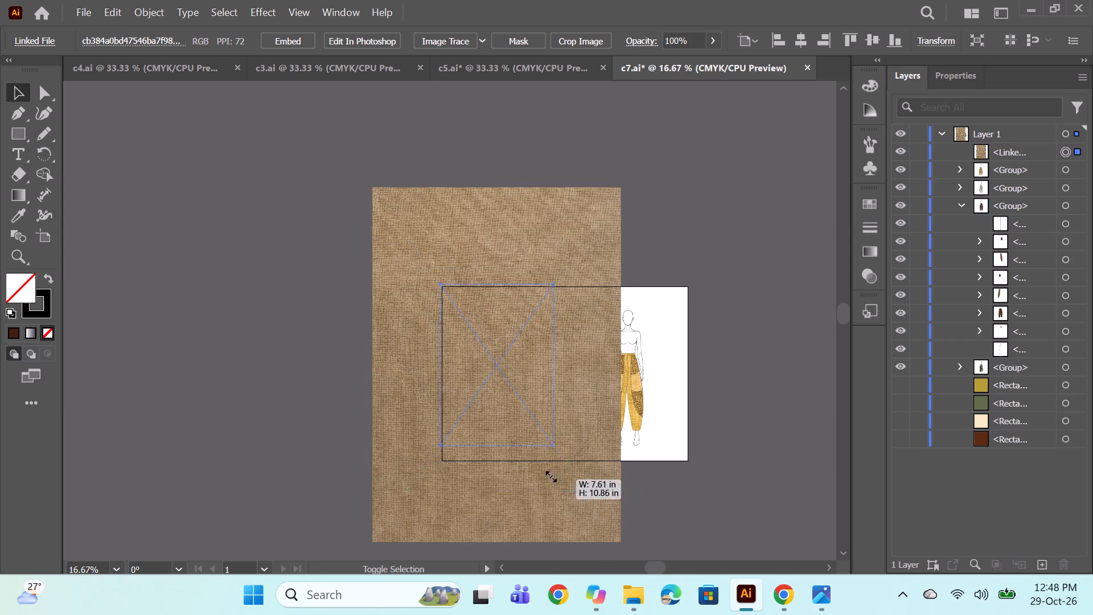
pyautogui.keyDown('alt'); pyautogui.keyDown('shift'); pyautogui.moveTo(549, 475); pyautogui.dragTo(539, 462); pyautogui.keyUp('shift'); pyautogui.keyUp('alt')
pyautogui.keyDown('alt'); pyautogui.scroll(1, 601, 398); pyautogui.keyUp('alt')
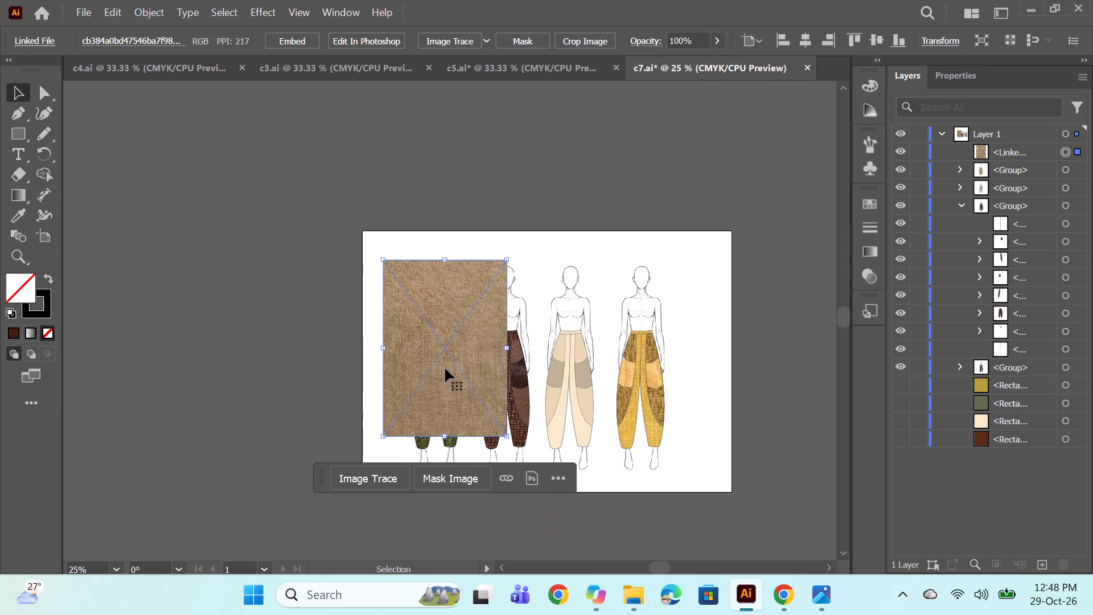
pyautogui.moveTo(445, 368); pyautogui.dragTo(313, 358)
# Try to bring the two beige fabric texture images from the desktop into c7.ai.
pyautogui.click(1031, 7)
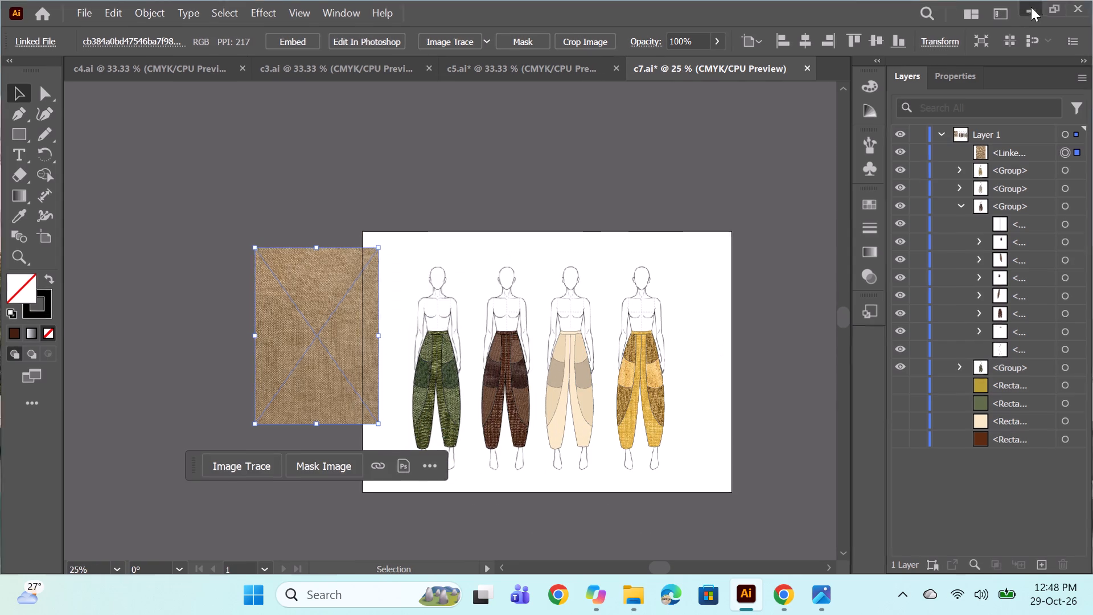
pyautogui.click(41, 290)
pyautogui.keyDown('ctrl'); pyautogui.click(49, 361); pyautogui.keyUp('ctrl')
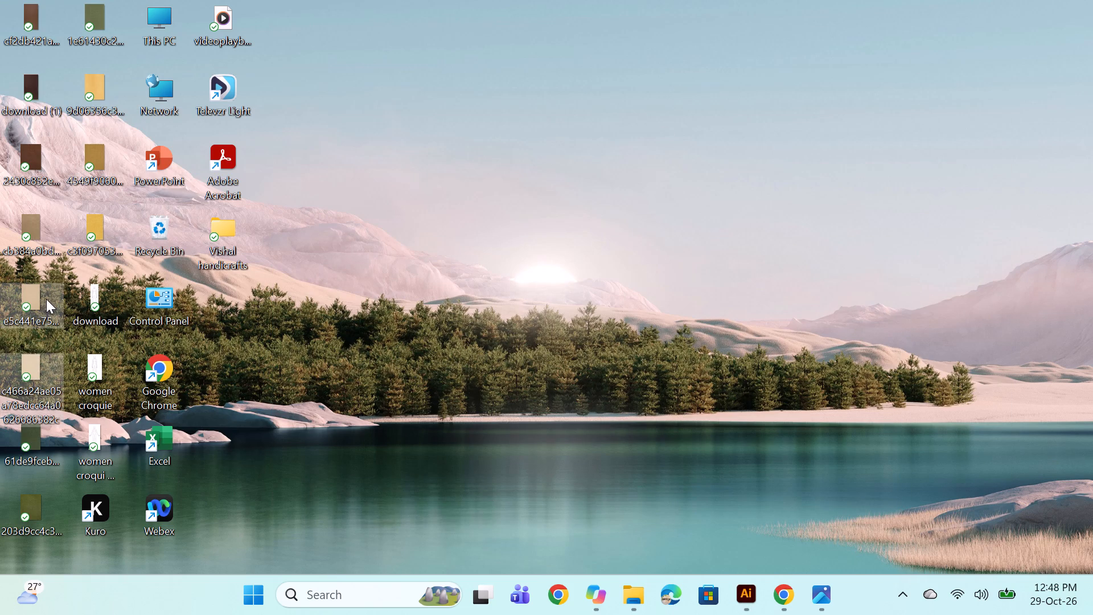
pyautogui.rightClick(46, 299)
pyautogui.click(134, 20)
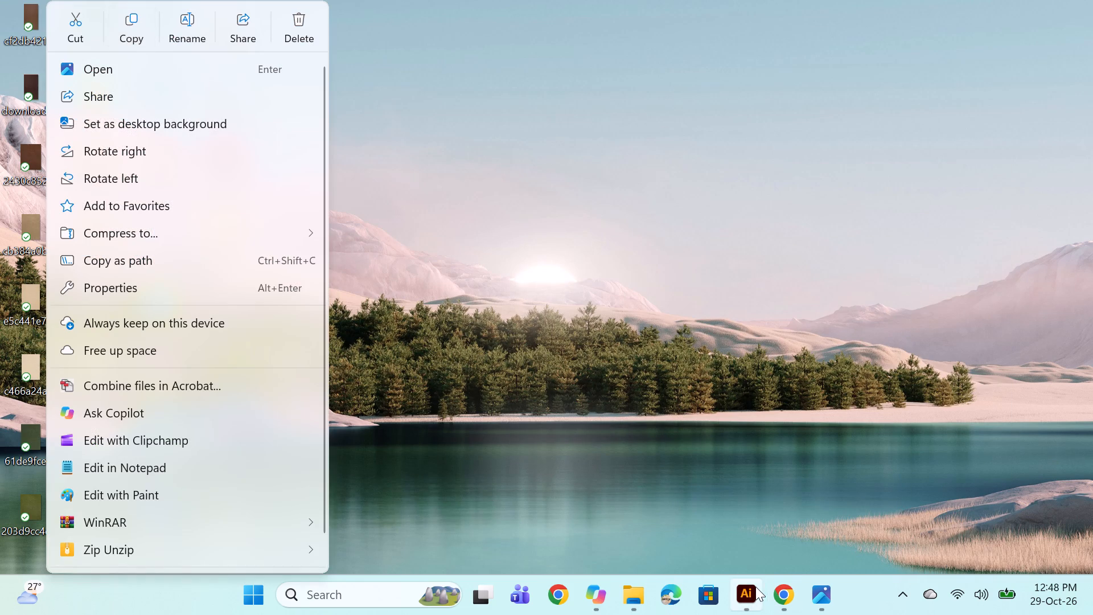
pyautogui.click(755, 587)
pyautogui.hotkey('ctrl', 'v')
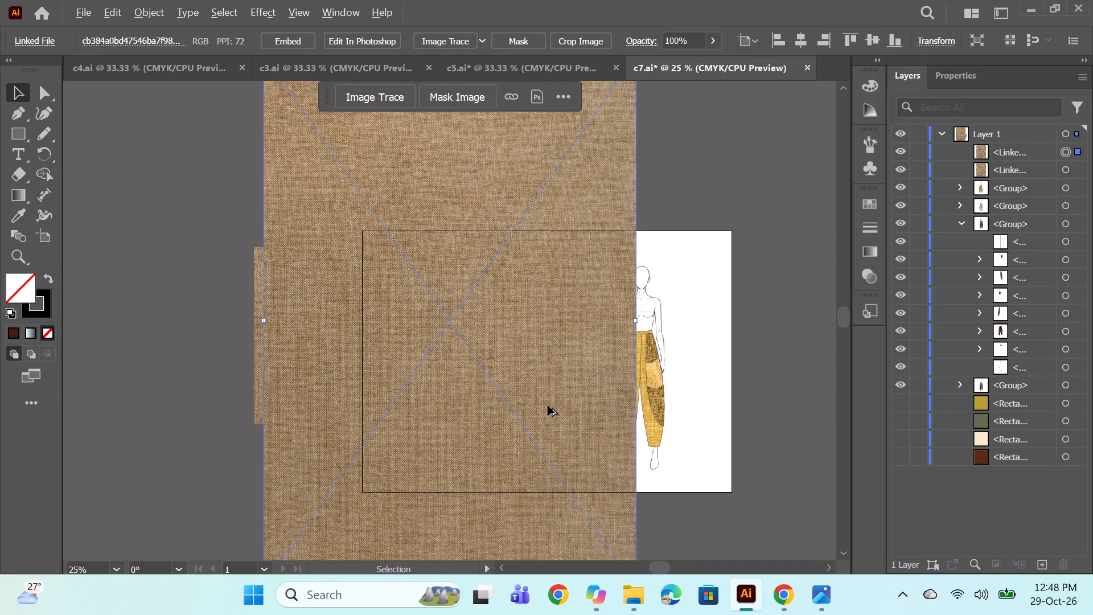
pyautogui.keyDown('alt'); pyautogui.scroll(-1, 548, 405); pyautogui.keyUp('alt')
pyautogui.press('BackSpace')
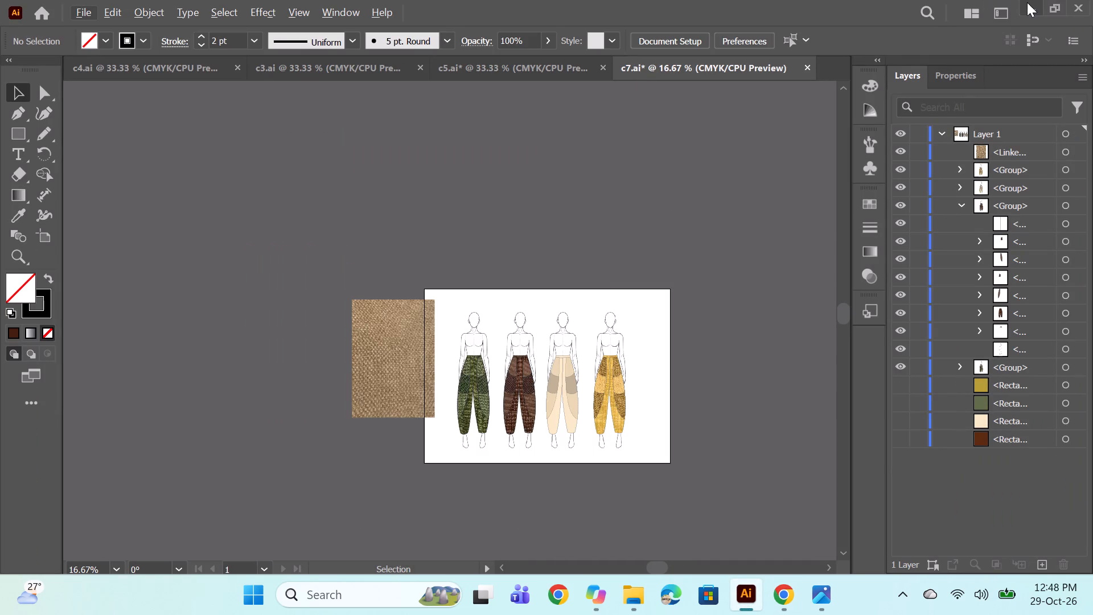
# Copy both beige fabric textures from the desktop, paste them into c7.ai and scale them together to about 6.7 × 9.6 in.
pyautogui.click(1029, 3)
pyautogui.click(27, 293)
pyautogui.keyDown('ctrl'); pyautogui.click(49, 380); pyautogui.keyUp('ctrl')
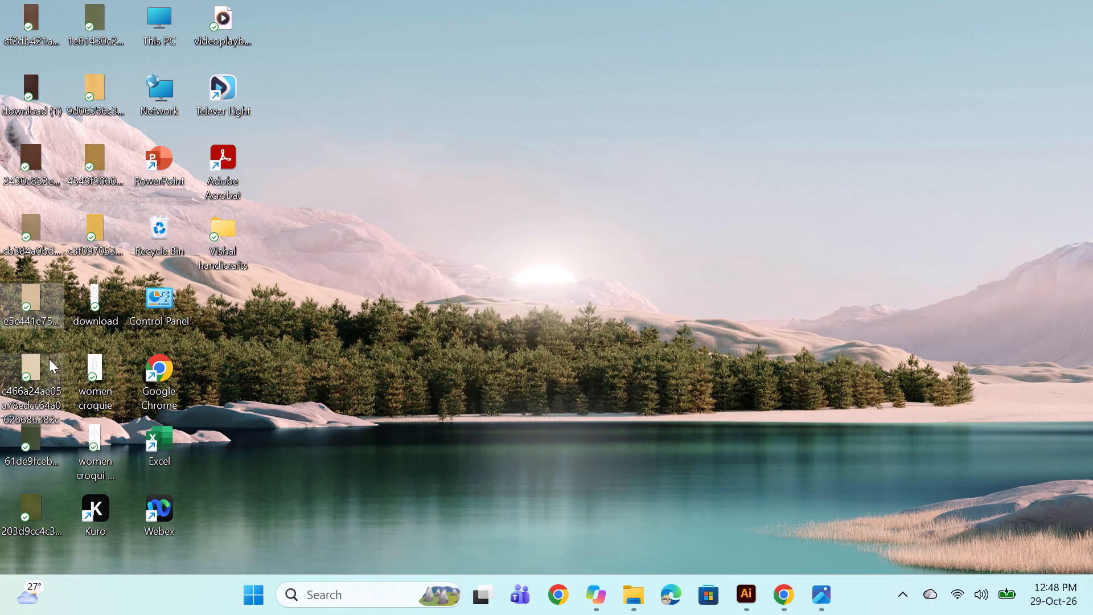
pyautogui.rightClick(33, 302)
pyautogui.click(133, 34)
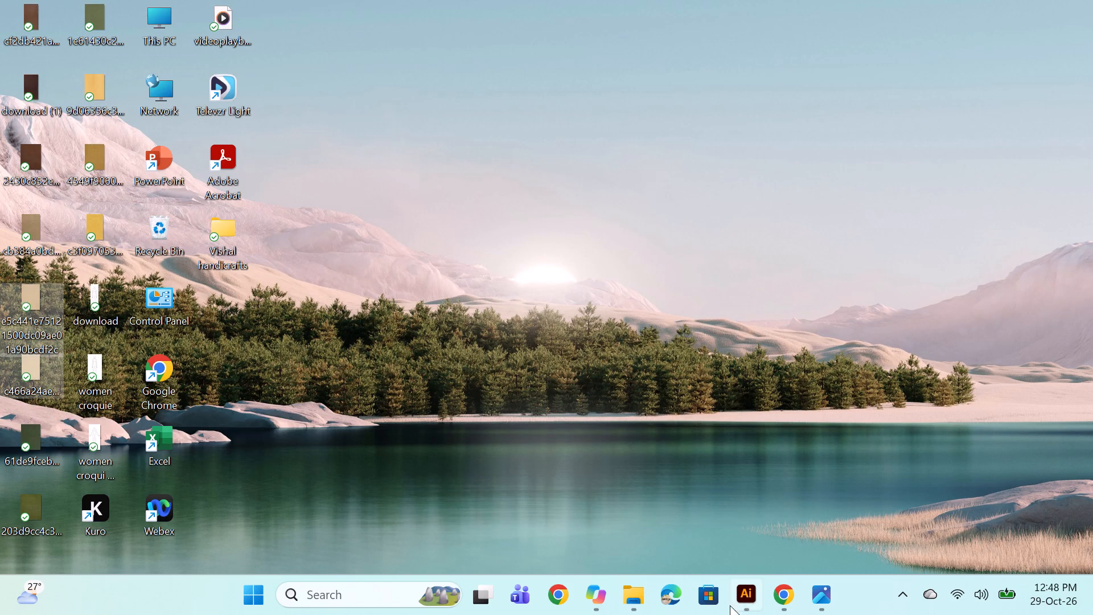
pyautogui.click(749, 593)
pyautogui.hotkey('ctrl', 'v')
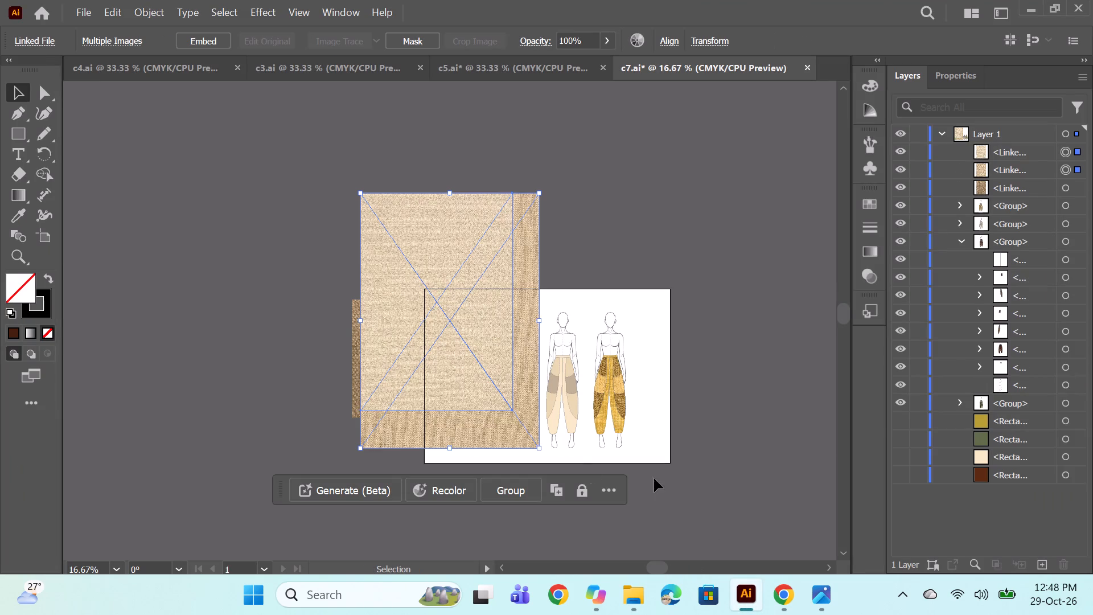
pyautogui.keyDown('alt'); pyautogui.keyDown('shift'); pyautogui.moveTo(536, 447); pyautogui.dragTo(500, 432); pyautogui.keyUp('shift'); pyautogui.keyUp('alt')
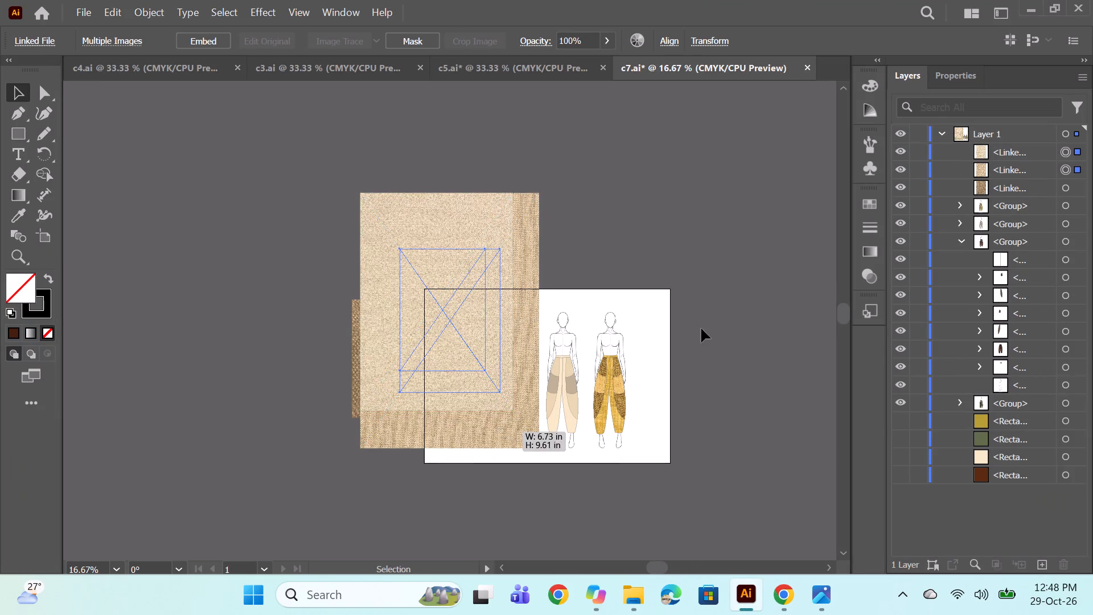
pyautogui.click(752, 306)
# Move both beige textures over the figure in beige trousers and narrow each to roughly cover that figure.
pyautogui.keyDown('alt'); pyautogui.scroll(1, 554, 334); pyautogui.keyUp('alt')
pyautogui.moveTo(409, 333); pyautogui.dragTo(570, 453)
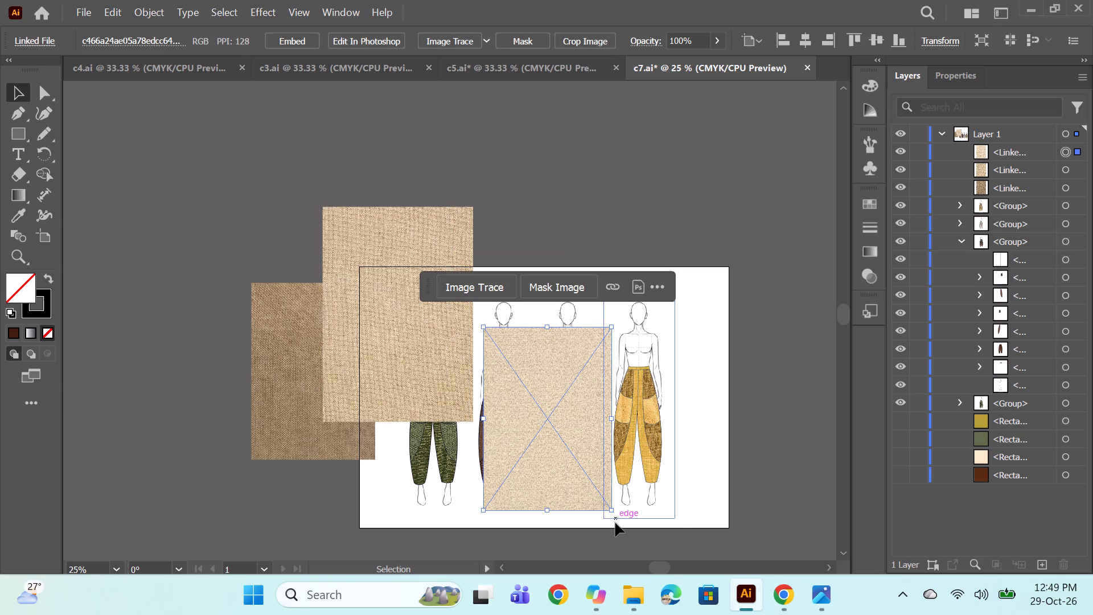
pyautogui.moveTo(613, 510); pyautogui.dragTo(581, 525)
pyautogui.moveTo(554, 477); pyautogui.dragTo(572, 476)
pyautogui.moveTo(439, 370); pyautogui.dragTo(597, 481)
pyautogui.moveTo(628, 532); pyautogui.dragTo(627, 531)
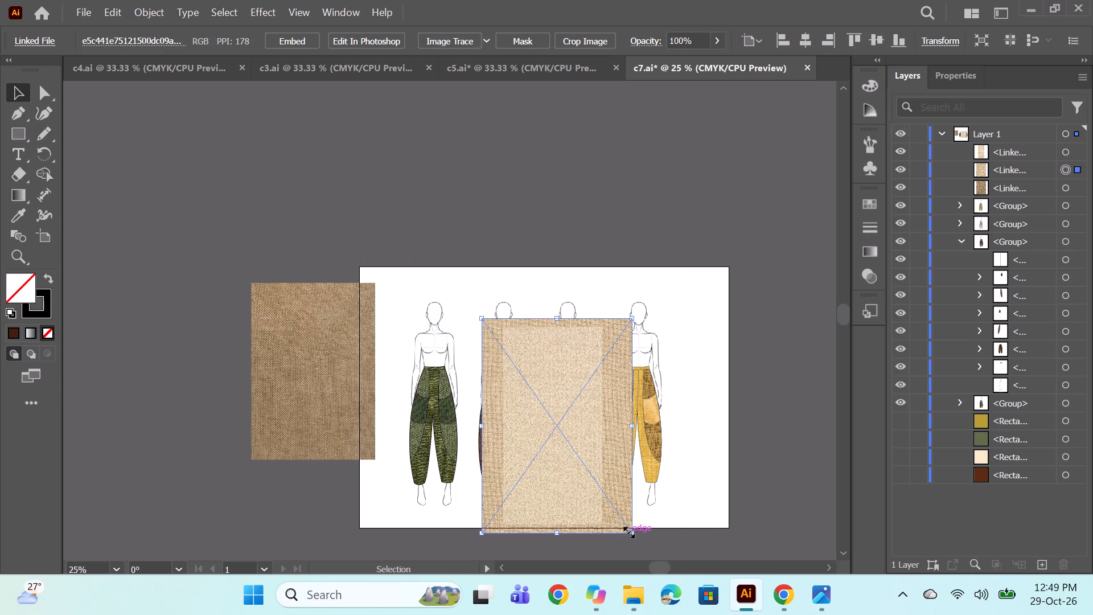
pyautogui.moveTo(627, 531); pyautogui.dragTo(586, 524)
pyautogui.moveTo(491, 442); pyautogui.dragTo(531, 449)
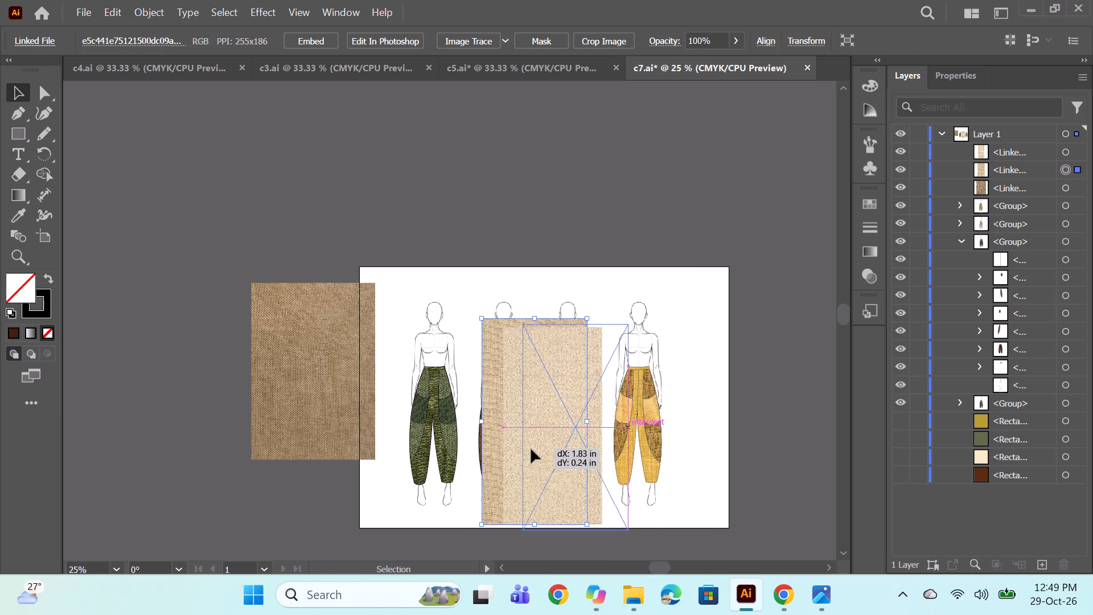
pyautogui.moveTo(531, 449); pyautogui.dragTo(511, 453)
# Move the brown texture over the beige-trouser figure and resize it to about 4.6 × 7.8 in.
pyautogui.moveTo(333, 370); pyautogui.dragTo(558, 443)
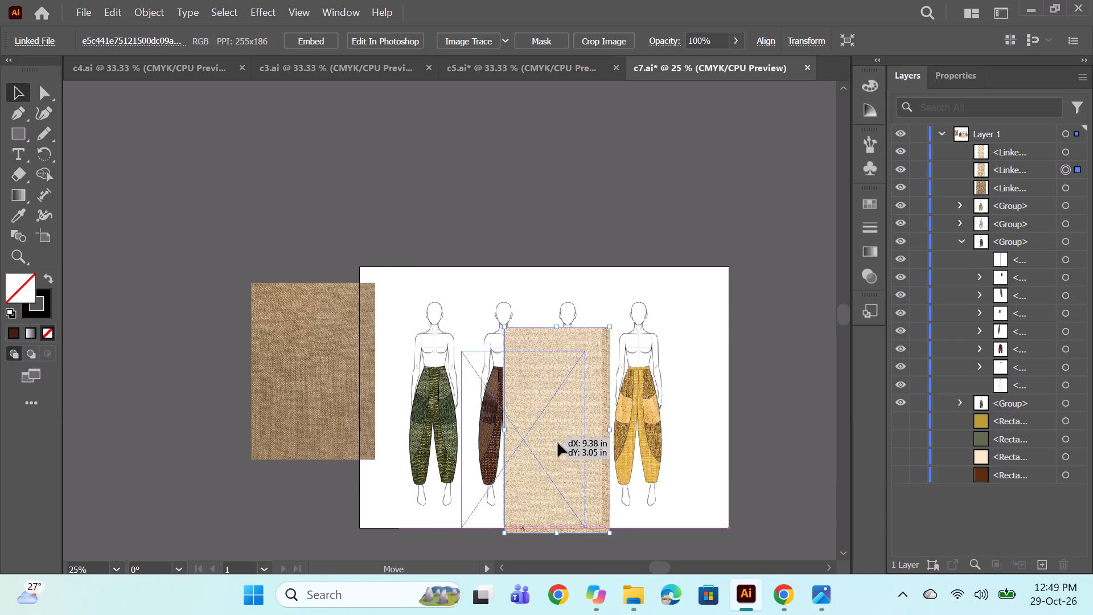
pyautogui.moveTo(558, 443); pyautogui.dragTo(586, 442)
pyautogui.moveTo(627, 530); pyautogui.dragTo(600, 530)
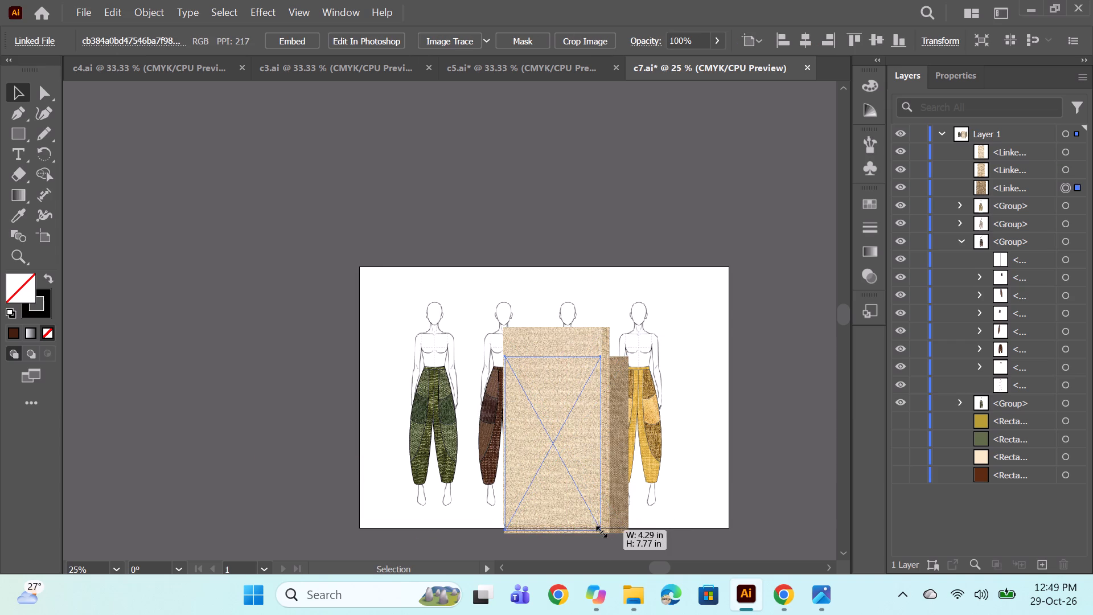
pyautogui.moveTo(600, 530); pyautogui.dragTo(608, 530)
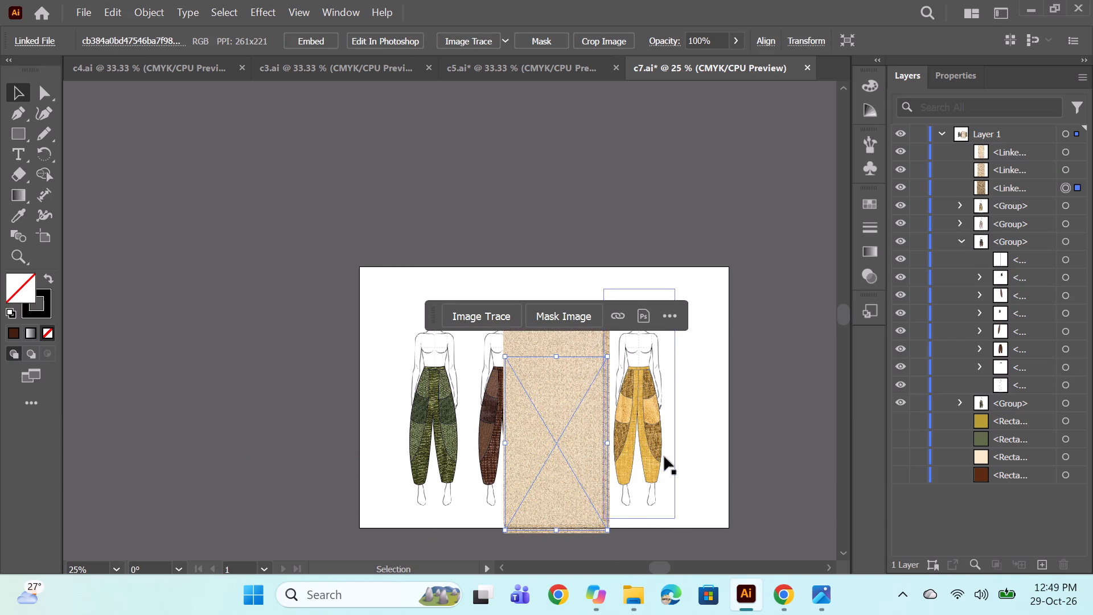
# Duplicate the three fabric textures together and place the copies slightly offset over the beige-trouser figure.
pyautogui.click(1067, 152)
pyautogui.keyDown('ctrl'); pyautogui.click(1069, 173); pyautogui.keyUp('ctrl')
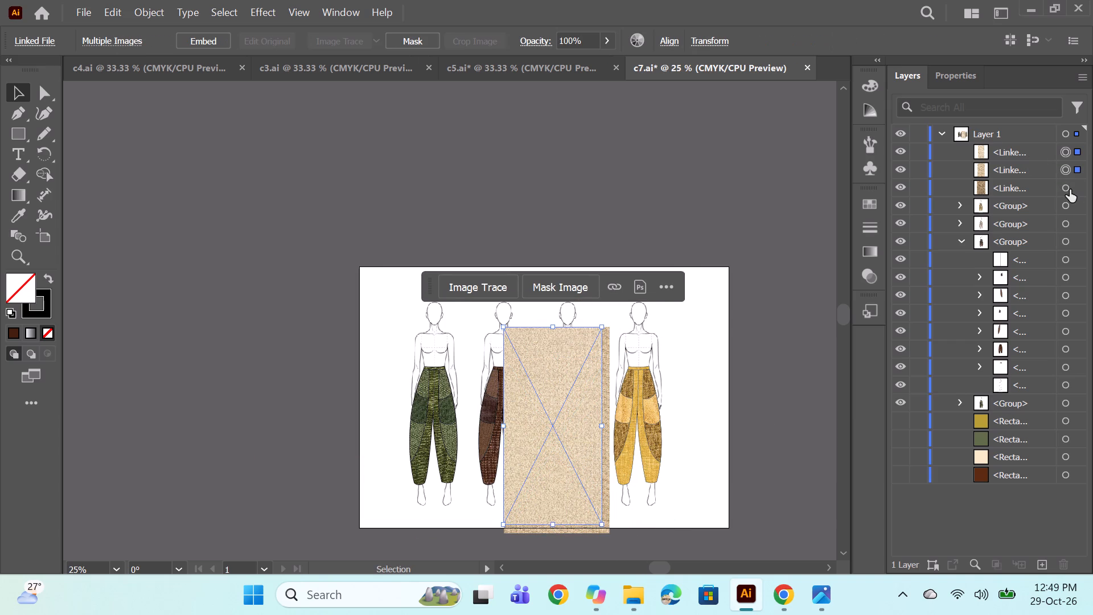
pyautogui.keyDown('ctrl'); pyautogui.click(1070, 190); pyautogui.keyUp('ctrl')
pyautogui.keyDown('alt'); pyautogui.moveTo(545, 423); pyautogui.dragTo(644, 424); pyautogui.keyUp('alt')
pyautogui.moveTo(652, 429); pyautogui.dragTo(571, 437)
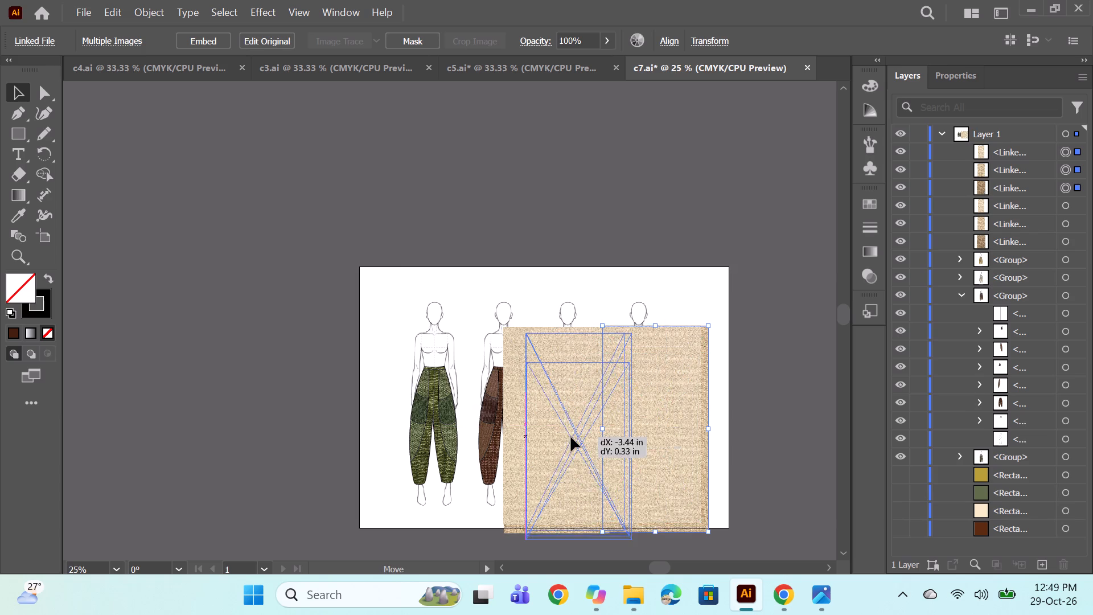
pyautogui.moveTo(571, 437); pyautogui.dragTo(564, 441)
# Move all six linked texture images into the beige-trouser figure's group, just beneath its topmost path.
pyautogui.click(1026, 154)
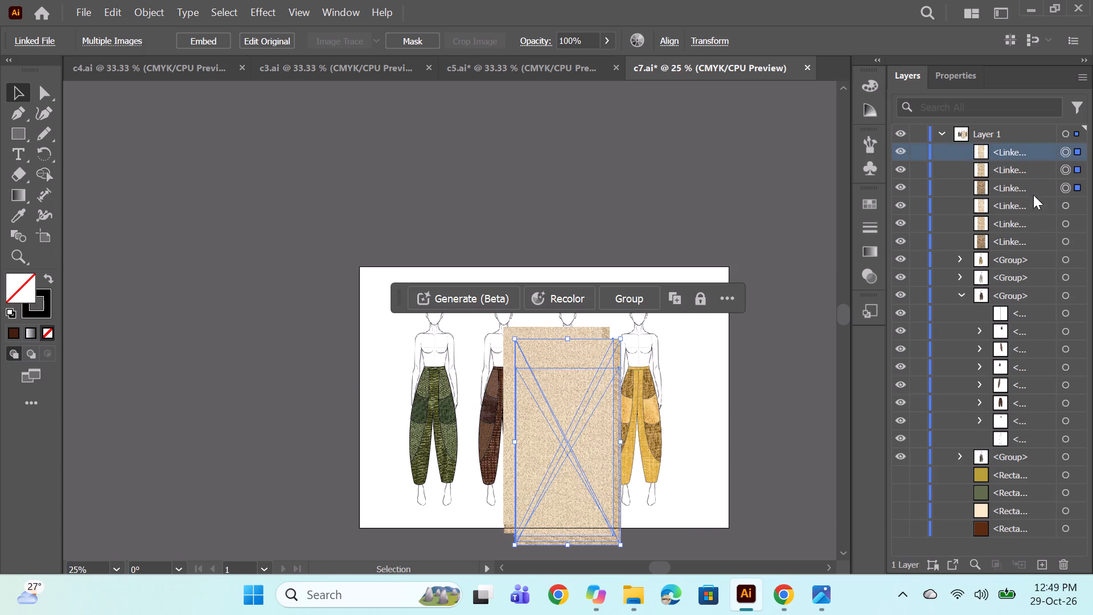
pyautogui.keyDown('shift'); pyautogui.click(1032, 239); pyautogui.keyUp('shift')
pyautogui.click(965, 296)
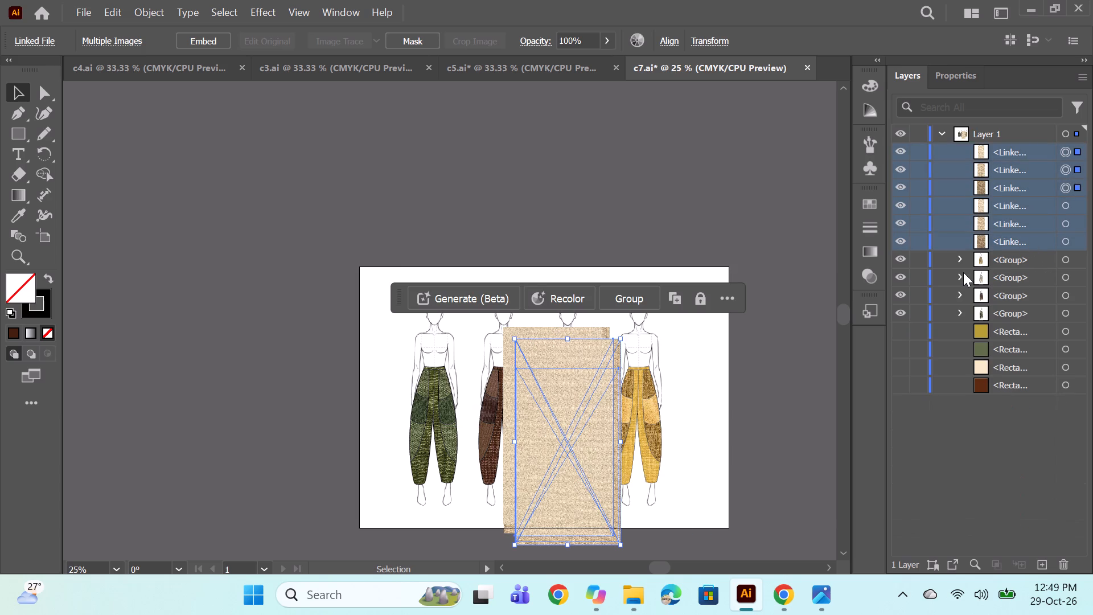
pyautogui.click(956, 278)
pyautogui.moveTo(1007, 195); pyautogui.dragTo(1024, 308)
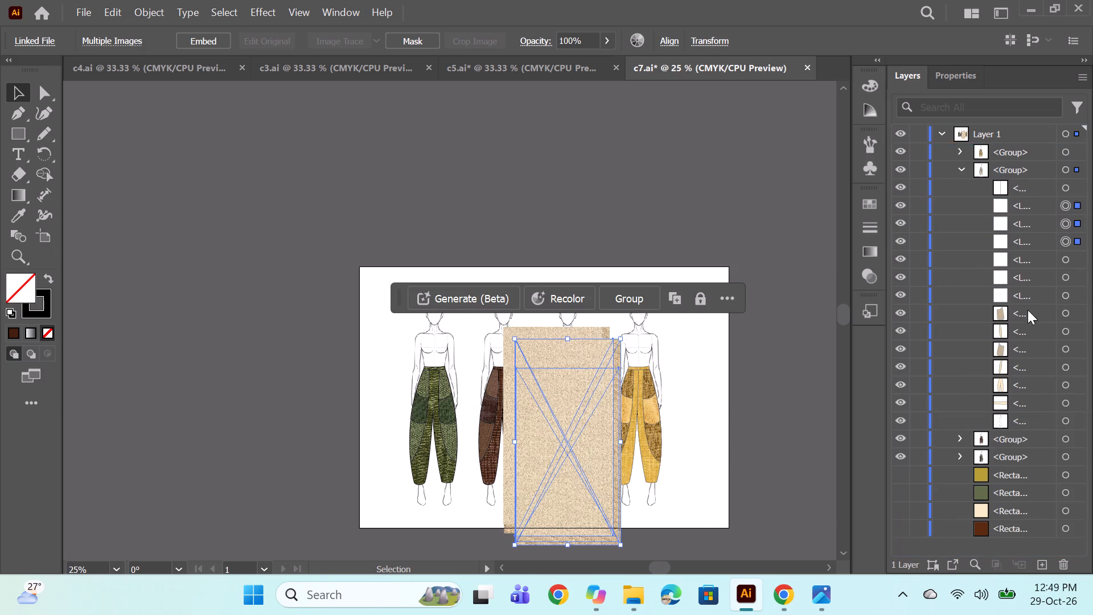
# Reorder the six textures within the group so that one lies directly beneath each trouser panel, with brown ones under the pockets.
pyautogui.moveTo(1025, 296); pyautogui.dragTo(1022, 319)
pyautogui.moveTo(1018, 243); pyautogui.dragTo(1021, 243)
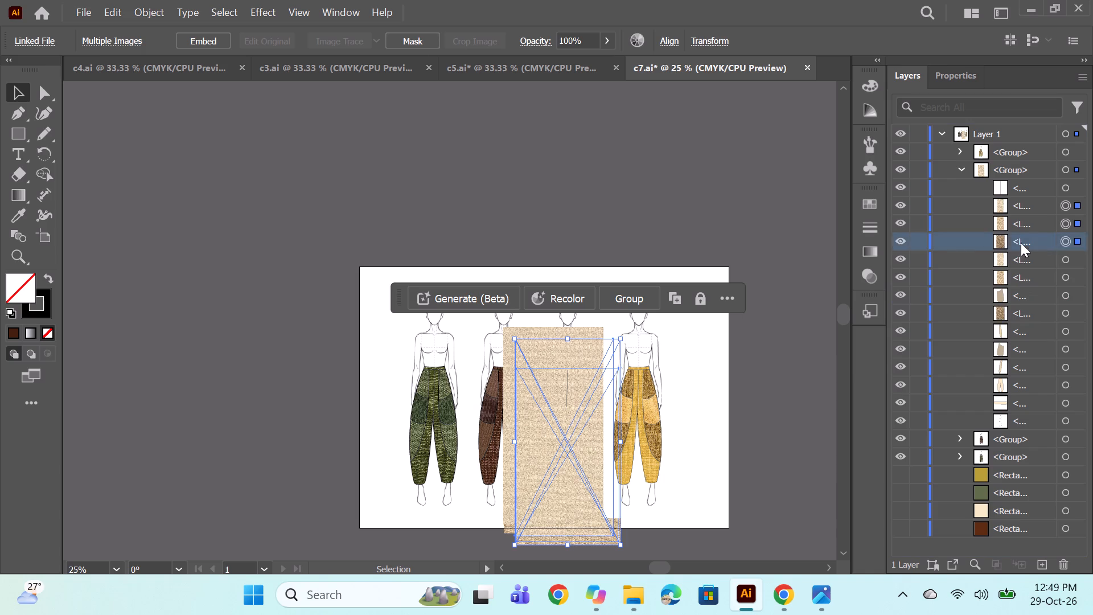
pyautogui.moveTo(1021, 243); pyautogui.dragTo(1021, 358)
pyautogui.moveTo(1026, 202); pyautogui.dragTo(1028, 215)
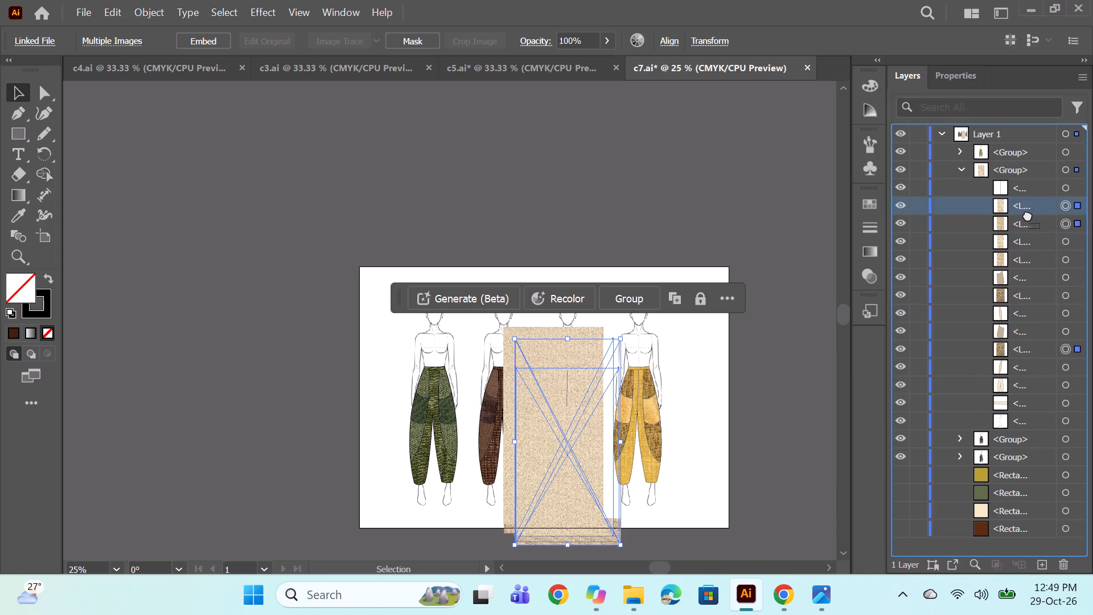
pyautogui.moveTo(1028, 215); pyautogui.dragTo(1017, 376)
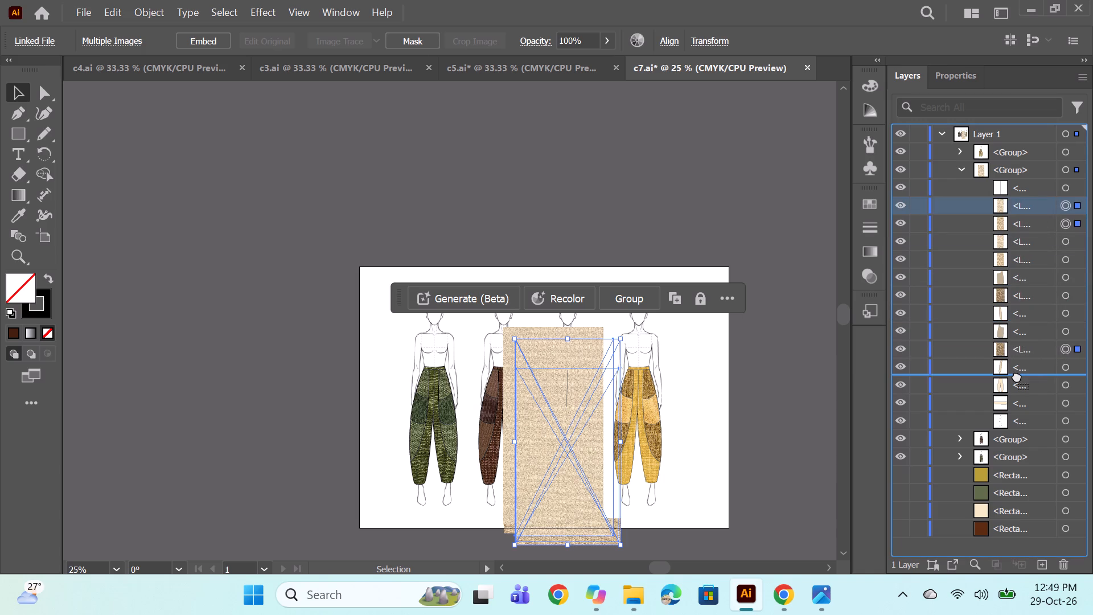
pyautogui.moveTo(1017, 376); pyautogui.dragTo(1020, 393)
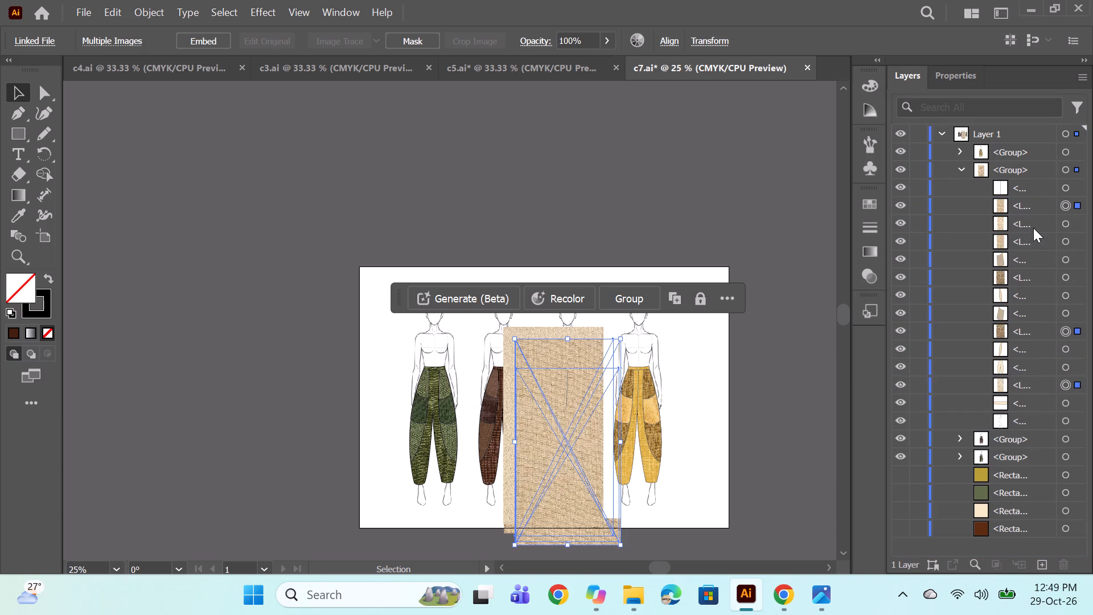
pyautogui.moveTo(1031, 223); pyautogui.dragTo(1029, 408)
pyautogui.moveTo(1017, 203); pyautogui.dragTo(1020, 339)
pyautogui.moveTo(1021, 205); pyautogui.dragTo(1022, 207)
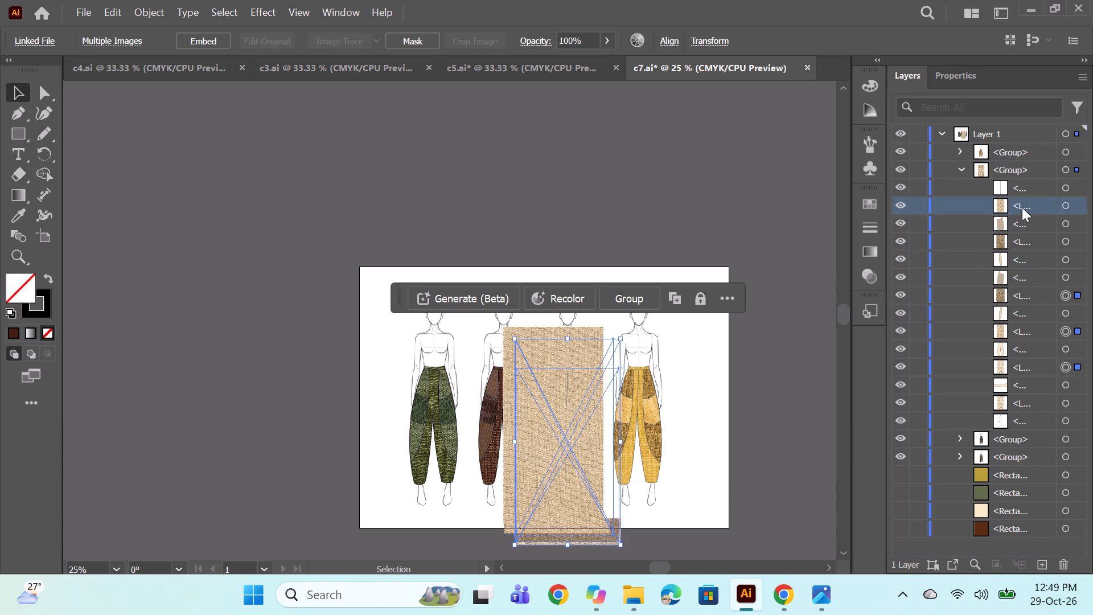
pyautogui.moveTo(1022, 207); pyautogui.dragTo(1024, 270)
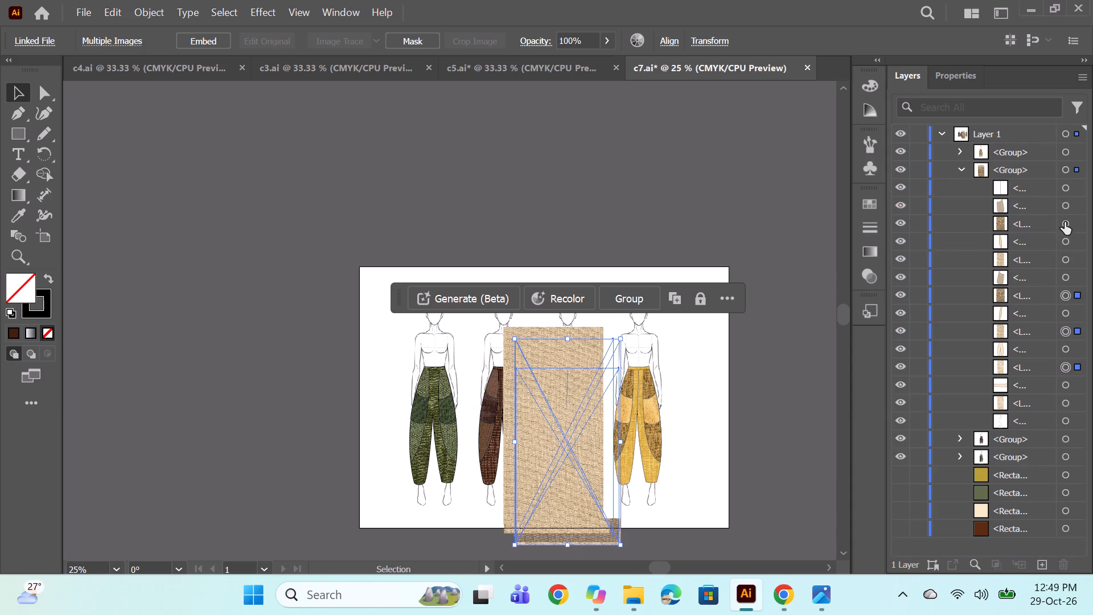
# Clip the brown texture to the pocket and the beige texture to the side panel of the beige trousers' right-hand leg.
pyautogui.click(1066, 207)
pyautogui.click(1067, 220)
pyautogui.rightClick(567, 382)
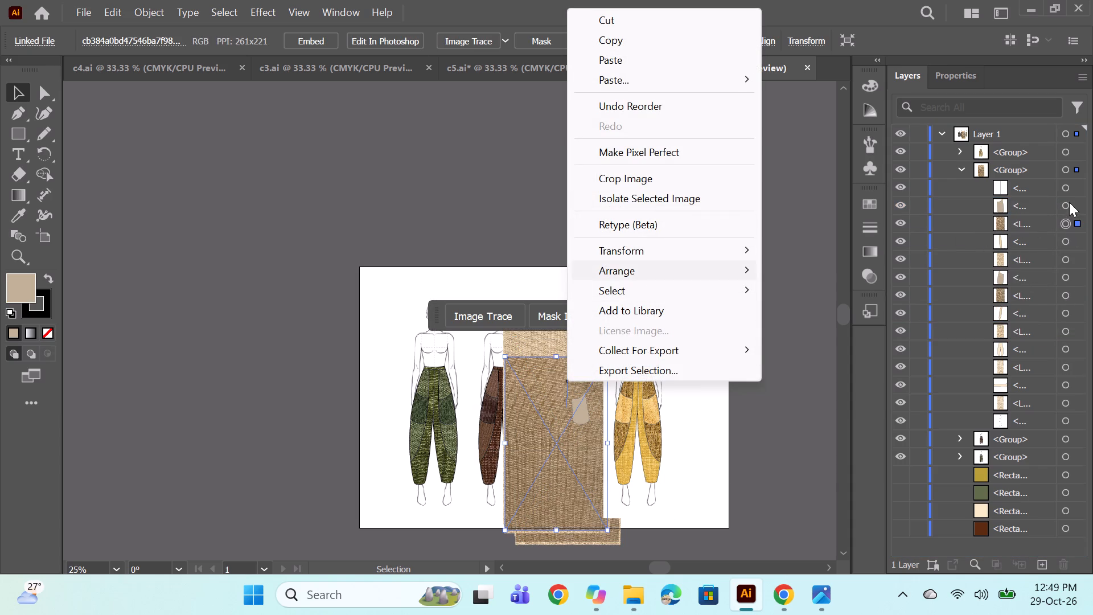
pyautogui.moveTo(1069, 202); pyautogui.dragTo(1069, 210)
pyautogui.click(1071, 220)
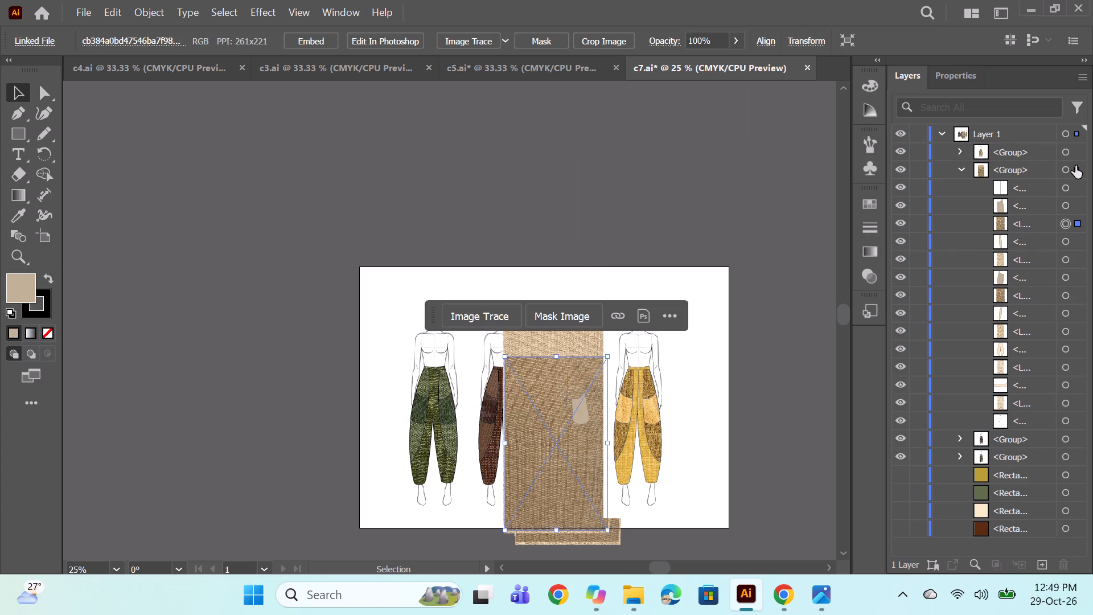
pyautogui.keyDown('ctrl'); pyautogui.click(1068, 205); pyautogui.keyUp('ctrl')
pyautogui.rightClick(576, 360)
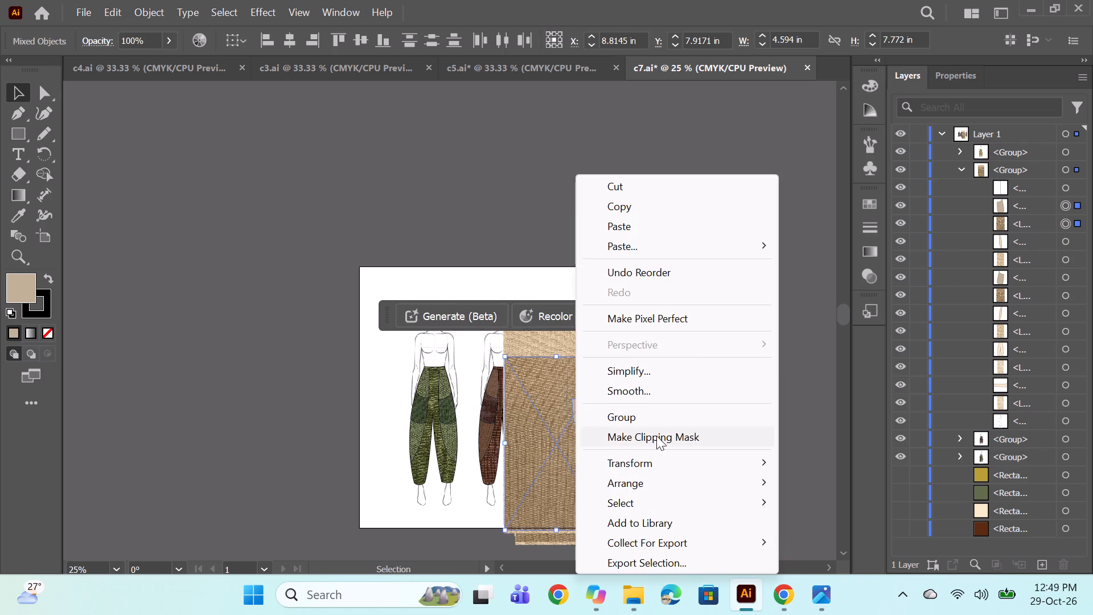
pyautogui.click(656, 436)
pyautogui.click(1068, 222)
pyautogui.click(1067, 237)
pyautogui.rightClick(568, 358)
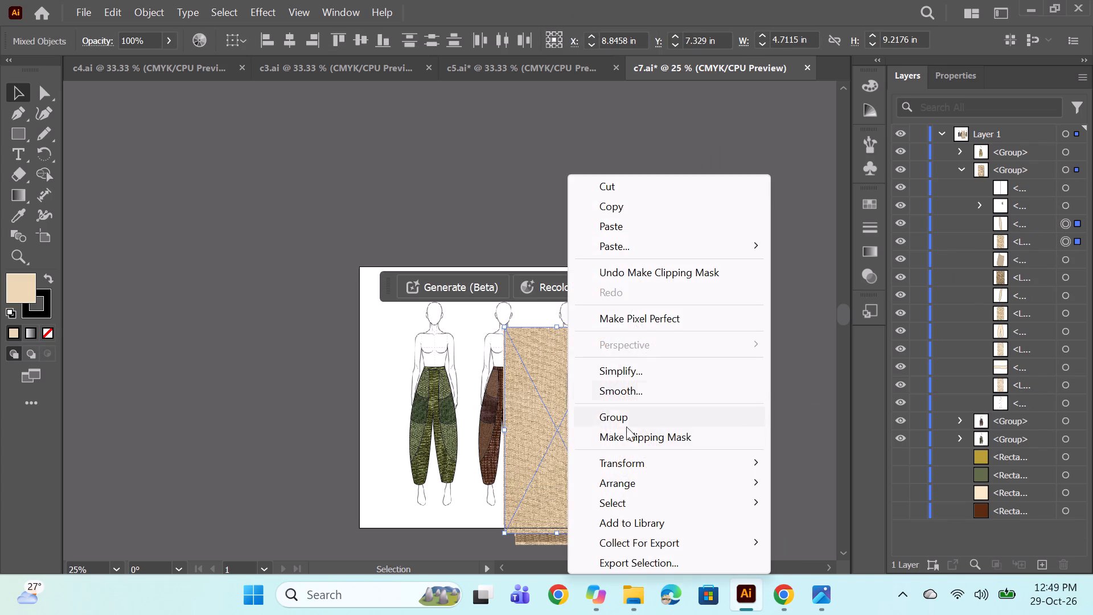
pyautogui.click(643, 438)
# Clip the brown texture to the pocket and the beige texture to the side panel of the beige trousers' left-hand leg.
pyautogui.click(1071, 239)
pyautogui.keyDown('ctrl'); pyautogui.click(1068, 256); pyautogui.keyUp('ctrl')
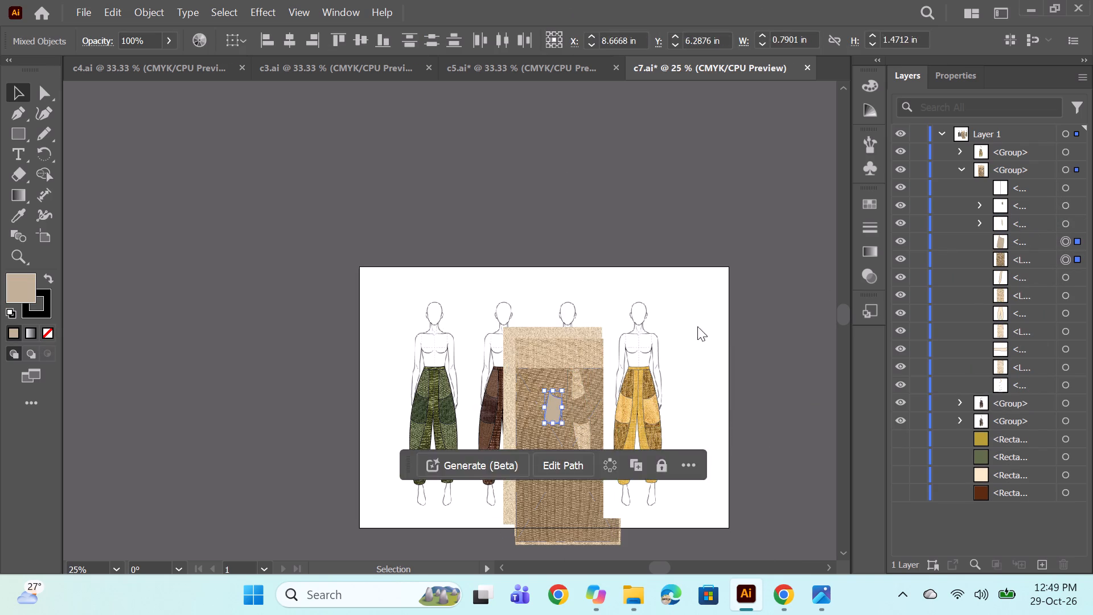
pyautogui.rightClick(638, 345)
pyautogui.click(742, 436)
pyautogui.click(1066, 262)
pyautogui.keyDown('ctrl'); pyautogui.click(1063, 278); pyautogui.keyUp('ctrl')
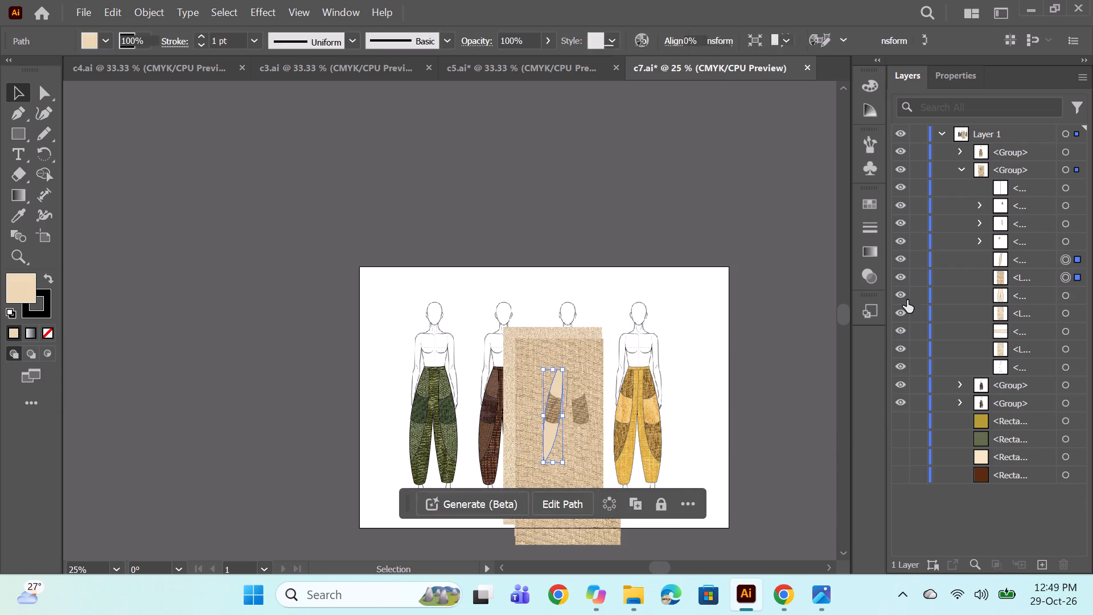
pyautogui.rightClick(667, 345)
pyautogui.click(739, 446)
# Clip the two remaining beige textures to the trousers' main leg shape and to the waistband with clipping masks.
pyautogui.click(1067, 280)
pyautogui.keyDown('ctrl'); pyautogui.moveTo(1066, 296); pyautogui.dragTo(1060, 297); pyautogui.keyUp('ctrl')
pyautogui.rightClick(557, 362)
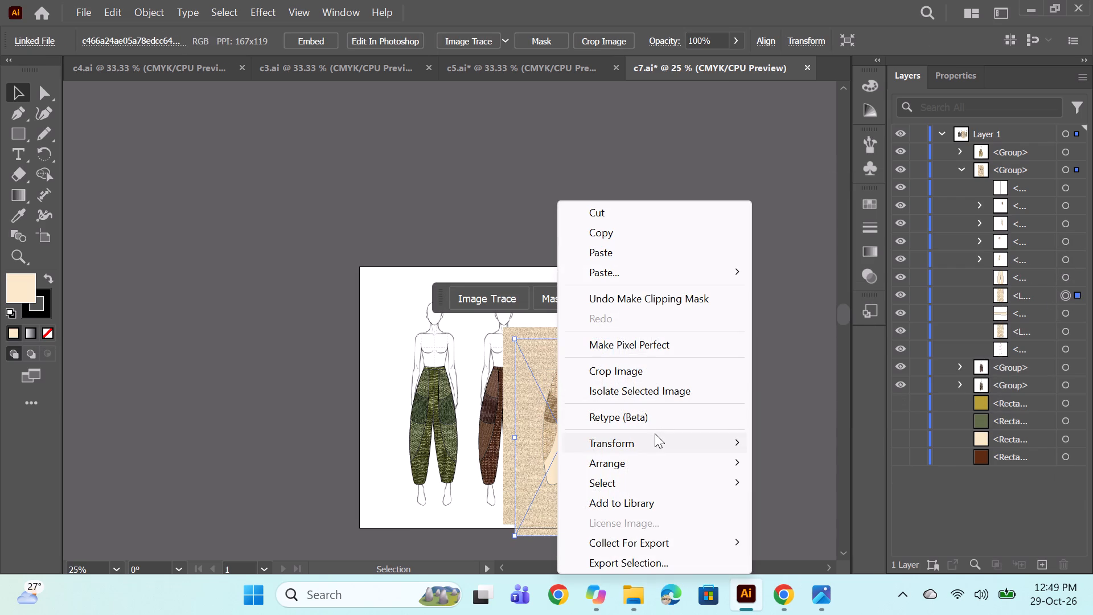
pyautogui.click(1062, 273)
pyautogui.keyDown('ctrl'); pyautogui.click(1067, 292); pyautogui.keyUp('ctrl')
pyautogui.rightClick(747, 319)
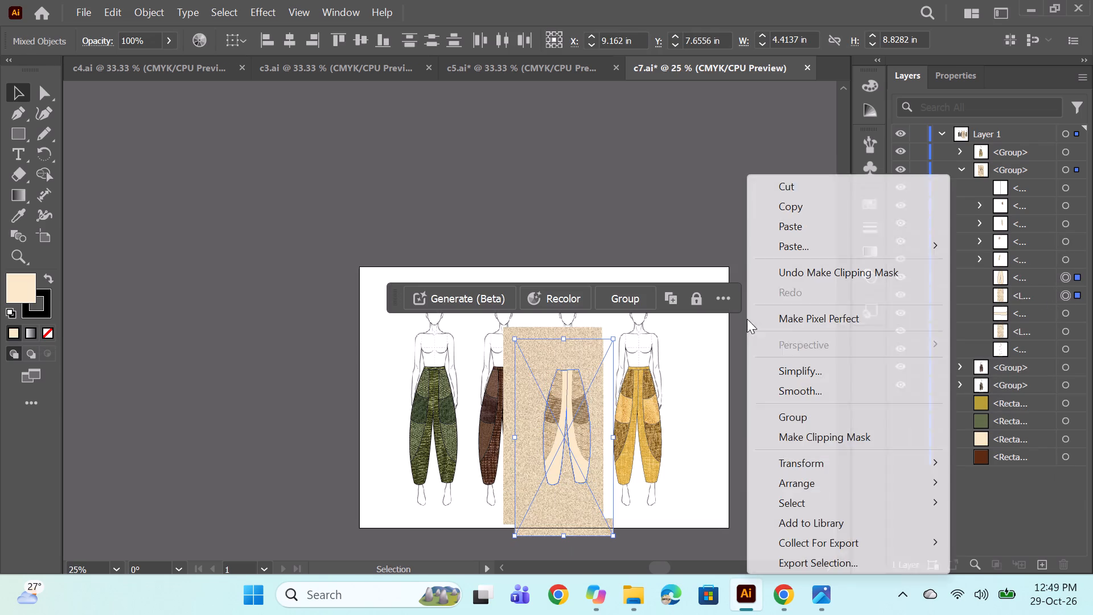
pyautogui.click(841, 437)
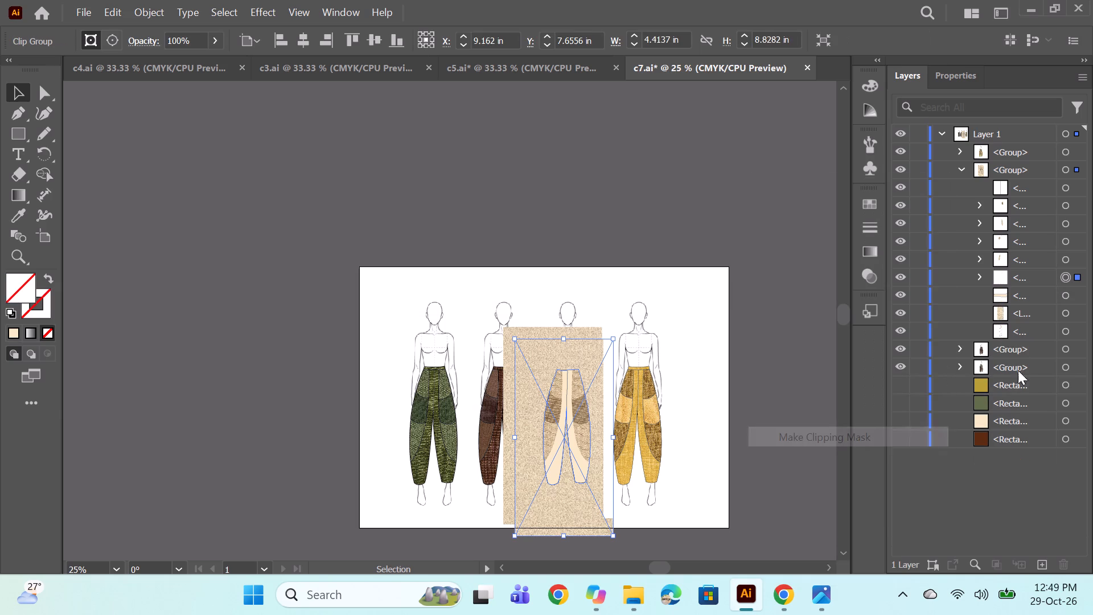
pyautogui.moveTo(1063, 290); pyautogui.dragTo(1064, 297)
pyautogui.keyDown('ctrl'); pyautogui.click(1063, 317); pyautogui.keyUp('ctrl')
pyautogui.rightClick(598, 362)
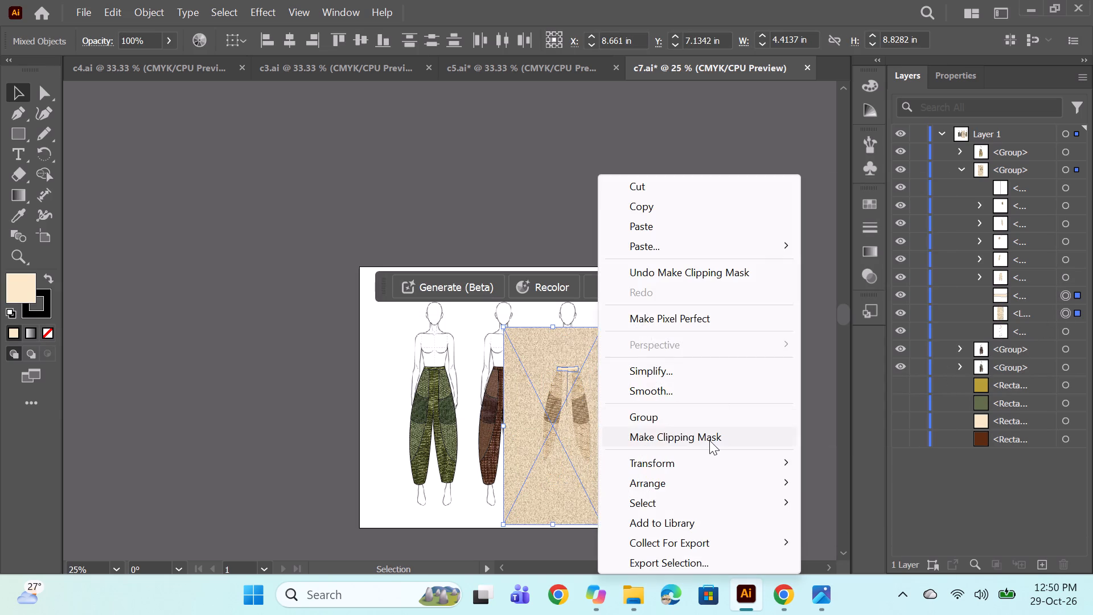
pyautogui.click(709, 440)
# Give all six clipped texture groups of the beige trousers a 1 pt stroke.
pyautogui.click(1066, 310)
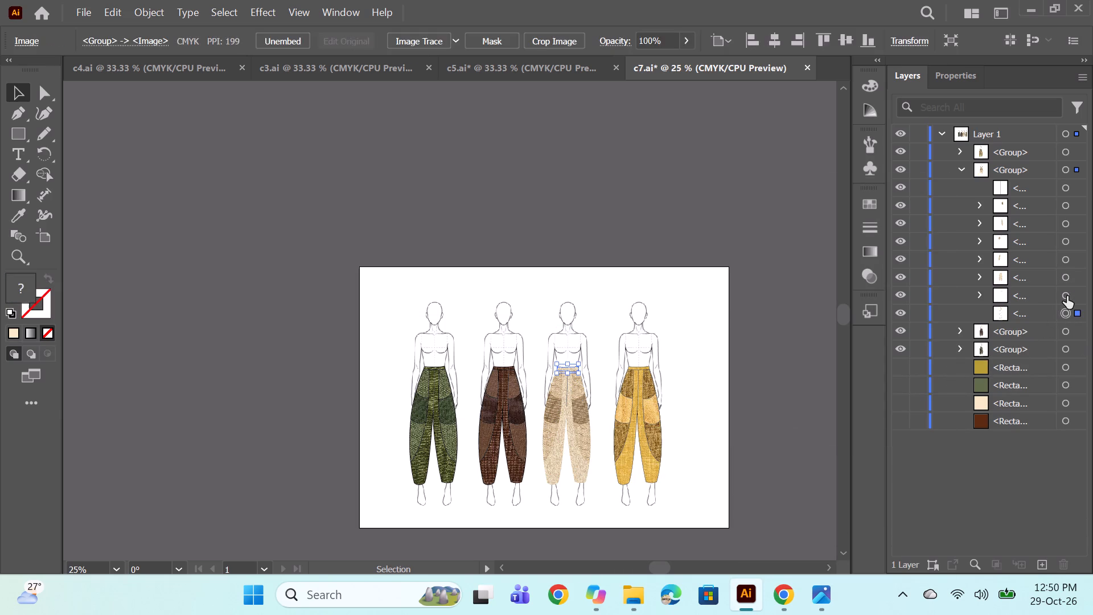
pyautogui.click(1067, 296)
pyautogui.keyDown('shift'); pyautogui.click(1066, 205); pyautogui.keyUp('shift')
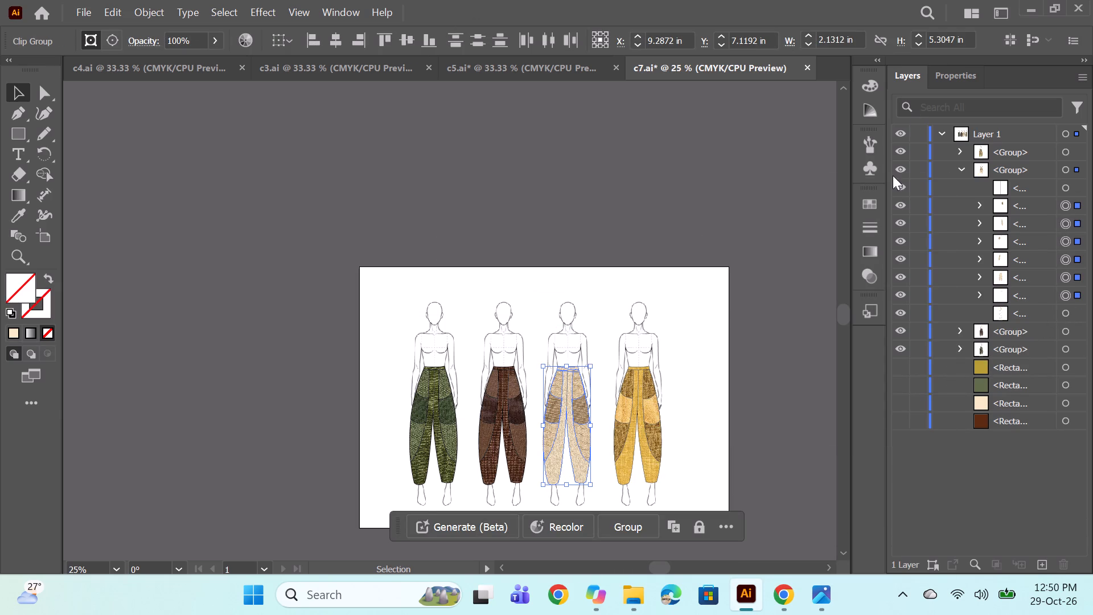
pyautogui.click(876, 226)
pyautogui.tripleClick(716, 215)
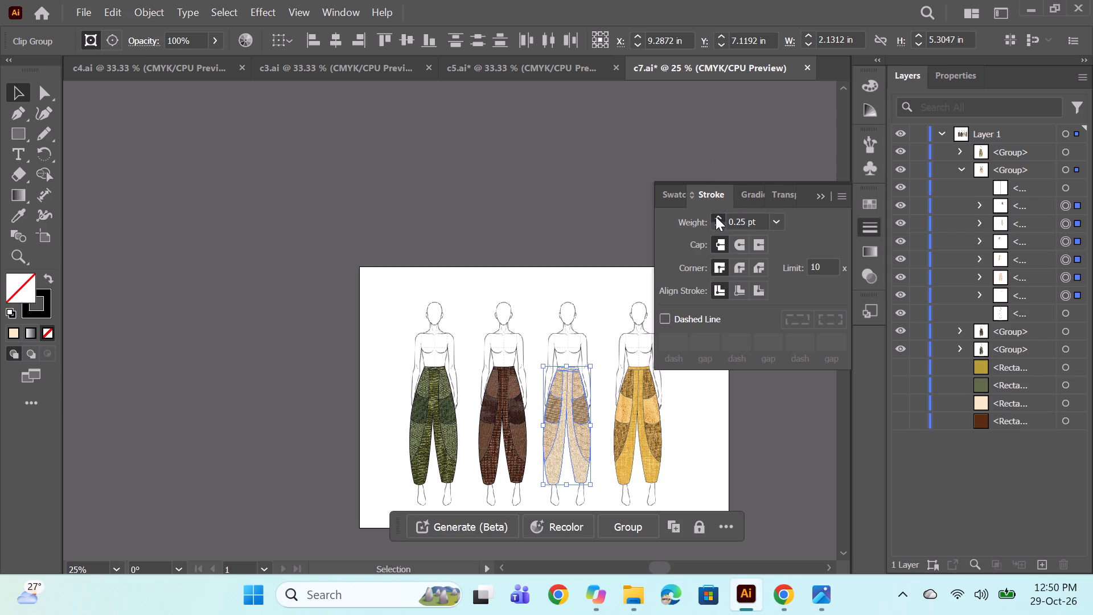
pyautogui.click(716, 216)
pyautogui.keyDown('ctrl'); pyautogui.click(627, 192); pyautogui.keyUp('ctrl')
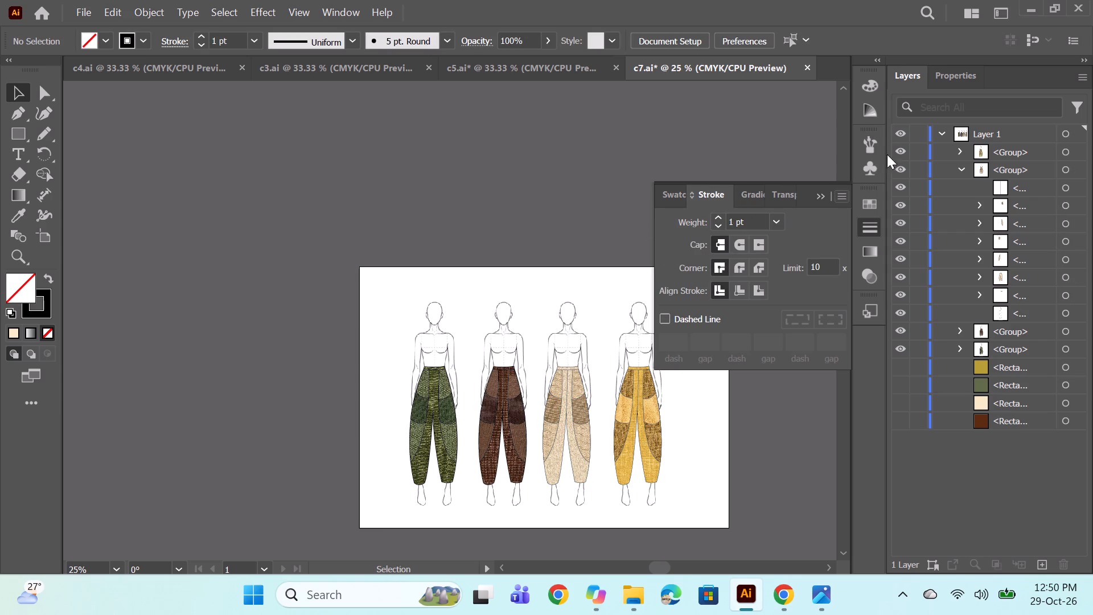
pyautogui.click(819, 202)
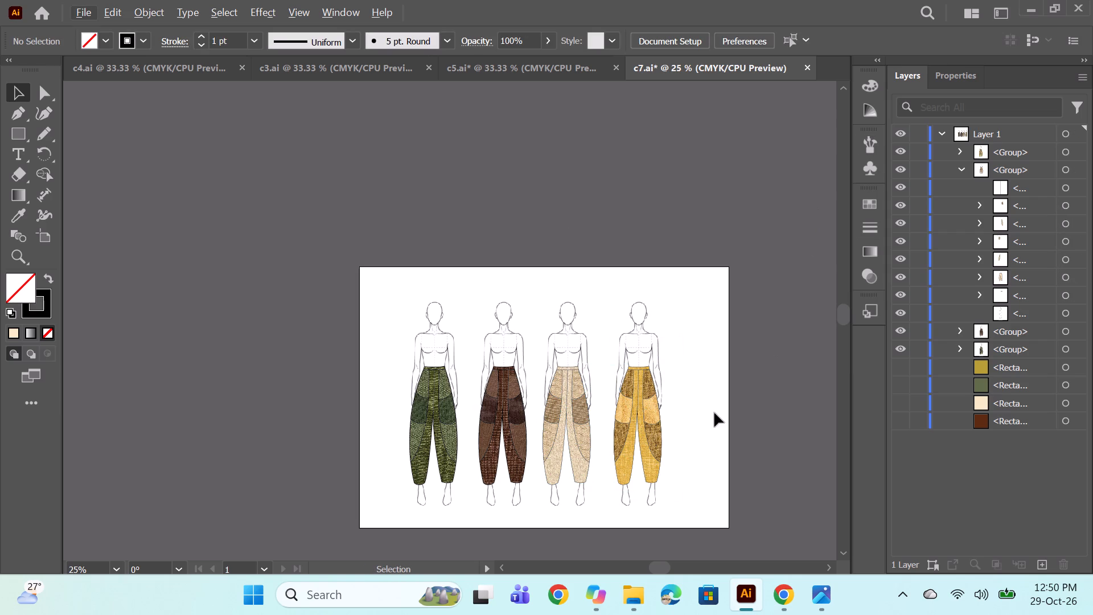
# Save c7.ai with the textured trousers.
pyautogui.keyDown('alt'); pyautogui.scroll(1, 654, 401); pyautogui.keyUp('alt')
pyautogui.moveTo(720, 427); pyautogui.dragTo(678, 387)
pyautogui.press('space')
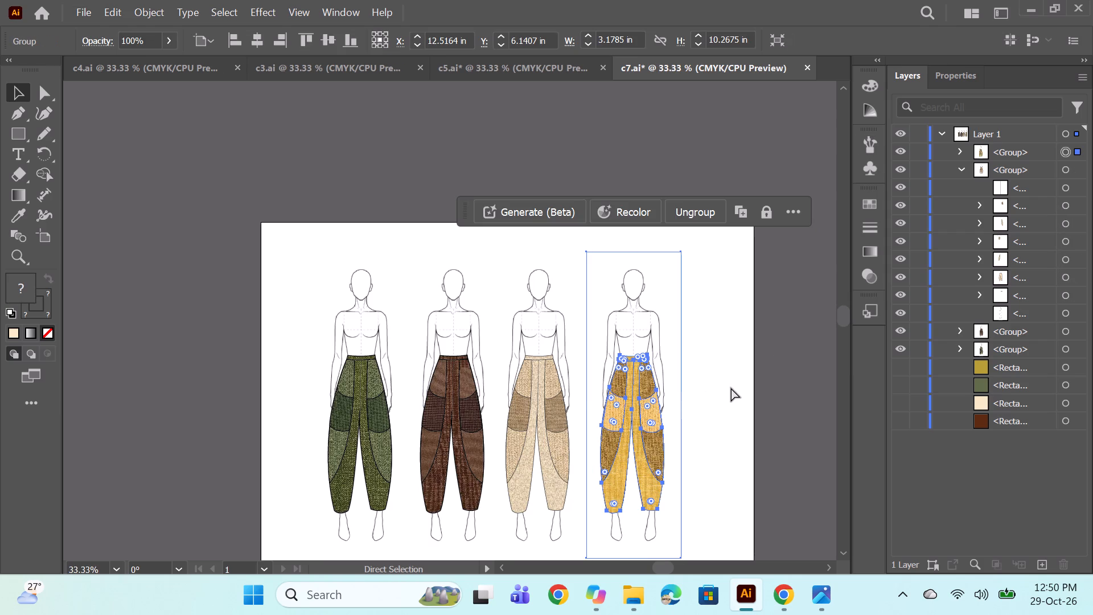
pyautogui.hotkey('ctrl', 's')
pyautogui.click(796, 382)
pyautogui.hotkey('ctrl', 's')
pyautogui.hotkey('ctrl', 's')
# Open the c9 Illustrator file from the khadi,cotton trouser silhouettes folder.
pyautogui.click(650, 596)
pyautogui.click(581, 528)
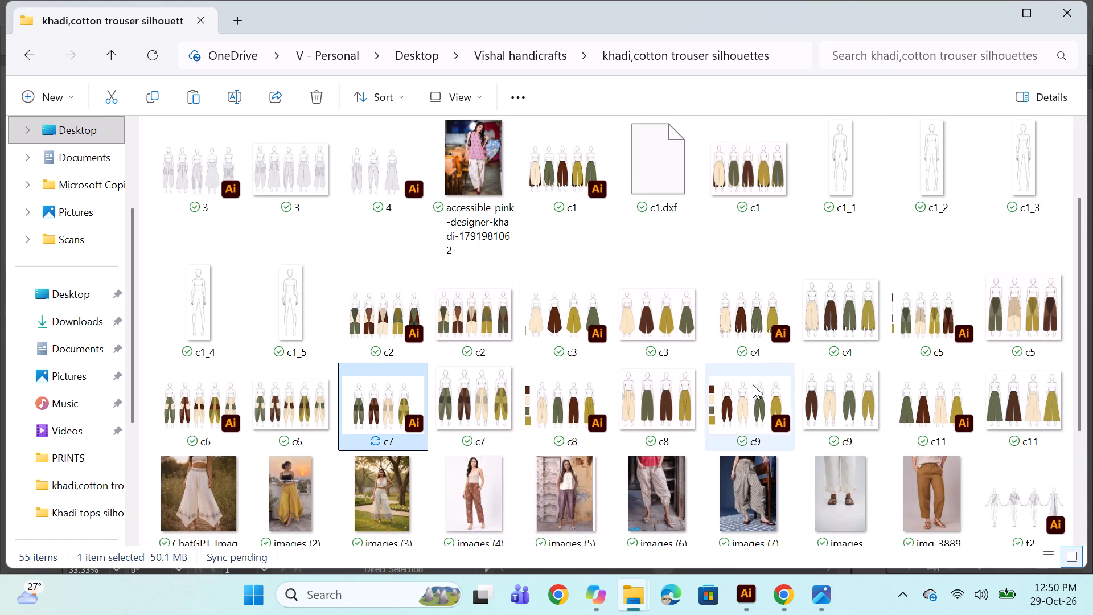
pyautogui.doubleClick(741, 400)
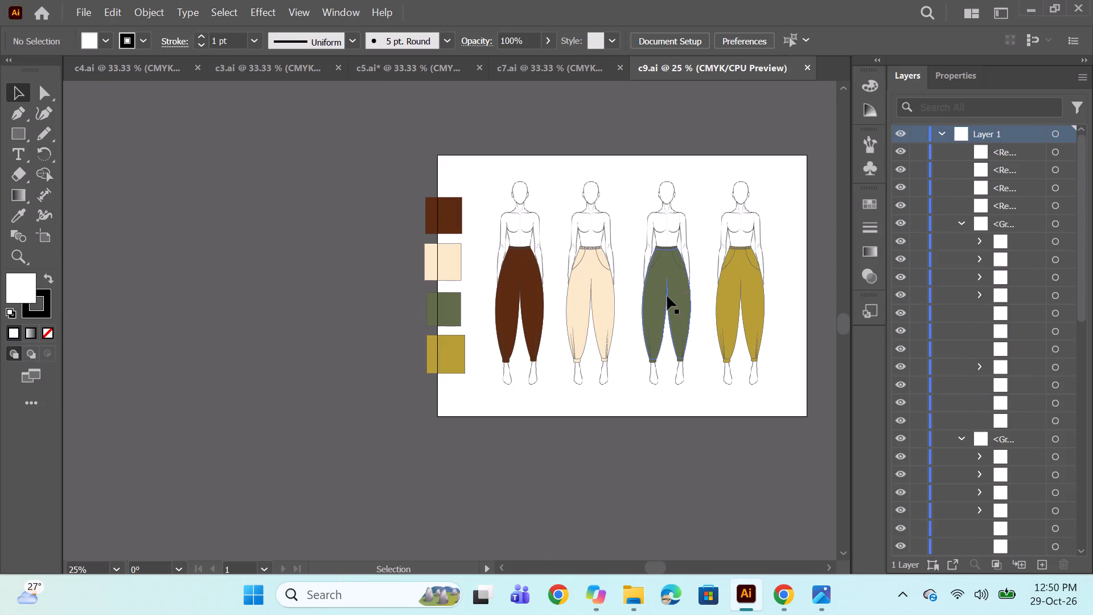
# Hide the four colour swatch rectangles beside the croquis in c9.ai.
pyautogui.press('space')
pyautogui.press('space')
pyautogui.press('space')
pyautogui.moveTo(629, 403); pyautogui.dragTo(465, 417)
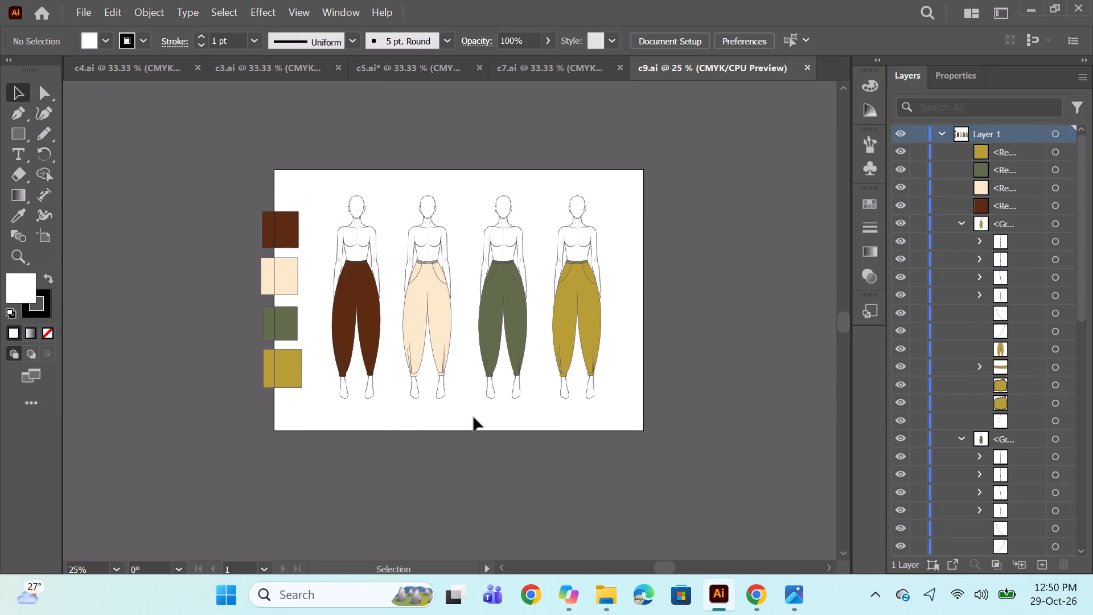
pyautogui.moveTo(904, 153); pyautogui.dragTo(895, 198)
pyautogui.moveTo(895, 198); pyautogui.dragTo(895, 212)
# Copy one brown, one mustard, one beige and one green texture image from the desktop and paste them into c9.ai.
pyautogui.click(1027, 5)
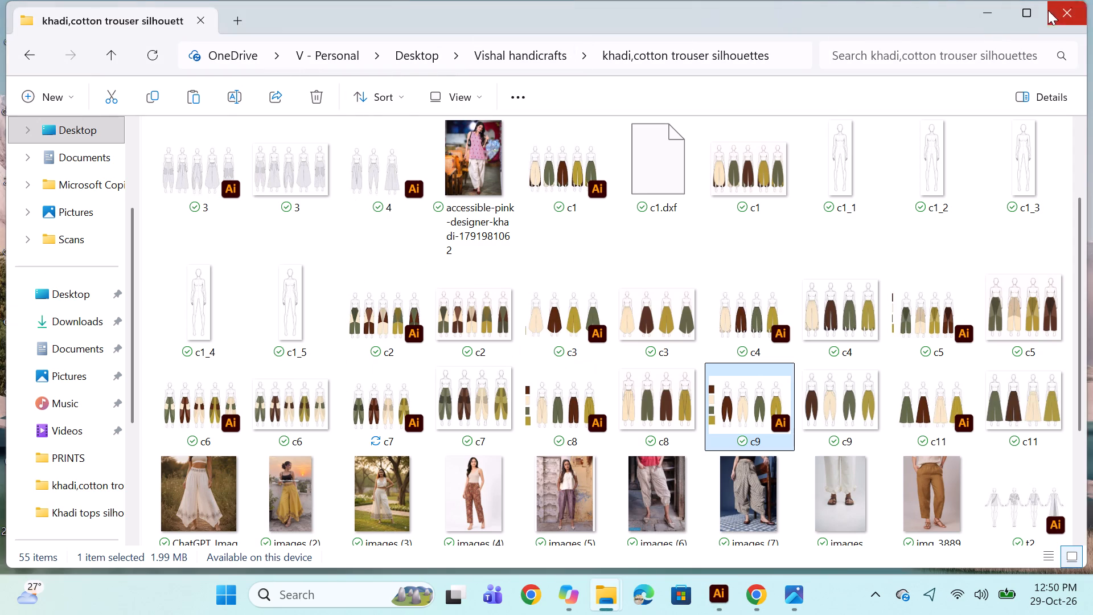
pyautogui.click(984, 22)
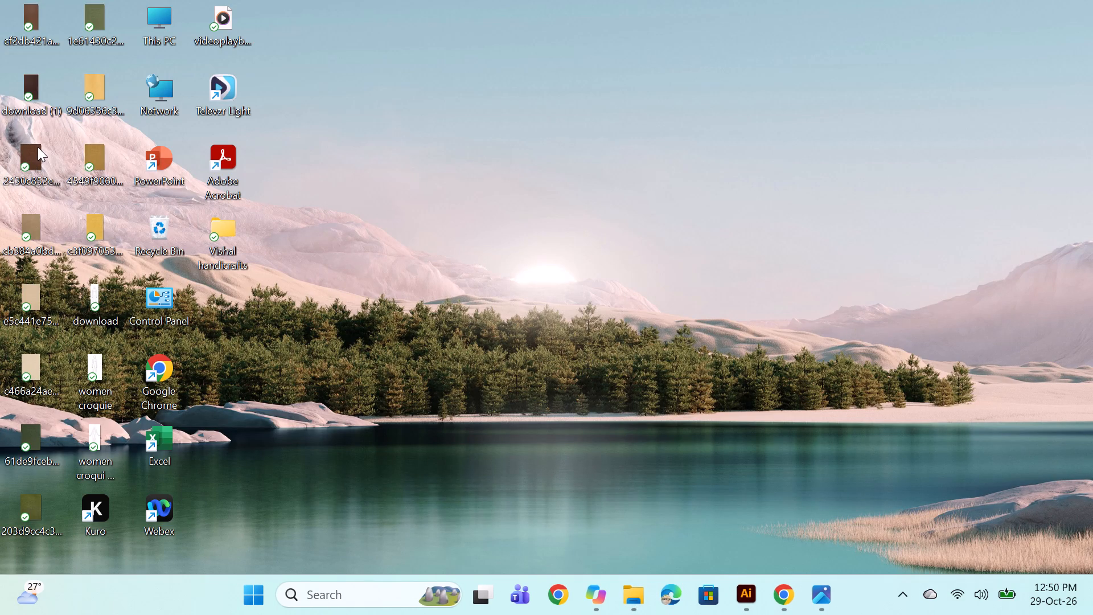
pyautogui.click(39, 148)
pyautogui.keyDown('ctrl'); pyautogui.click(105, 228); pyautogui.keyUp('ctrl')
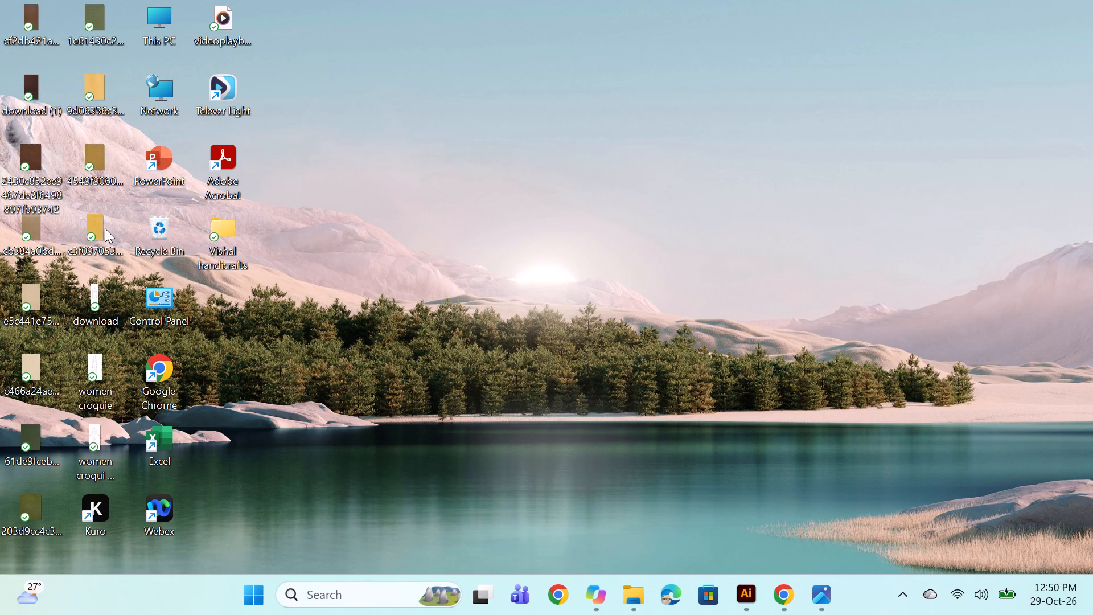
pyautogui.keyDown('ctrl'); pyautogui.click(47, 355); pyautogui.keyUp('ctrl')
pyautogui.keyDown('ctrl'); pyautogui.click(102, 18); pyautogui.keyUp('ctrl')
pyautogui.rightClick(104, 31)
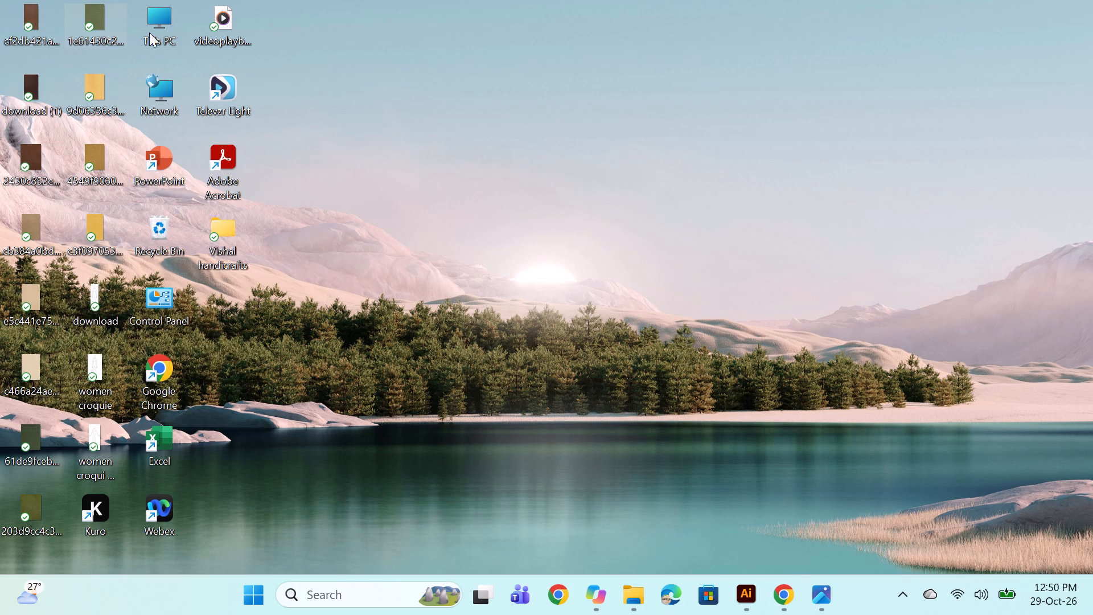
pyautogui.click(204, 30)
pyautogui.click(749, 587)
pyautogui.hotkey('ctrl', 'v')
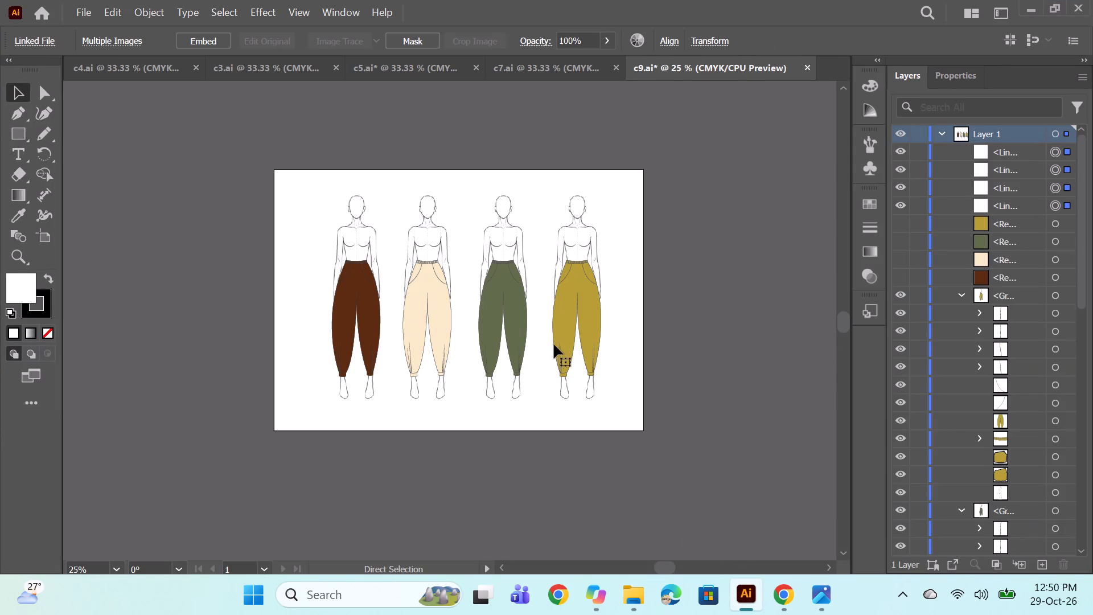
# Scale the four pasted textures down together, keeping their proportions.
pyautogui.keyDown('alt'); pyautogui.scroll(-2, 585, 333); pyautogui.keyUp('alt')
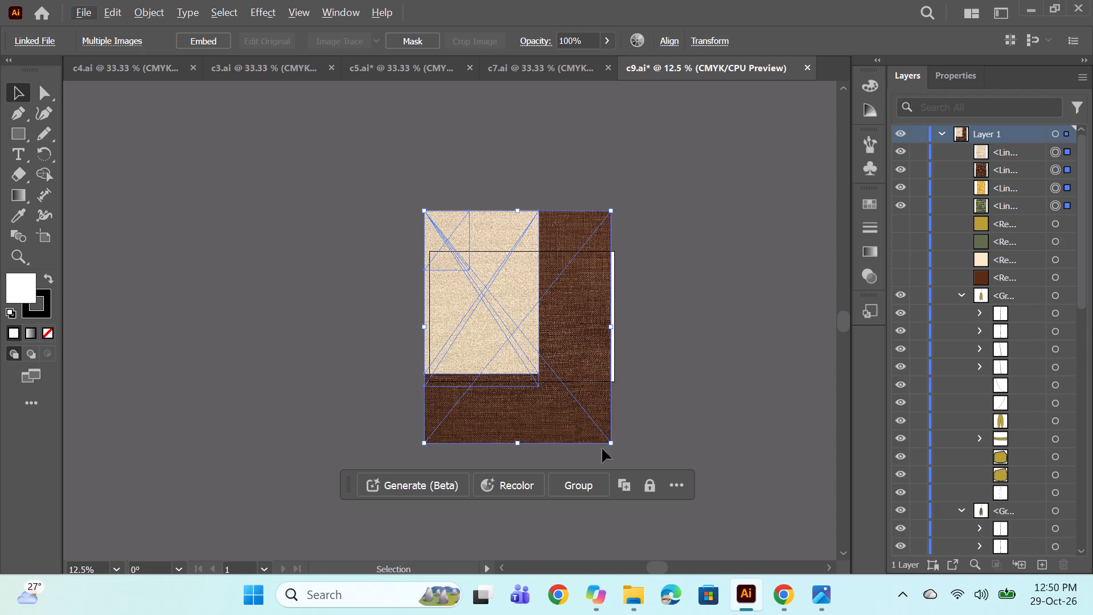
pyautogui.keyDown('alt'); pyautogui.keyDown('shift'); pyautogui.moveTo(609, 443); pyautogui.dragTo(547, 420); pyautogui.keyUp('shift'); pyautogui.keyUp('alt')
# Move the brown texture off the artboard beside the croquis and reshape it into a narrower, taller strip.
pyautogui.click(643, 359)
pyautogui.moveTo(528, 337); pyautogui.dragTo(355, 334)
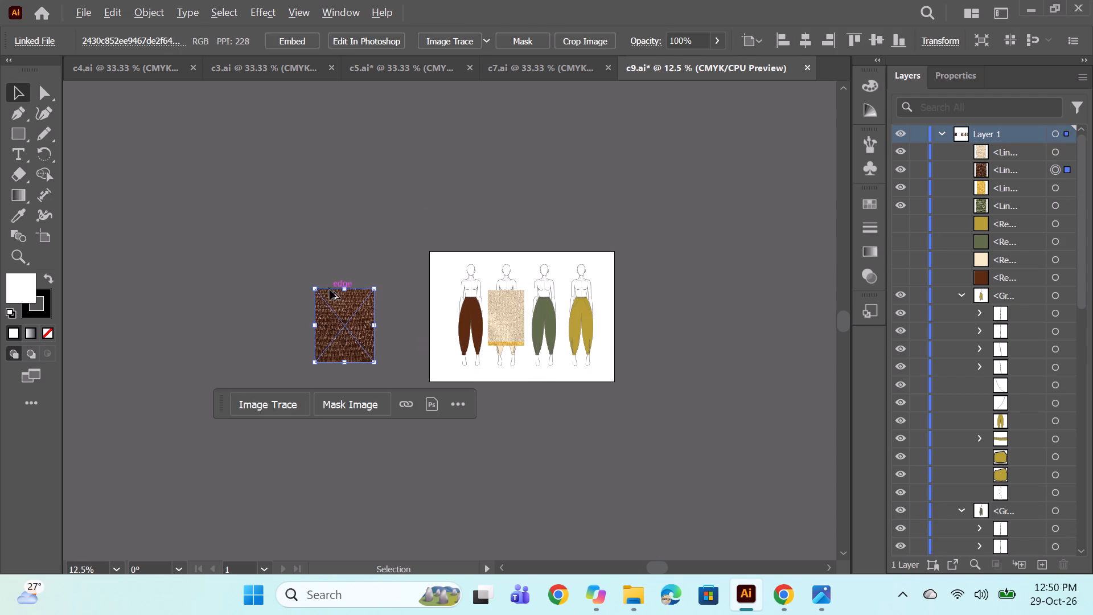
pyautogui.keyDown('alt'); pyautogui.scroll(2, 329, 289); pyautogui.keyUp('alt')
pyautogui.moveTo(420, 433); pyautogui.dragTo(411, 434)
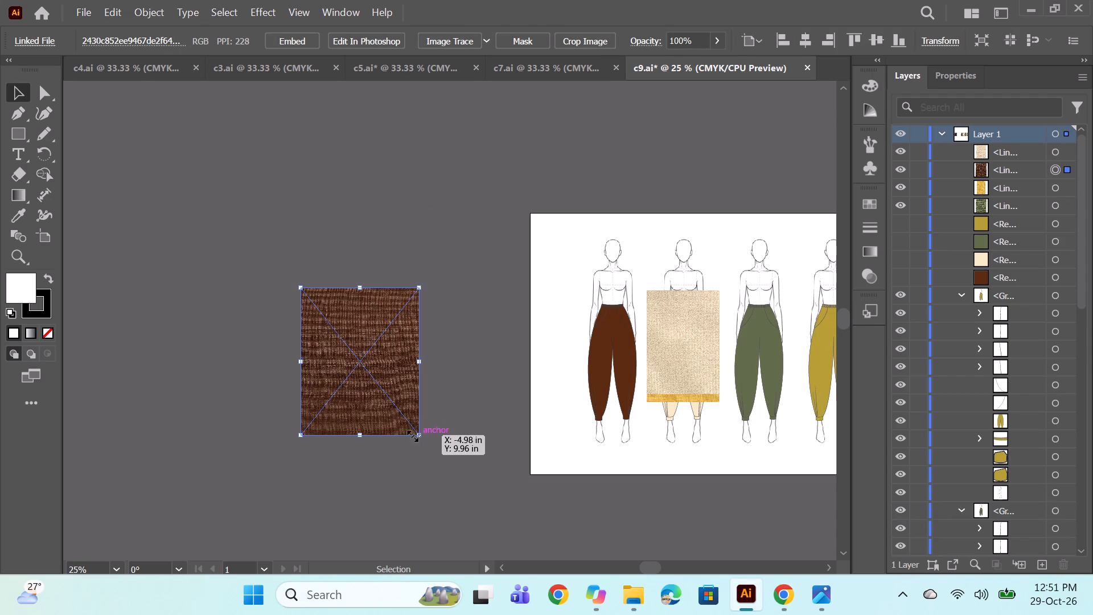
pyautogui.moveTo(411, 434); pyautogui.dragTo(381, 458)
# Place the beige texture between the brown one and the artboard, stretching it taller while keeping it about 3.24 in wide.
pyautogui.moveTo(683, 375); pyautogui.dragTo(505, 385)
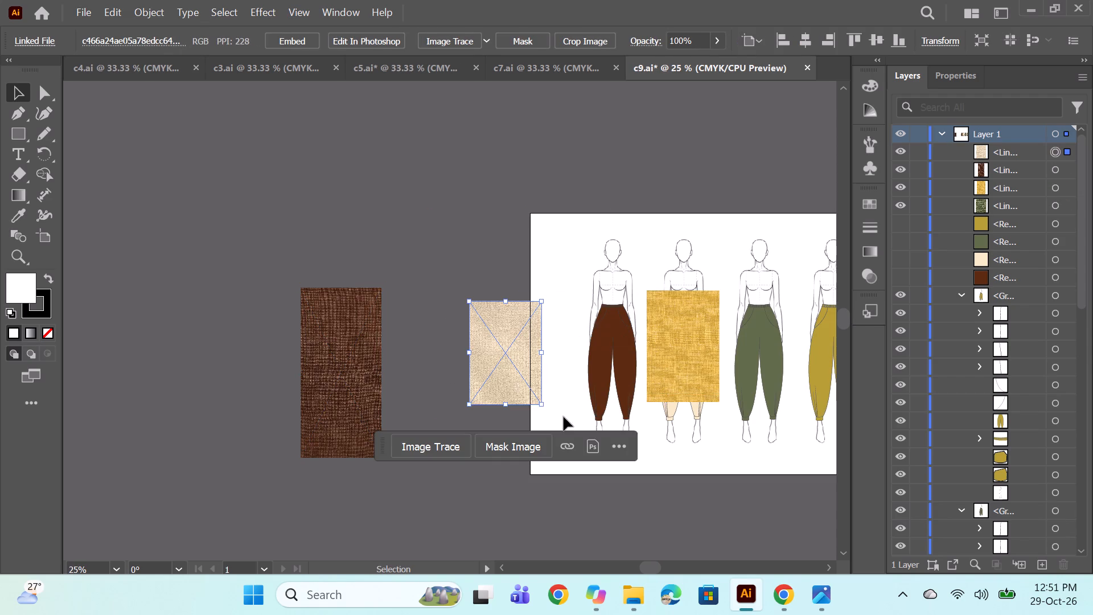
pyautogui.moveTo(539, 404); pyautogui.dragTo(543, 462)
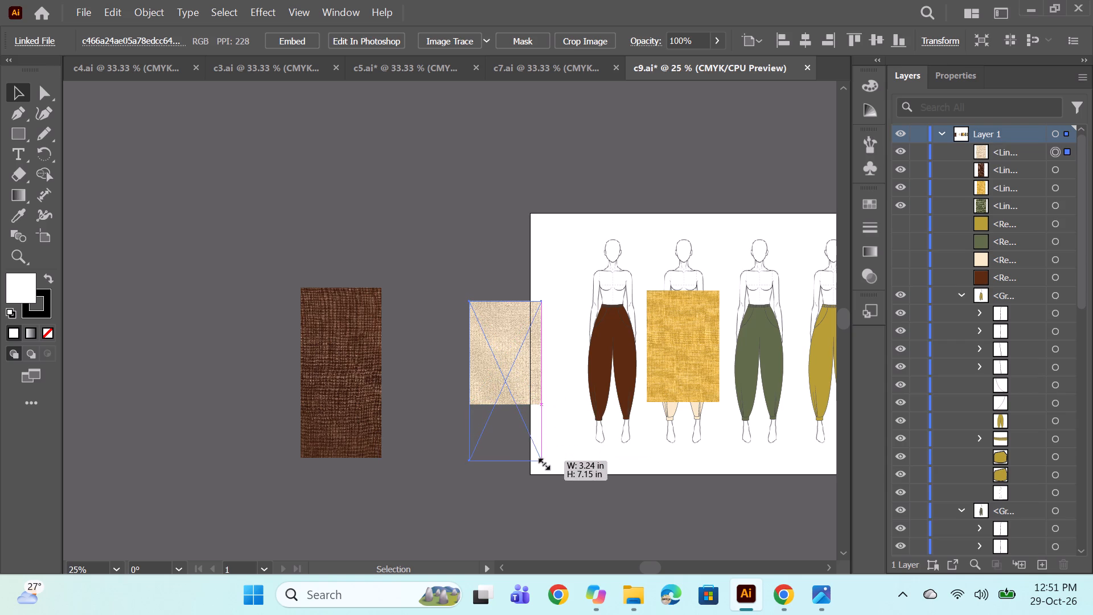
pyautogui.moveTo(543, 462); pyautogui.dragTo(543, 486)
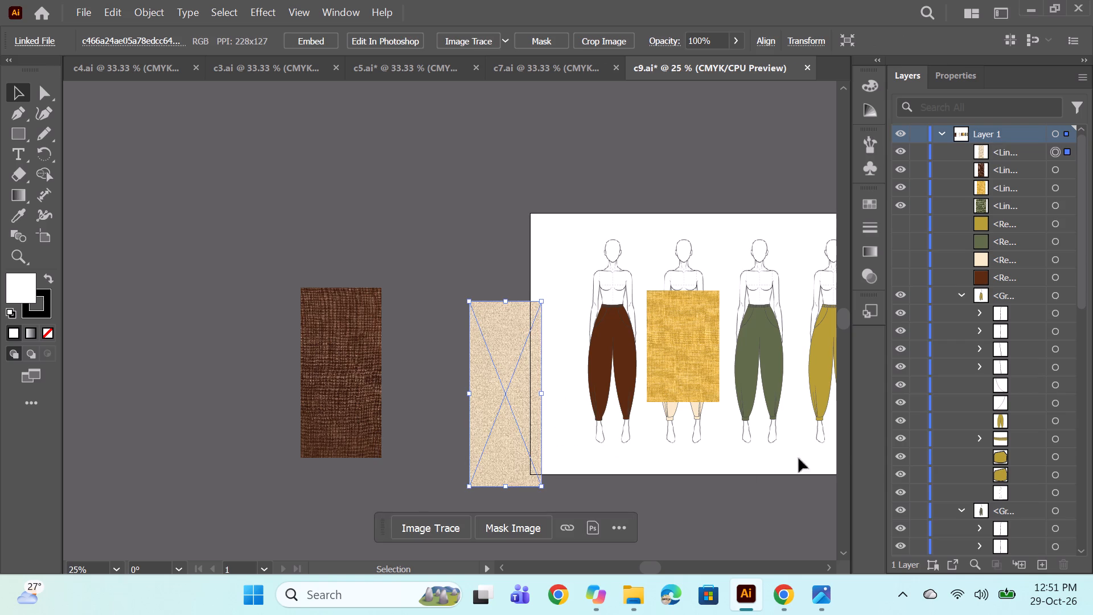
pyautogui.moveTo(504, 417); pyautogui.dragTo(457, 405)
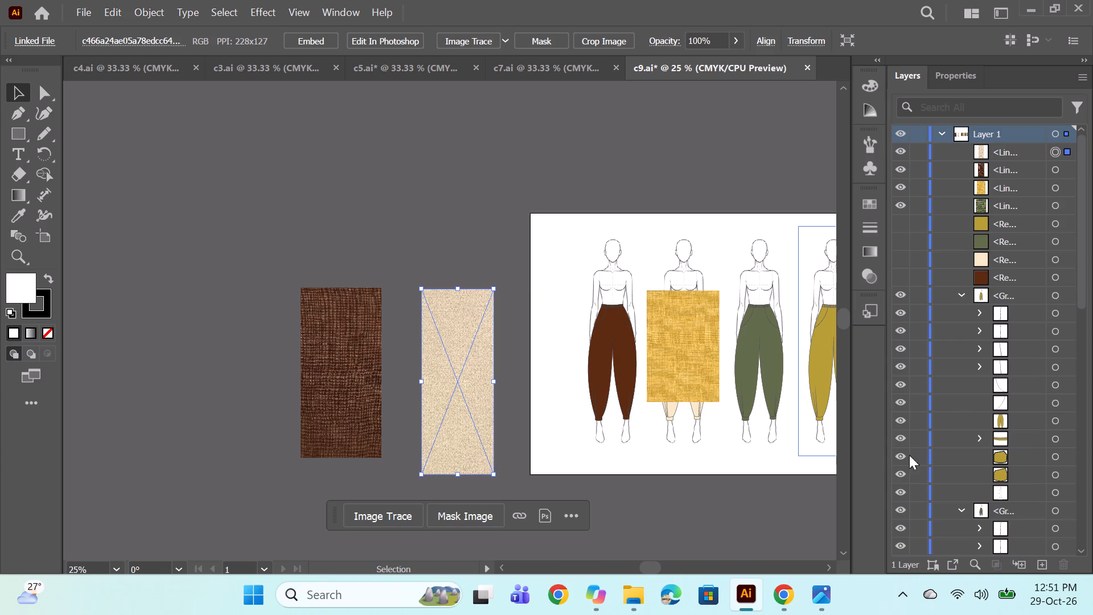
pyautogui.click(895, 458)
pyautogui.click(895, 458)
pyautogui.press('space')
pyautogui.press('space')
# Move the mustard texture off the trousers to beside the beige strip and stretch it into a taller strip.
pyautogui.moveTo(772, 451); pyautogui.dragTo(673, 436)
pyautogui.click(901, 456)
pyautogui.click(901, 456)
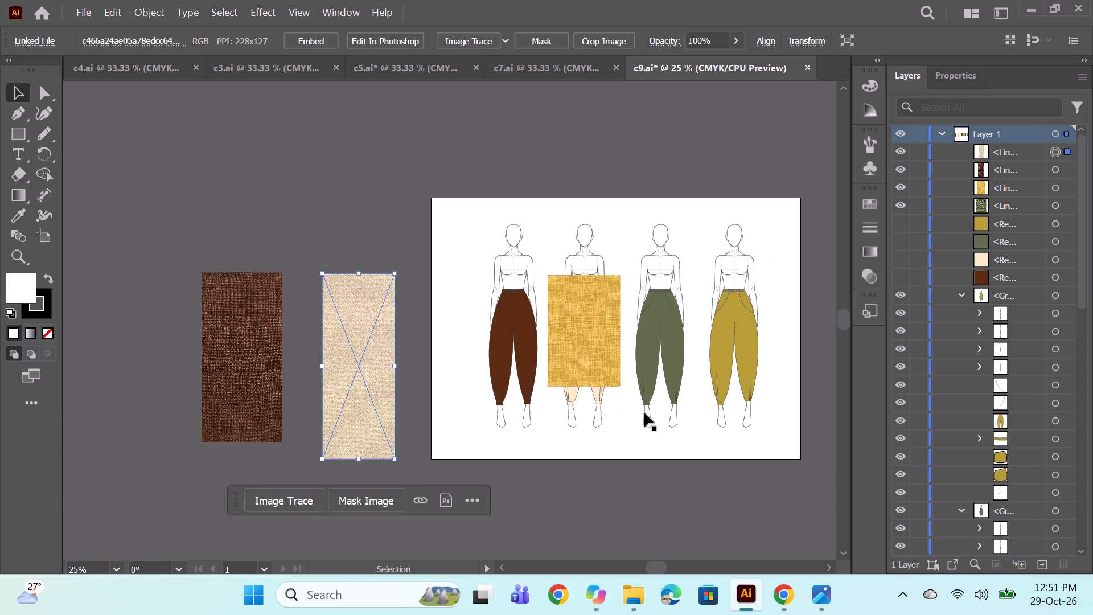
pyautogui.moveTo(570, 344); pyautogui.dragTo(418, 358)
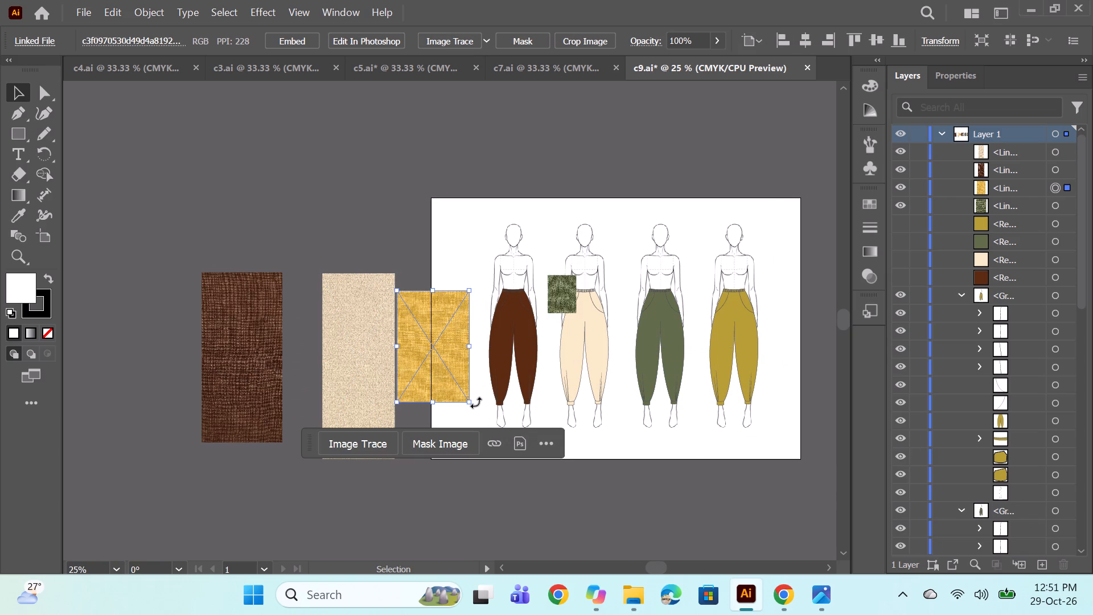
pyautogui.moveTo(467, 403); pyautogui.dragTo(481, 463)
pyautogui.moveTo(443, 400); pyautogui.dragTo(398, 395)
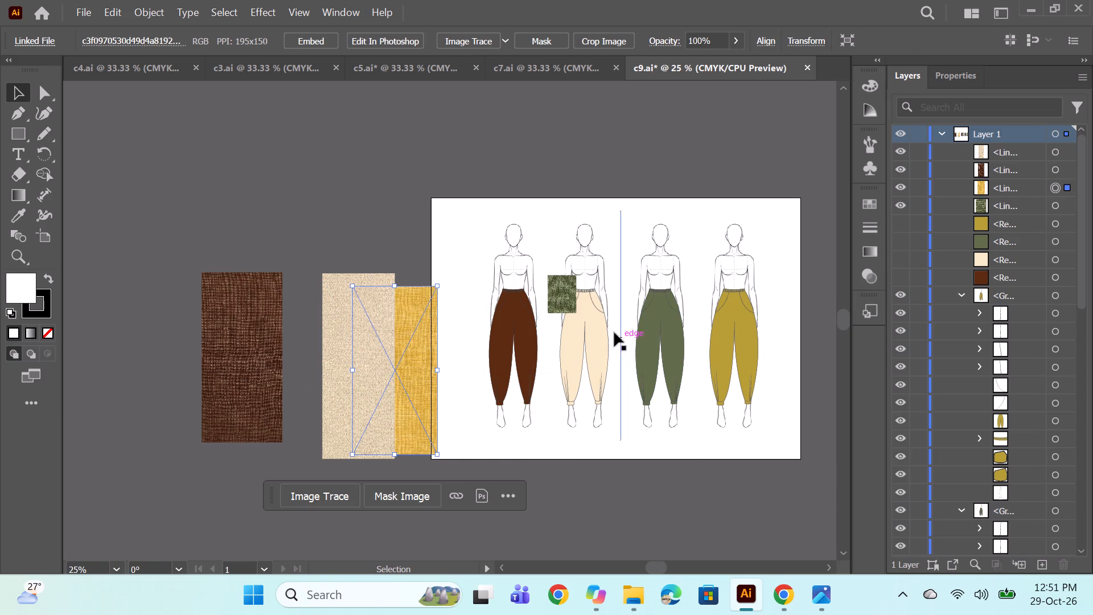
# Enlarge the small green texture into a tall strip over the green trouser and stack two duplicates on it.
pyautogui.click(564, 306)
pyautogui.moveTo(578, 311); pyautogui.dragTo(616, 435)
pyautogui.moveTo(597, 354); pyautogui.dragTo(665, 354)
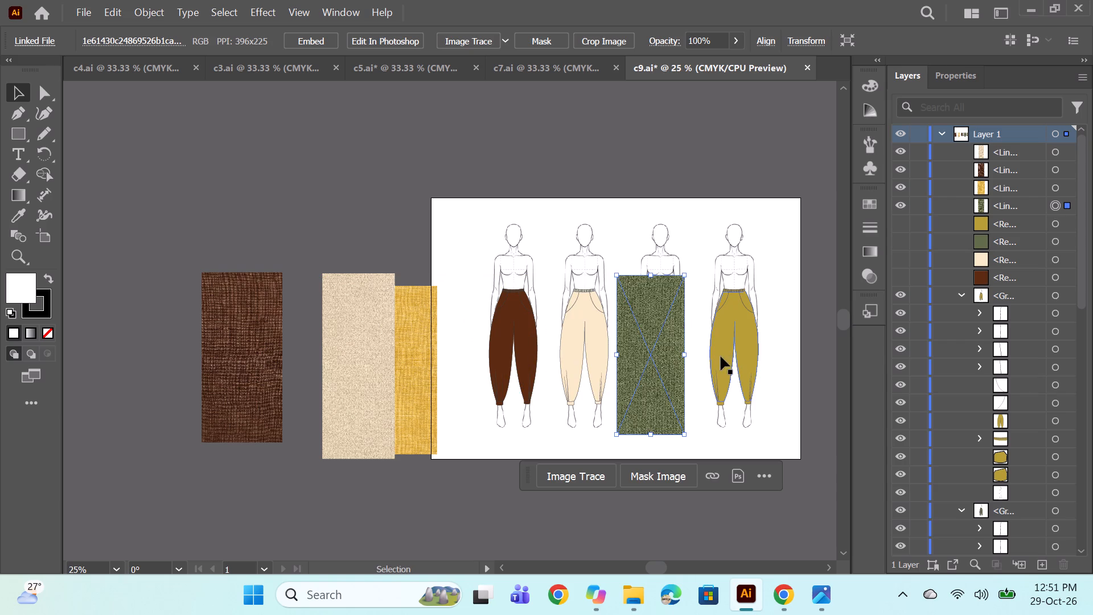
pyautogui.keyDown('alt'); pyautogui.moveTo(657, 352); pyautogui.dragTo(762, 353); pyautogui.keyUp('alt')
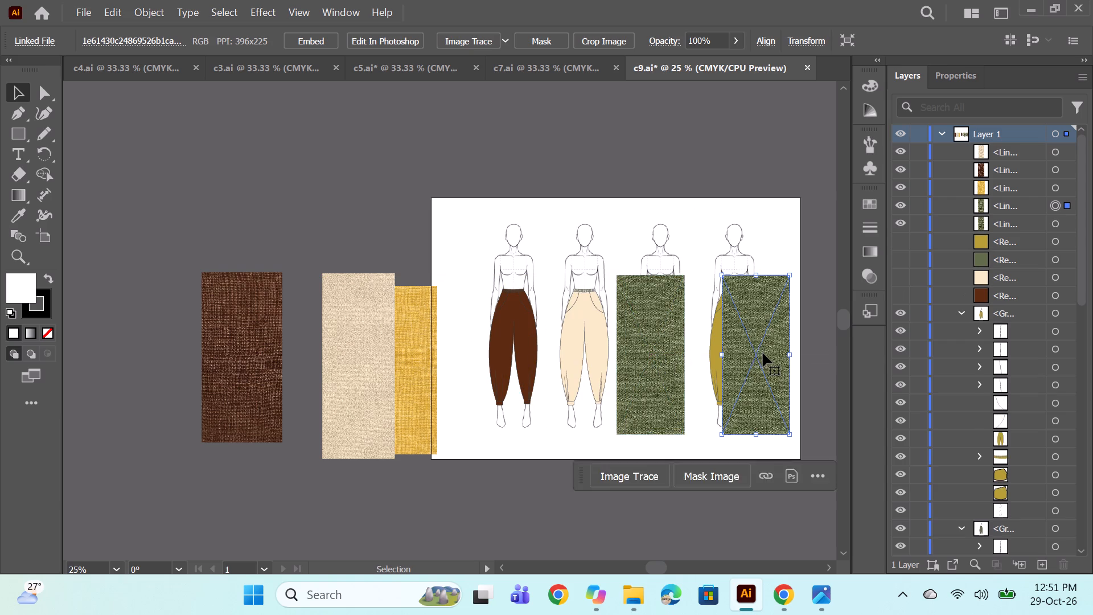
pyautogui.moveTo(763, 353); pyautogui.dragTo(656, 357)
pyautogui.keyDown('alt'); pyautogui.moveTo(653, 367); pyautogui.dragTo(760, 367); pyautogui.keyUp('alt')
pyautogui.moveTo(762, 364); pyautogui.dragTo(751, 360)
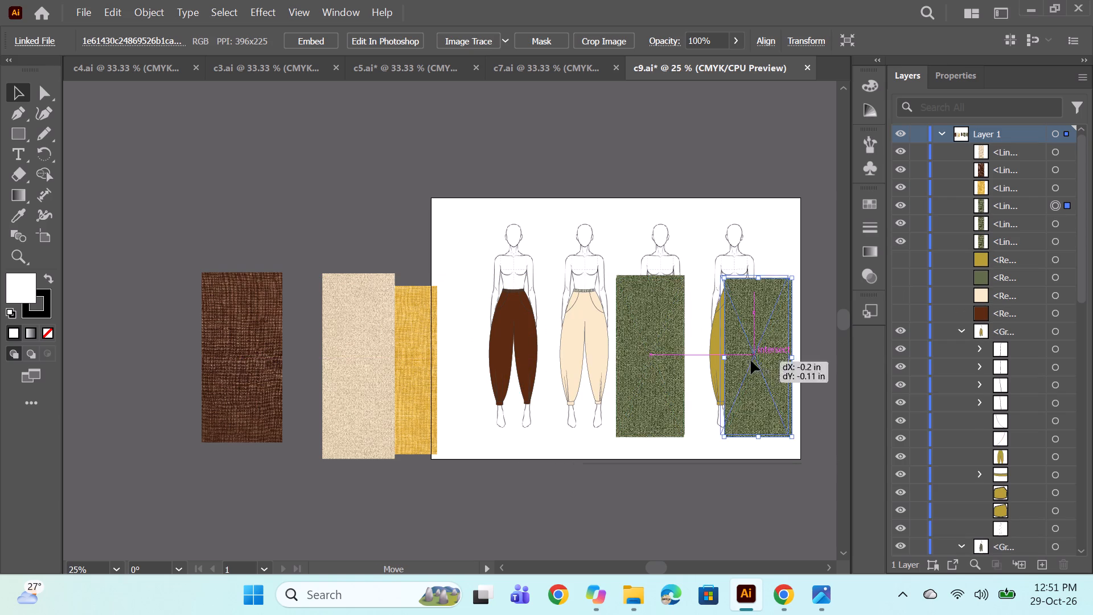
pyautogui.moveTo(751, 360); pyautogui.dragTo(654, 361)
# Place the beige texture over the beige trouser and stack two duplicates on it.
pyautogui.moveTo(359, 370); pyautogui.dragTo(586, 356)
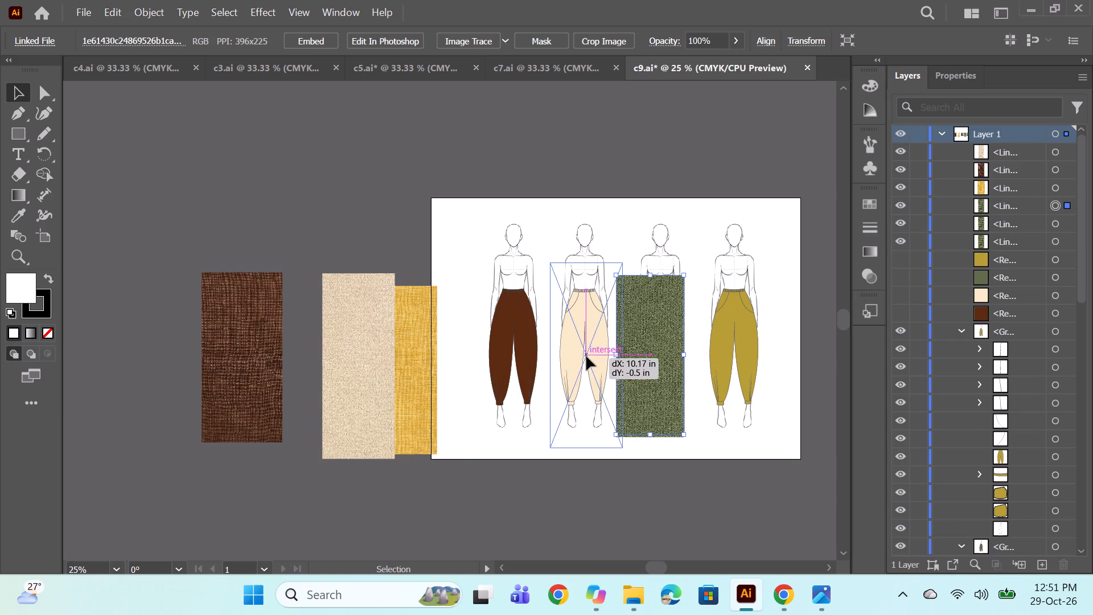
pyautogui.keyDown('alt'); pyautogui.moveTo(589, 353); pyautogui.dragTo(669, 360); pyautogui.keyUp('alt')
pyautogui.moveTo(672, 360); pyautogui.dragTo(600, 368)
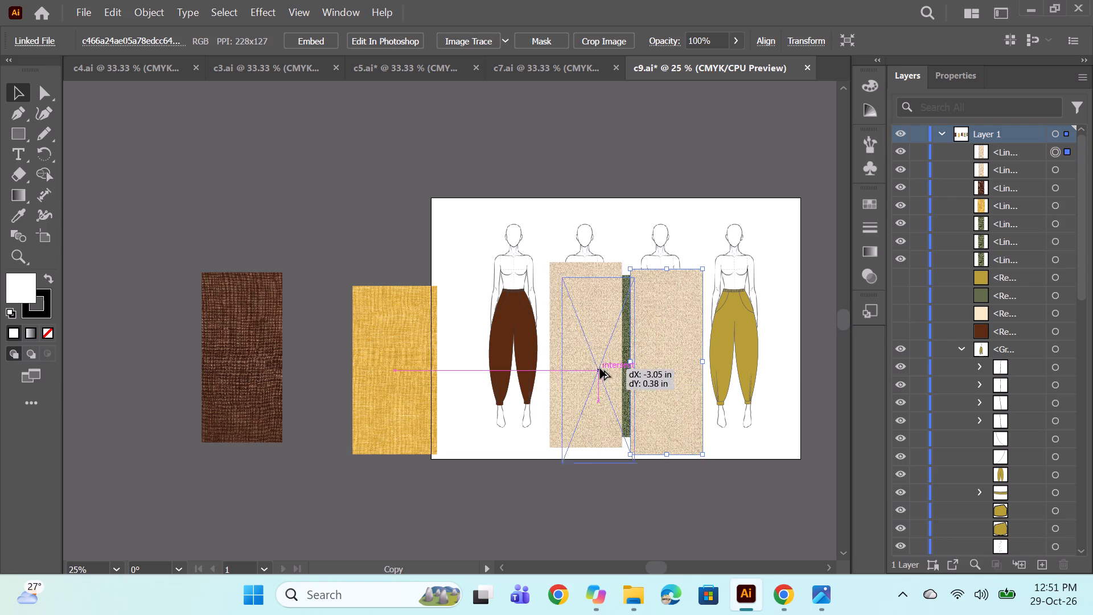
pyautogui.moveTo(600, 368); pyautogui.dragTo(574, 368)
pyautogui.moveTo(574, 366); pyautogui.dragTo(589, 359)
pyautogui.moveTo(648, 359); pyautogui.dragTo(596, 364)
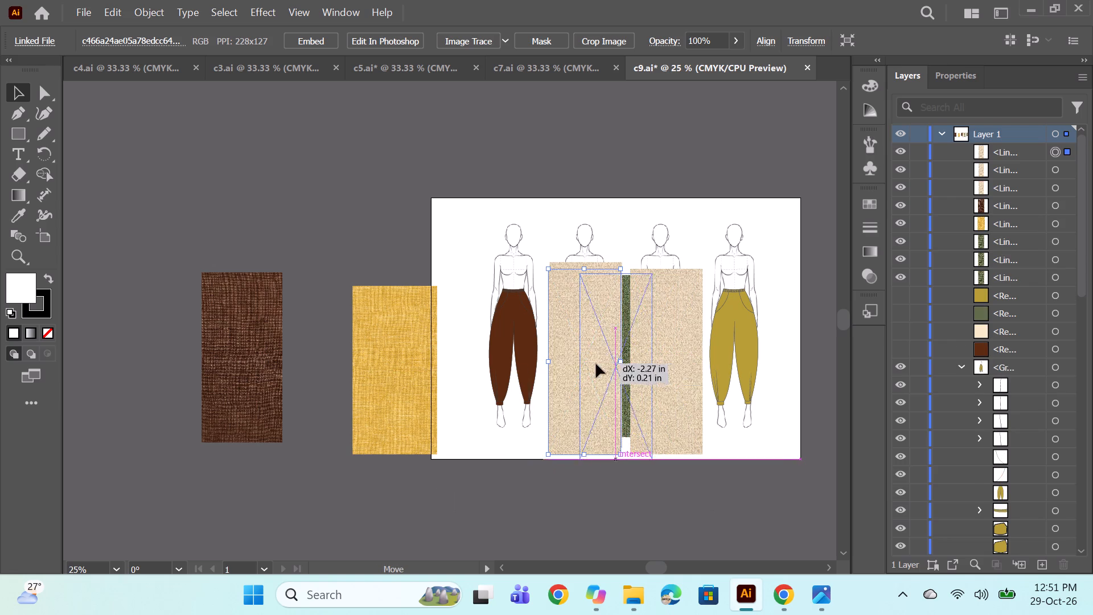
pyautogui.moveTo(596, 364); pyautogui.dragTo(568, 358)
# Place the mustard texture over the mustard trouser and stack two duplicates on it.
pyautogui.moveTo(396, 370); pyautogui.dragTo(729, 340)
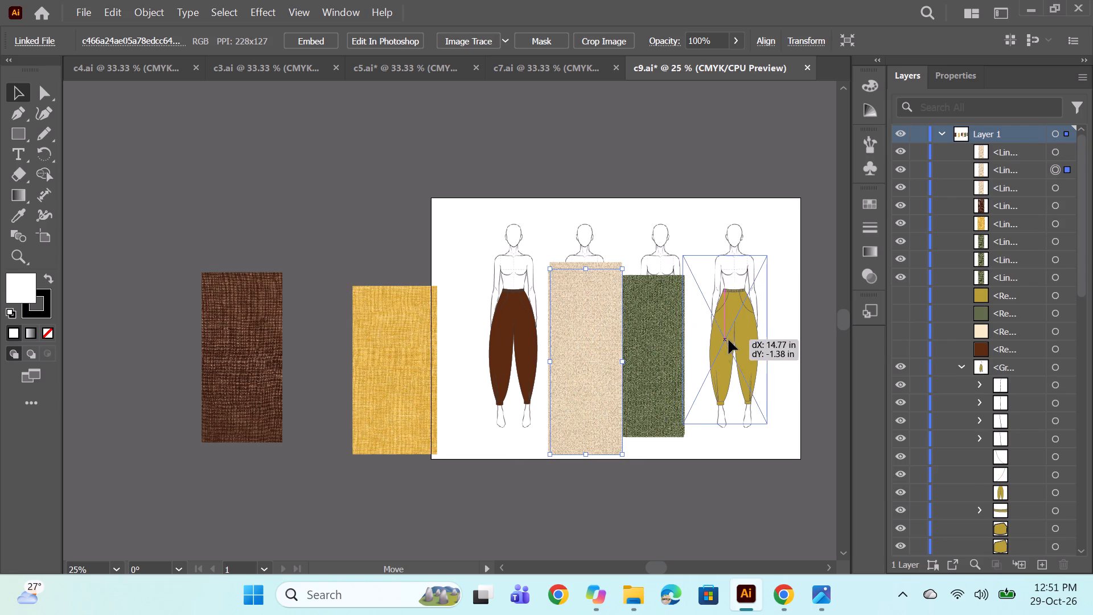
pyautogui.moveTo(729, 340); pyautogui.dragTo(729, 341)
pyautogui.keyDown('alt'); pyautogui.moveTo(728, 343); pyautogui.dragTo(636, 345); pyautogui.keyUp('alt')
pyautogui.keyDown('alt'); pyautogui.moveTo(645, 345); pyautogui.dragTo(735, 339); pyautogui.keyUp('alt')
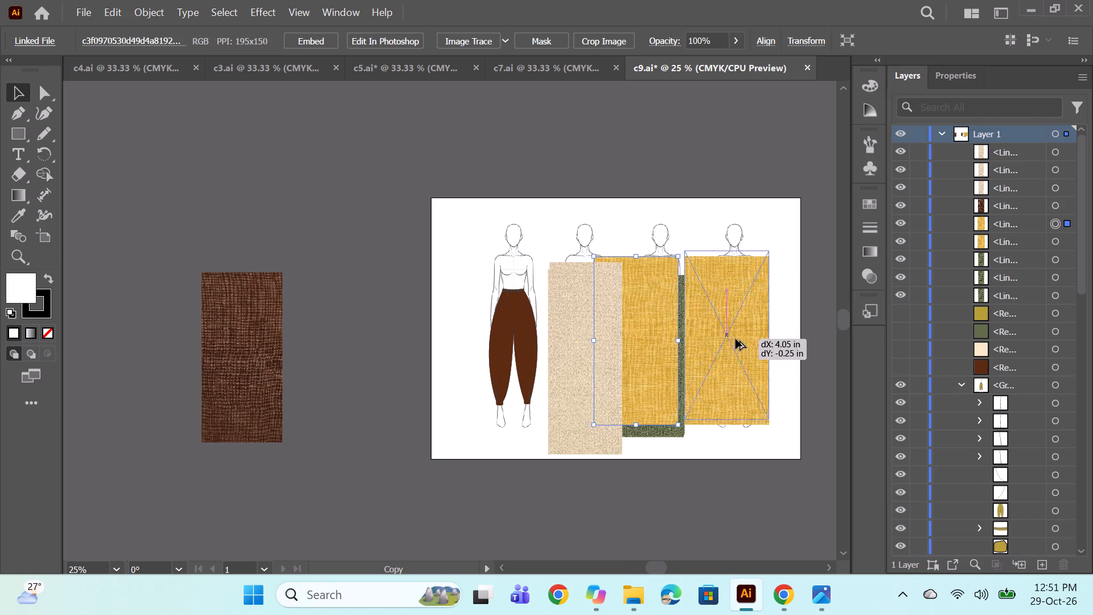
pyautogui.keyDown('alt'); pyautogui.moveTo(735, 339); pyautogui.dragTo(738, 342); pyautogui.keyUp('alt')
pyautogui.moveTo(656, 341); pyautogui.dragTo(753, 338)
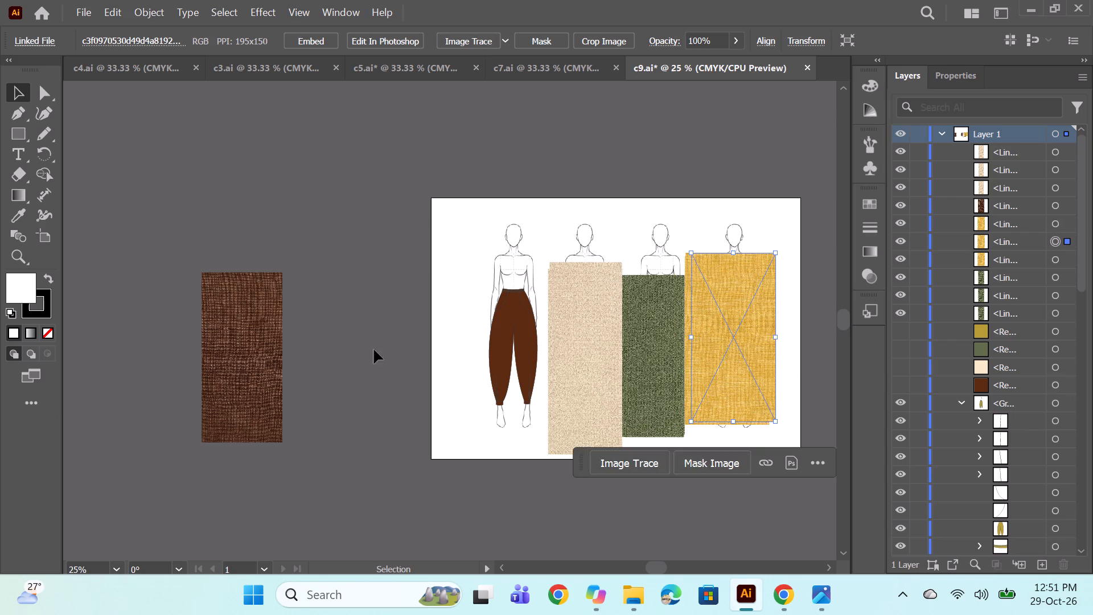
# Place the brown texture over the brown trouser and stack two duplicates on it.
pyautogui.moveTo(249, 372); pyautogui.dragTo(515, 365)
pyautogui.keyDown('alt'); pyautogui.moveTo(519, 358); pyautogui.dragTo(413, 366); pyautogui.keyUp('alt')
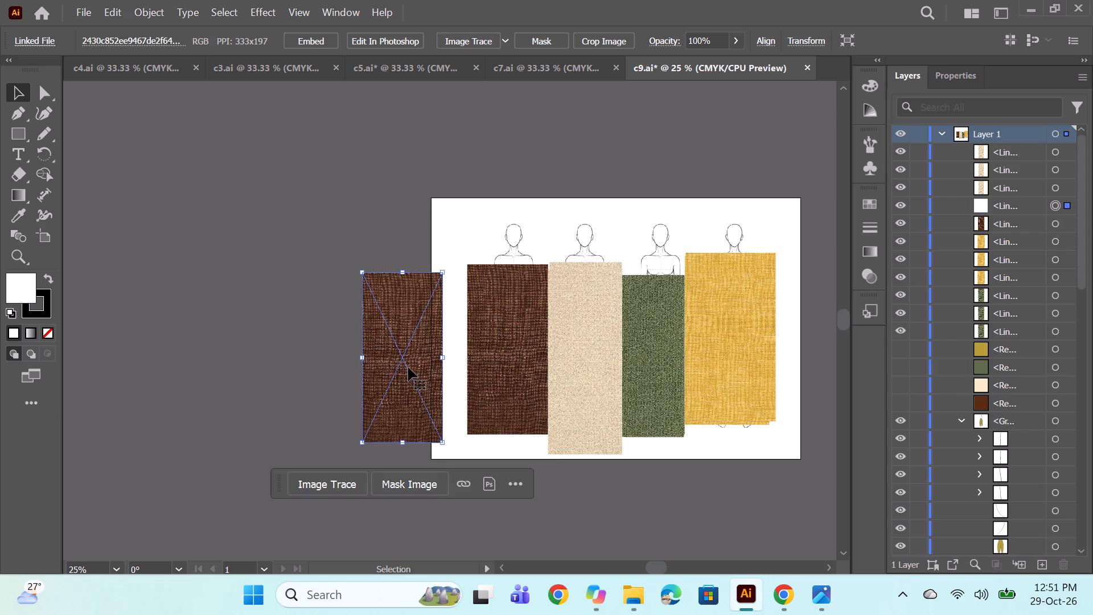
pyautogui.moveTo(408, 367); pyautogui.dragTo(509, 365)
pyautogui.moveTo(405, 388); pyautogui.dragTo(517, 378)
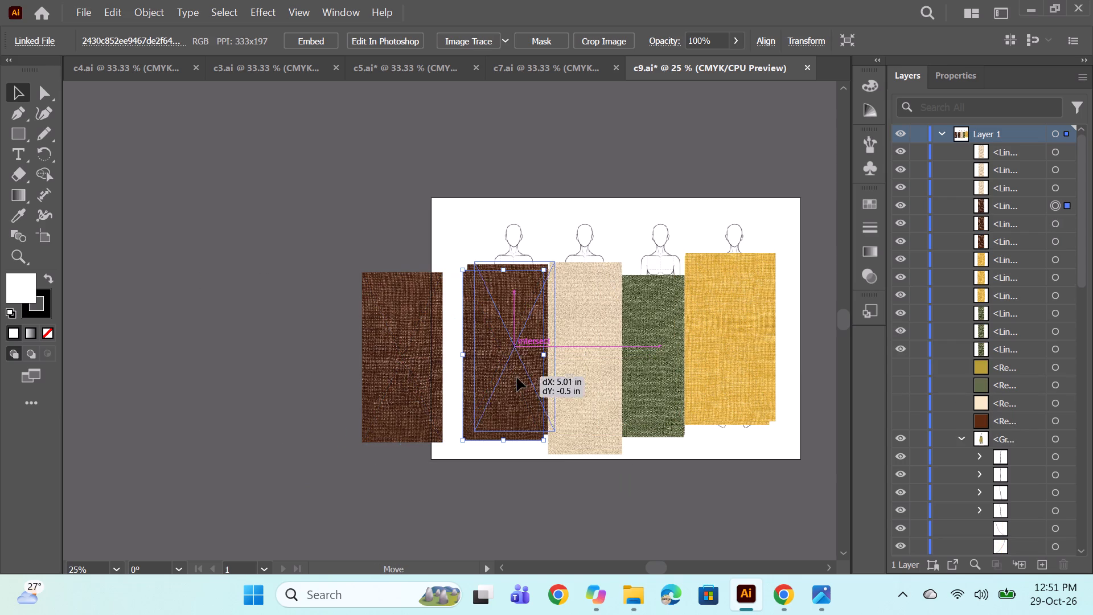
pyautogui.moveTo(517, 378); pyautogui.dragTo(502, 390)
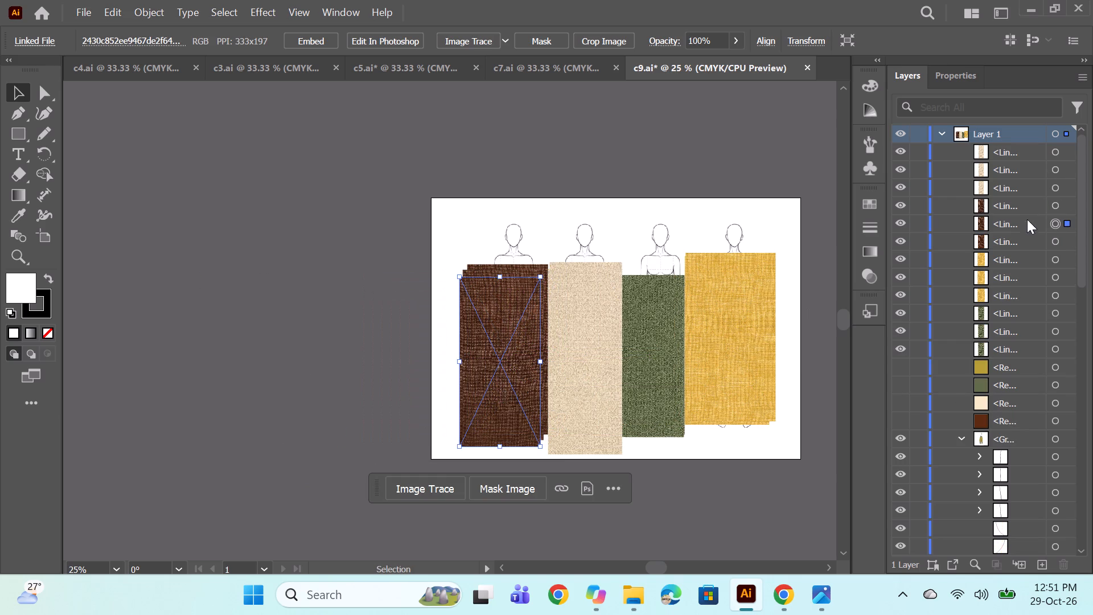
# Select all three mustard texture images and move them into the mustard trouser's group in the layer order.
pyautogui.scroll(-1, 1024, 225)
pyautogui.click(1016, 248)
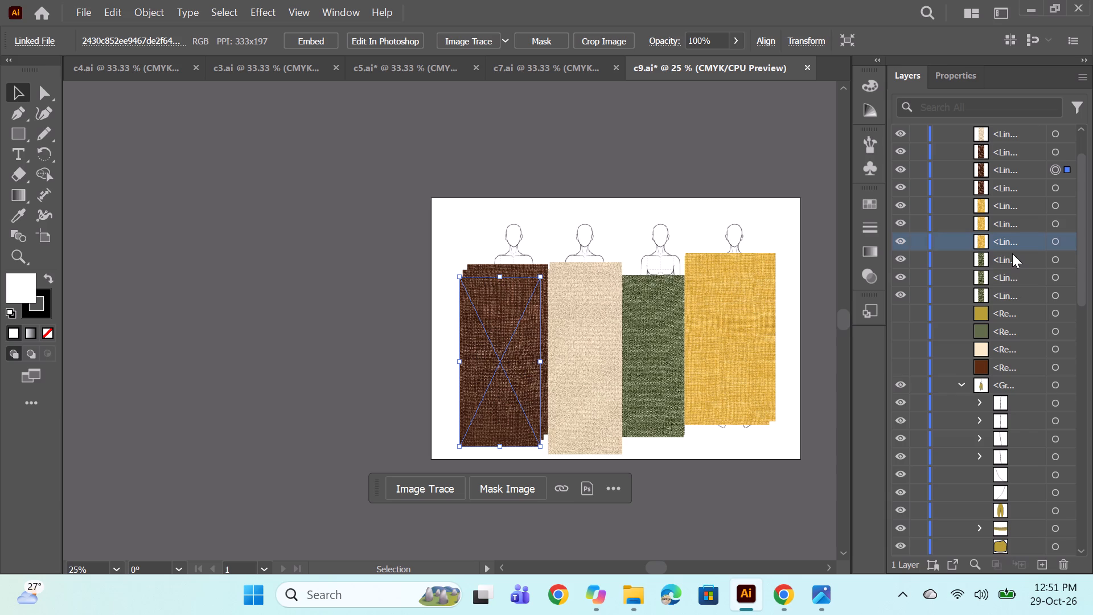
pyautogui.click(1012, 253)
pyautogui.click(1014, 236)
pyautogui.keyDown('ctrl'); pyautogui.click(1012, 207); pyautogui.keyUp('ctrl')
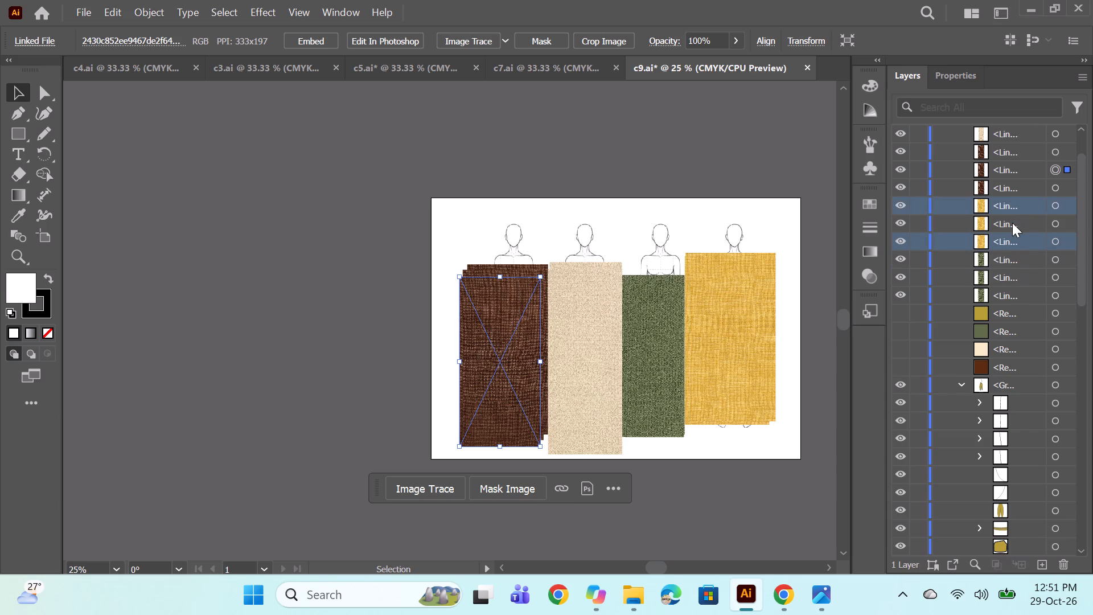
pyautogui.keyDown('ctrl'); pyautogui.click(1012, 223); pyautogui.keyUp('ctrl')
pyautogui.moveTo(1012, 223); pyautogui.dragTo(1037, 403)
pyautogui.moveTo(1032, 222); pyautogui.dragTo(1034, 392)
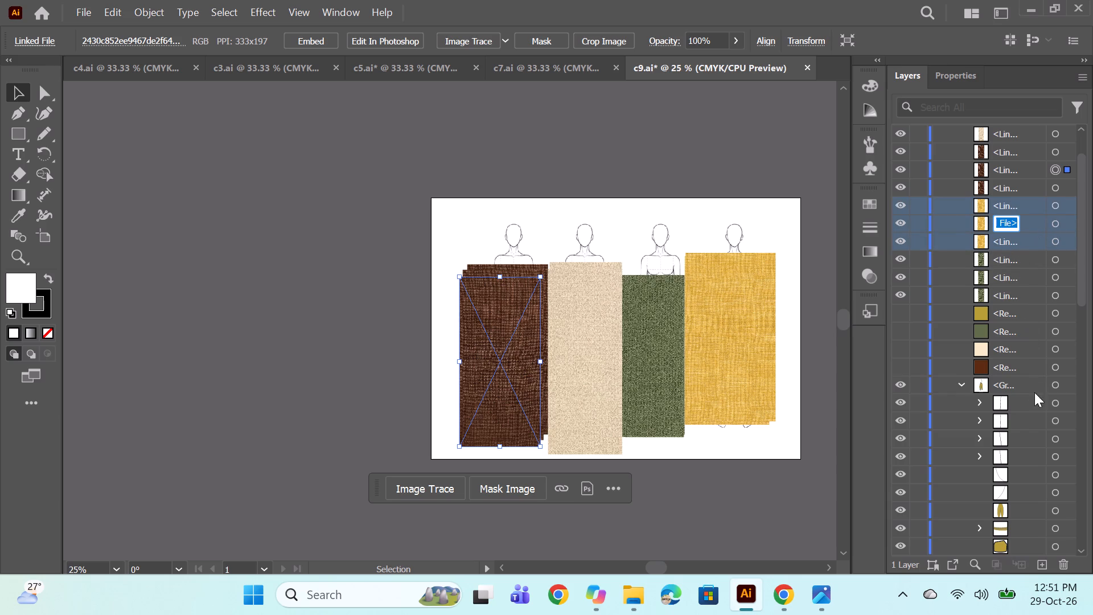
pyautogui.moveTo(1034, 392); pyautogui.dragTo(1036, 382)
pyautogui.click(1056, 203)
pyautogui.keyDown('ctrl'); pyautogui.click(1058, 239); pyautogui.keyUp('ctrl')
pyautogui.keyDown('ctrl'); pyautogui.click(1053, 225); pyautogui.keyUp('ctrl')
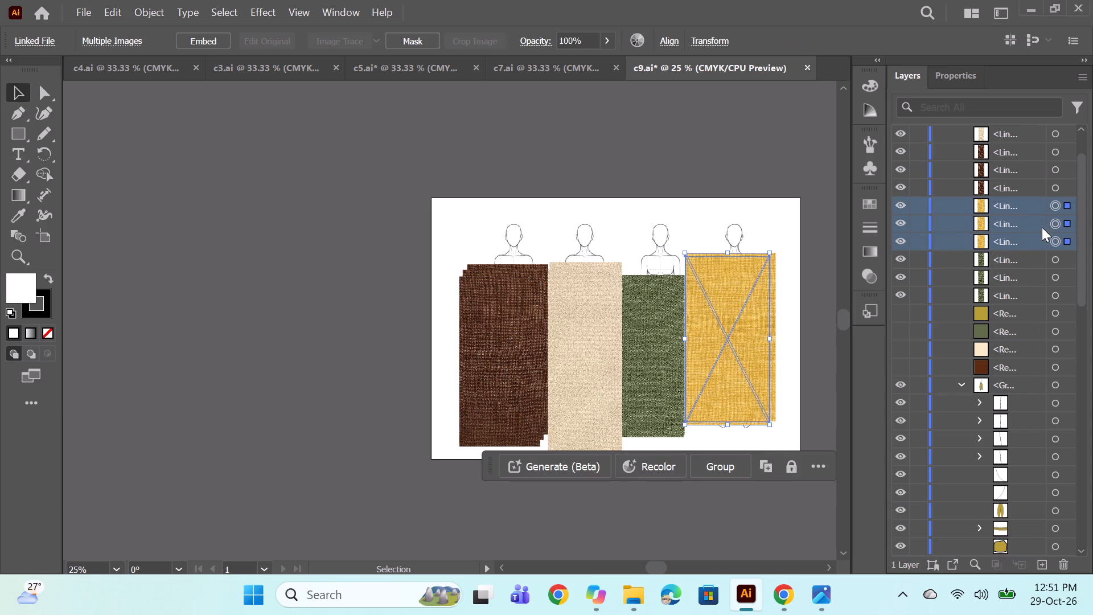
pyautogui.moveTo(1034, 227); pyautogui.dragTo(1020, 501)
pyautogui.scroll(-3, 1005, 356)
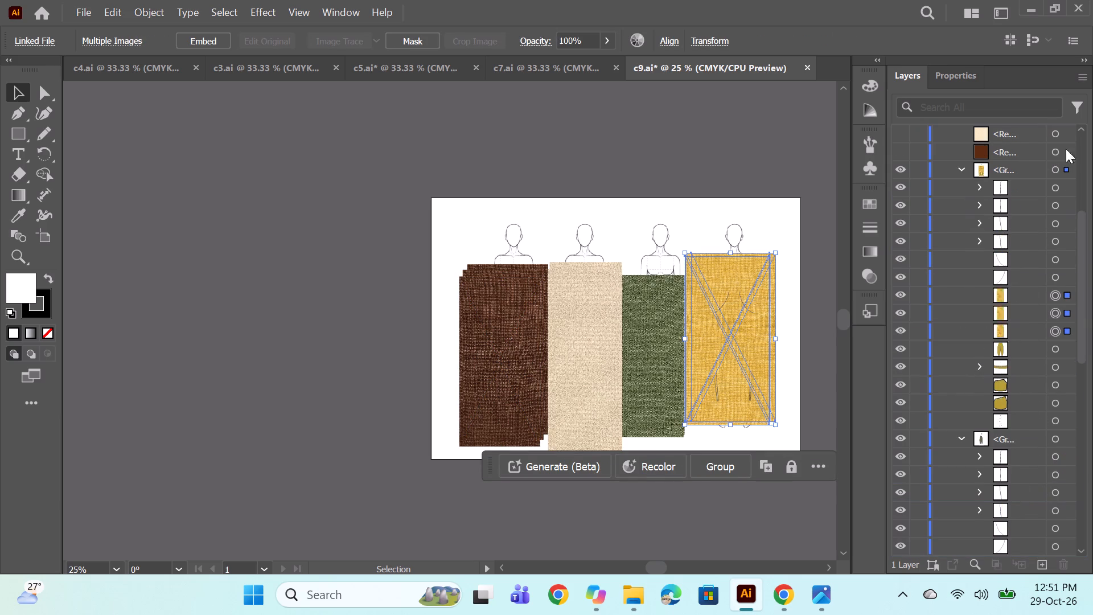
# Reorder the mustard textures within the group so one lies directly beneath each of the trouser body, the waistband and the upper pocket shape.
pyautogui.moveTo(1029, 313); pyautogui.dragTo(1031, 373)
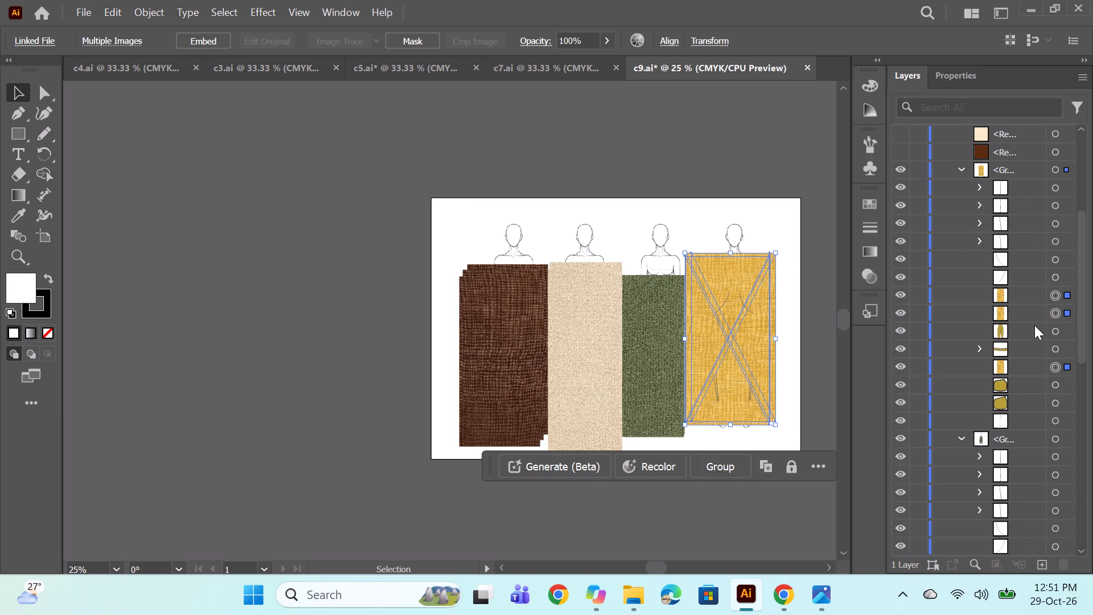
pyautogui.moveTo(1032, 317); pyautogui.dragTo(1028, 339)
pyautogui.moveTo(1028, 296); pyautogui.dragTo(1020, 388)
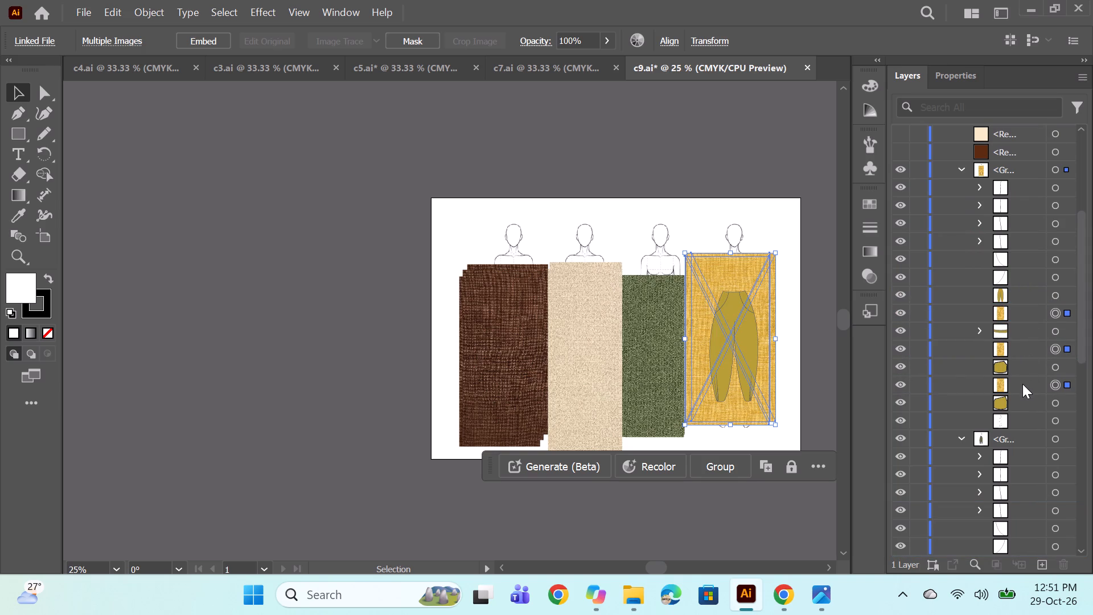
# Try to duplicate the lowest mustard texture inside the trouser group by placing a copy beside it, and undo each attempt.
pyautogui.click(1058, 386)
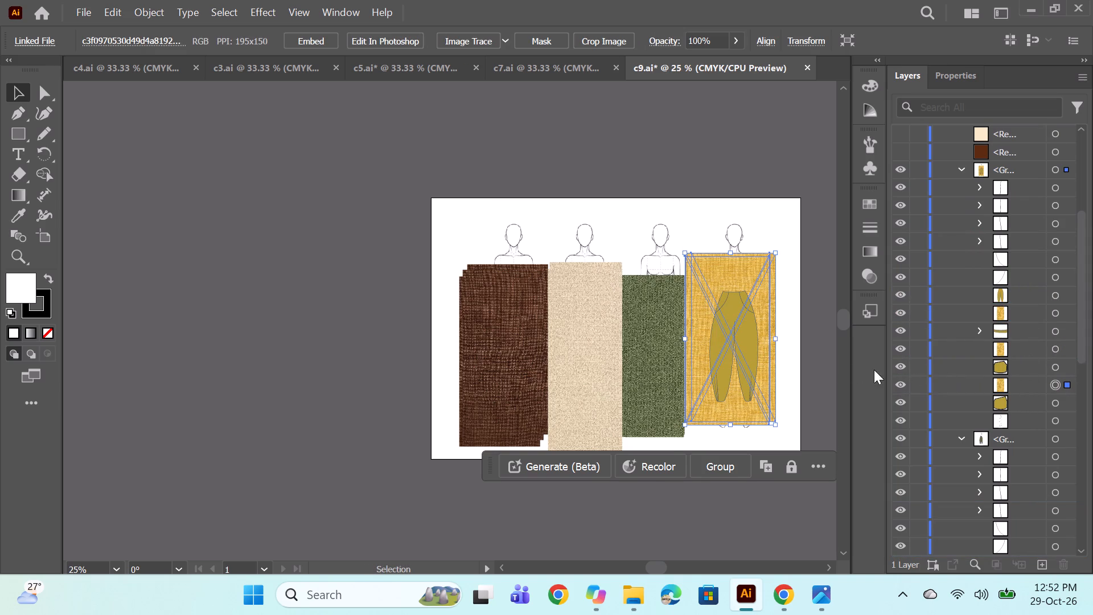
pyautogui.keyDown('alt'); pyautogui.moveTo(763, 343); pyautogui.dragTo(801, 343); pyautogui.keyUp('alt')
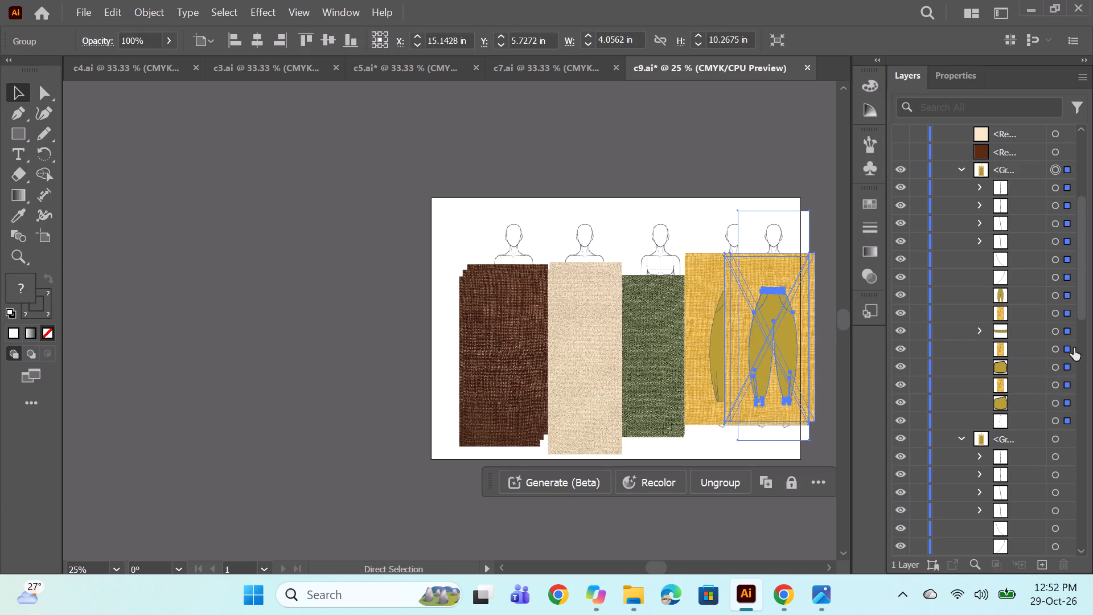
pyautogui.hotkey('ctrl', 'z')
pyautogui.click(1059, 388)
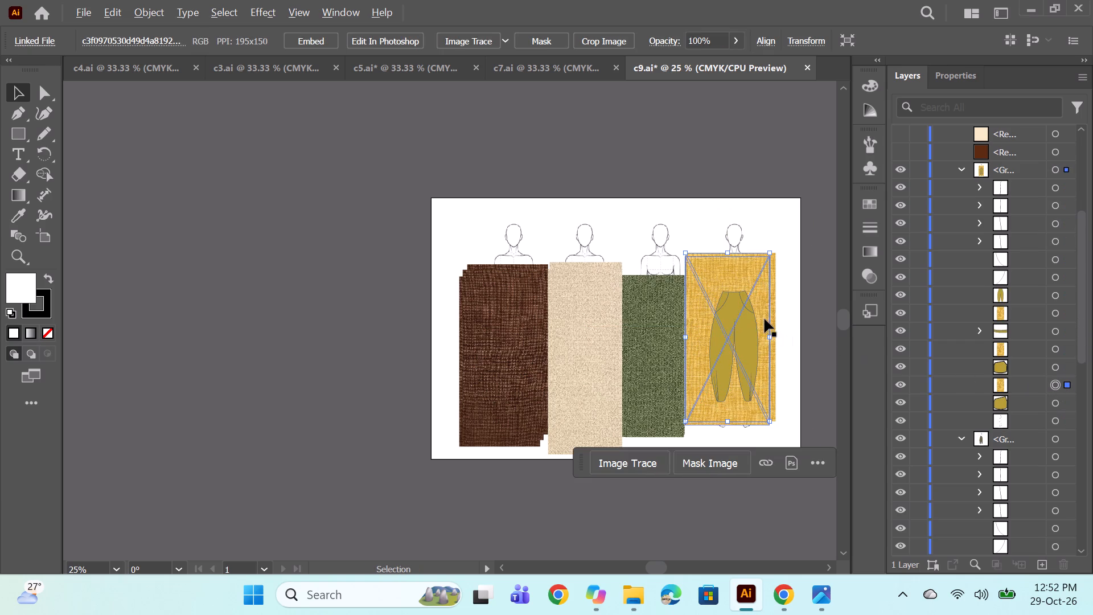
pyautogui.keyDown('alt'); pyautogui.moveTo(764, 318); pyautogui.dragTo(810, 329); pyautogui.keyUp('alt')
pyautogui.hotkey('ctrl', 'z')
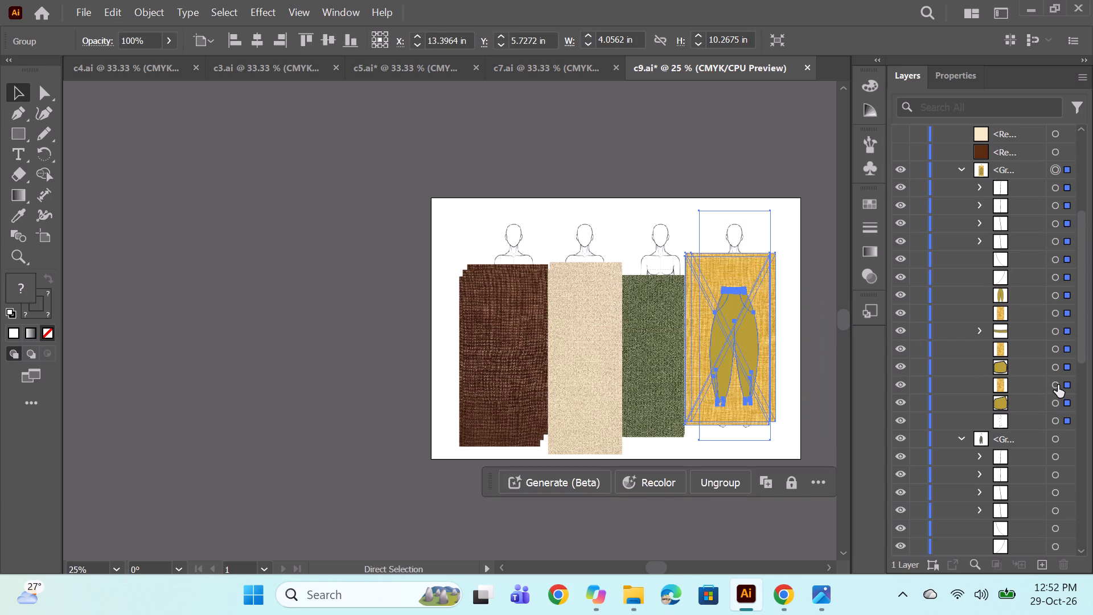
# Copy and paste the lowest mustard texture and place the copy directly beneath the remaining pocket shape in the mustard trouser's group.
pyautogui.click(1058, 385)
pyautogui.hotkey('ctrl', 'c')
pyautogui.hotkey('ctrl', 'v')
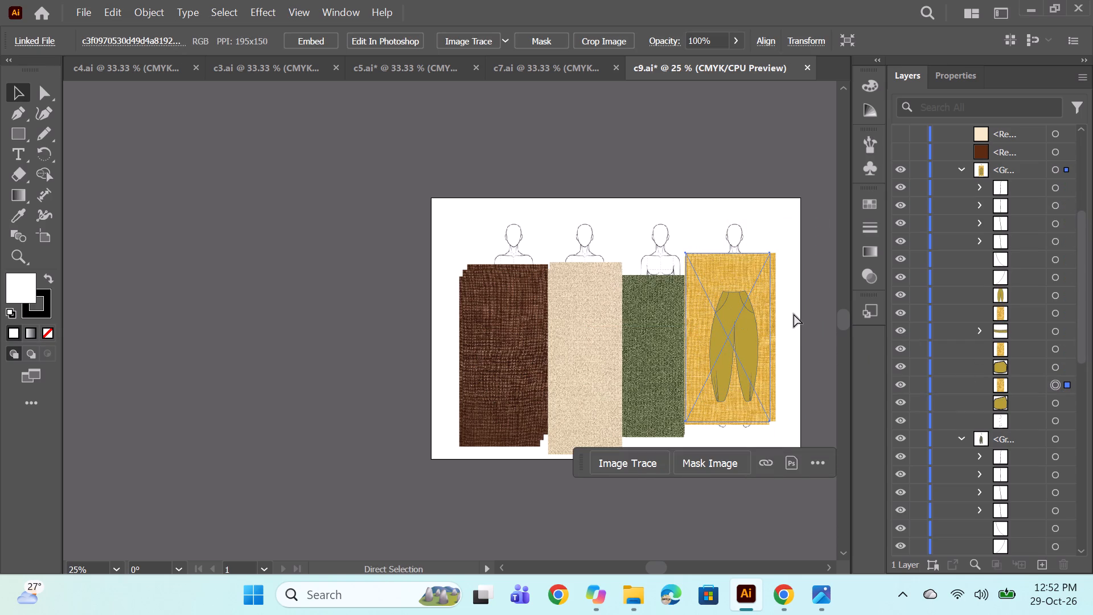
pyautogui.scroll(4, 972, 163)
pyautogui.moveTo(1004, 151); pyautogui.dragTo(1005, 387)
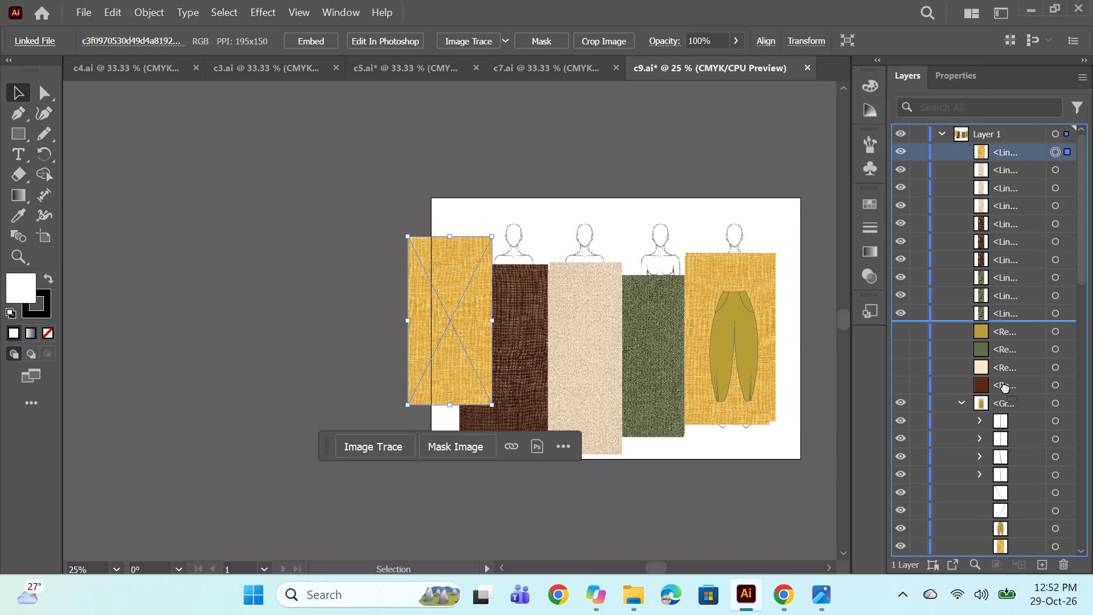
pyautogui.moveTo(1005, 387); pyautogui.dragTo(1021, 534)
pyautogui.scroll(-4, 1026, 418)
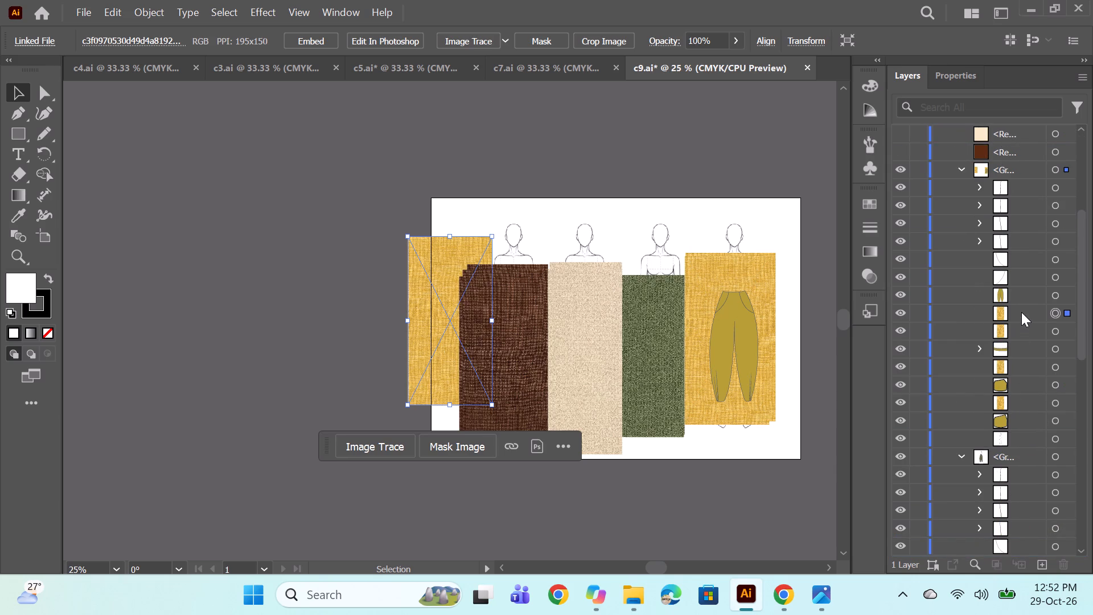
pyautogui.moveTo(1021, 312); pyautogui.dragTo(1014, 425)
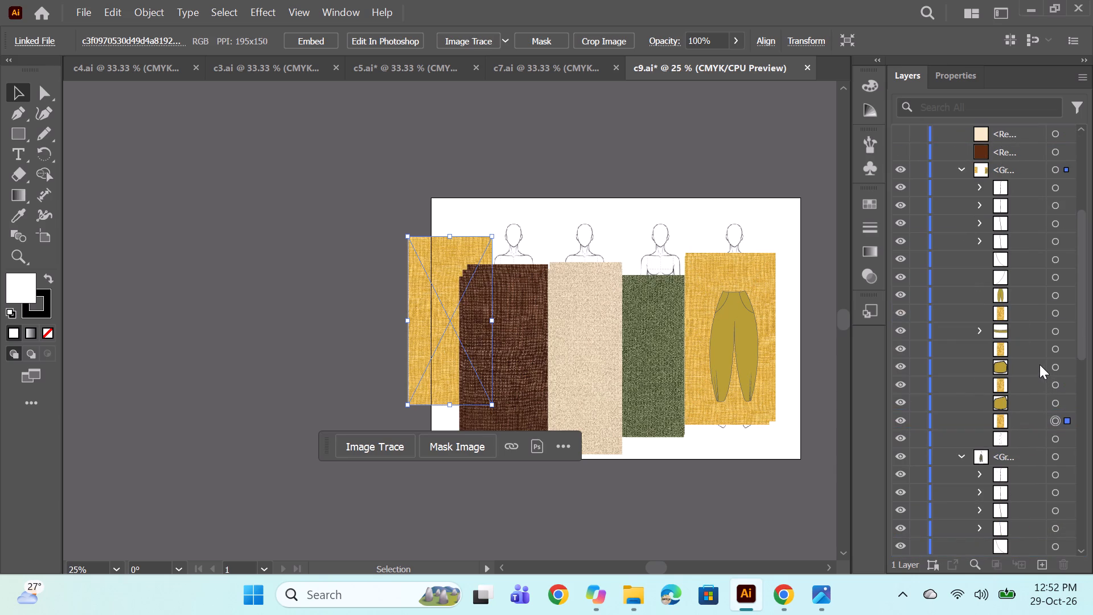
# Add a fourth copy of the beige texture to the stack over the beige trouser.
pyautogui.scroll(7, 1034, 362)
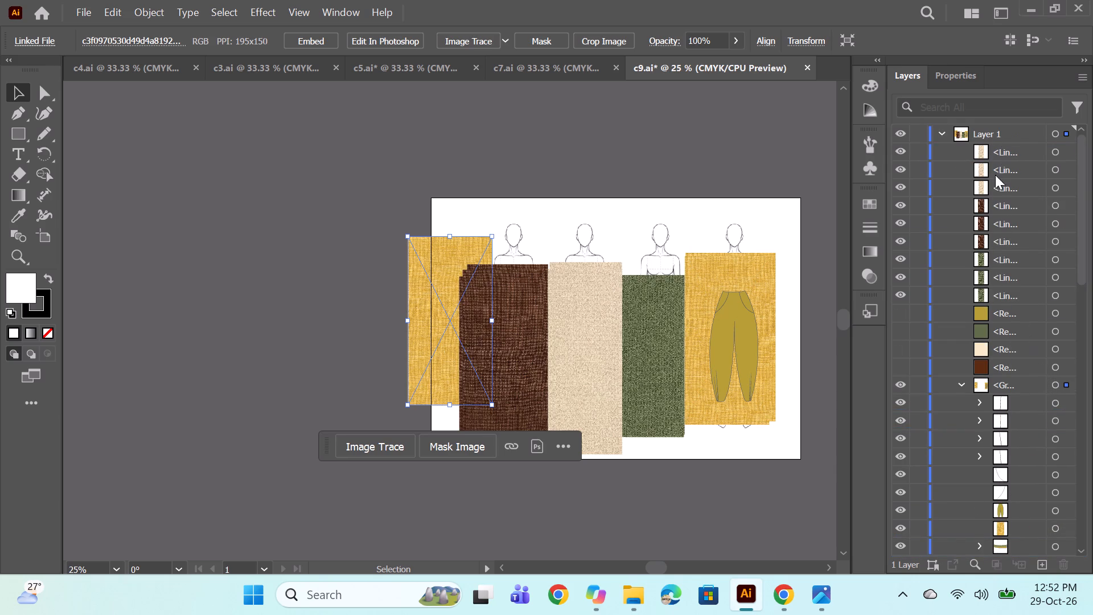
pyautogui.click(1053, 151)
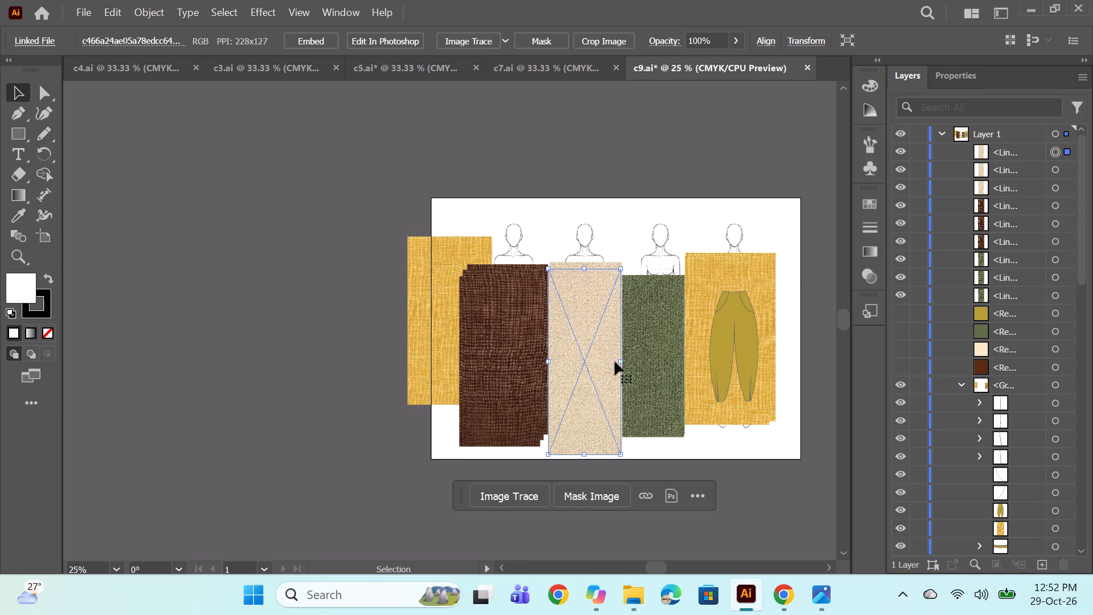
pyautogui.keyDown('alt'); pyautogui.moveTo(599, 357); pyautogui.dragTo(662, 357); pyautogui.keyUp('alt')
pyautogui.moveTo(659, 363); pyautogui.dragTo(597, 362)
# Add a fourth copy of the brown texture to the stack over the brown trouser.
pyautogui.click(502, 374)
pyautogui.keyDown('alt'); pyautogui.moveTo(505, 374); pyautogui.dragTo(419, 391); pyautogui.keyUp('alt')
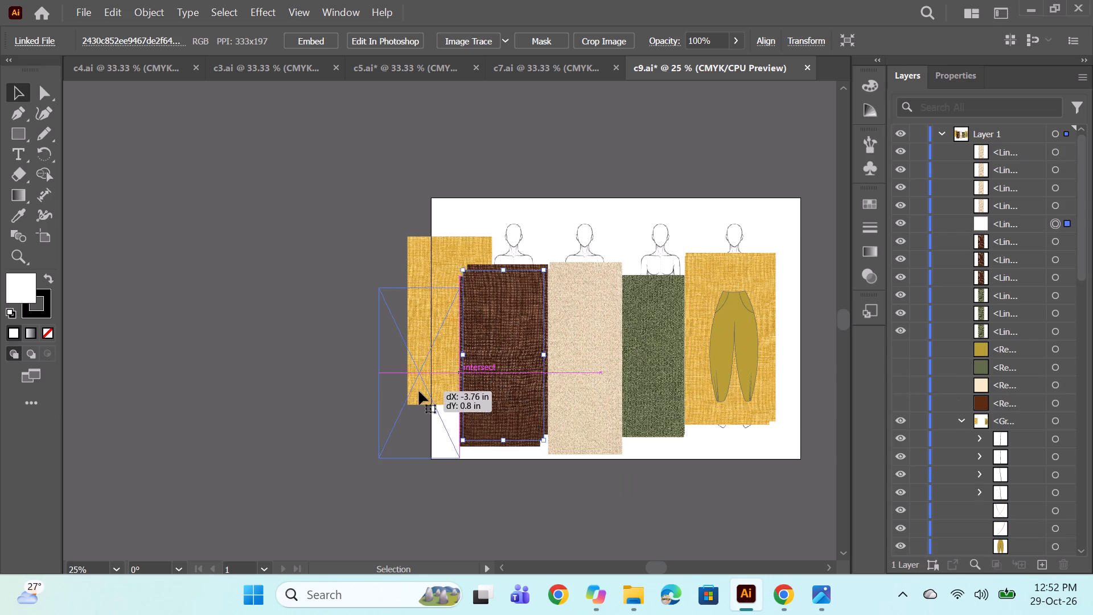
pyautogui.moveTo(418, 384); pyautogui.dragTo(502, 375)
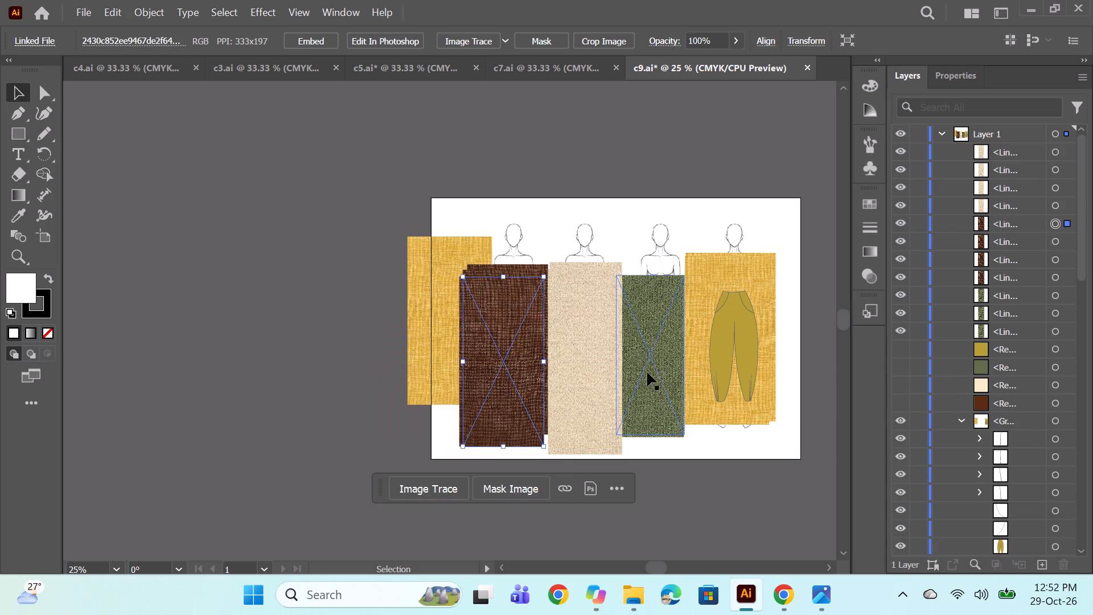
# Add a fourth copy of the green texture to the stack over the green trouser.
pyautogui.click(656, 370)
pyautogui.keyDown('alt'); pyautogui.moveTo(657, 370); pyautogui.dragTo(714, 368); pyautogui.keyUp('alt')
pyautogui.moveTo(717, 366); pyautogui.dragTo(663, 368)
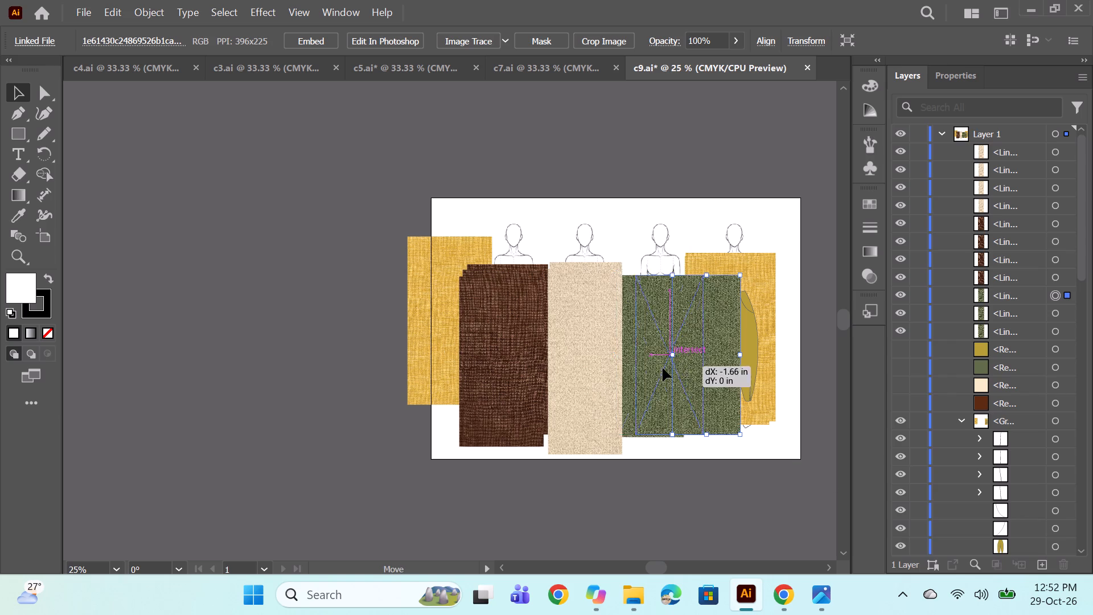
# Place the selected green texture on the stack over the green trouser.
pyautogui.moveTo(663, 368); pyautogui.dragTo(663, 367)
# Clip the topmost mustard texture in the mustard trouser's group to the main trouser body shape above it.
pyautogui.scroll(-3, 1022, 276)
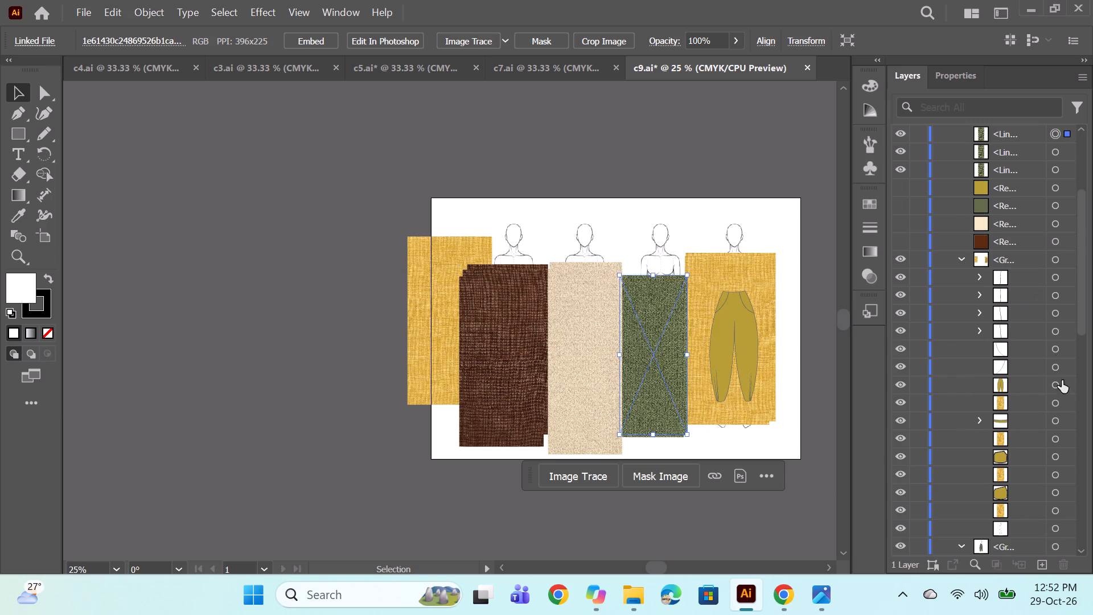
pyautogui.keyDown('ctrl'); pyautogui.click(1055, 401); pyautogui.keyUp('ctrl')
pyautogui.keyDown('ctrl'); pyautogui.click(1055, 387); pyautogui.keyUp('ctrl')
pyautogui.rightClick(763, 364)
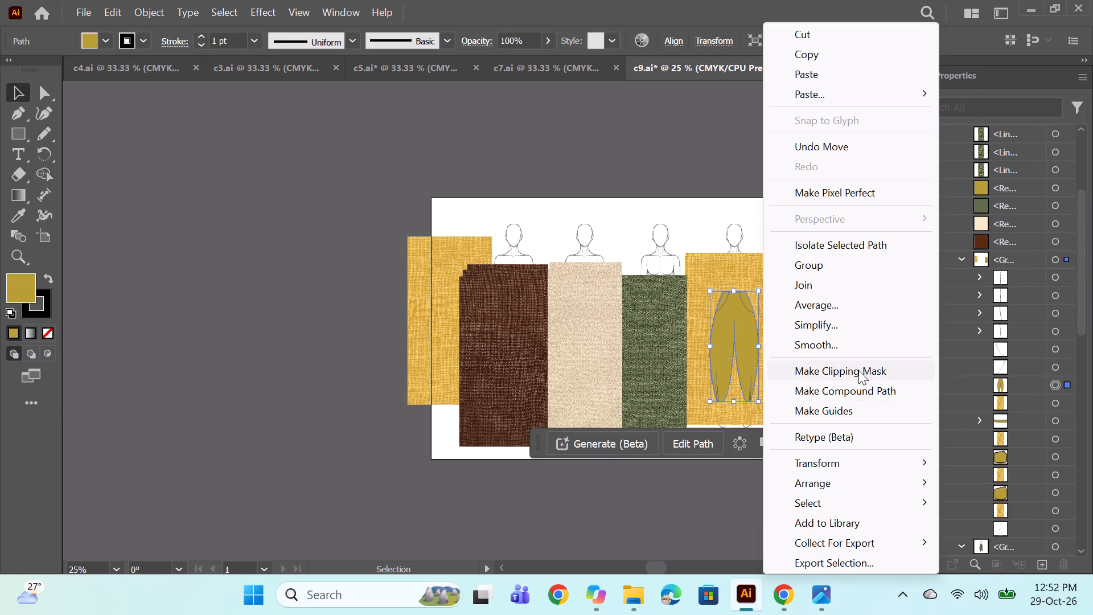
pyautogui.keyDown('ctrl'); pyautogui.click(1053, 405); pyautogui.keyUp('ctrl')
pyautogui.keyDown('ctrl'); pyautogui.click(1059, 382); pyautogui.keyUp('ctrl')
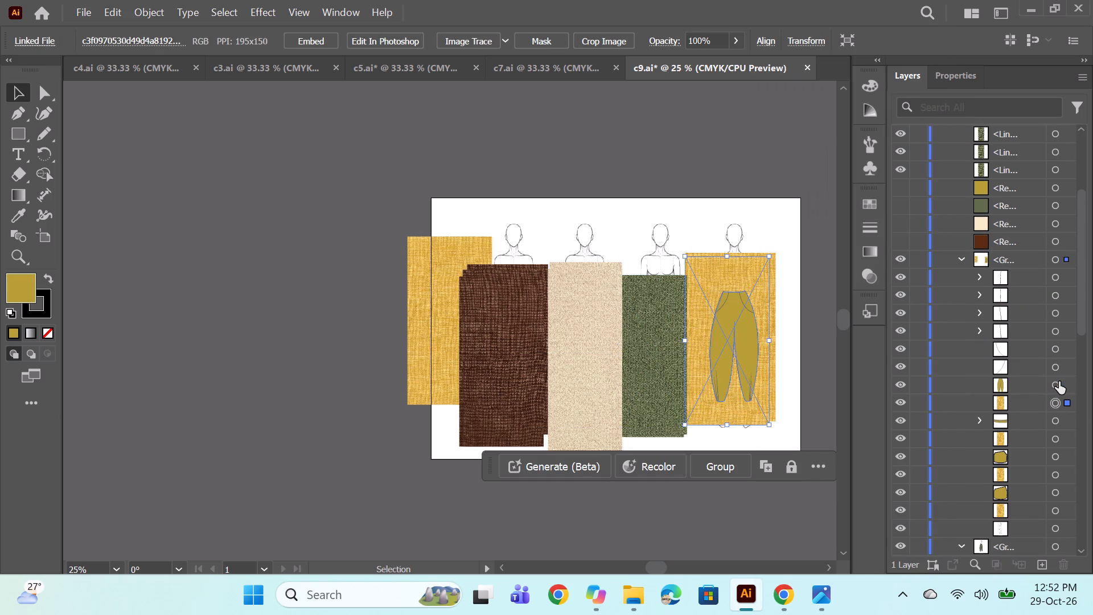
pyautogui.keyDown('ctrl'); pyautogui.click(1055, 385); pyautogui.keyUp('ctrl')
pyautogui.rightClick(696, 345)
pyautogui.click(818, 433)
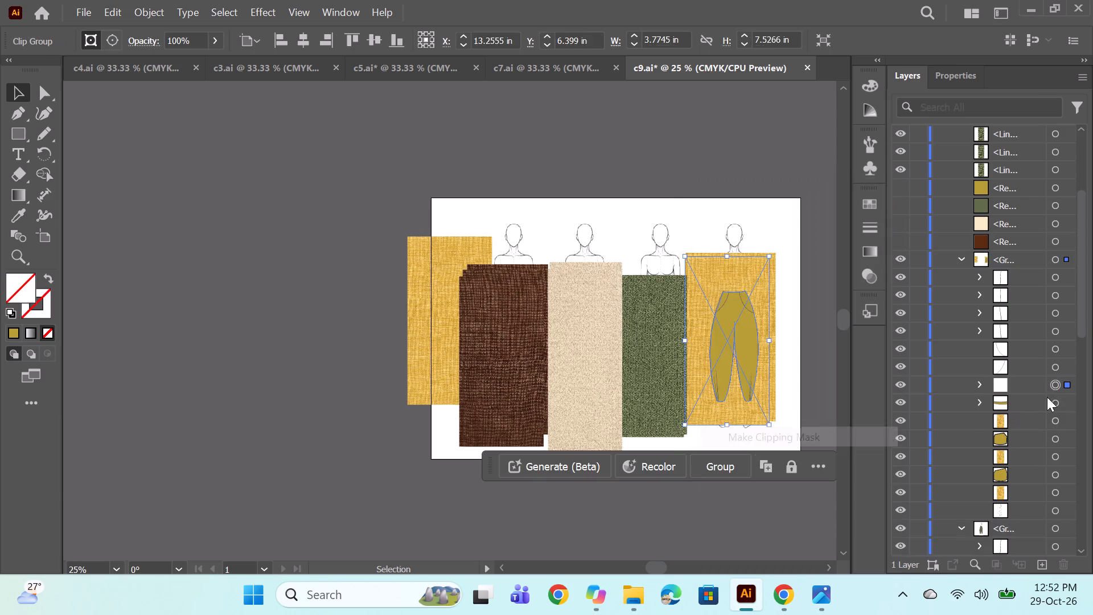
# Clip the next mustard texture to the waistband shape of the mustard trouser with a clipping mask.
pyautogui.click(1057, 420)
pyautogui.keyDown('ctrl'); pyautogui.click(1060, 407); pyautogui.keyUp('ctrl')
pyautogui.rightClick(703, 358)
pyautogui.click(824, 438)
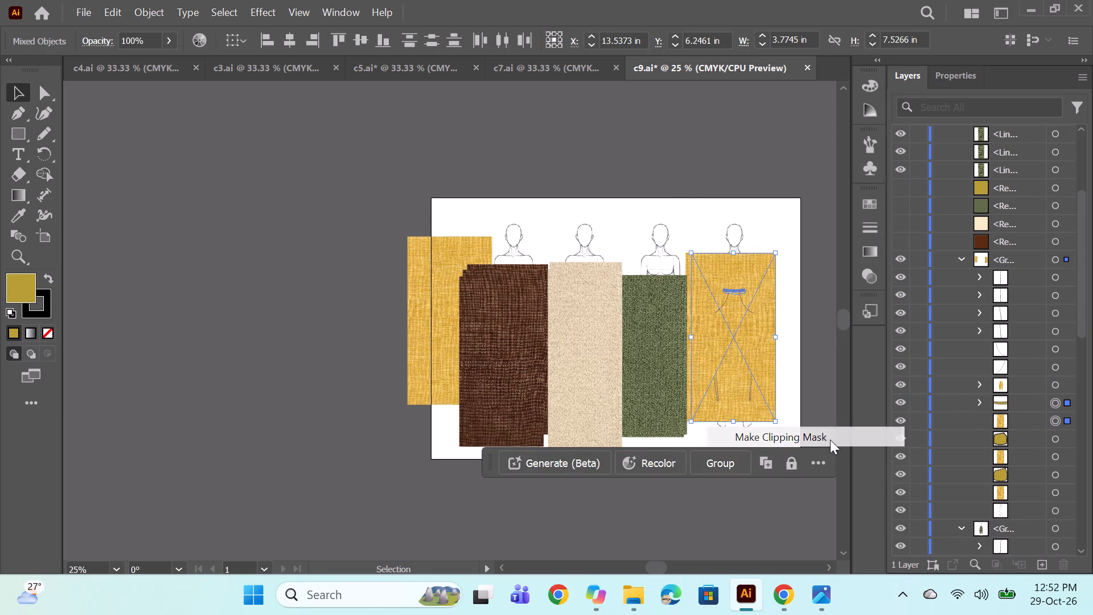
# Clip the third mustard texture to the right-hand ankle cuff shape of the mustard trouser.
pyautogui.click(1059, 441)
pyautogui.keyDown('ctrl'); pyautogui.click(1058, 420); pyautogui.keyUp('ctrl')
pyautogui.rightClick(767, 364)
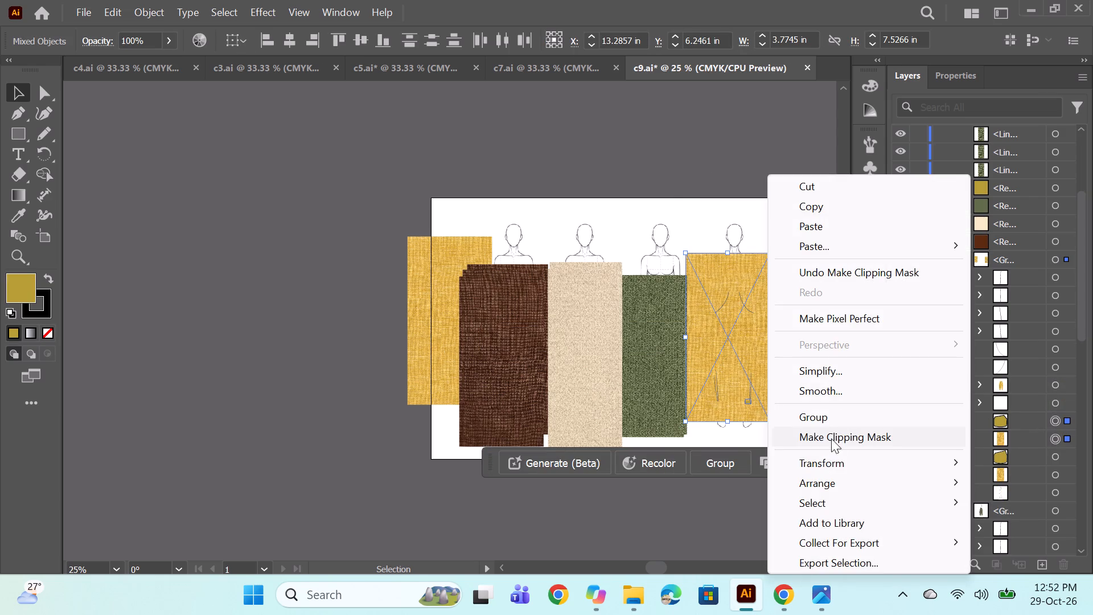
pyautogui.click(835, 437)
# Clip the last mustard texture to the left-hand ankle cuff shape of the mustard trouser.
pyautogui.click(1064, 474)
pyautogui.click(1059, 458)
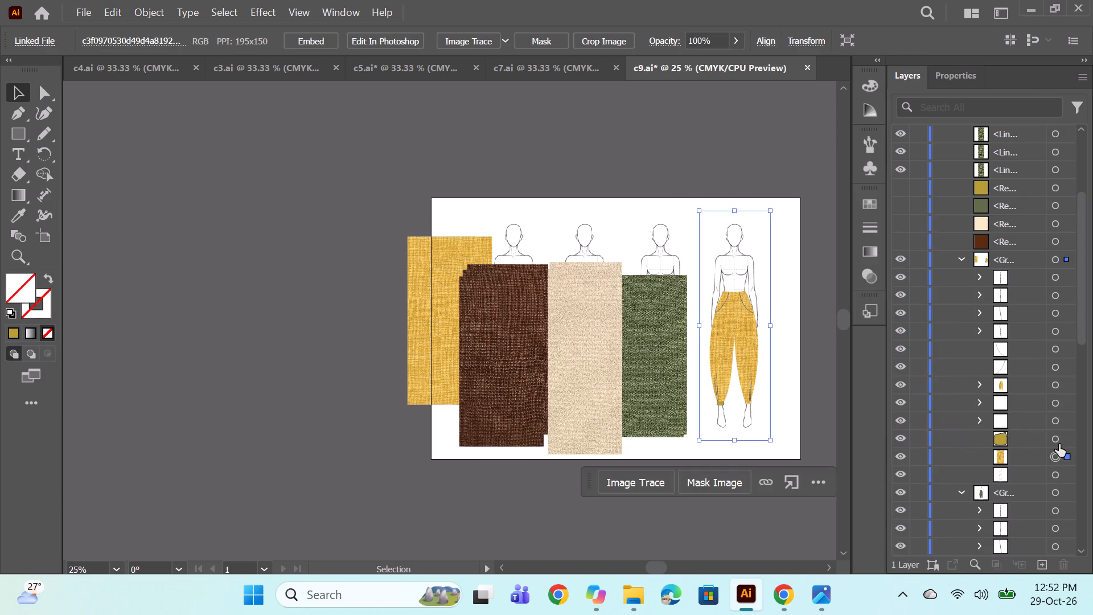
pyautogui.click(1059, 444)
pyautogui.rightClick(771, 366)
pyautogui.click(845, 434)
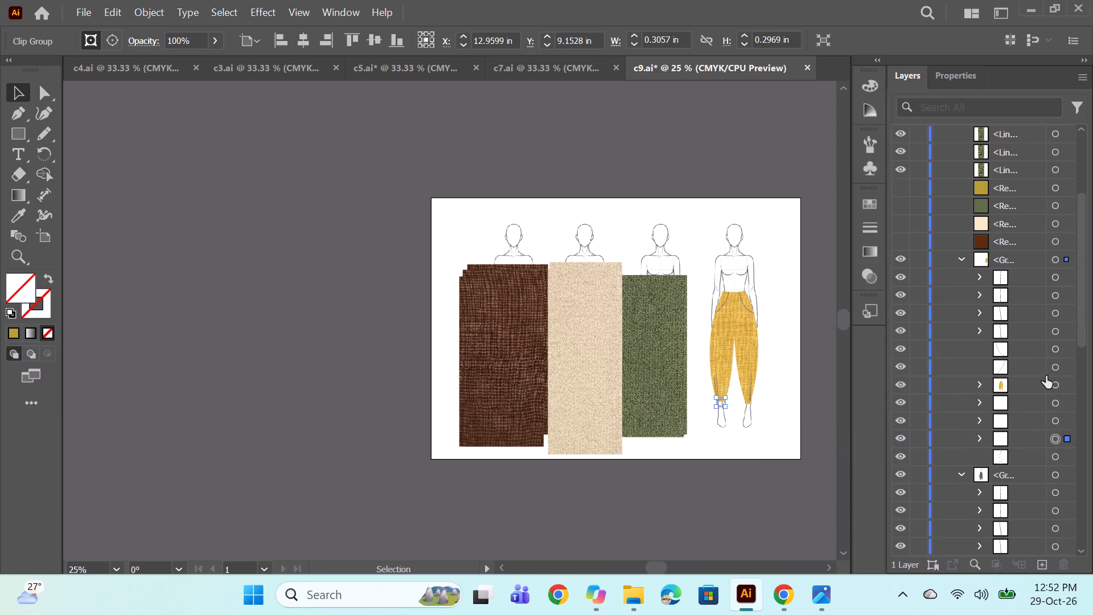
# Apply a 1 pt stroke to the mustard trouser's four clip groups: body, waistband and both ankle cuffs.
pyautogui.click(1058, 385)
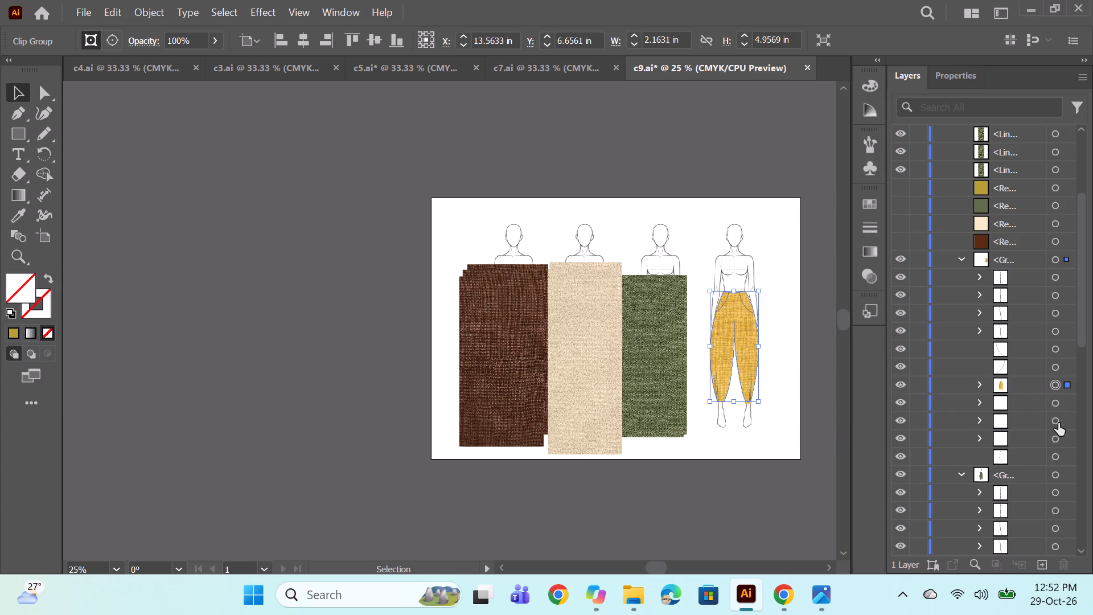
pyautogui.keyDown('shift'); pyautogui.click(1053, 438); pyautogui.keyUp('shift')
pyautogui.click(870, 237)
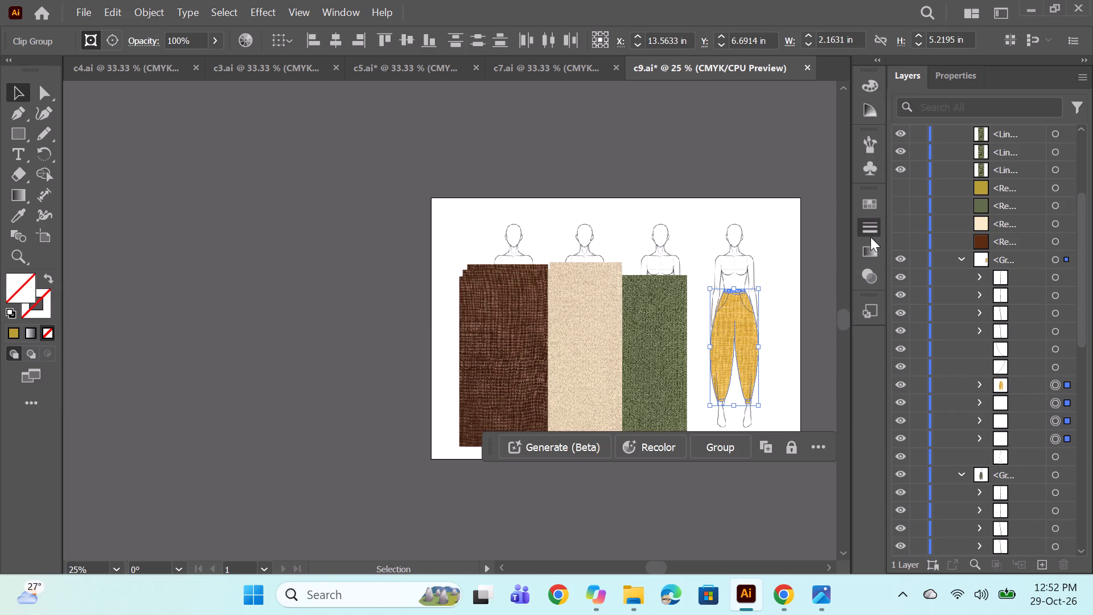
pyautogui.tripleClick(725, 218)
pyautogui.click(725, 218)
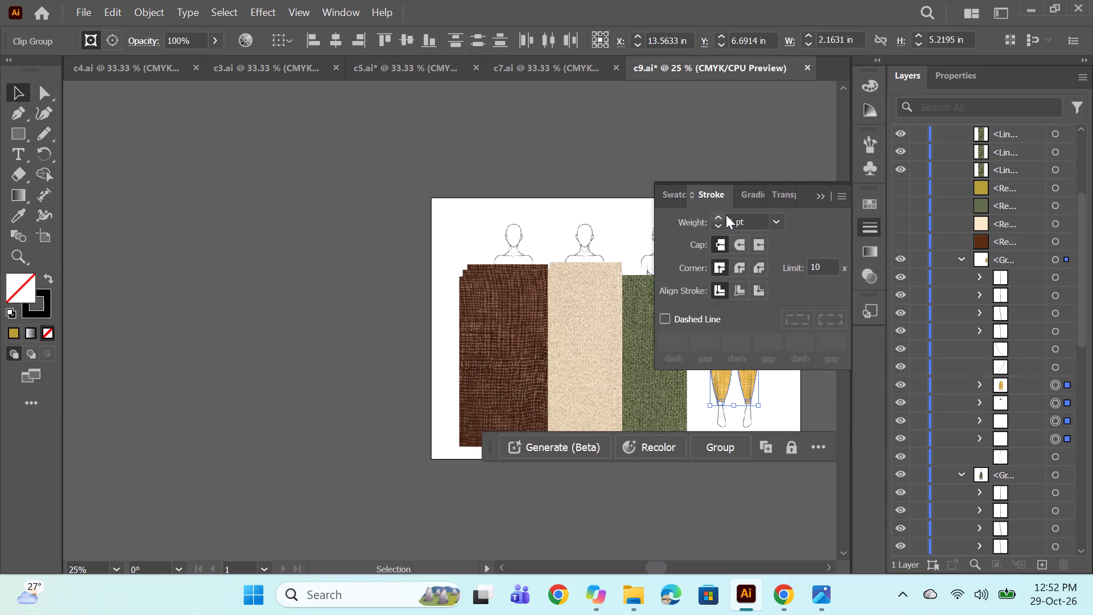
pyautogui.keyDown('ctrl'); pyautogui.click(744, 171); pyautogui.keyUp('ctrl')
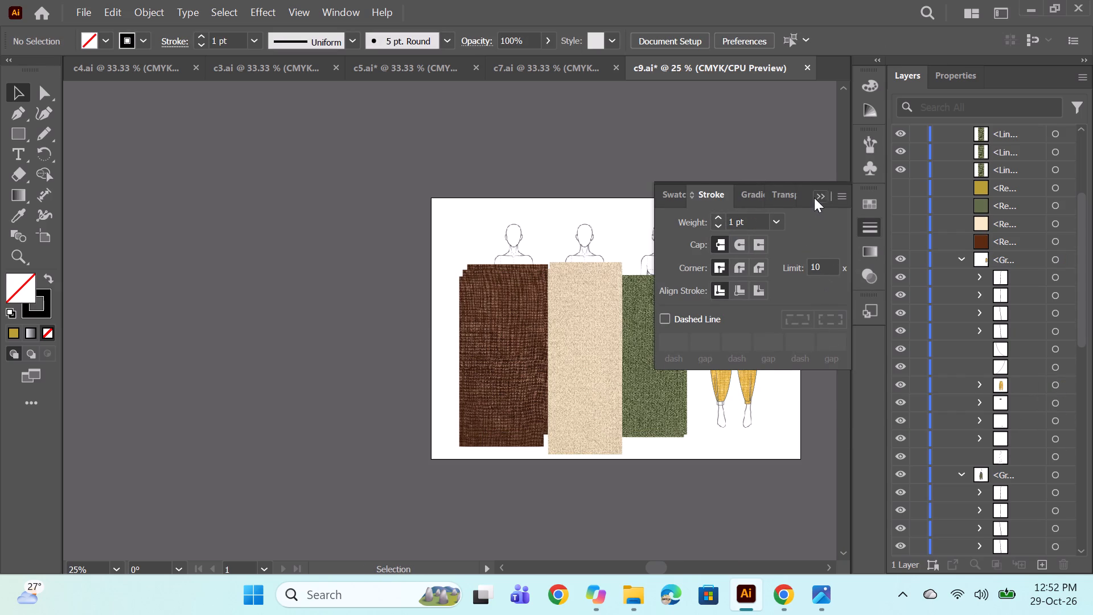
pyautogui.click(814, 198)
# Move the mustard texture inside the left-hand cuff's clip group across the artboard and slightly down so it covers the cuff.
pyautogui.click(978, 421)
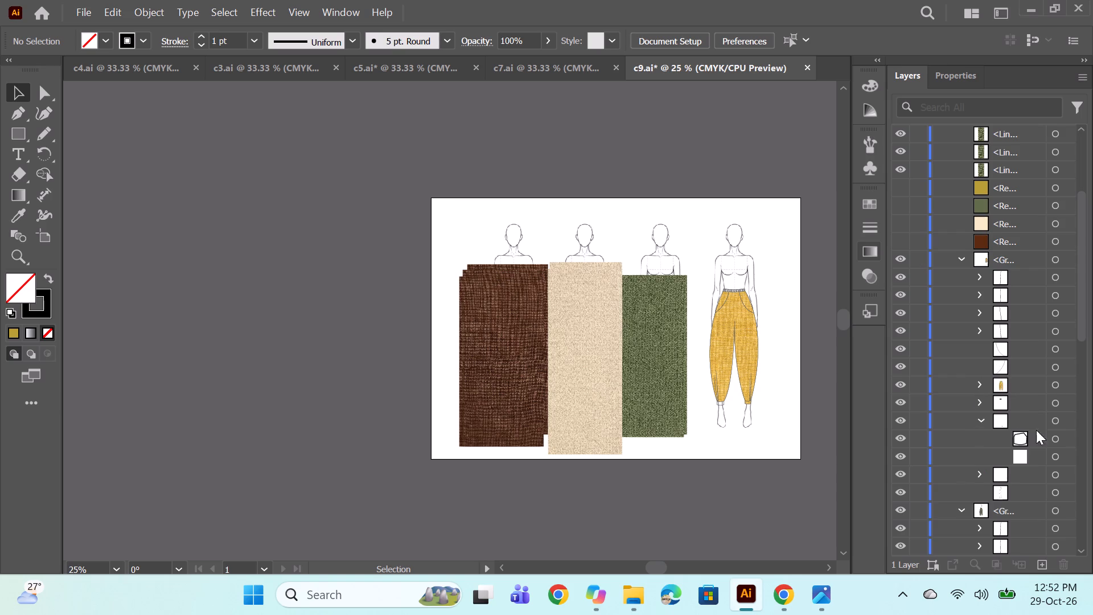
pyautogui.click(1054, 460)
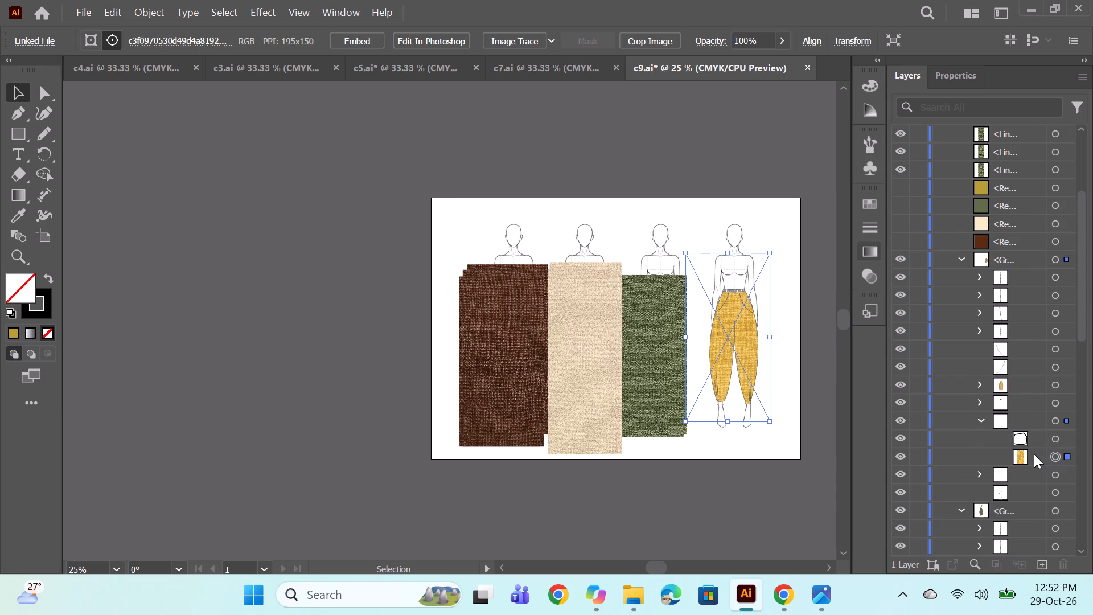
pyautogui.click(1054, 440)
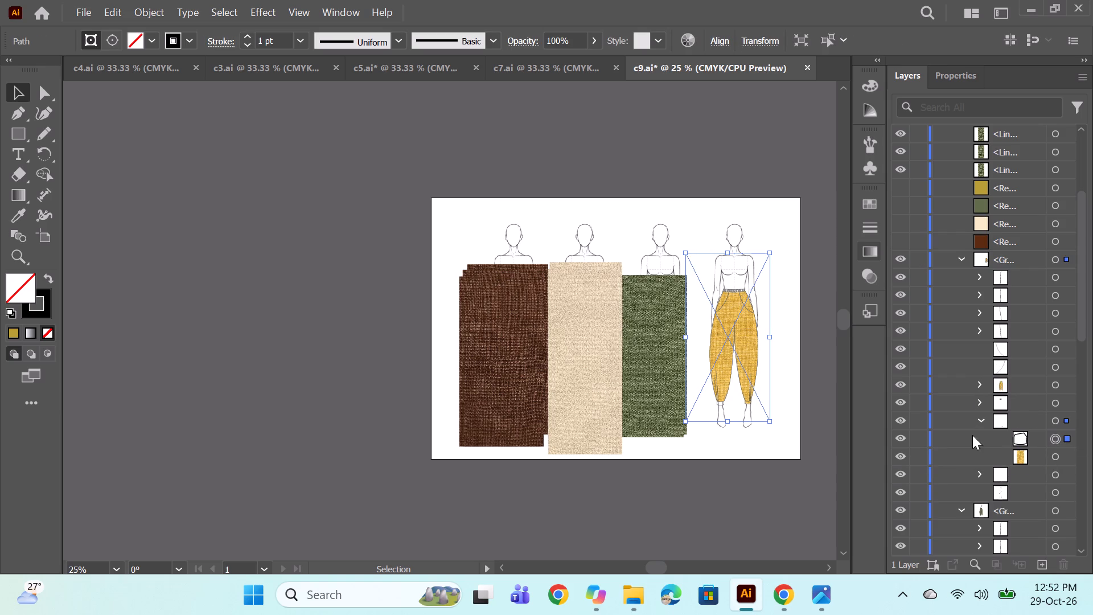
pyautogui.click(981, 423)
pyautogui.click(976, 436)
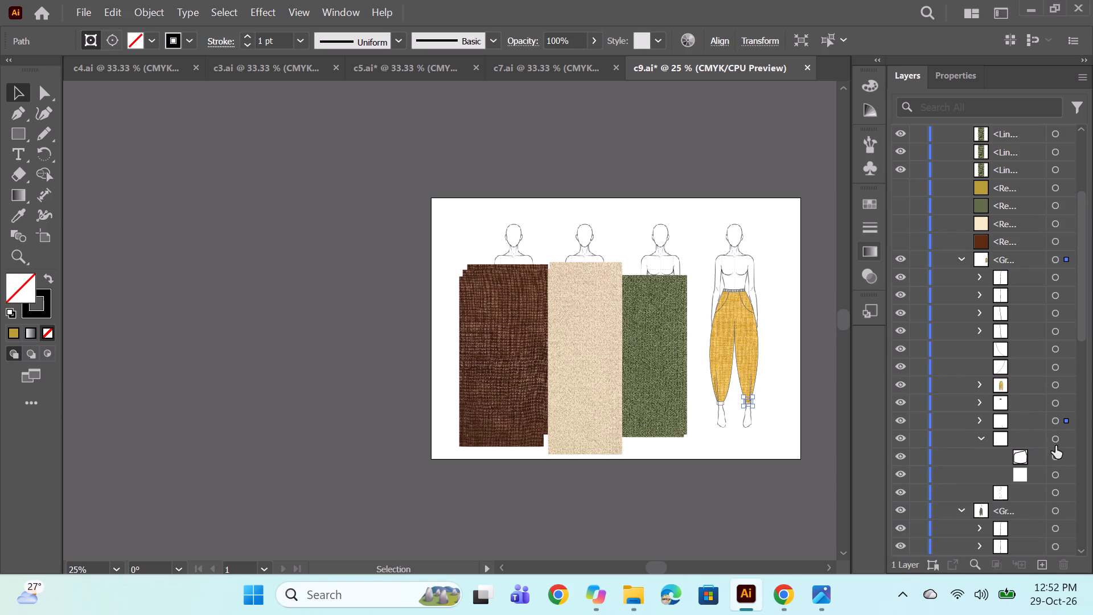
pyautogui.click(1055, 456)
pyautogui.click(1057, 474)
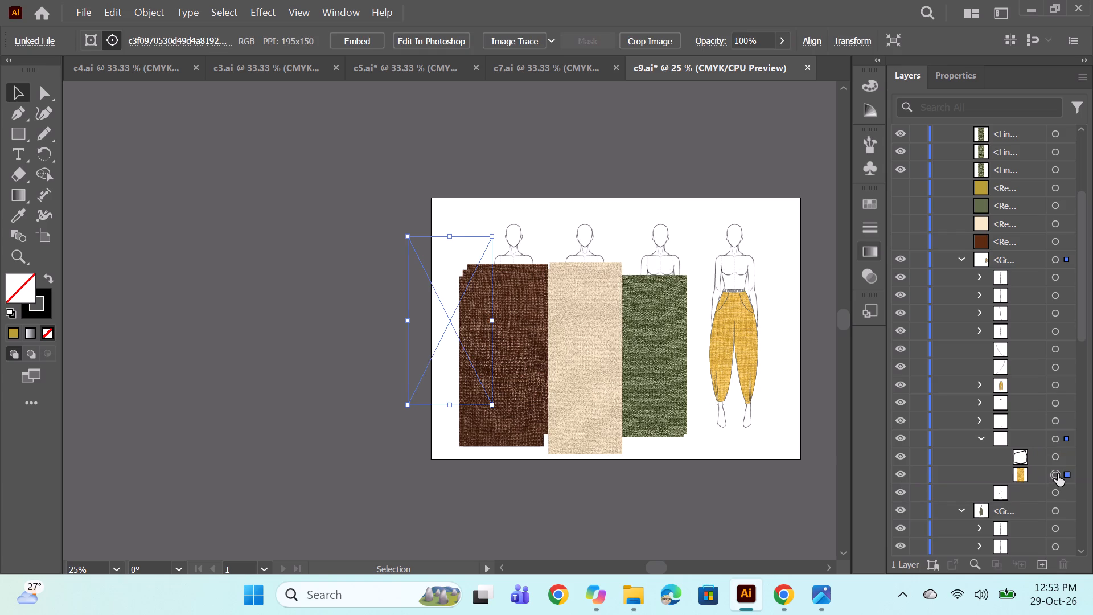
pyautogui.hotkey('shift', 'Right')
pyautogui.hotkey('shift', 'Right')
pyautogui.hotkey('shift', 'Right')
pyautogui.hotkey('shift', 'Right')
pyautogui.hotkey('shift', 'Right')
pyautogui.hotkey('shift', 'Right')
pyautogui.hotkey('shift', 'Right')
pyautogui.hotkey('shift', 'Right')
pyautogui.hotkey('shift', 'Right')
pyautogui.hotkey('shift', 'Right')
pyautogui.hotkey('shift', 'Right')
pyautogui.hotkey('shift', 'Right')
pyautogui.hotkey('shift', 'Right')
pyautogui.hotkey('shift', 'Right')
pyautogui.hotkey('shift', 'Right')
pyautogui.hotkey('shift', 'Right')
pyautogui.hotkey('shift', 'Right')
pyautogui.hotkey('shift', 'Right')
pyautogui.hotkey('shift', 'Right')
pyautogui.hotkey('shift', 'Right')
pyautogui.hotkey('shift', 'Right')
pyautogui.hotkey('shift', 'Right')
pyautogui.hotkey('shift', 'Right')
pyautogui.hotkey('shift', 'Right')
pyautogui.hotkey('shift', 'Right')
pyautogui.hotkey('shift', 'Right')
pyautogui.hotkey('shift', 'Right')
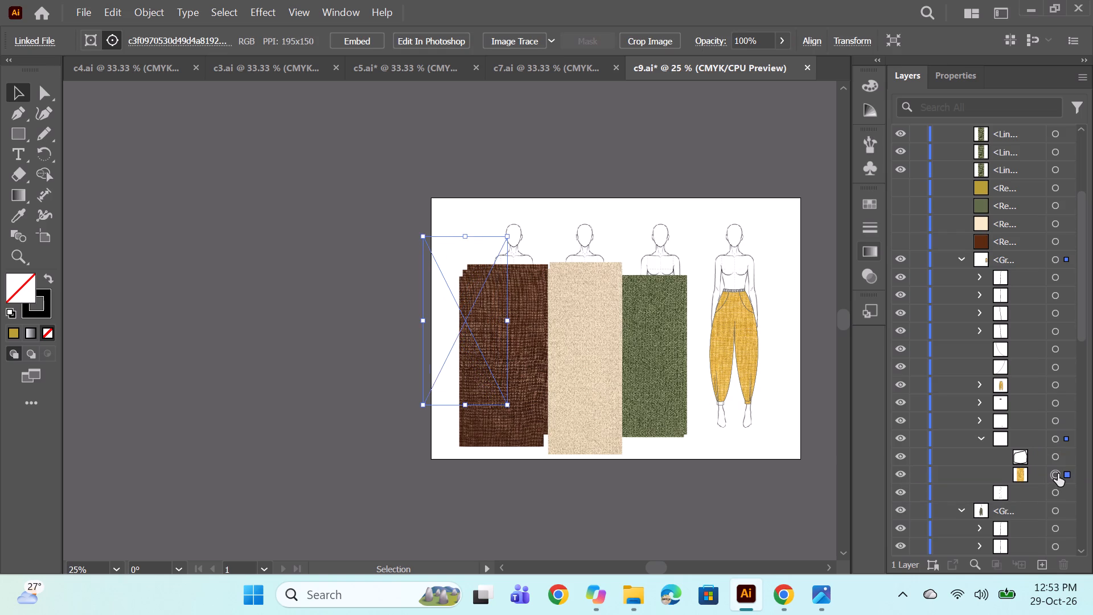
pyautogui.hotkey('shift', 'Right')
pyautogui.hotkey('shift', 'Right')
pyautogui.hotkey('shift', 'Right')
pyautogui.hotkey('shift', 'Right')
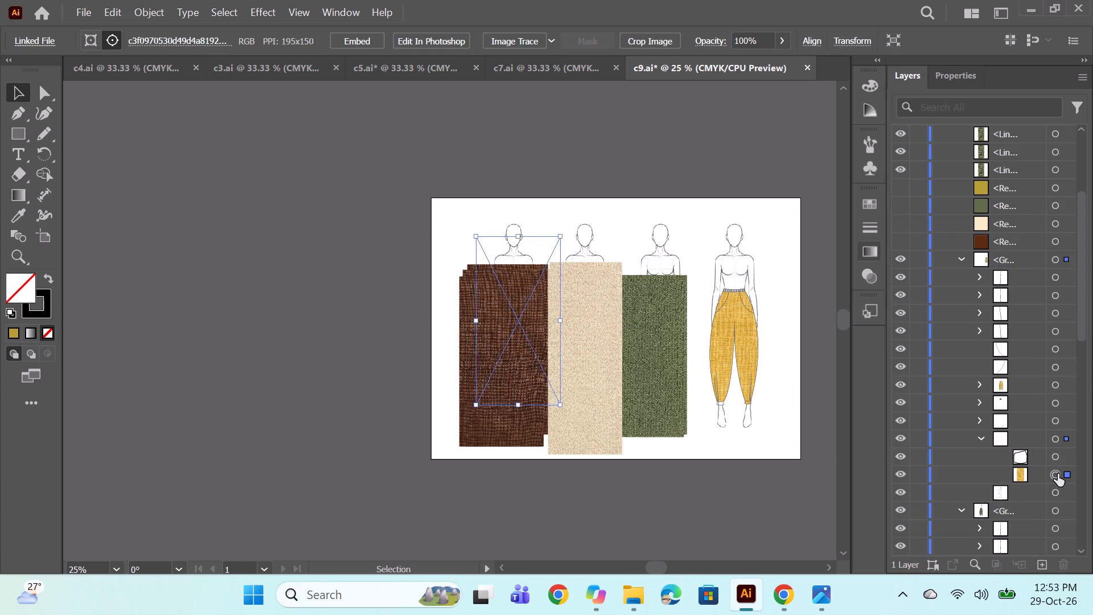
pyautogui.hotkey('shift', 'Right')
pyautogui.hotkey('shift', 'Right')
pyautogui.hotkey('shift', 'Right')
pyautogui.hotkey('shift', 'Right')
pyautogui.hotkey('shift', 'Right')
pyautogui.hotkey('shift', 'Right')
pyautogui.hotkey('shift', 'Right')
pyautogui.hotkey('shift', 'Right')
pyautogui.hotkey('shift', 'Right')
pyautogui.hotkey('shift', 'Right')
pyautogui.hotkey('shift', 'Right')
pyautogui.hotkey('shift', 'Right')
pyautogui.hotkey('shift', 'Right')
pyautogui.hotkey('shift', 'Right')
pyautogui.hotkey('shift', 'Right')
pyautogui.hotkey('shift', 'Right')
pyautogui.hotkey('shift', 'Right')
pyautogui.hotkey('shift', 'Right')
pyautogui.hotkey('shift', 'Right')
pyautogui.hotkey('shift', 'Right')
pyautogui.hotkey('shift', 'Right')
pyautogui.hotkey('shift', 'Right')
pyautogui.hotkey('shift', 'Right')
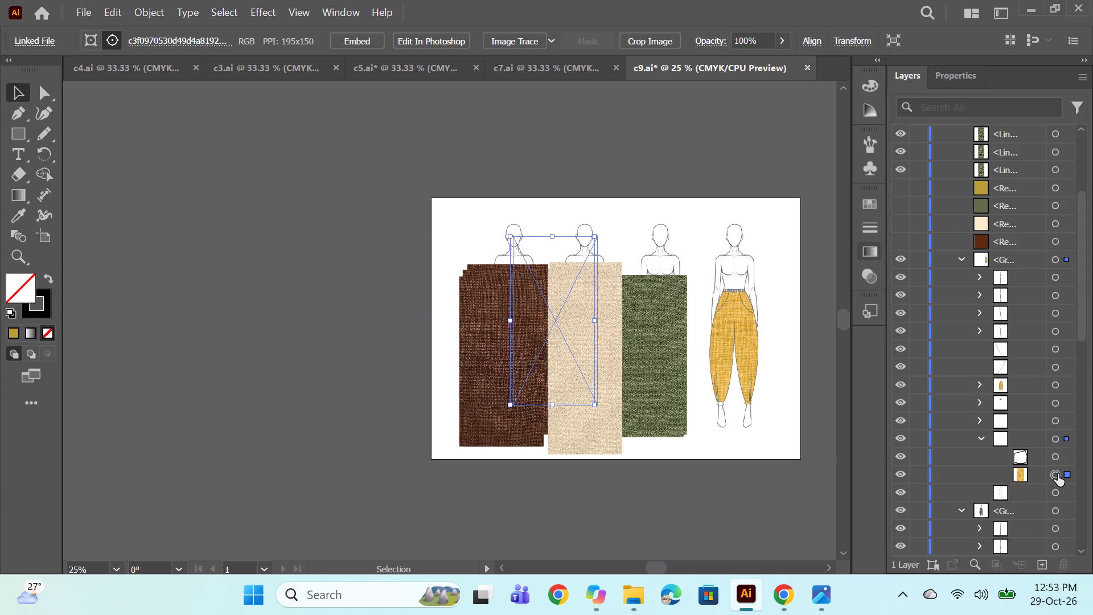
pyautogui.hotkey('shift', 'Right')
pyautogui.hotkey('shift', 'Right')
pyautogui.hotkey('shift', 'Right')
pyautogui.hotkey('shift', 'Right')
pyautogui.hotkey('shift', 'Right')
pyautogui.hotkey('shift', 'Right')
pyautogui.hotkey('shift', 'Right')
pyautogui.hotkey('shift', 'Right')
pyautogui.hotkey('shift', 'Right')
pyautogui.hotkey('shift', 'Right')
pyautogui.hotkey('shift', 'Right')
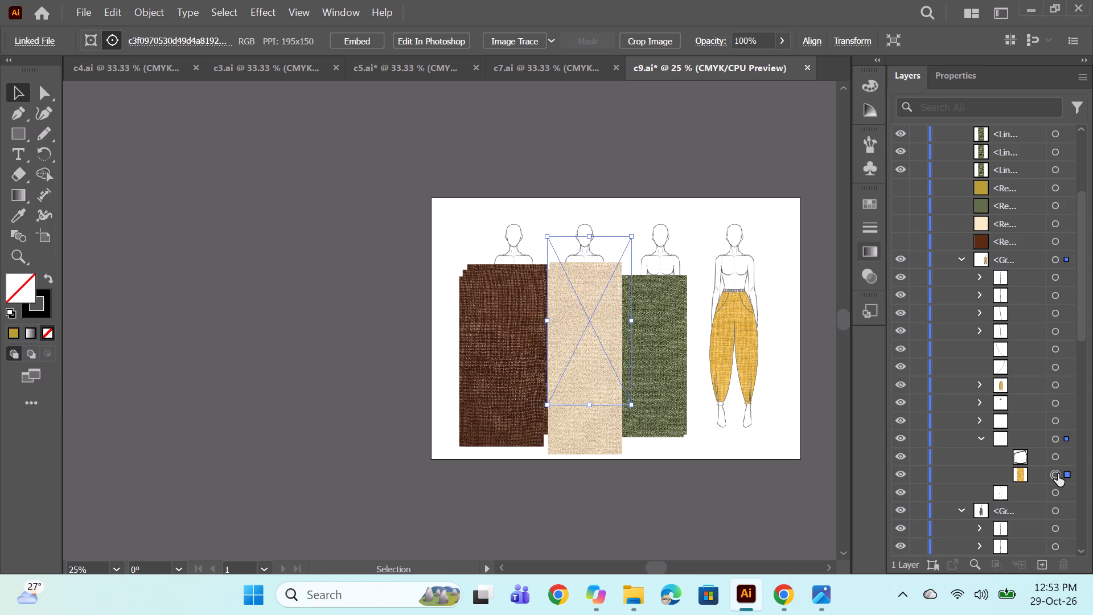
pyautogui.hotkey('shift', 'Right')
pyautogui.hotkey('shift', 'Right')
pyautogui.hotkey('shift', 'Right')
pyautogui.hotkey('shift', 'Right')
pyautogui.hotkey('shift', 'Right')
pyautogui.hotkey('shift', 'Right')
pyautogui.hotkey('shift', 'Right')
pyautogui.hotkey('shift', 'Right')
pyautogui.hotkey('shift', 'Right')
pyautogui.hotkey('shift', 'Right')
pyautogui.hotkey('shift', 'Right')
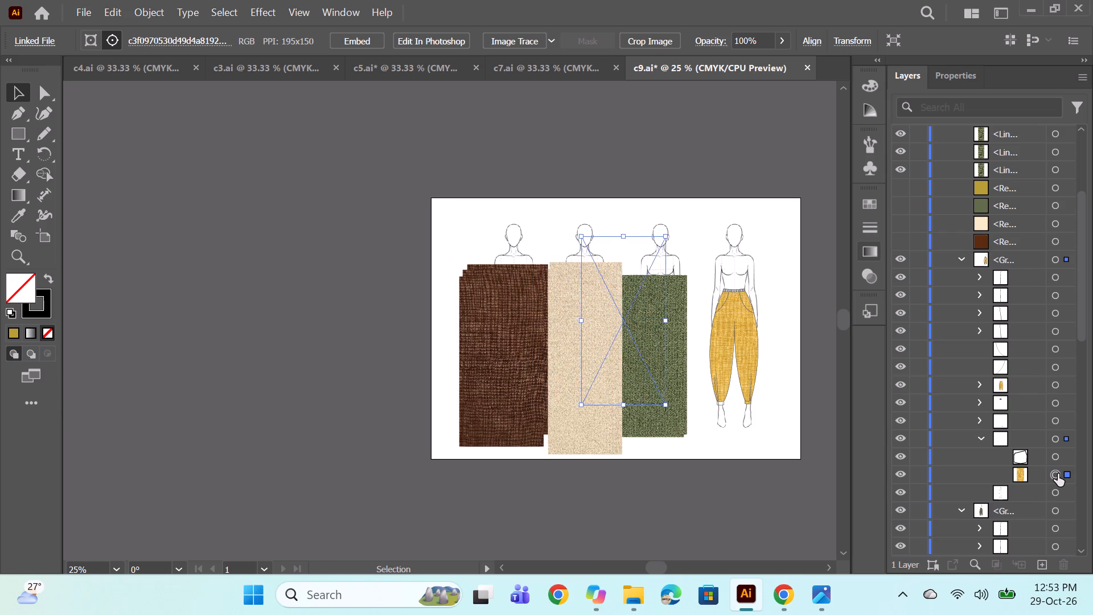
pyautogui.hotkey('shift', 'Right')
pyautogui.hotkey('shift', 'Right')
pyautogui.hotkey('shift', 'Right')
pyautogui.hotkey('shift', 'Right')
pyautogui.hotkey('shift', 'Right')
pyautogui.hotkey('shift', 'Right')
pyautogui.hotkey('shift', 'Right')
pyautogui.hotkey('shift', 'Right')
pyautogui.hotkey('shift', 'Right')
pyautogui.hotkey('shift', 'Right')
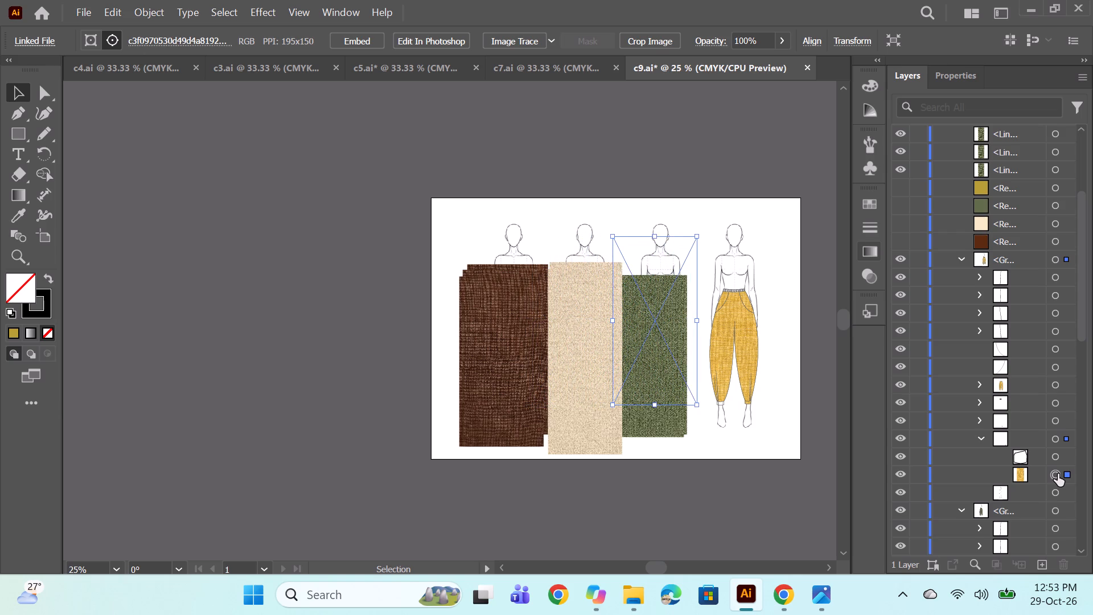
pyautogui.hotkey('shift', 'Right')
pyautogui.hotkey('shift', 'Right')
pyautogui.hotkey('shift', 'Right')
pyautogui.hotkey('shift', 'Right')
pyautogui.hotkey('shift', 'Right')
pyautogui.hotkey('shift', 'Right')
pyautogui.hotkey('shift', 'Right')
pyautogui.hotkey('shift', 'Right')
pyautogui.hotkey('shift', 'Right')
pyautogui.hotkey('shift', 'Right')
pyautogui.hotkey('shift', 'Right')
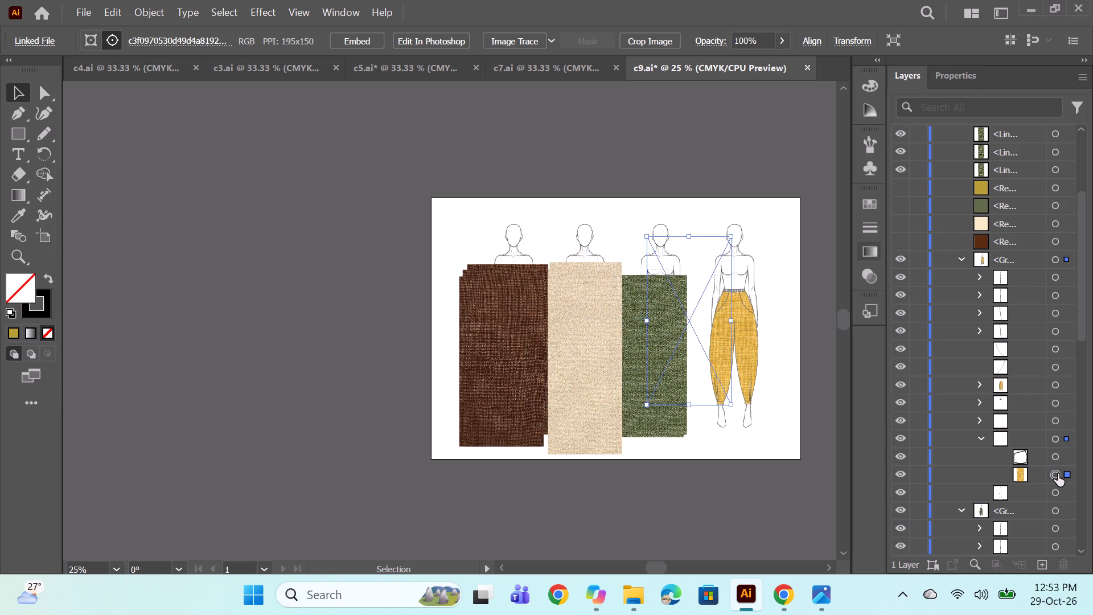
pyautogui.hotkey('shift', 'Right')
pyautogui.press('Down')
pyautogui.press('Down')
pyautogui.press('Down')
pyautogui.press('Down')
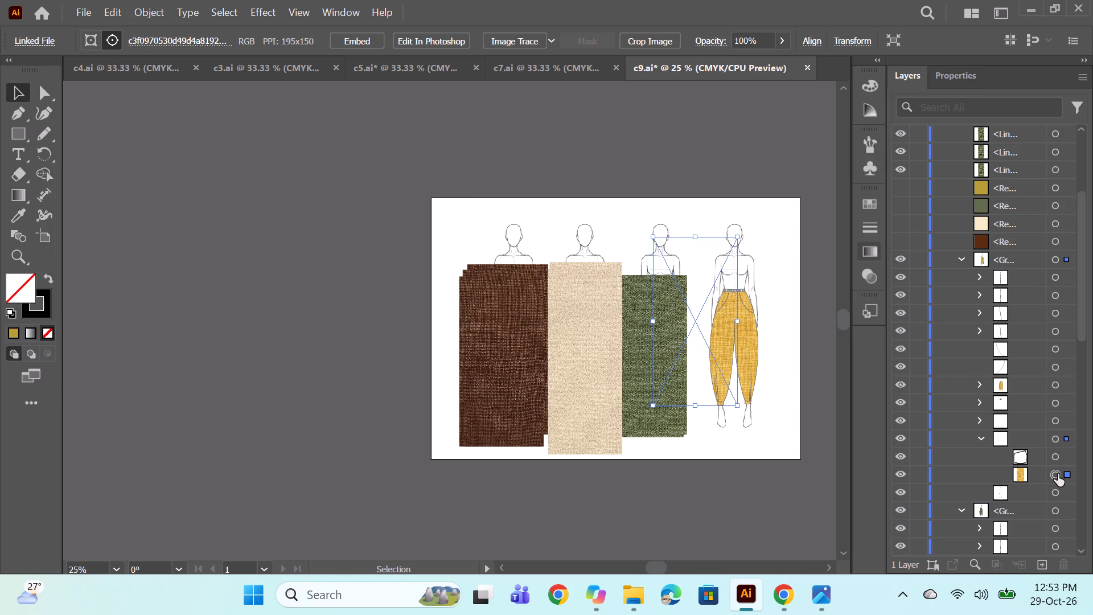
pyautogui.press('Down')
pyautogui.press('Down')
pyautogui.press('Down')
pyautogui.press('Down')
pyautogui.keyDown('ctrl'); pyautogui.click(802, 267); pyautogui.keyUp('ctrl')
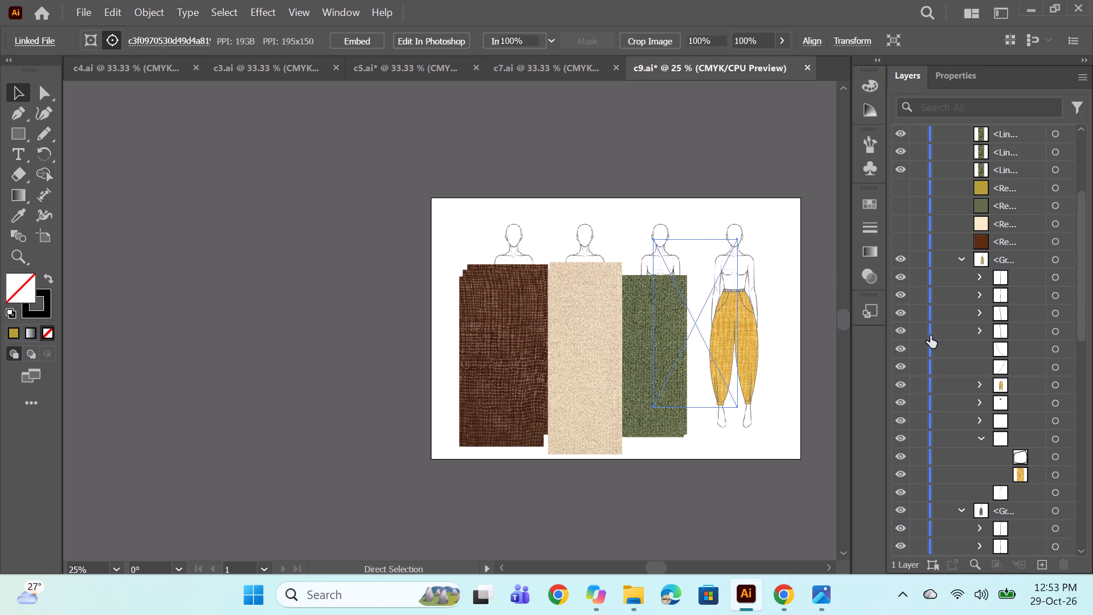
# Collapse the mustard trouser's group and move the three green textures into the green trouser's group, directly above its body shape.
pyautogui.click(958, 260)
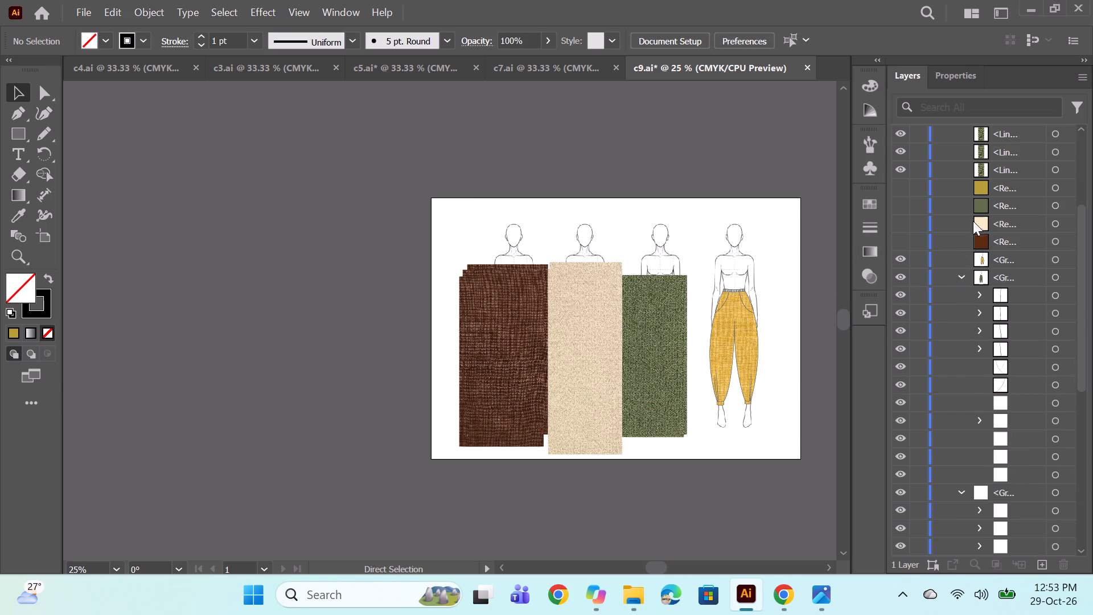
pyautogui.scroll(1, 1020, 224)
pyautogui.click(1016, 190)
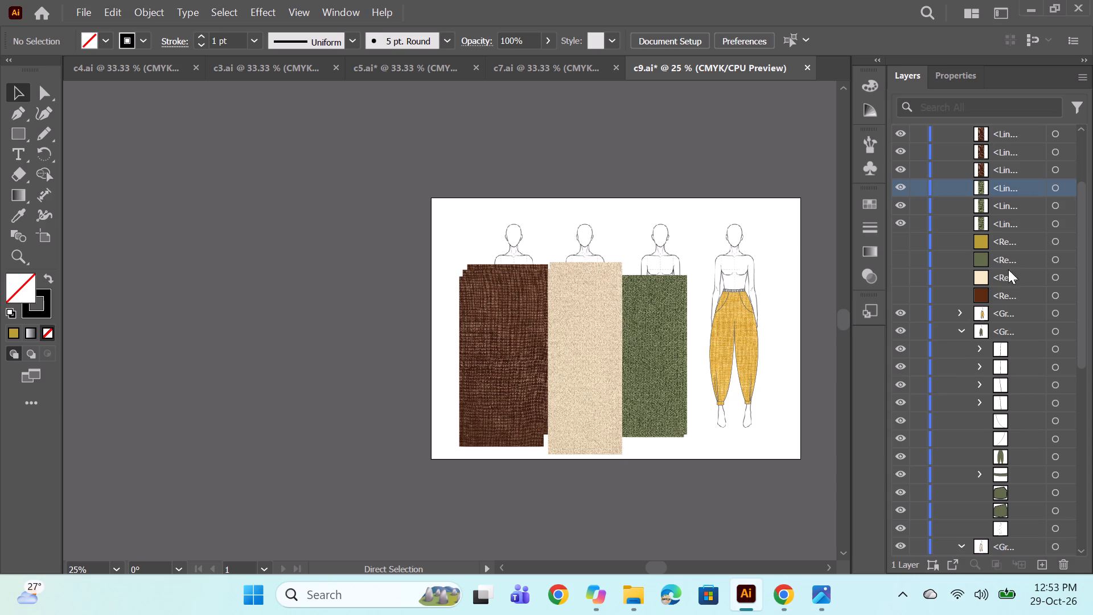
pyautogui.keyDown('shift'); pyautogui.click(1014, 220); pyautogui.keyUp('shift')
pyautogui.moveTo(1010, 201); pyautogui.dragTo(1006, 451)
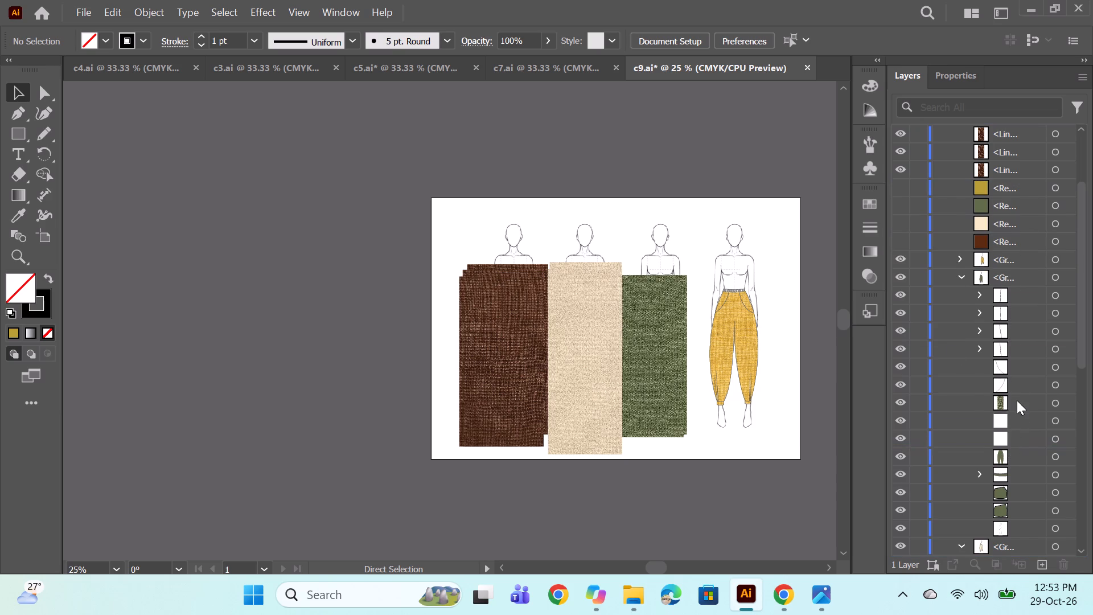
# Copy and paste a green texture and place the copy directly beneath the body shape in the green trouser's group.
pyautogui.scroll(6, 1017, 378)
pyautogui.scroll(-3, 1009, 337)
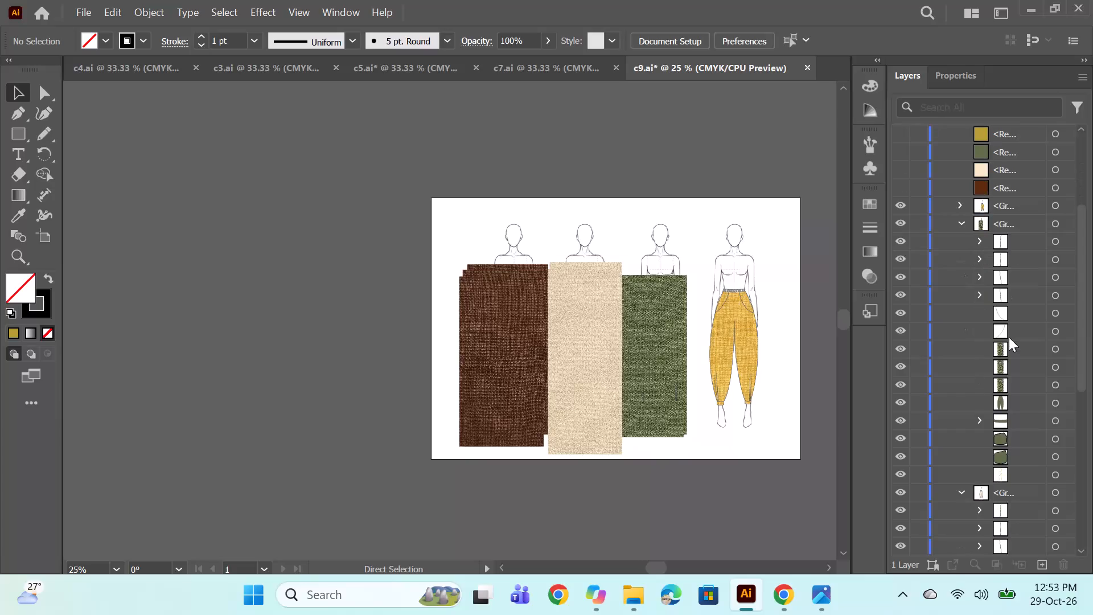
pyautogui.scroll(-4, 1009, 337)
pyautogui.scroll(4, 1020, 362)
pyautogui.click(1058, 350)
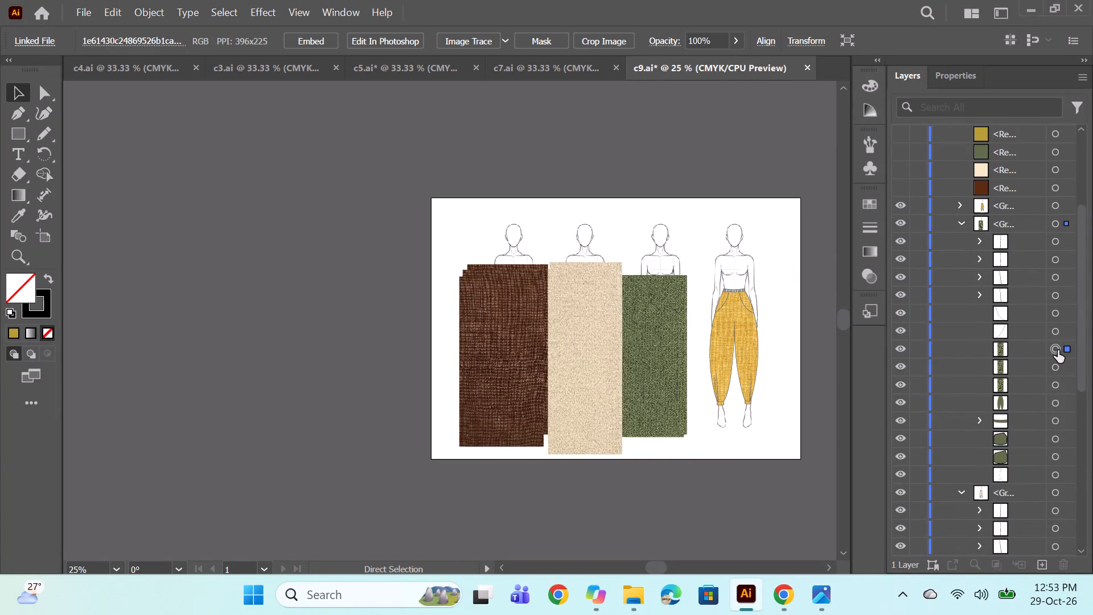
pyautogui.hotkey('ctrl', 'c')
pyautogui.hotkey('ctrl', 'v')
pyautogui.scroll(6, 994, 309)
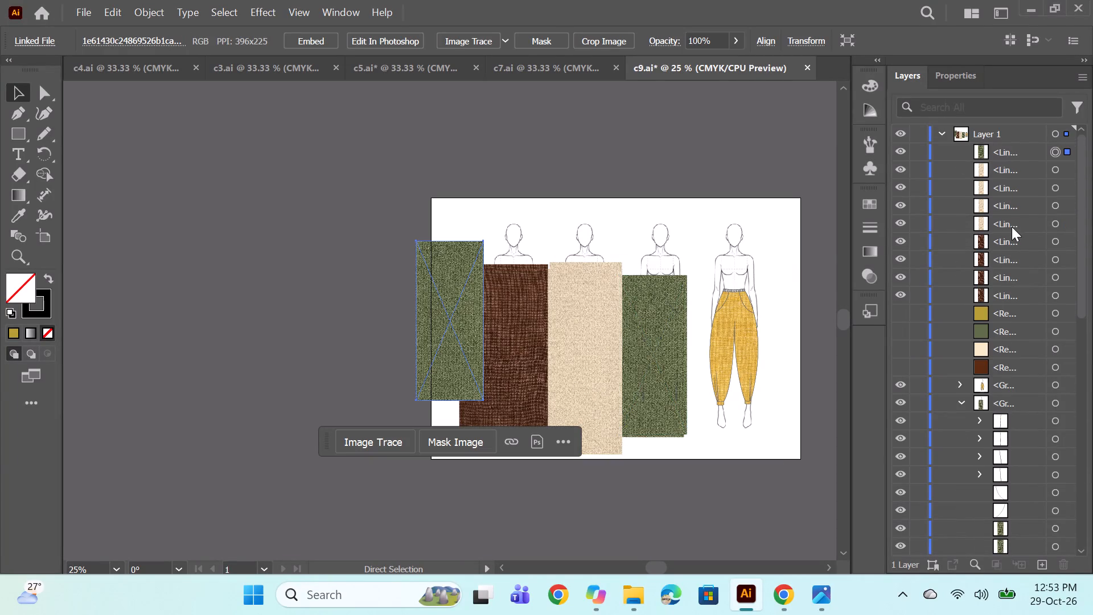
pyautogui.moveTo(1005, 153); pyautogui.dragTo(1006, 518)
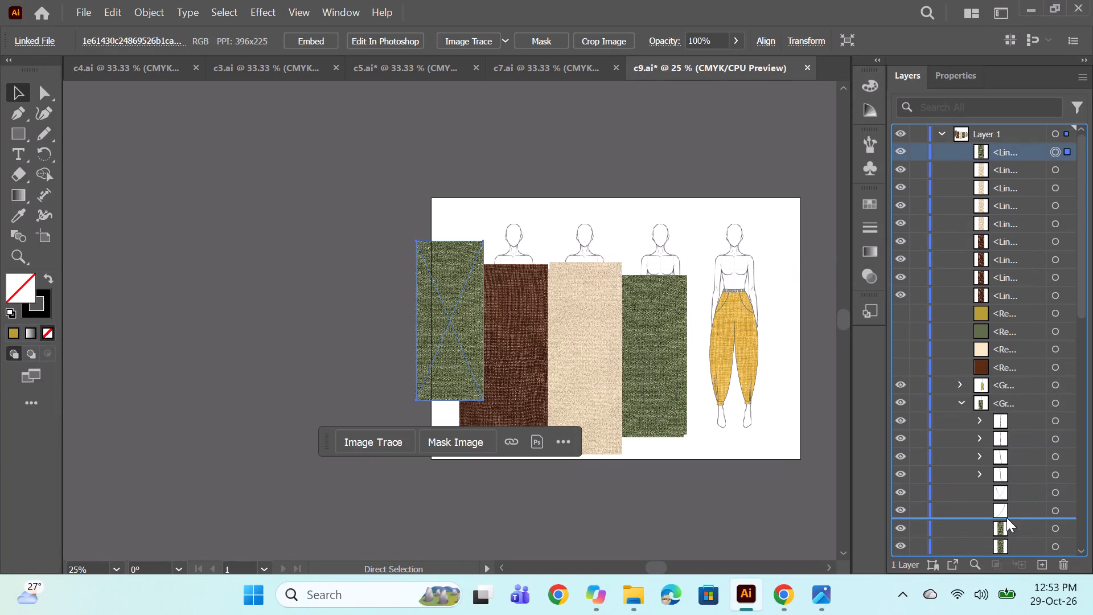
pyautogui.scroll(-5, 1027, 387)
pyautogui.moveTo(1022, 241); pyautogui.dragTo(1012, 325)
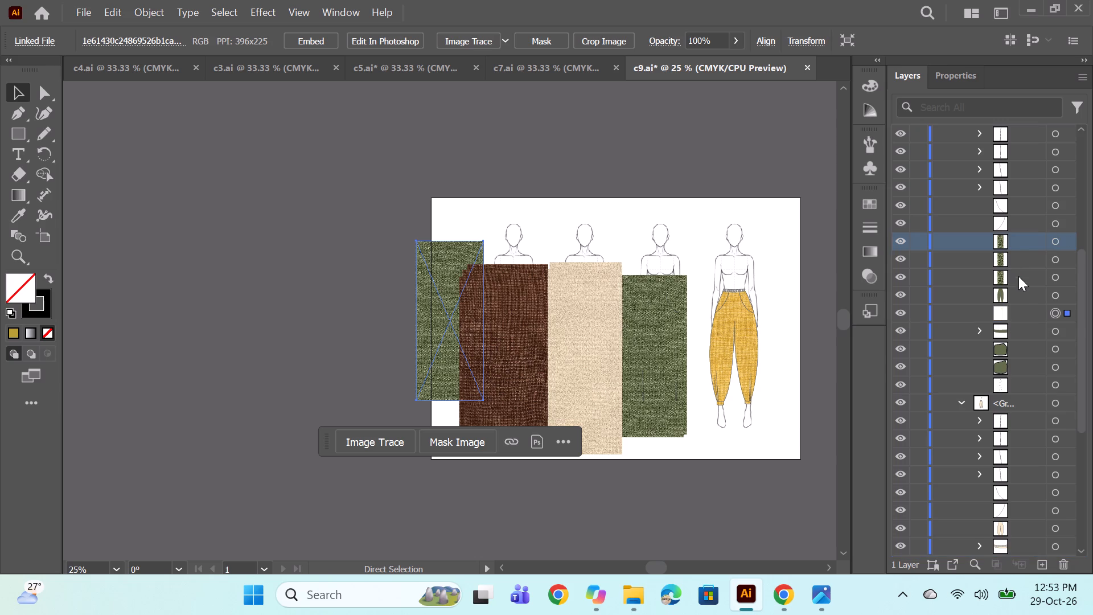
# Move the three remaining green textures in the green trouser's group, placing one directly beneath the waistband and one beneath each ankle cuff shape.
pyautogui.moveTo(1022, 237); pyautogui.dragTo(1017, 339)
pyautogui.moveTo(1027, 244); pyautogui.dragTo(1025, 348)
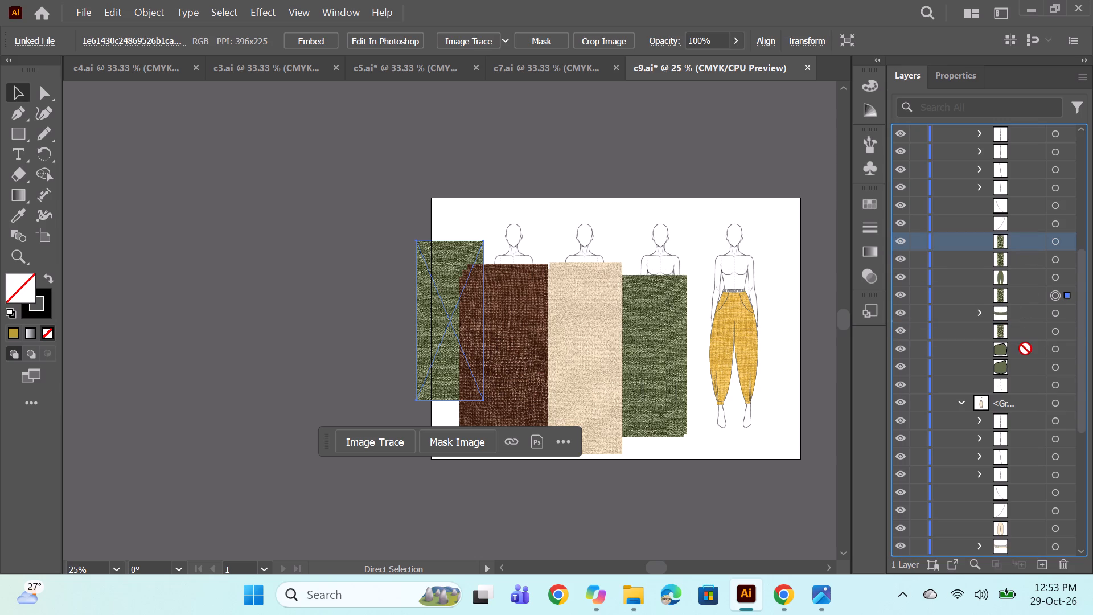
pyautogui.moveTo(1025, 348); pyautogui.dragTo(1018, 354)
pyautogui.moveTo(1021, 240); pyautogui.dragTo(1022, 371)
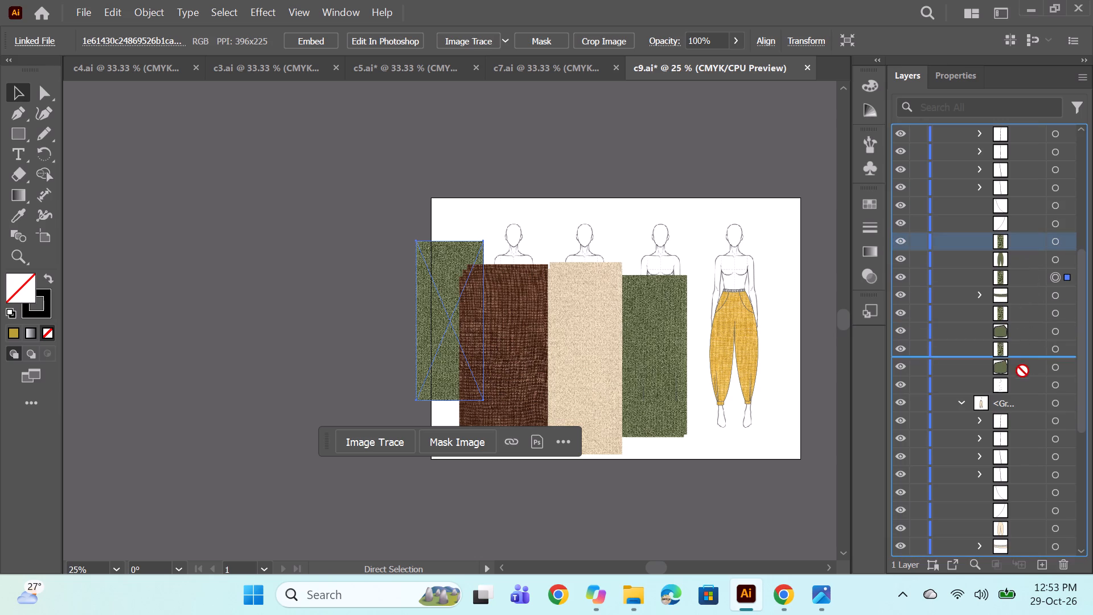
pyautogui.moveTo(1022, 371); pyautogui.dragTo(1020, 379)
# Make a clipping mask from each of the green trouser's two ankle cuff shapes and the green texture directly beneath it.
pyautogui.keyDown('ctrl'); pyautogui.click(1056, 364); pyautogui.keyUp('ctrl')
pyautogui.keyDown('ctrl'); pyautogui.click(1055, 344); pyautogui.keyUp('ctrl')
pyautogui.rightClick(758, 354)
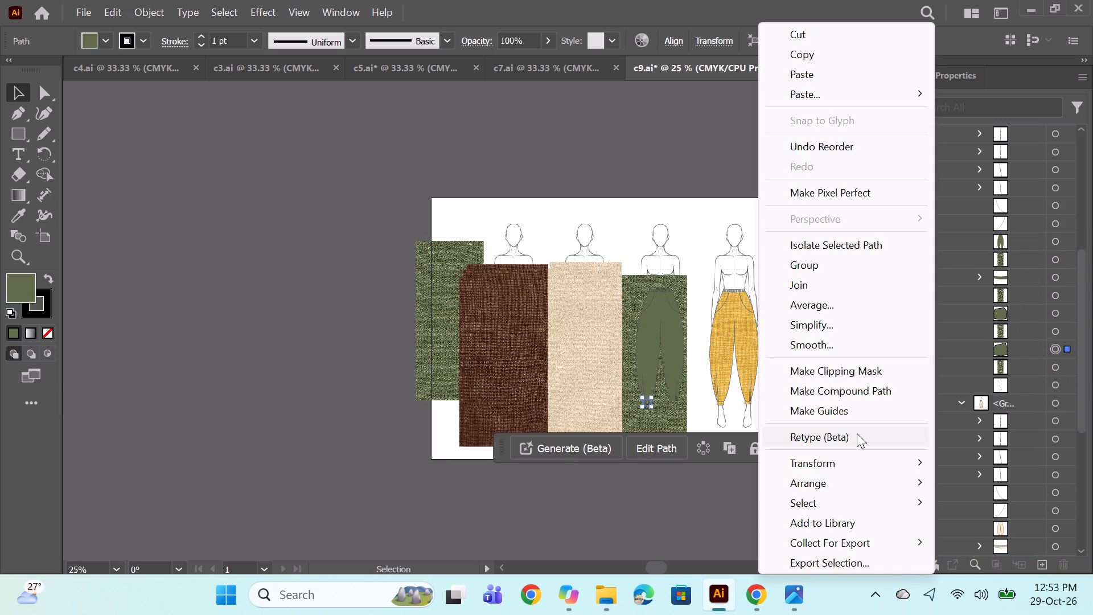
pyautogui.keyDown('ctrl'); pyautogui.click(1051, 370); pyautogui.keyUp('ctrl')
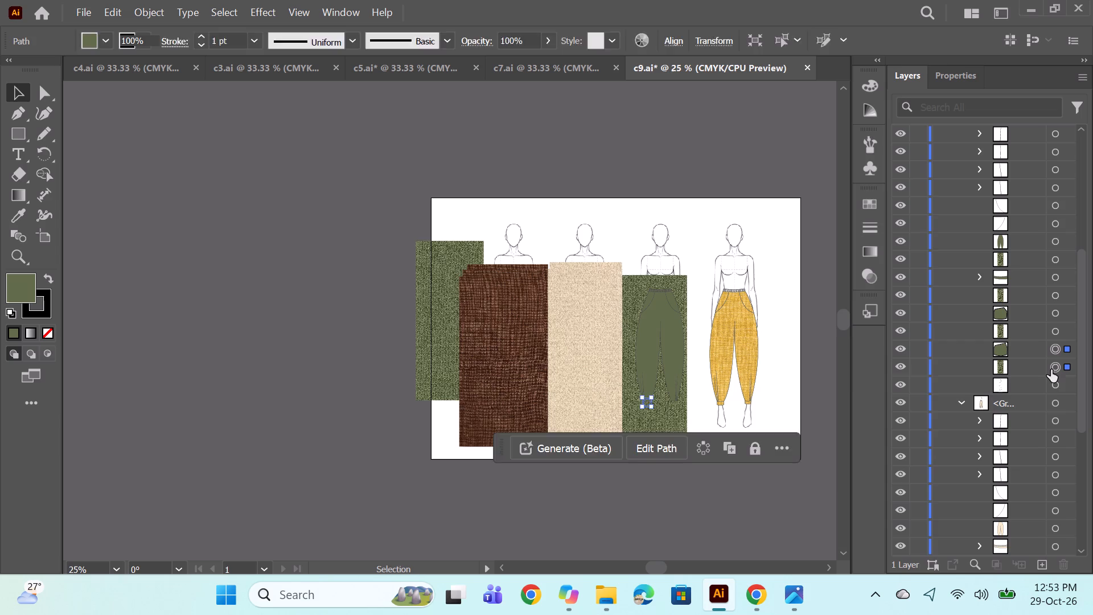
pyautogui.rightClick(733, 369)
pyautogui.click(827, 442)
pyautogui.click(1054, 327)
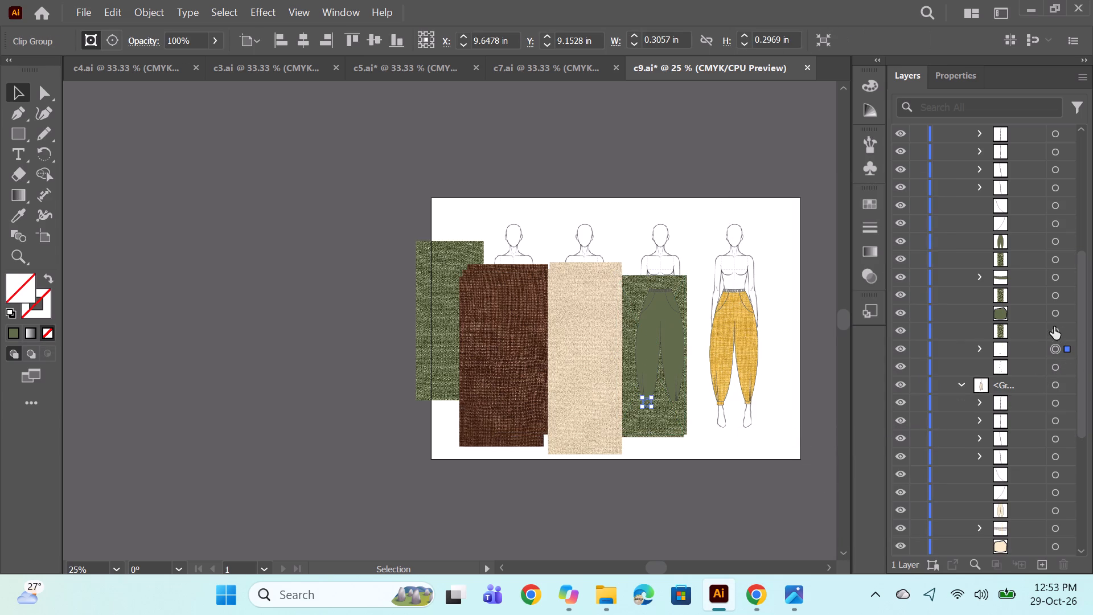
pyautogui.keyDown('ctrl'); pyautogui.click(1051, 317); pyautogui.keyUp('ctrl')
pyautogui.rightClick(799, 321)
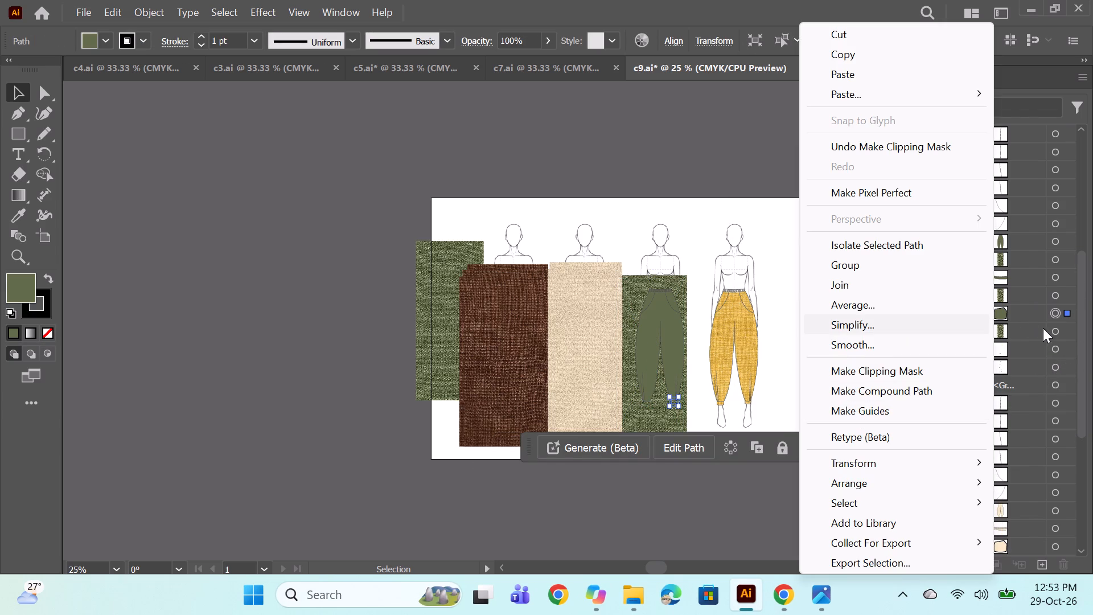
pyautogui.keyDown('ctrl'); pyautogui.moveTo(1055, 333); pyautogui.dragTo(1050, 337); pyautogui.keyUp('ctrl')
pyautogui.rightClick(702, 343)
pyautogui.click(799, 438)
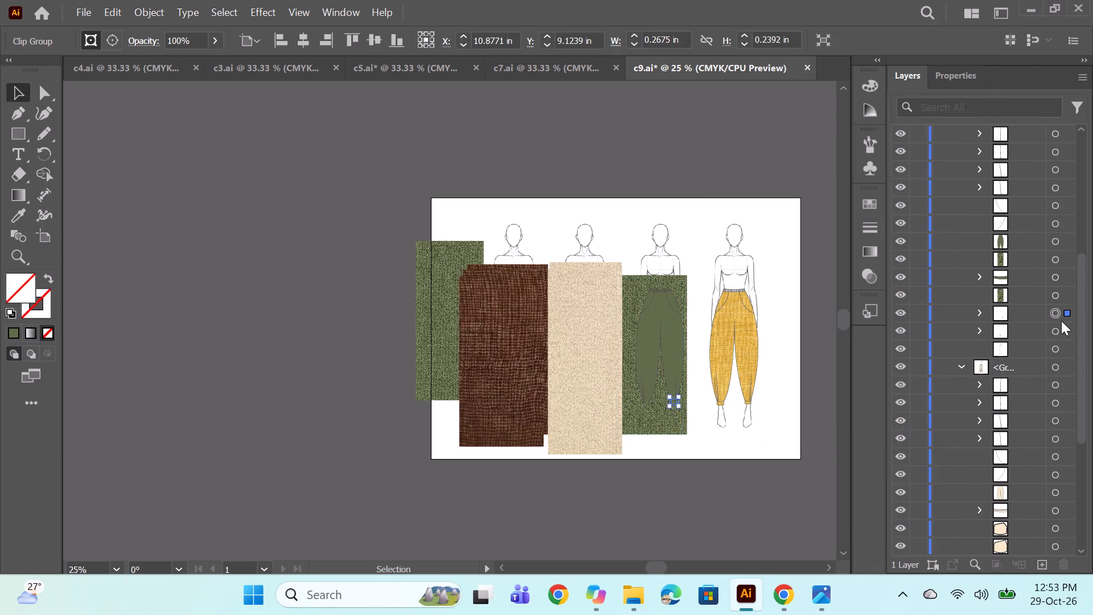
# Make clipping masks from the green trouser's waistband and body shape, each with the green texture directly beneath it.
pyautogui.click(1057, 294)
pyautogui.keyDown('ctrl'); pyautogui.click(1058, 281); pyautogui.keyUp('ctrl')
pyautogui.rightClick(763, 325)
pyautogui.click(838, 440)
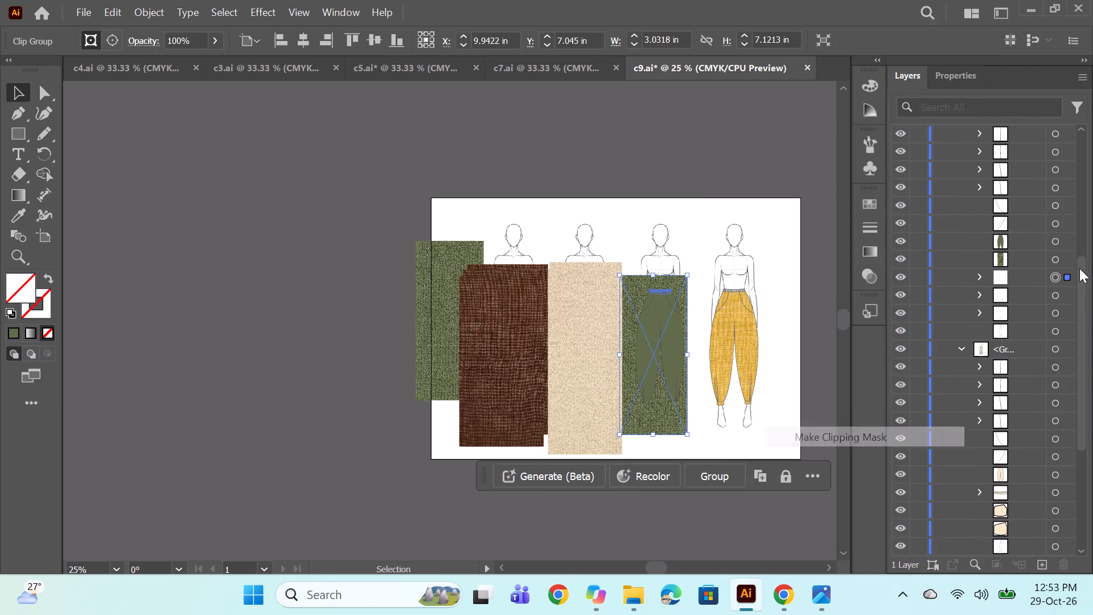
pyautogui.click(1059, 261)
pyautogui.keyDown('ctrl'); pyautogui.click(1057, 238); pyautogui.keyUp('ctrl')
pyautogui.rightClick(720, 308)
pyautogui.click(806, 438)
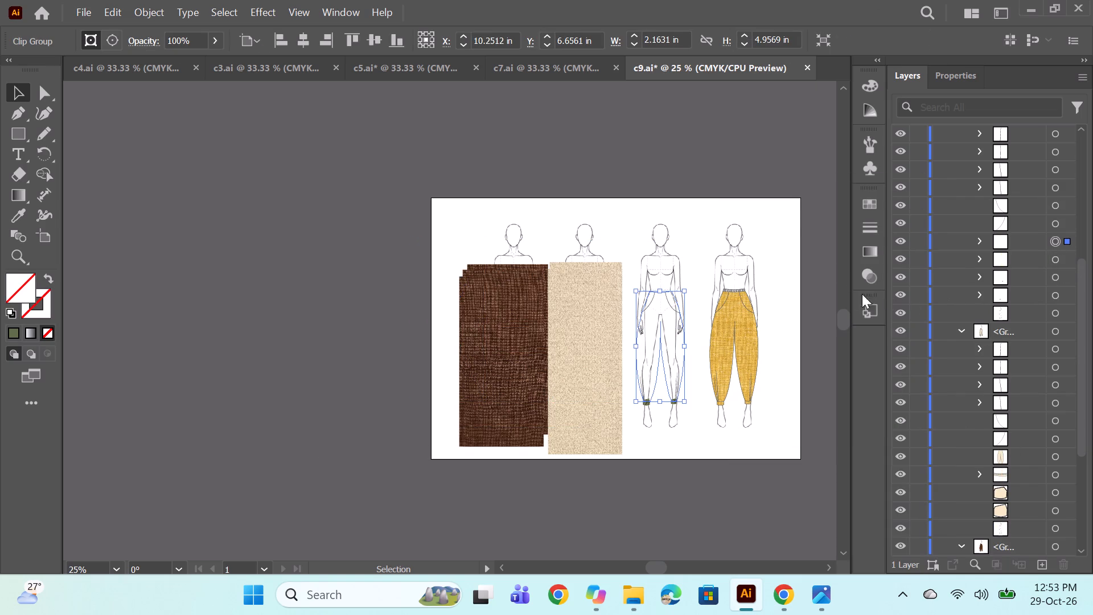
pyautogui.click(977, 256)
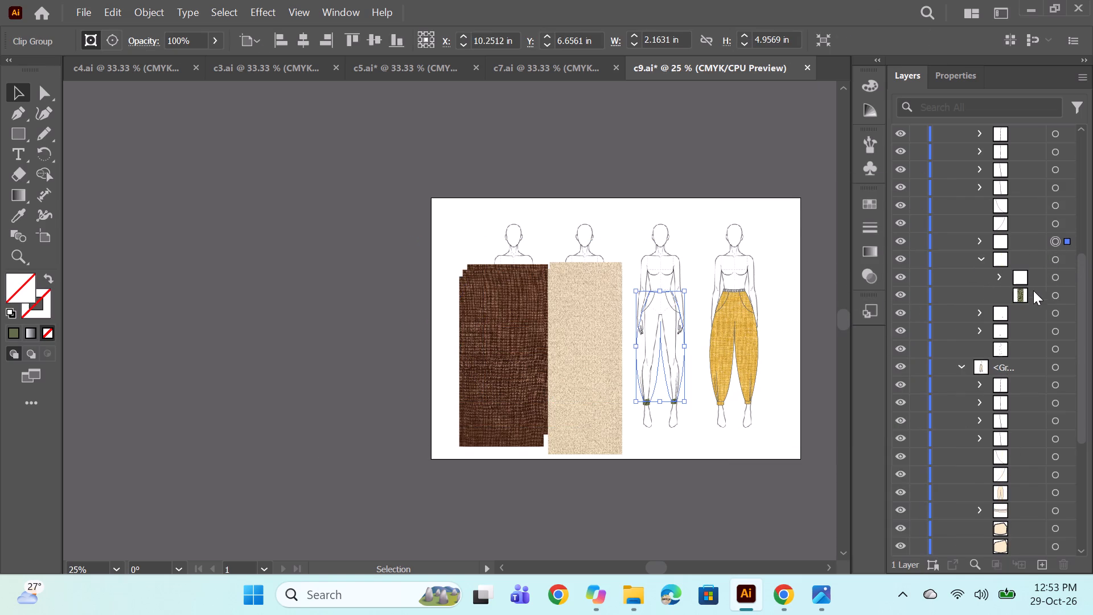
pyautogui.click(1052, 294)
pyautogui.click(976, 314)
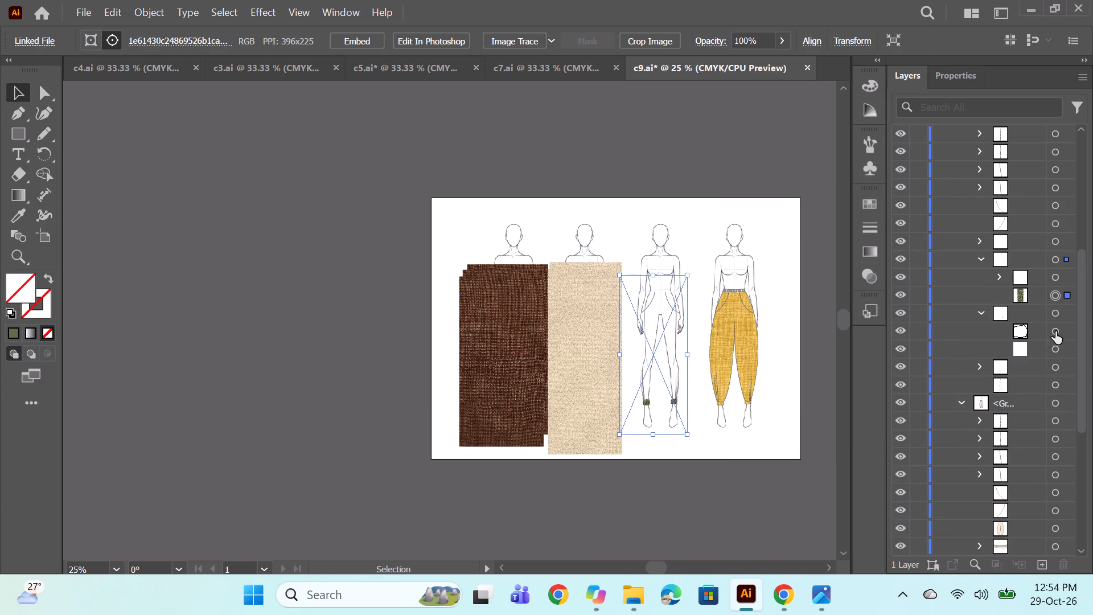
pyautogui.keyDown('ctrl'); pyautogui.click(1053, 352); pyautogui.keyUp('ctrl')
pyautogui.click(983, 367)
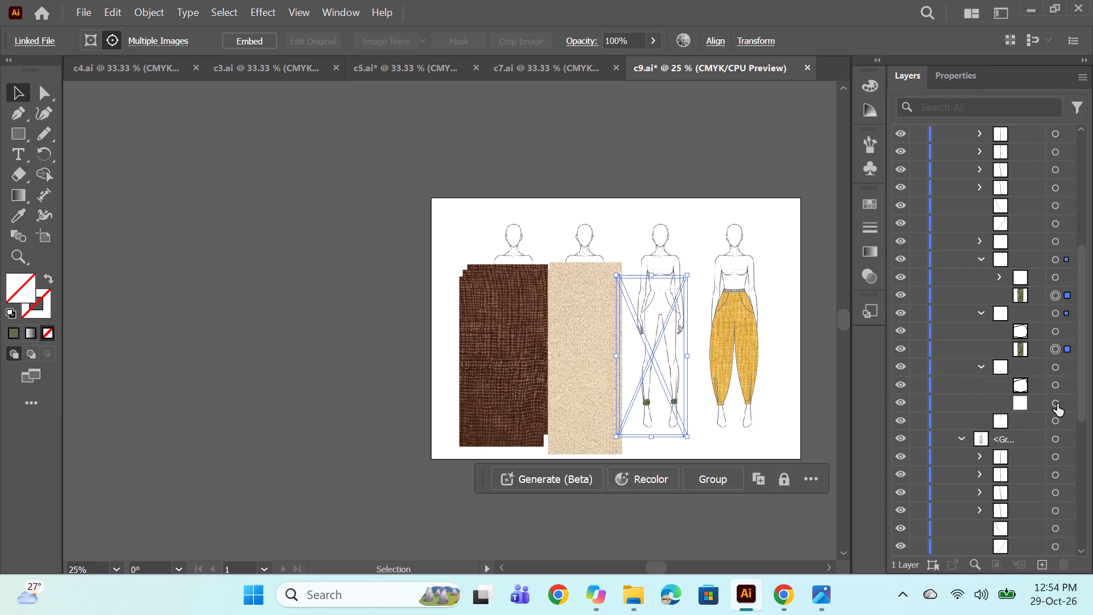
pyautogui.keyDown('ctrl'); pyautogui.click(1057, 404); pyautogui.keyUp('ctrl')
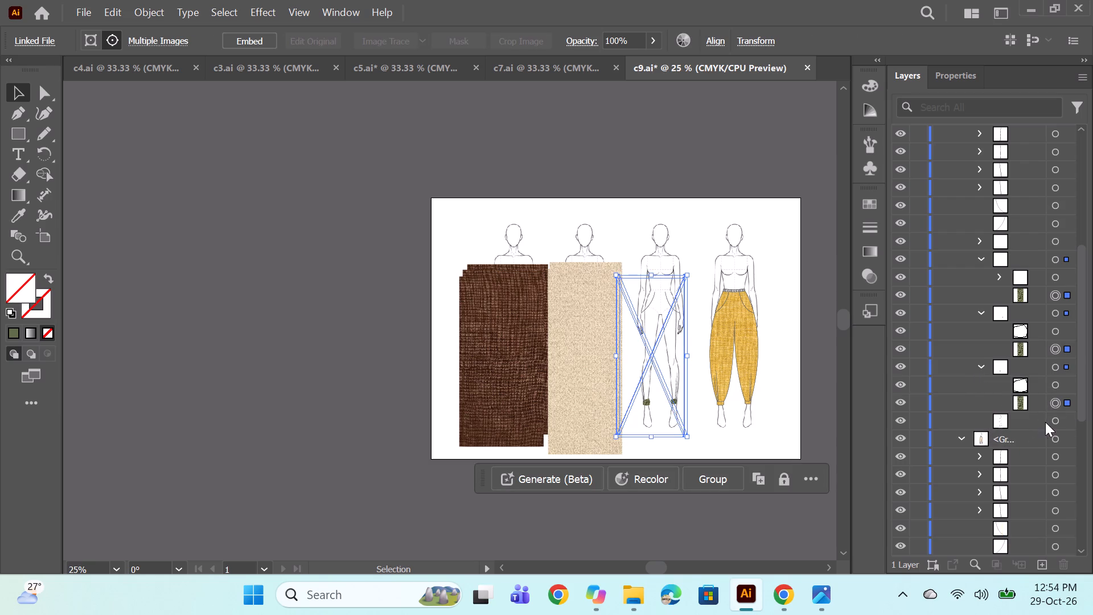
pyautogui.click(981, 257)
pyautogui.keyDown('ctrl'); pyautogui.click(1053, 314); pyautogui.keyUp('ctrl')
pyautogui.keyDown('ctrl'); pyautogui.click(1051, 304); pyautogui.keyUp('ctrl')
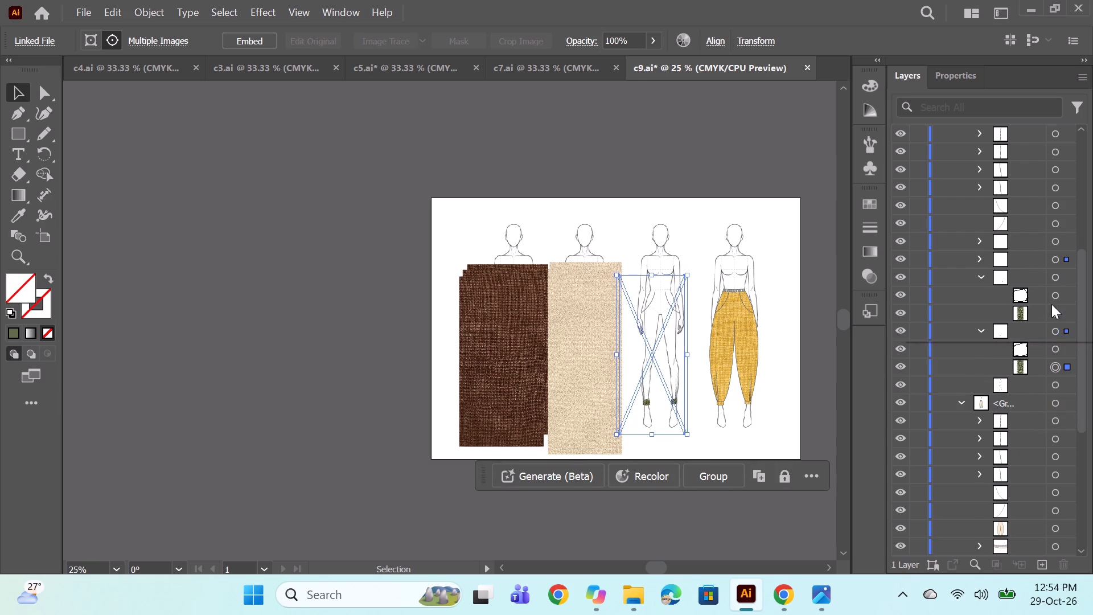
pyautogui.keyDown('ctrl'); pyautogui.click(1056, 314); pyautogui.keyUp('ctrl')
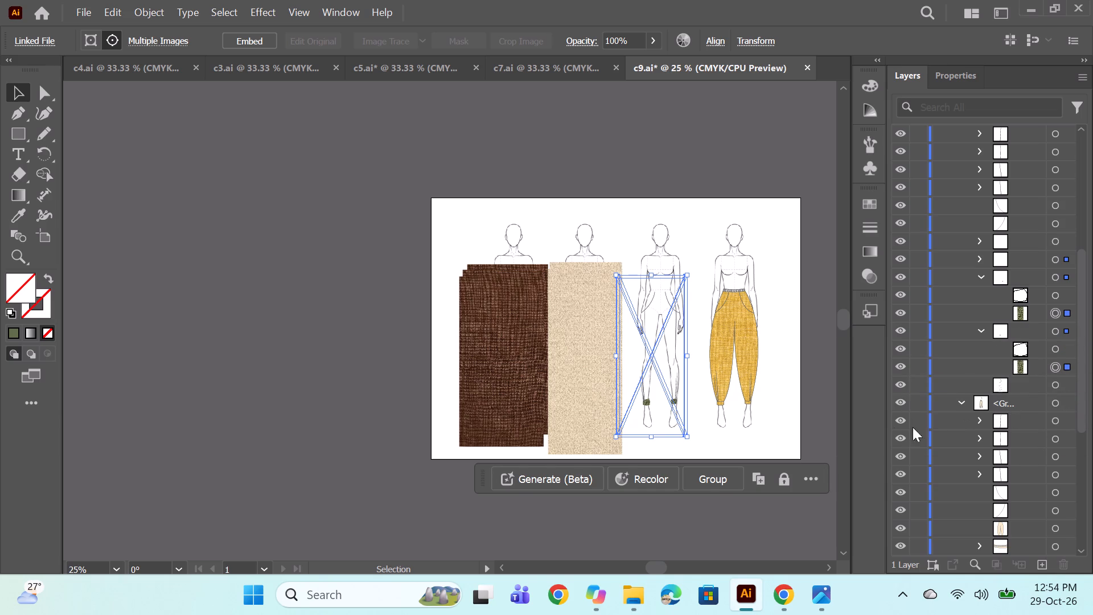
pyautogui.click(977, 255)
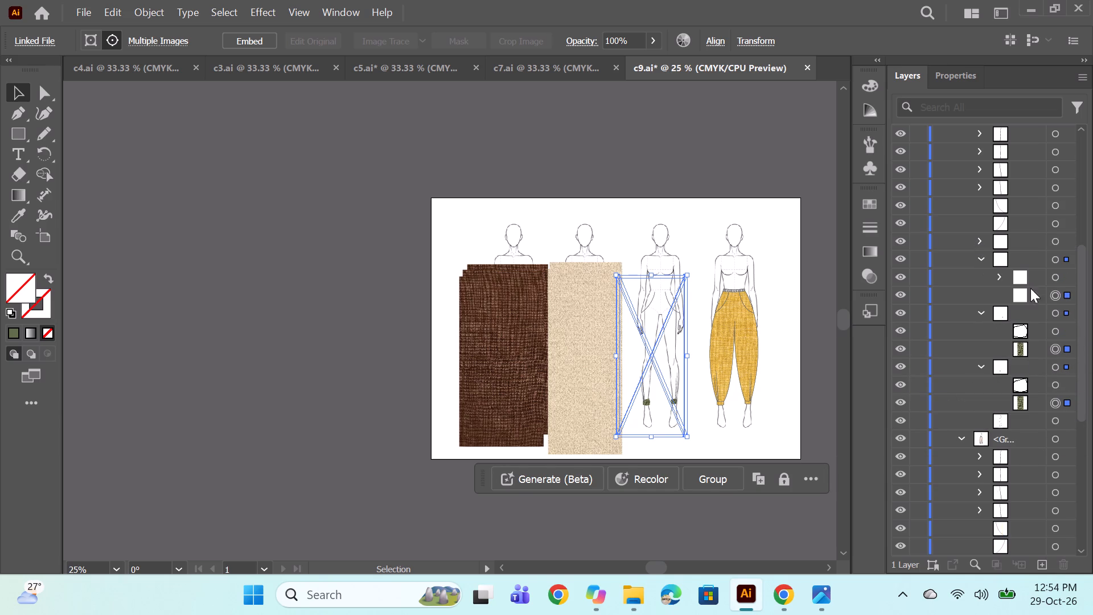
# Move the green texture inside the trouser body's clip group across the artboard so it covers the body, and collapse the clip groups.
pyautogui.click(979, 240)
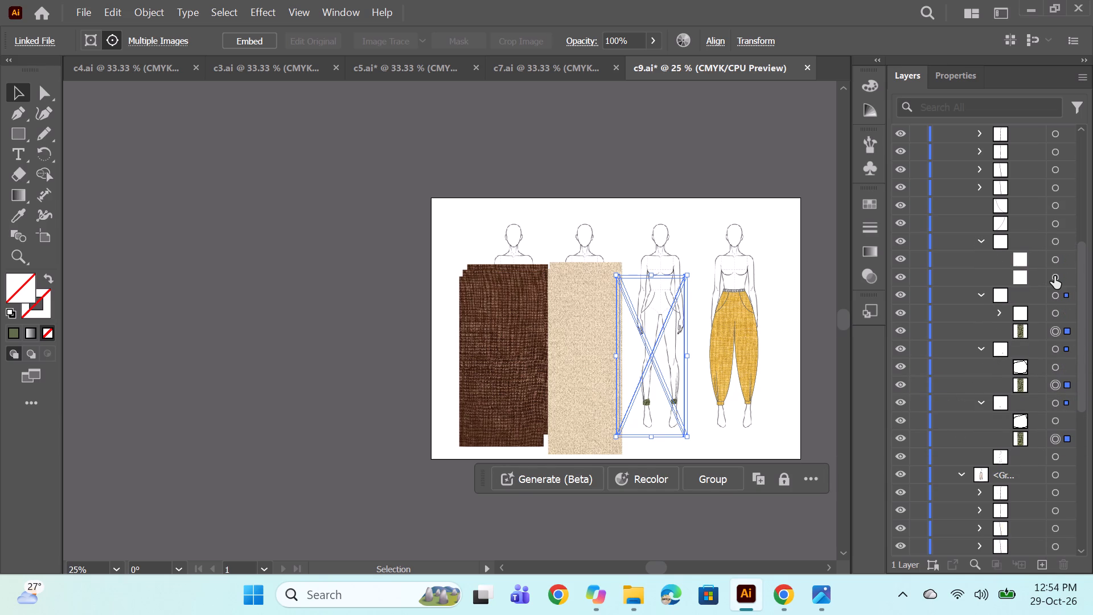
pyautogui.keyDown('ctrl'); pyautogui.click(1055, 280); pyautogui.keyUp('ctrl')
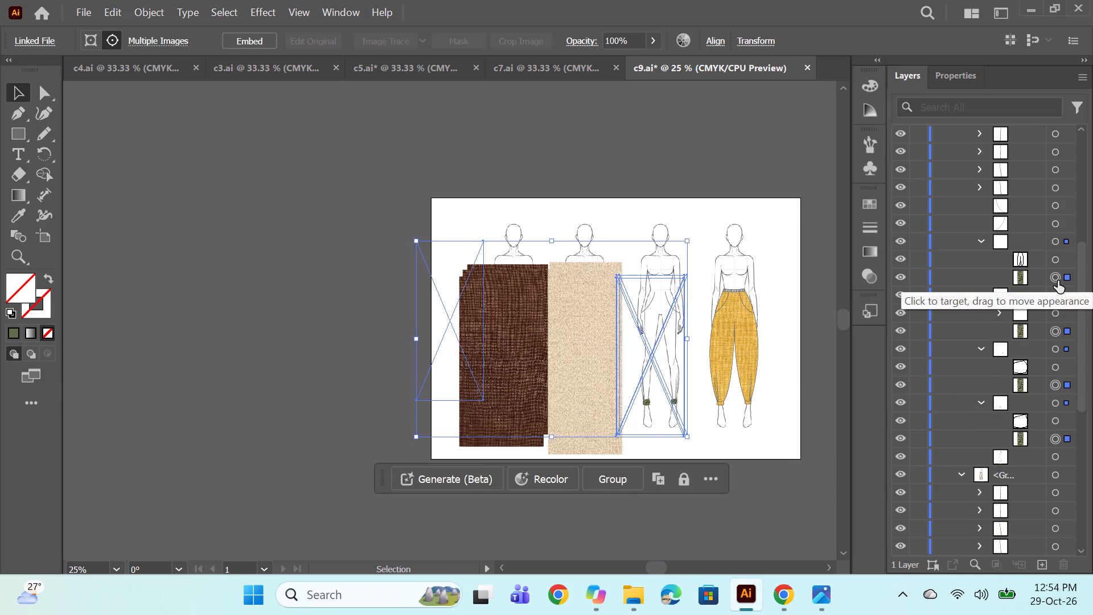
pyautogui.click(1058, 281)
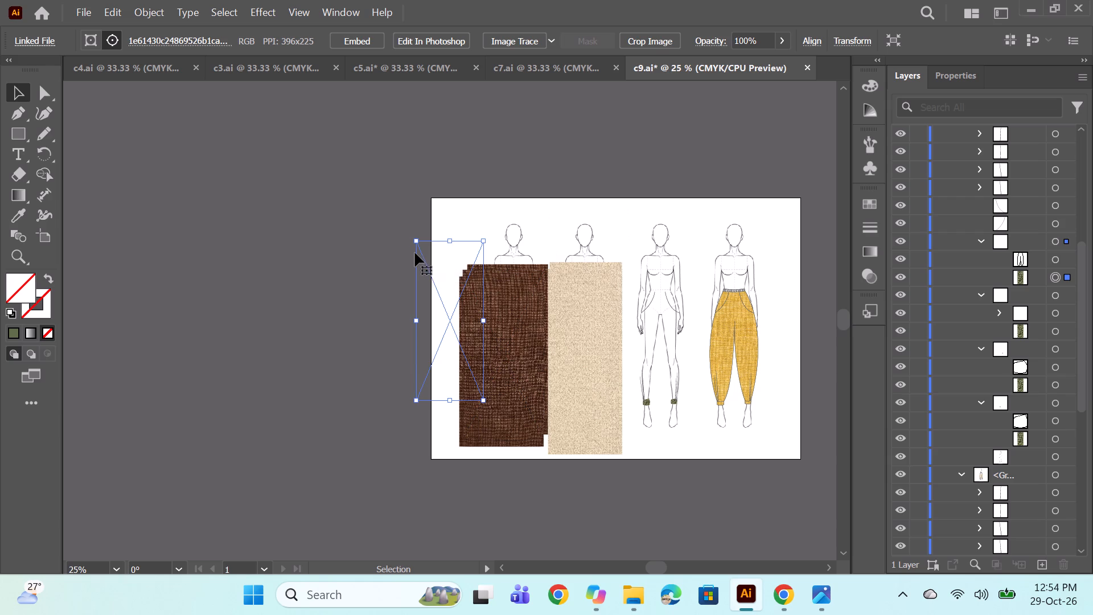
pyautogui.moveTo(416, 253); pyautogui.dragTo(627, 283)
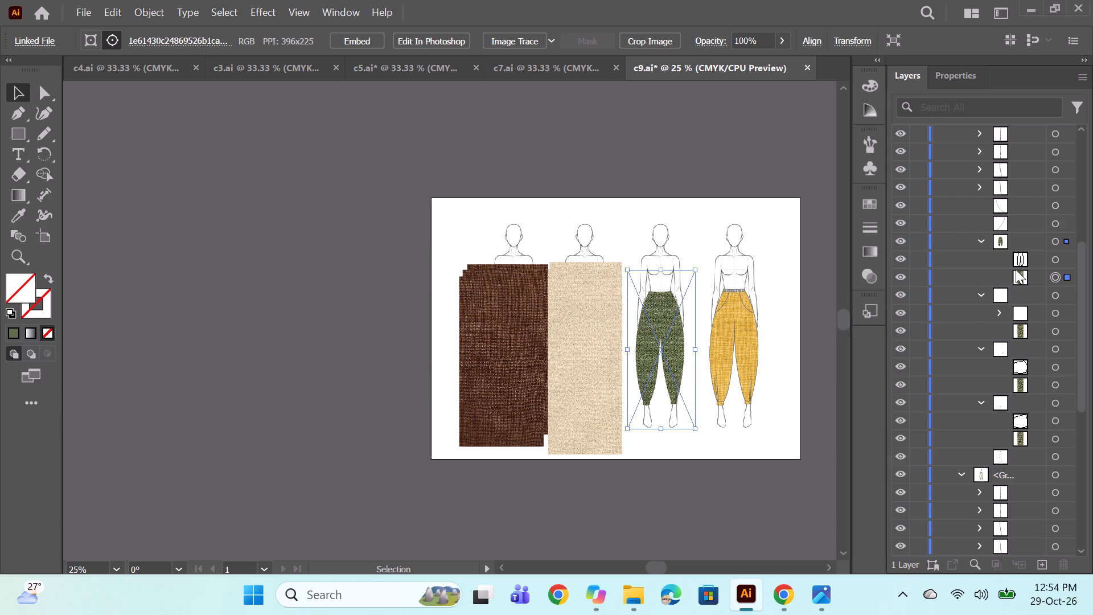
pyautogui.click(977, 239)
pyautogui.click(978, 262)
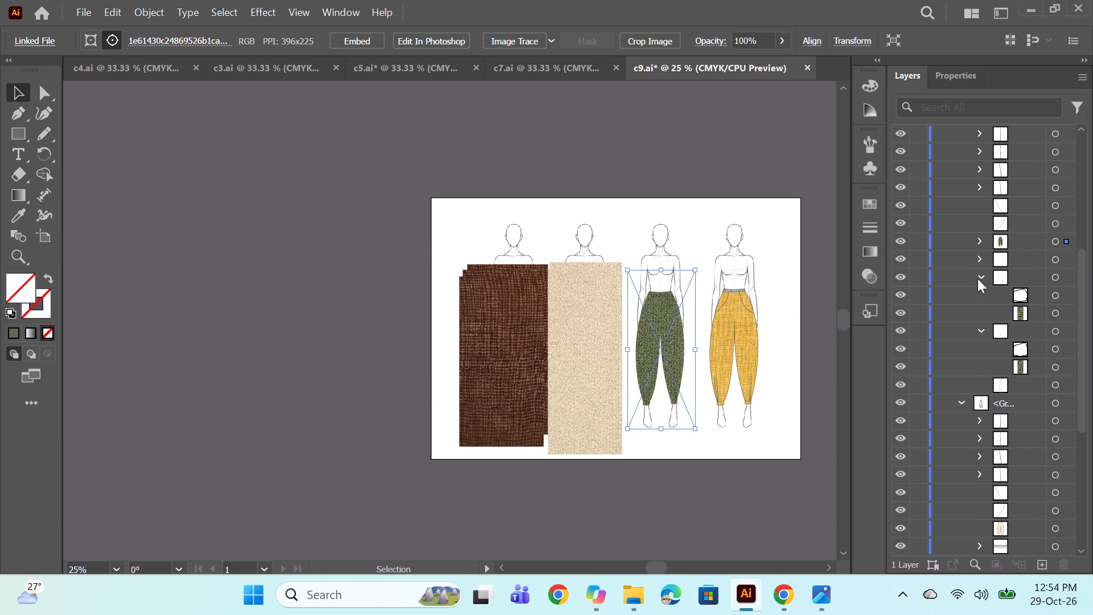
pyautogui.click(977, 278)
pyautogui.click(980, 295)
# Apply a 2 pt stroke to the green trouser's four clip groups: body, waistband and both ankle cuffs.
pyautogui.click(1053, 239)
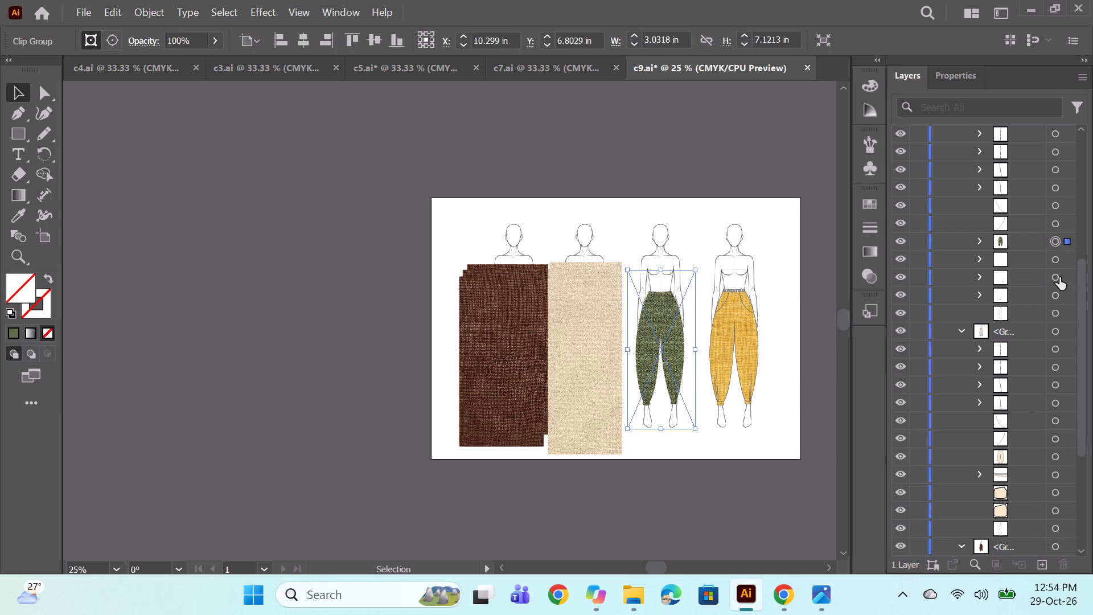
pyautogui.keyDown('shift'); pyautogui.click(1056, 290); pyautogui.keyUp('shift')
pyautogui.click(865, 230)
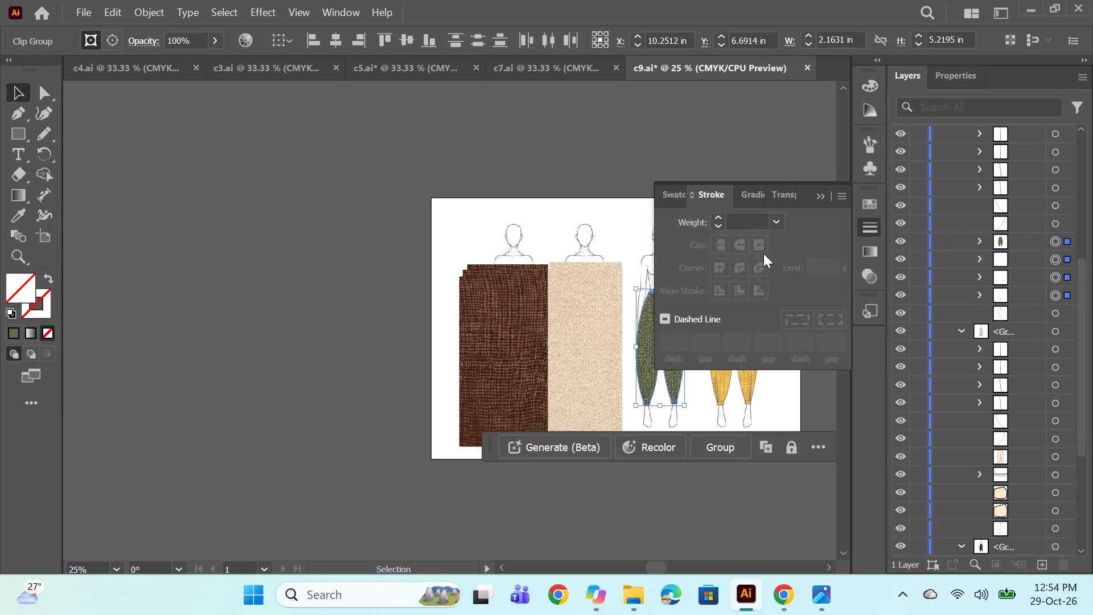
pyautogui.tripleClick(718, 217)
pyautogui.doubleClick(718, 217)
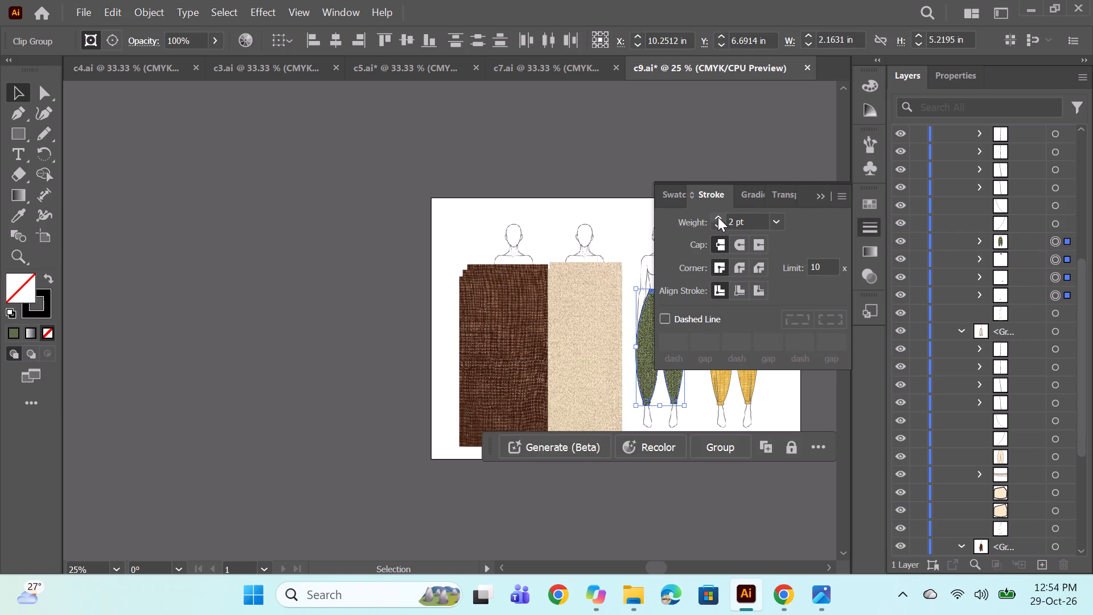
pyautogui.keyDown('ctrl'); pyautogui.click(786, 162); pyautogui.keyUp('ctrl')
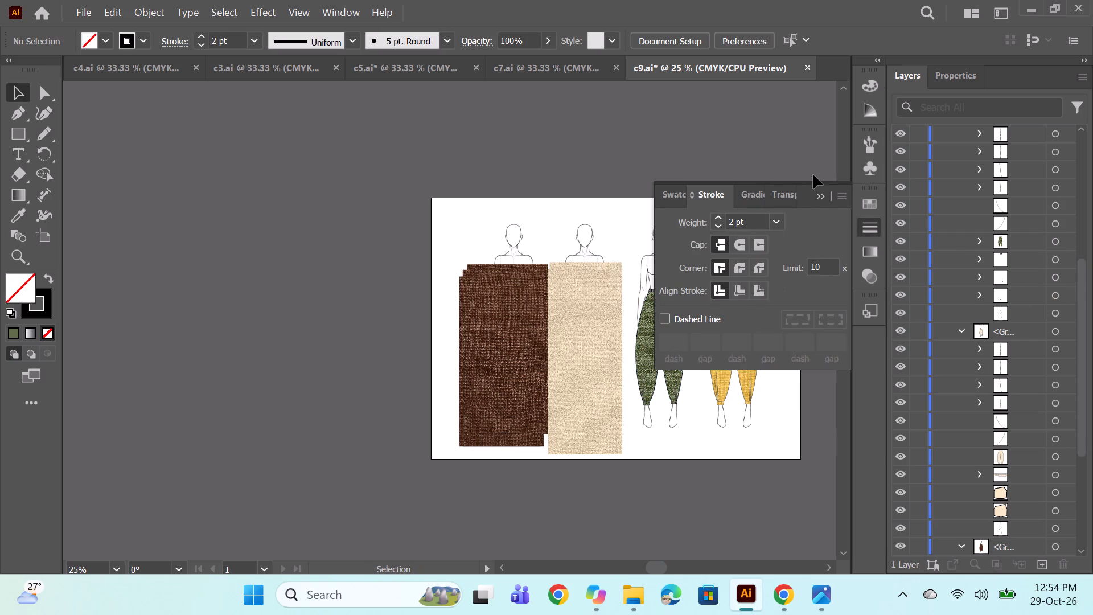
pyautogui.click(818, 192)
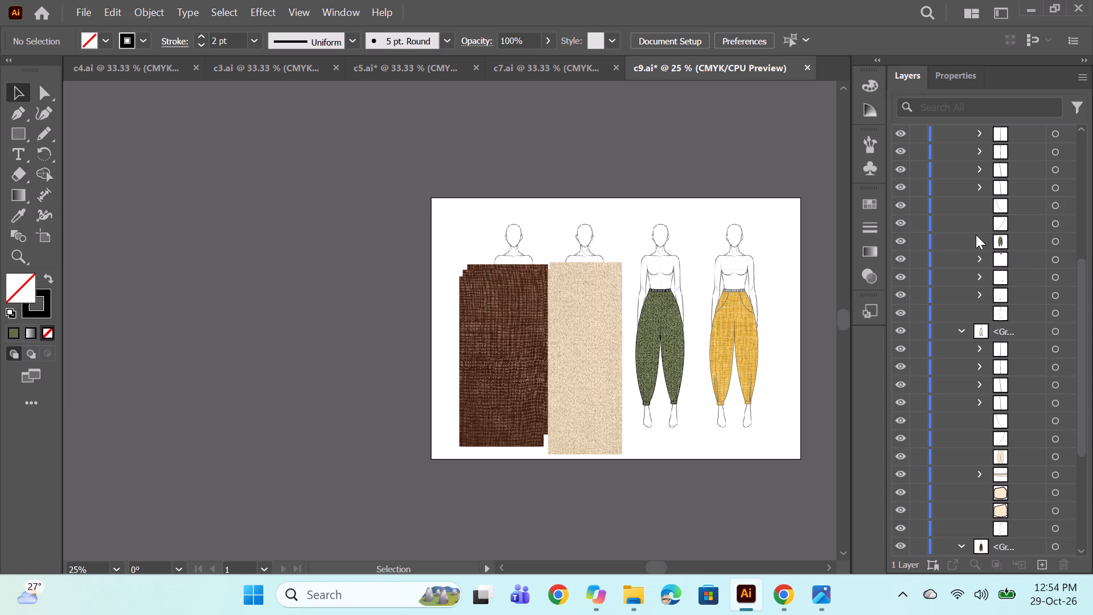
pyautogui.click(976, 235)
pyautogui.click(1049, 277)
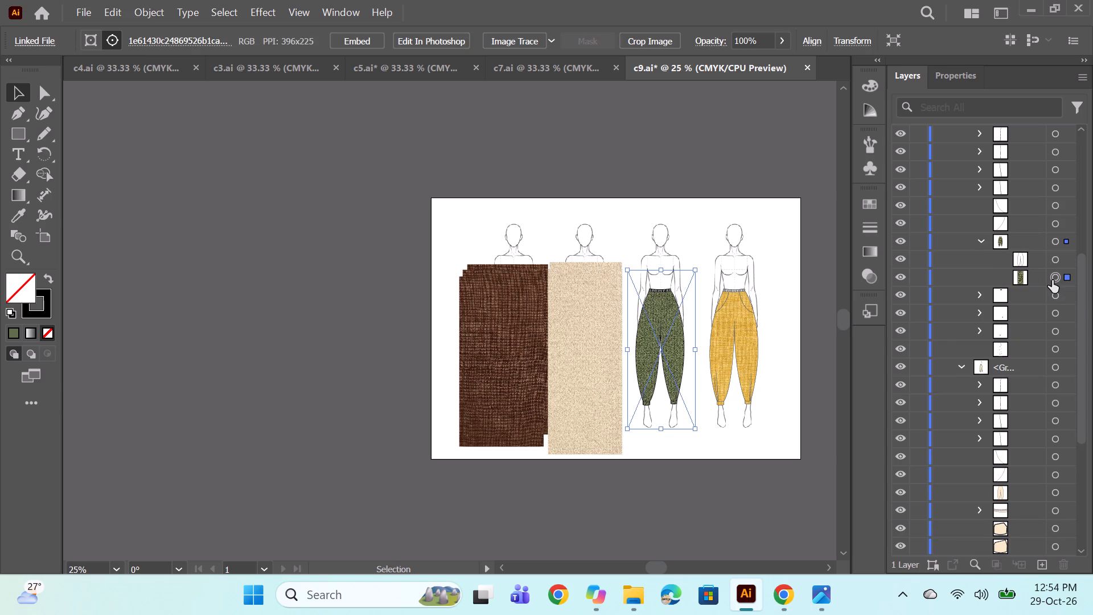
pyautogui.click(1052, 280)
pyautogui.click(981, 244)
# Inspect the green trouser's outline up close and undo the last stroke weight increase on its four clip groups.
pyautogui.keyDown('alt'); pyautogui.scroll(3, 676, 345); pyautogui.keyUp('alt')
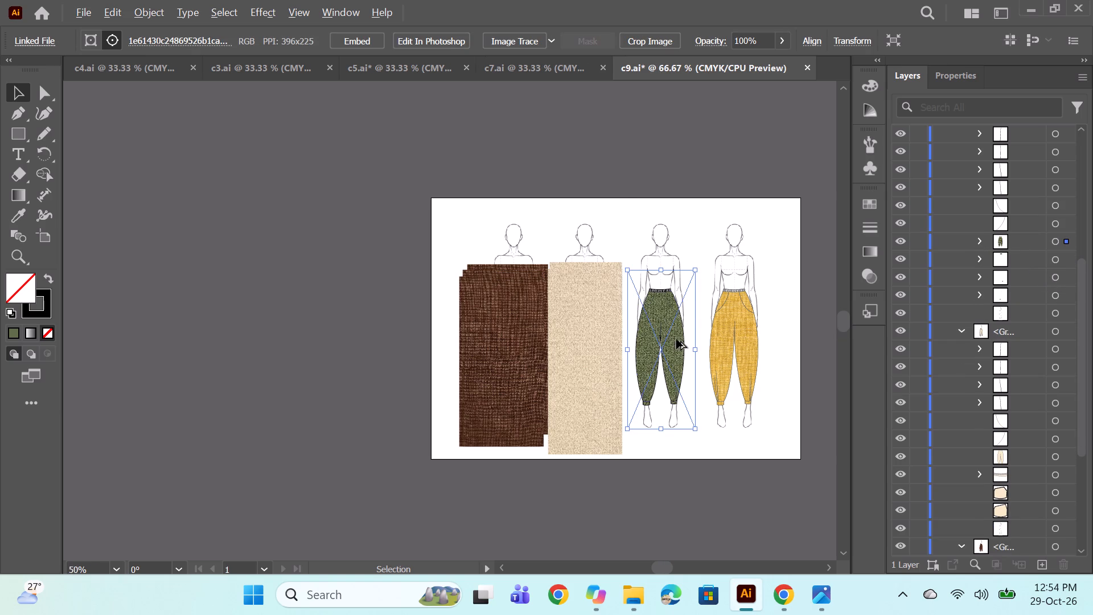
pyautogui.keyDown('alt'); pyautogui.scroll(-1, 692, 315); pyautogui.keyUp('alt')
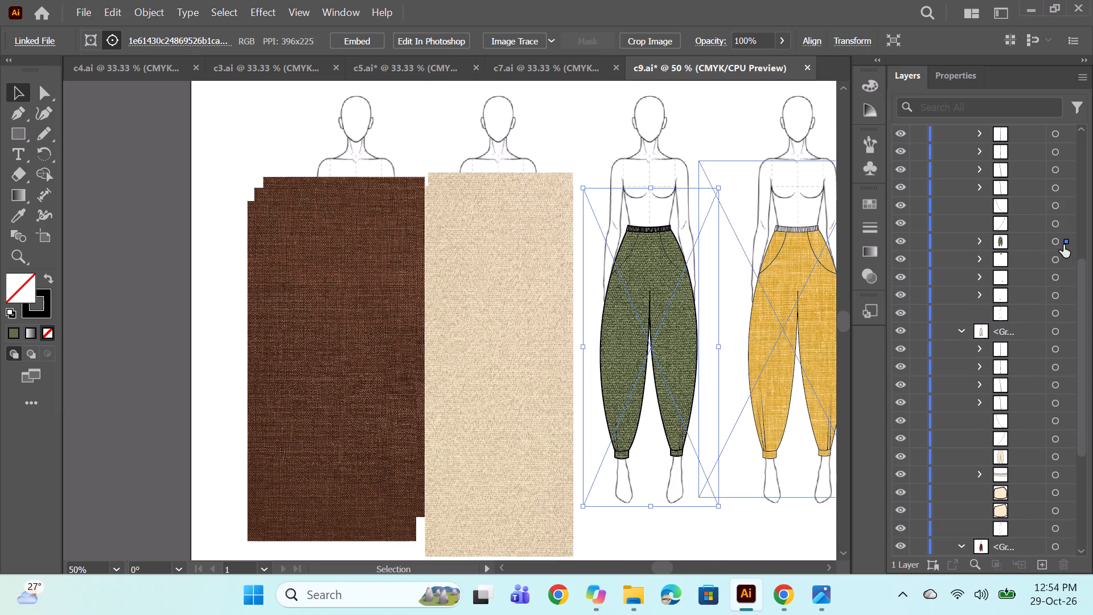
pyautogui.hotkey('ctrl', 'z')
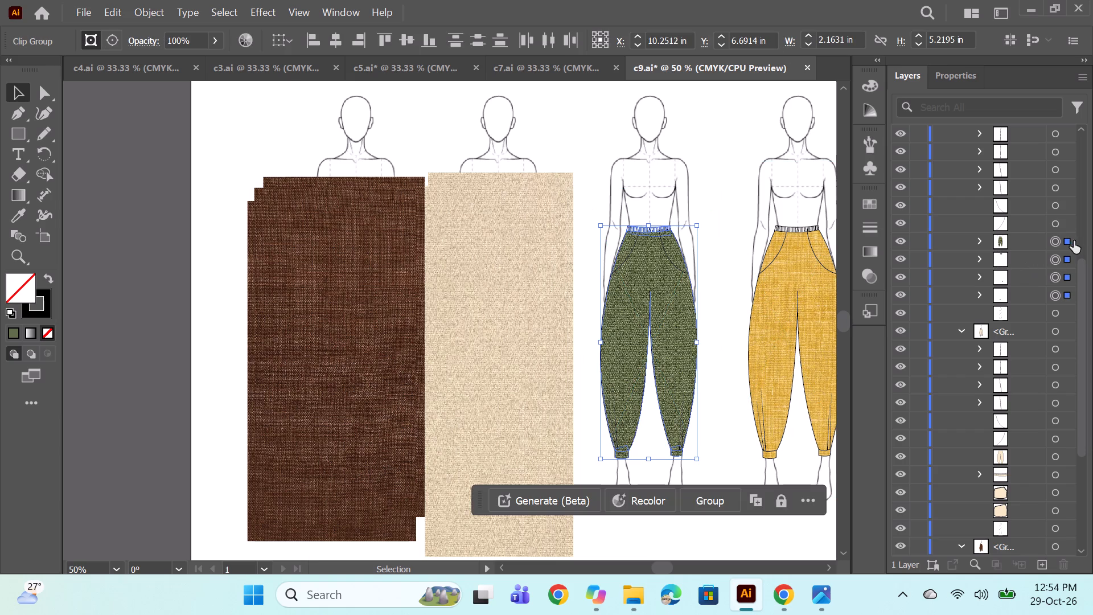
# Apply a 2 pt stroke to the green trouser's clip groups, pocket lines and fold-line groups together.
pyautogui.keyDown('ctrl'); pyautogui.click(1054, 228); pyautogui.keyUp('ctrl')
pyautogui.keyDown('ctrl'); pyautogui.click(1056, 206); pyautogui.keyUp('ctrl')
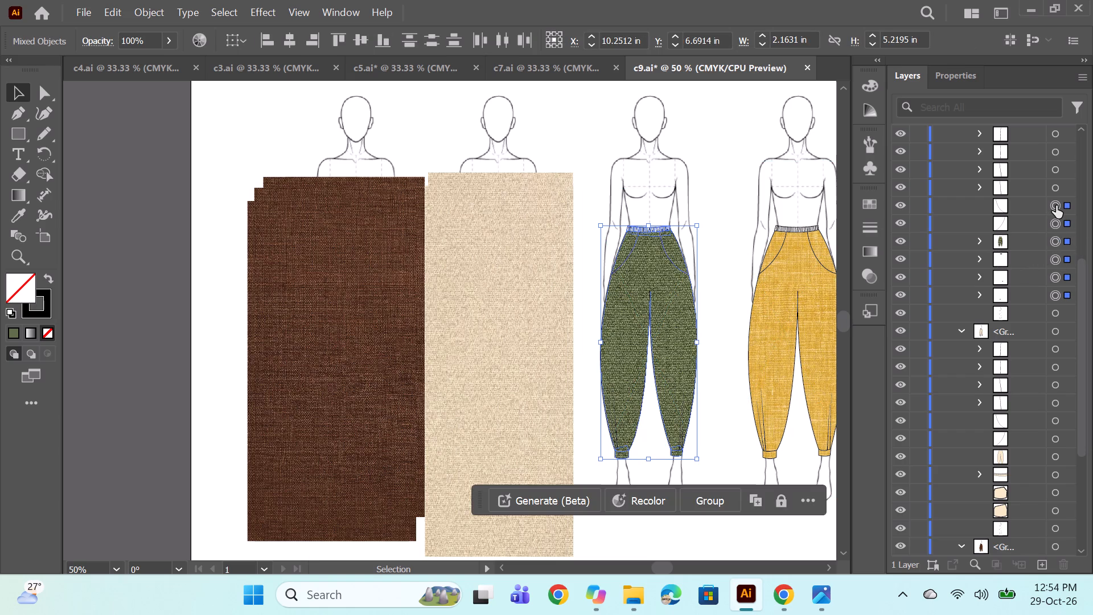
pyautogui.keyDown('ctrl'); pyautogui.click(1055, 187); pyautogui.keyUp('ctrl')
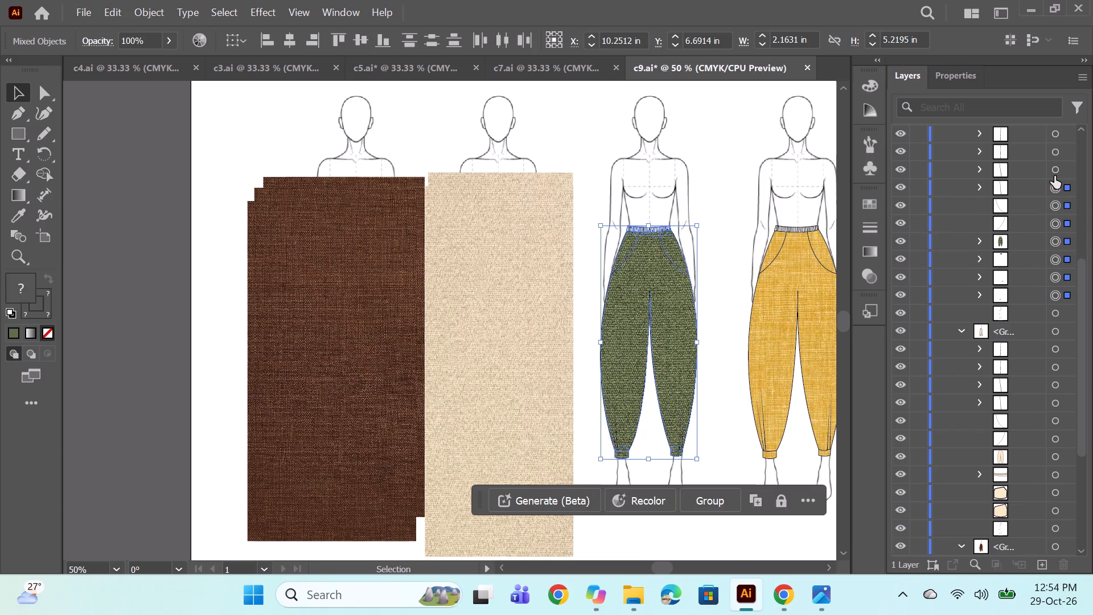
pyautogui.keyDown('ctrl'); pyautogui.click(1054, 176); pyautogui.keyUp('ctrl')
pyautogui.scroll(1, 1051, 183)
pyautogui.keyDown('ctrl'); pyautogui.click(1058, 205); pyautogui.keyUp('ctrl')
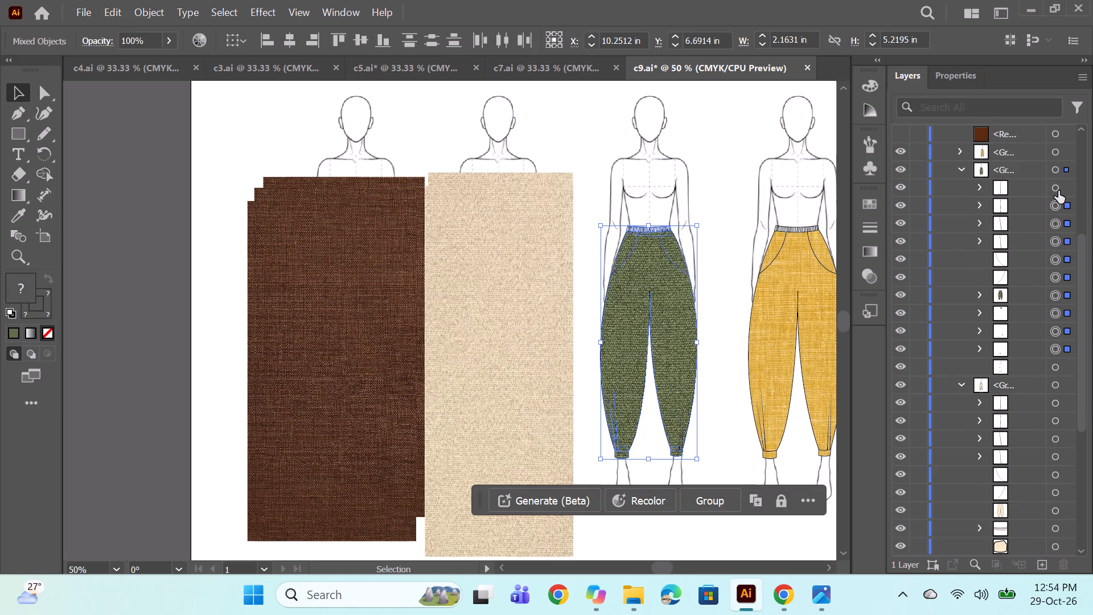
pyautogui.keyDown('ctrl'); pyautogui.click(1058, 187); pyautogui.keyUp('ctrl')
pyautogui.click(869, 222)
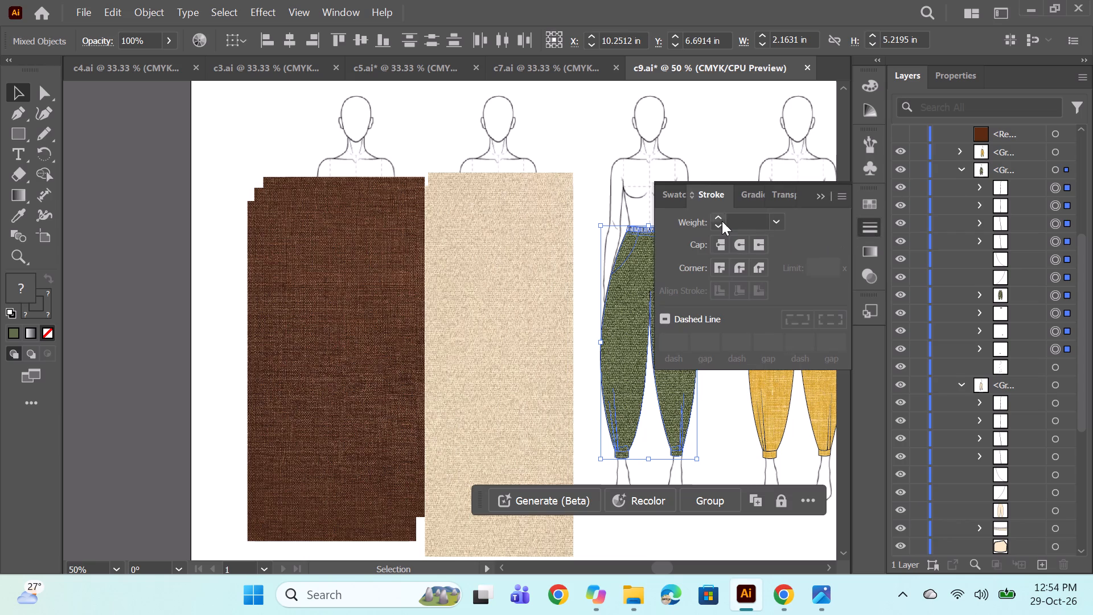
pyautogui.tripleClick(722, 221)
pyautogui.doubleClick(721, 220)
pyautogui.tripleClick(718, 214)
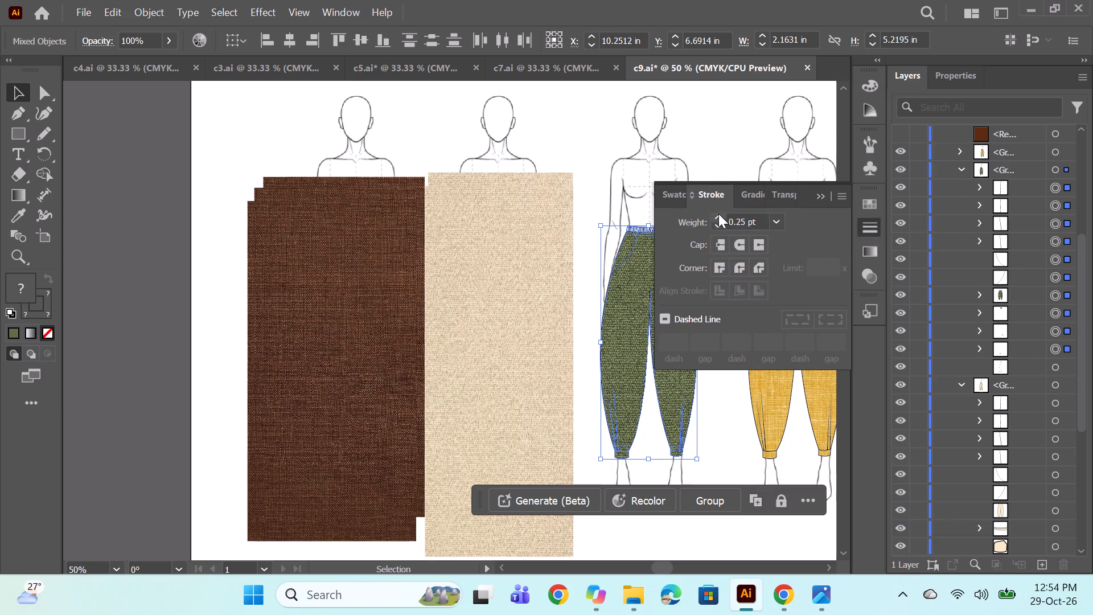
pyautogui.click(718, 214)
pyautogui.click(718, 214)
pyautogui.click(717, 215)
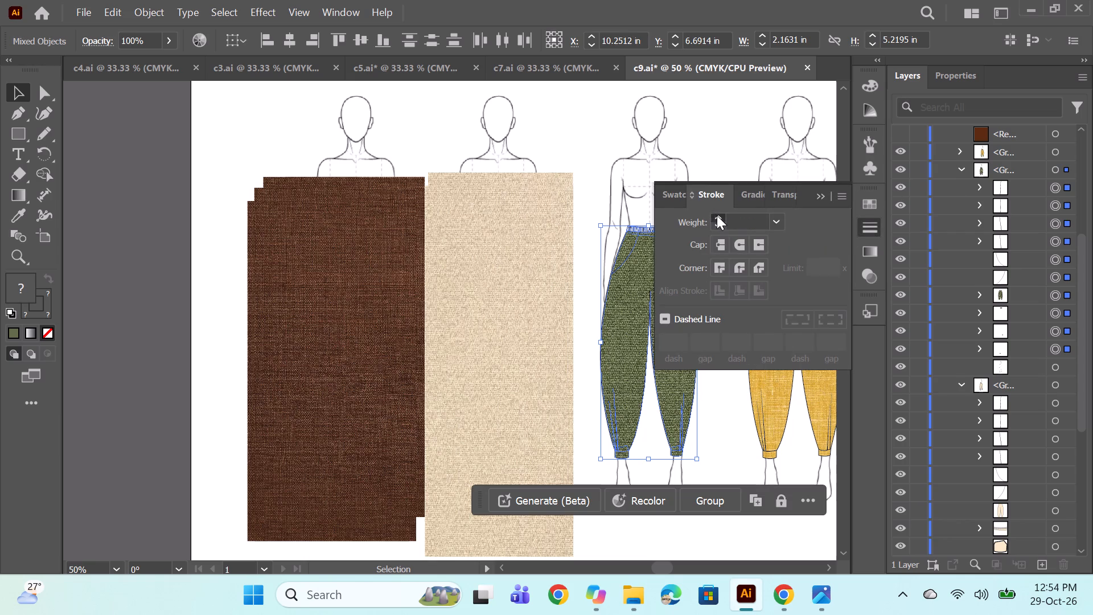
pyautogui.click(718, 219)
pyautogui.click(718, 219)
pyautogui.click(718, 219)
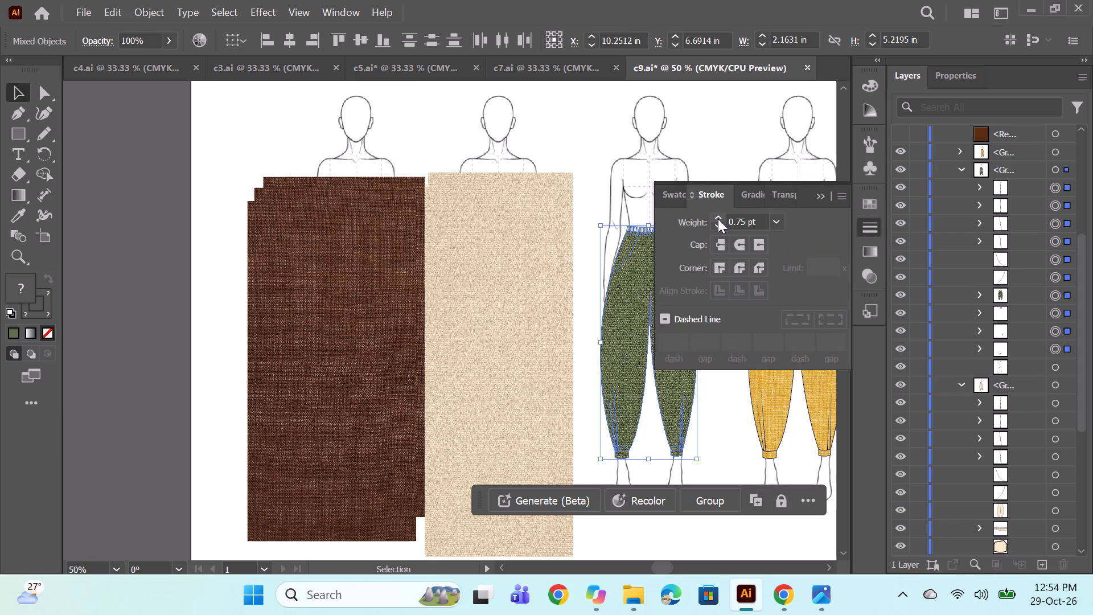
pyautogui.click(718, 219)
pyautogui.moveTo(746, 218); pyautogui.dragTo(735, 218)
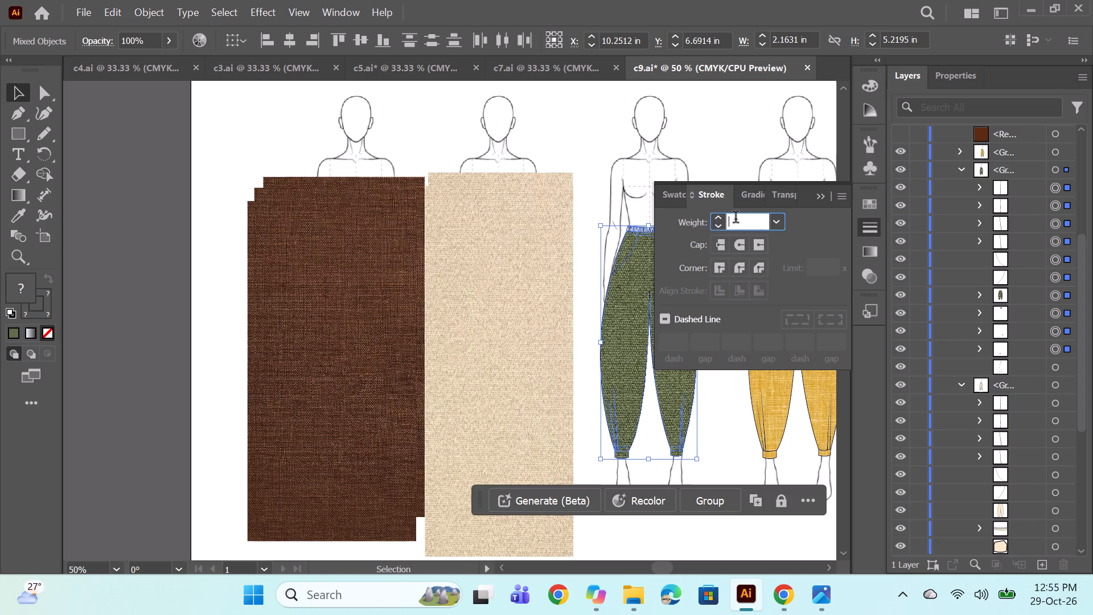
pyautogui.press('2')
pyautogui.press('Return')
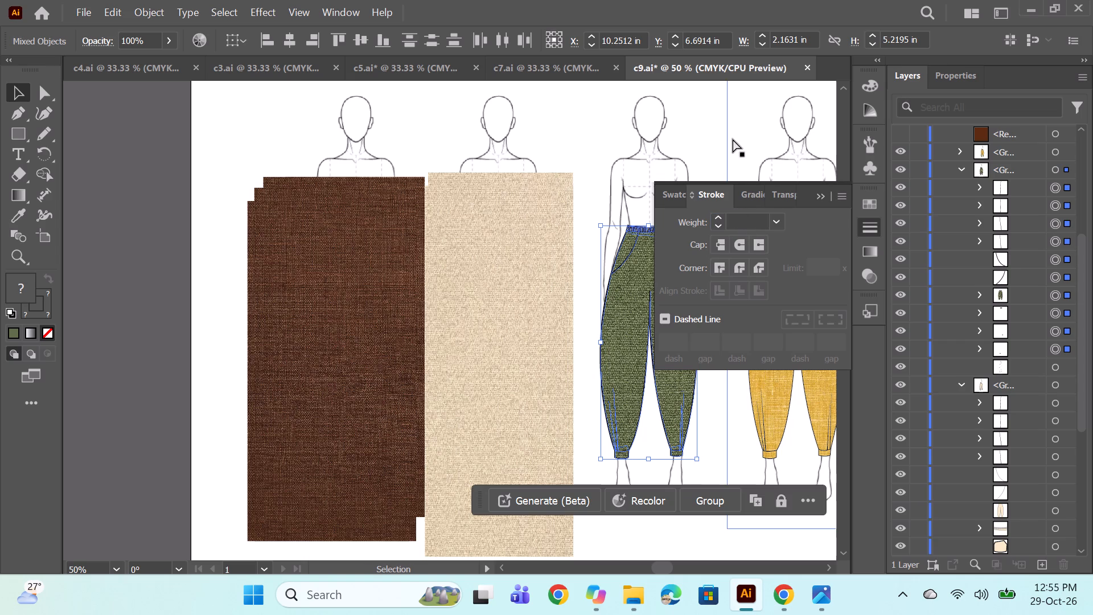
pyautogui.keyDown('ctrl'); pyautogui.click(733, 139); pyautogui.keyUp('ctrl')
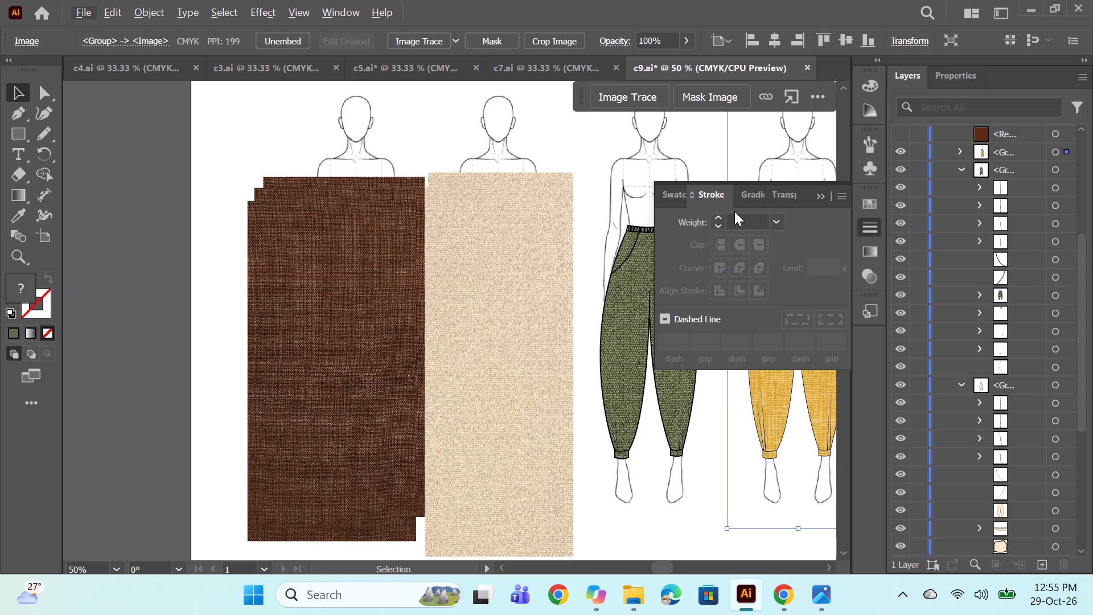
# Reselect the green trouser's clip groups, pocket lines and fold-line groups and set their stroke weight to 1 pt.
pyautogui.click(1054, 186)
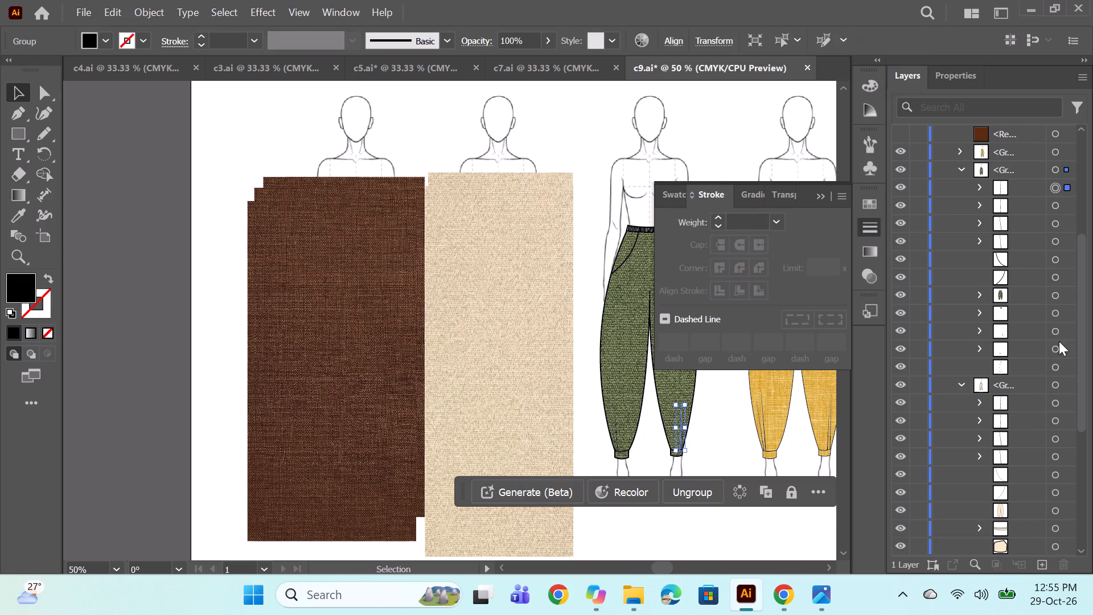
pyautogui.keyDown('shift'); pyautogui.click(1056, 343); pyautogui.keyUp('shift')
pyautogui.click(739, 224)
pyautogui.press('2')
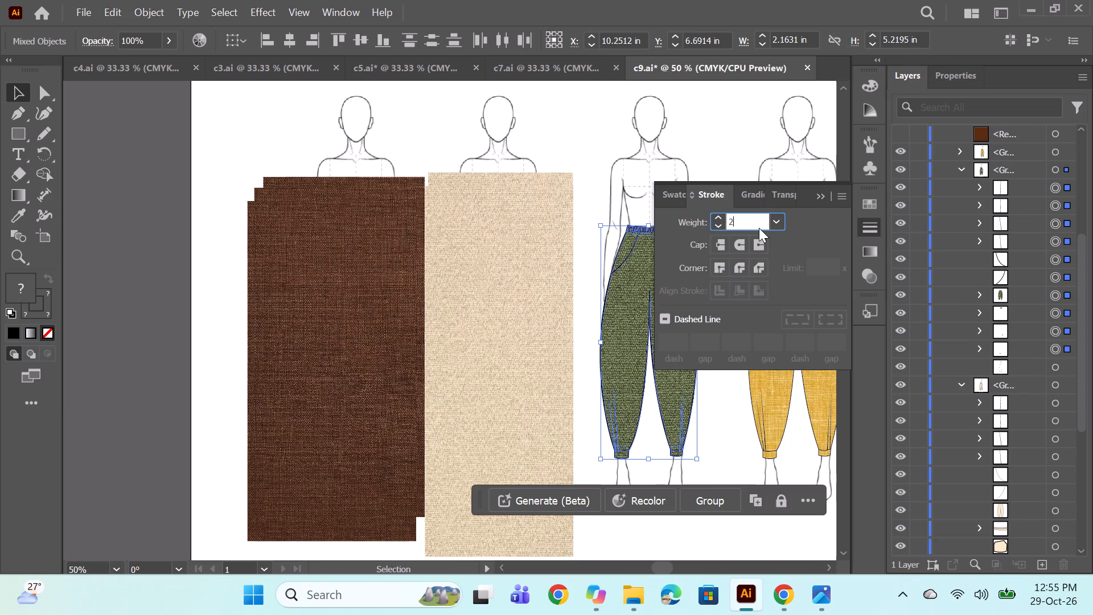
pyautogui.press('BackSpace')
pyautogui.press('1')
pyautogui.press('Return')
pyautogui.click(816, 194)
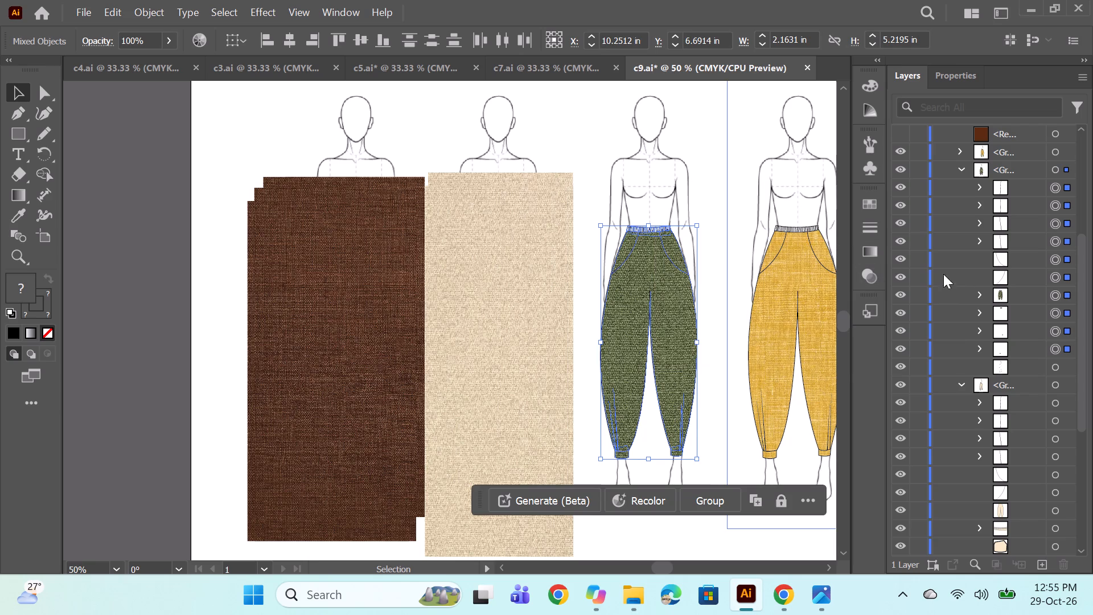
# Nudge the green texture inside the waistband's clip group slightly up and to the right, and collapse the group.
pyautogui.click(977, 342)
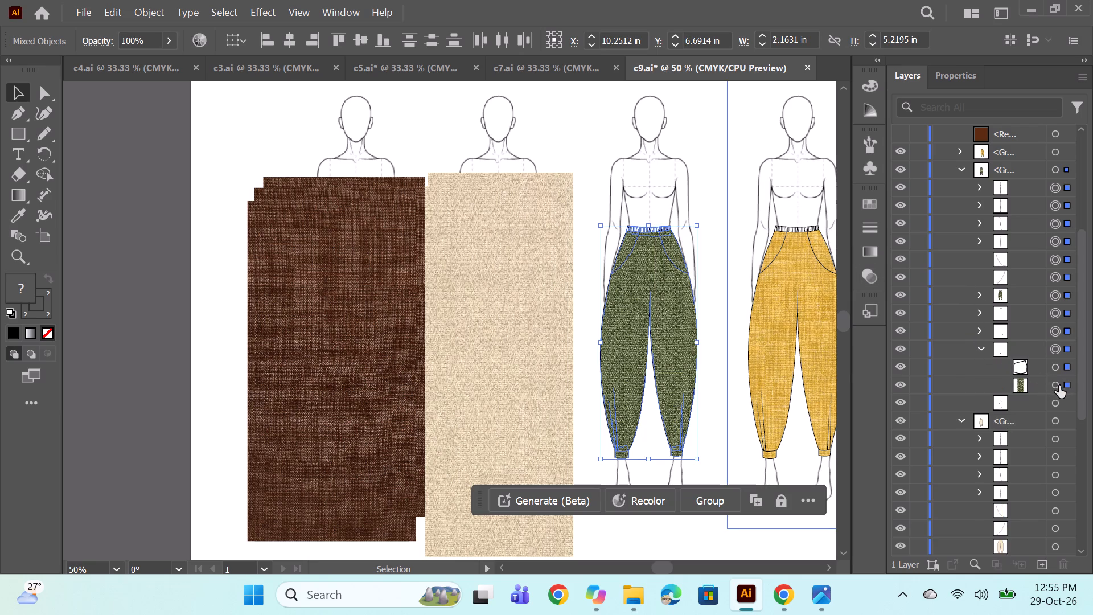
pyautogui.click(980, 352)
pyautogui.click(976, 310)
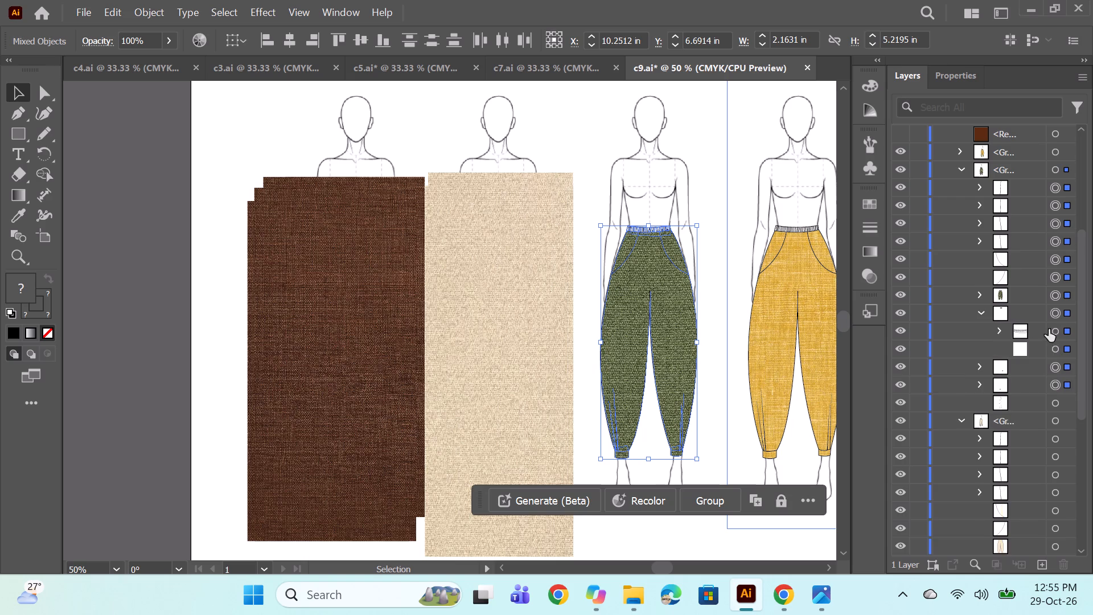
pyautogui.click(1057, 348)
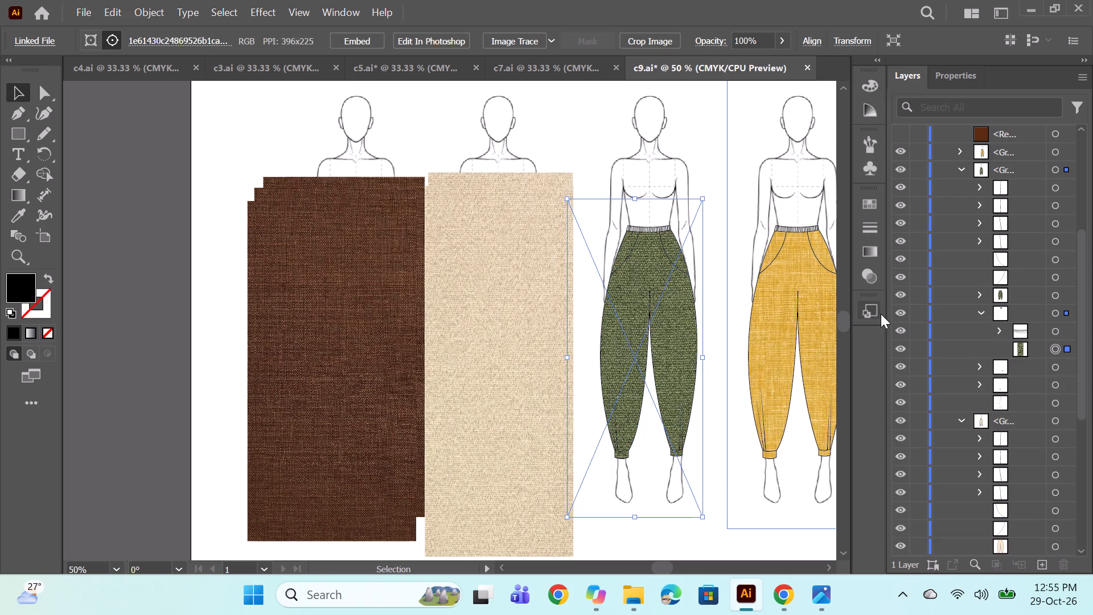
pyautogui.press('Up')
pyautogui.press('Up')
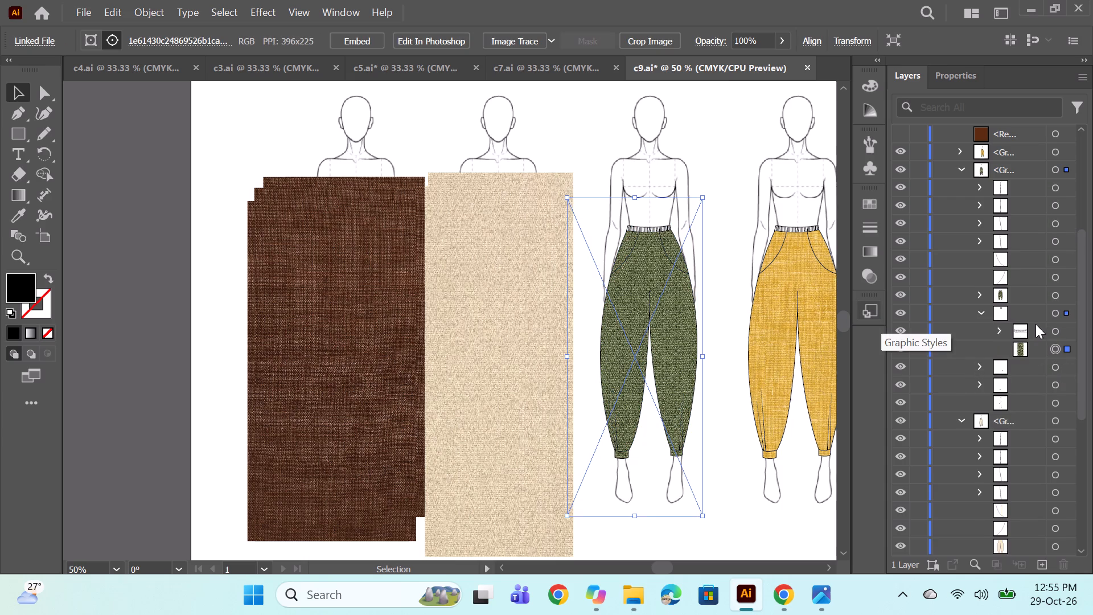
pyautogui.click(1057, 351)
pyautogui.click(1054, 336)
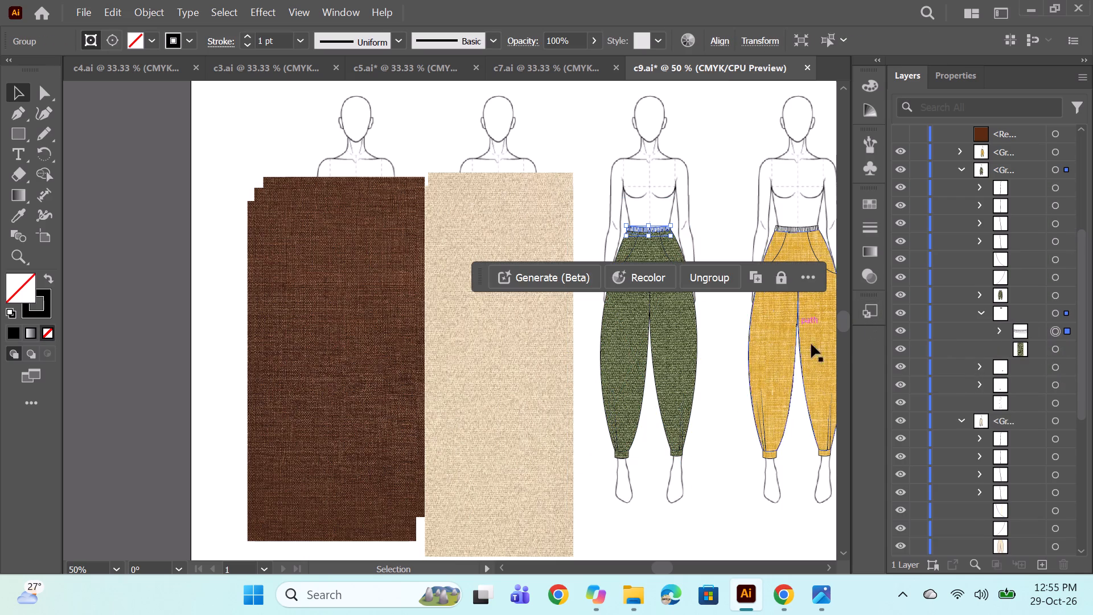
pyautogui.keyDown('alt'); pyautogui.scroll(-2, 780, 352); pyautogui.keyUp('alt')
pyautogui.click(1051, 347)
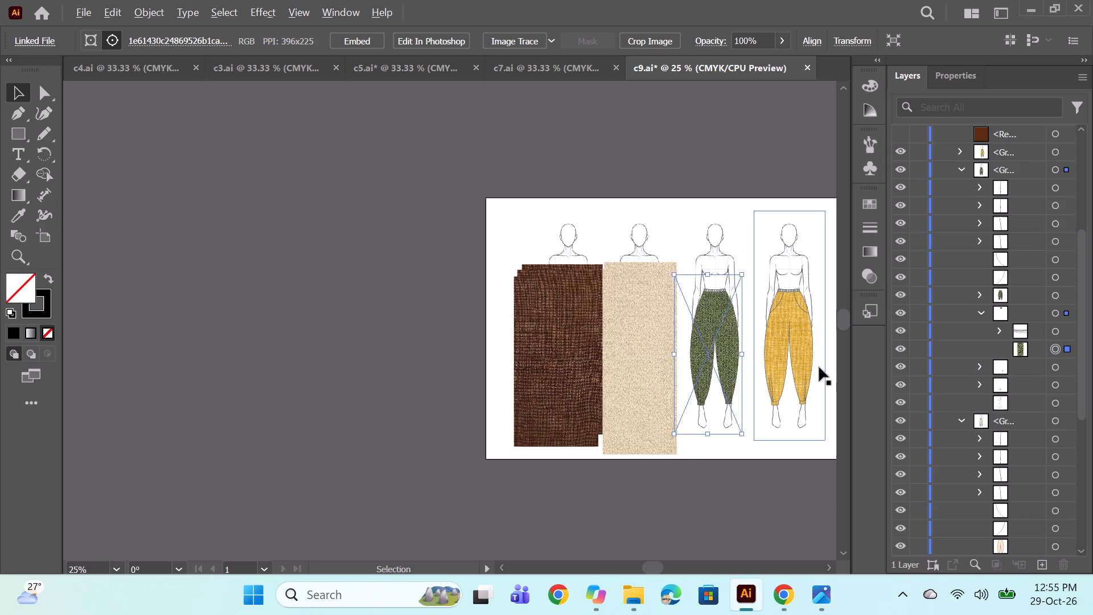
pyautogui.keyDown('alt'); pyautogui.scroll(2, 819, 367); pyautogui.keyUp('alt')
pyautogui.keyDown('alt'); pyautogui.scroll(1, 762, 359); pyautogui.keyUp('alt')
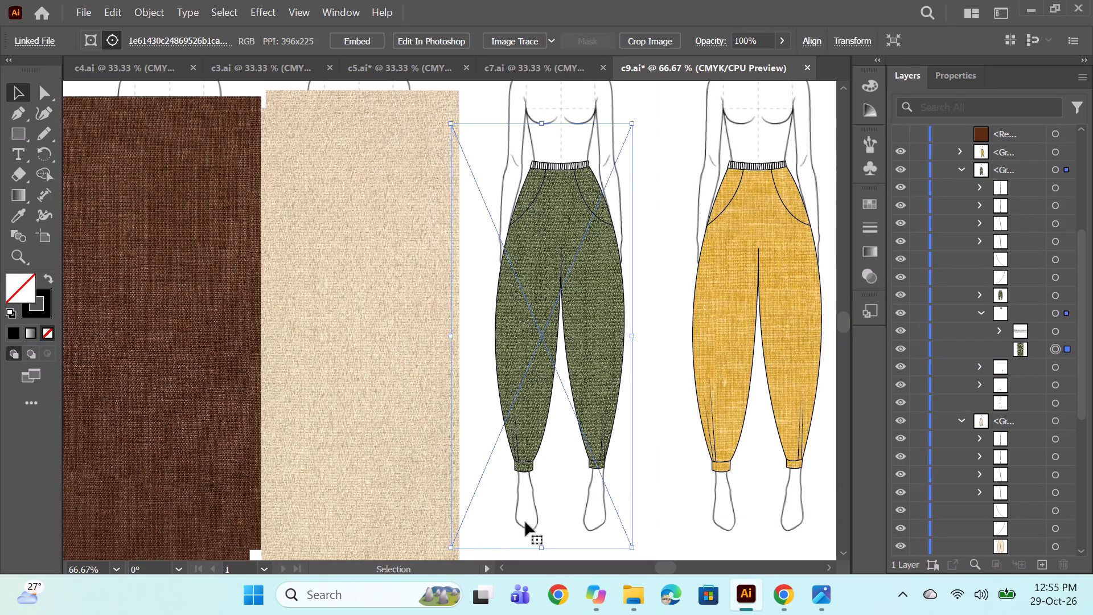
pyautogui.press('Right')
pyautogui.press('Right')
pyautogui.keyDown('alt'); pyautogui.scroll(-3, 552, 243); pyautogui.keyUp('alt')
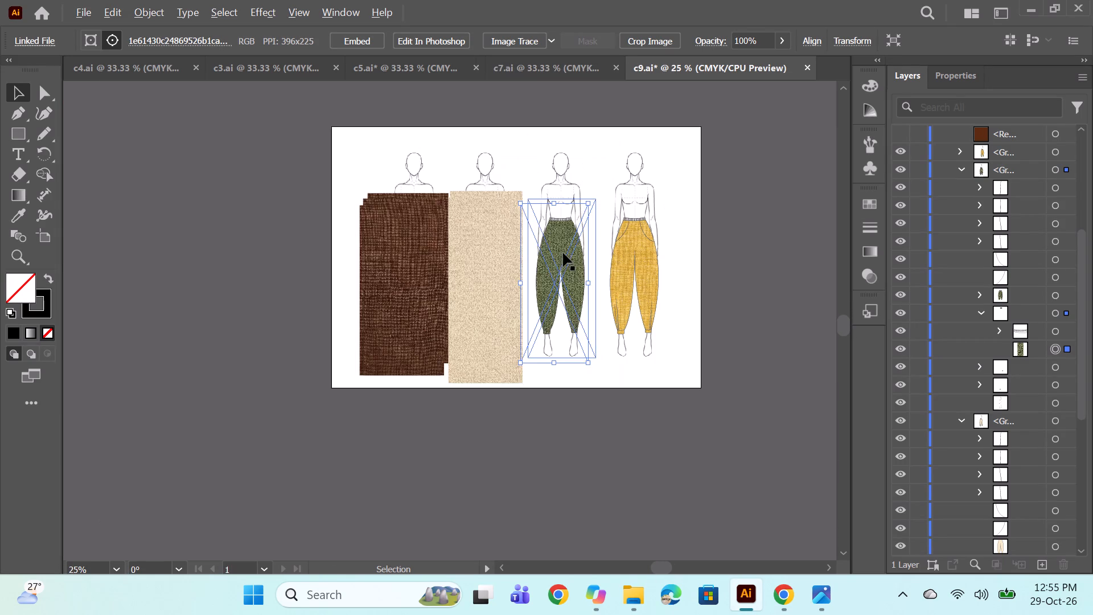
pyautogui.click(980, 313)
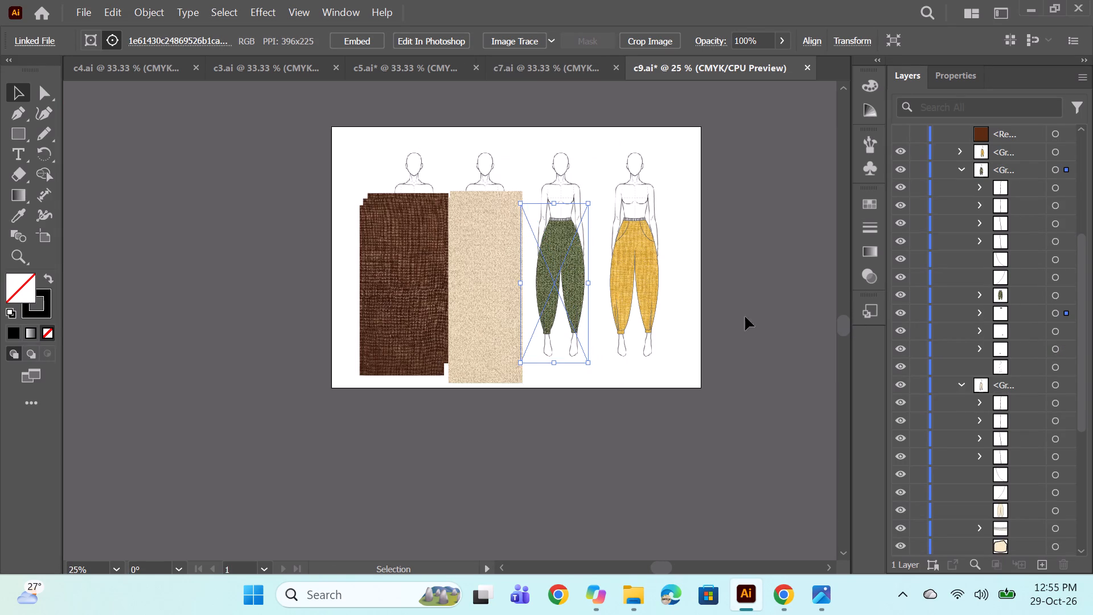
pyautogui.click(773, 301)
# Release the mustard trouser waistband's clipping mask and remake it from the waistband and the mustard texture directly beneath.
pyautogui.scroll(-3, 1003, 375)
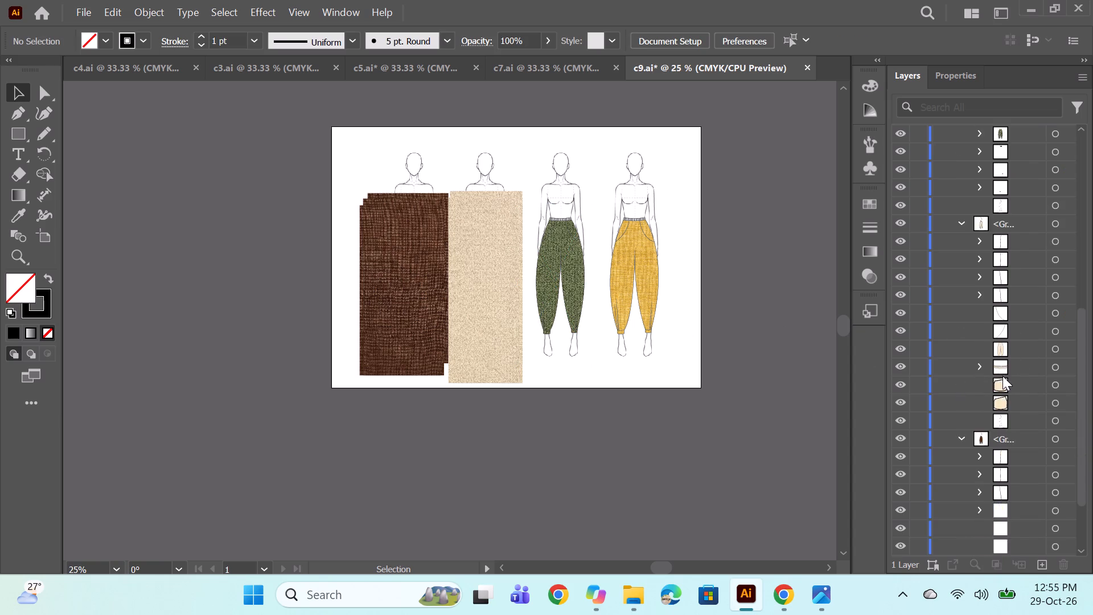
pyautogui.scroll(3, 982, 355)
pyautogui.scroll(-4, 981, 340)
pyautogui.scroll(5, 981, 333)
pyautogui.click(963, 203)
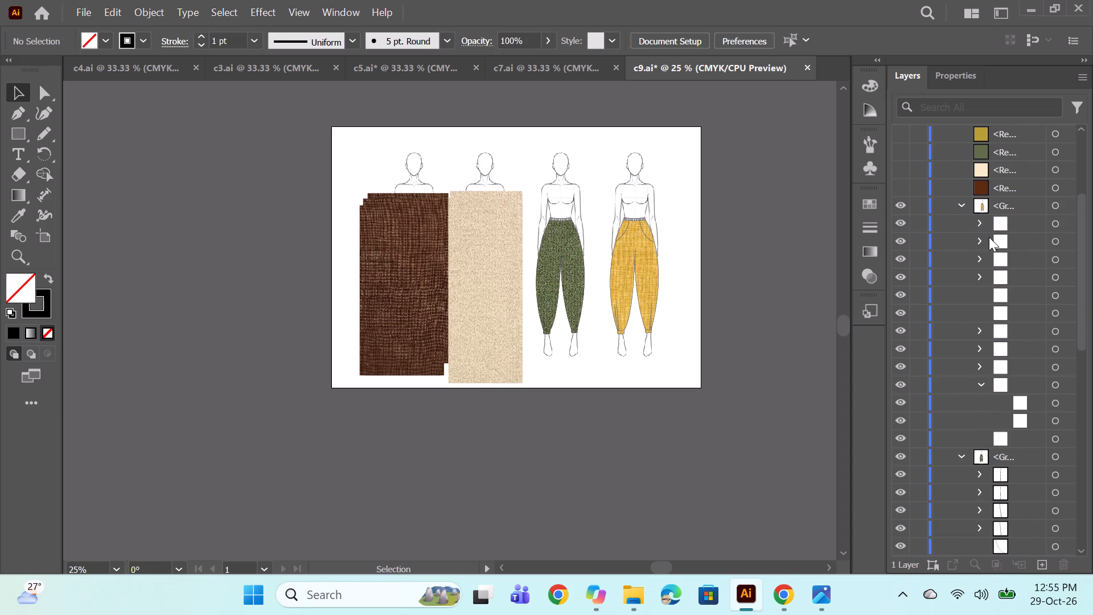
pyautogui.click(976, 348)
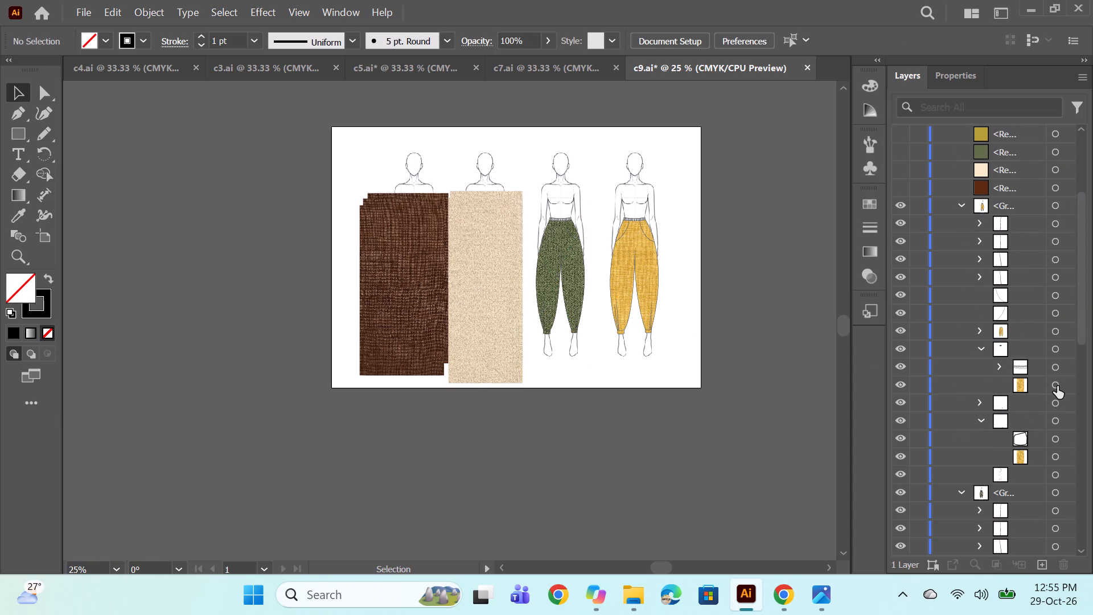
pyautogui.click(1057, 386)
pyautogui.keyDown('ctrl'); pyautogui.click(1057, 370); pyautogui.keyUp('ctrl')
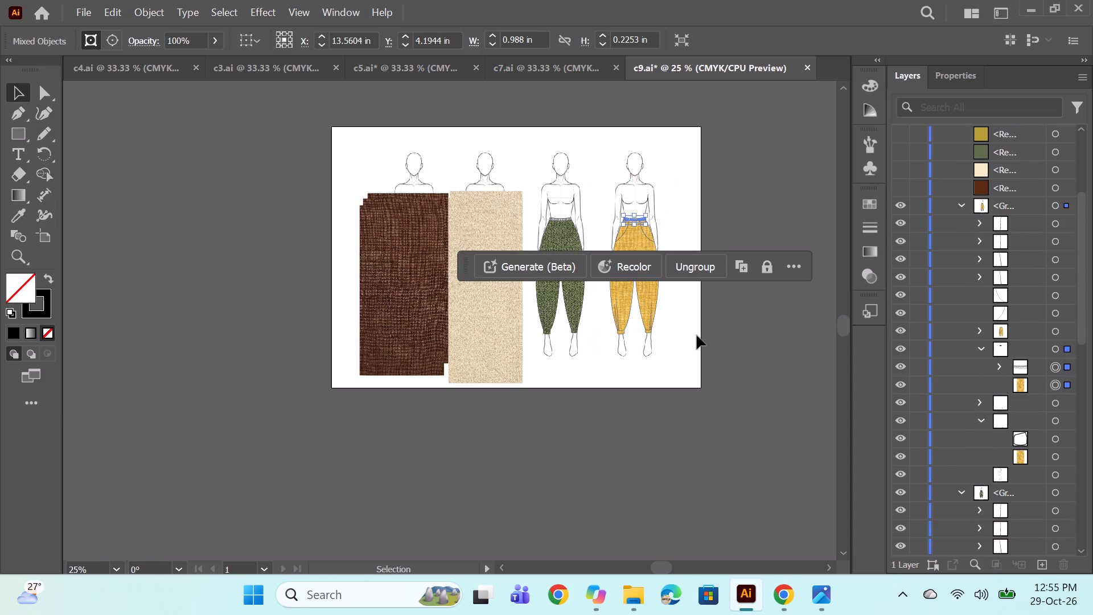
pyautogui.rightClick(697, 335)
pyautogui.click(815, 391)
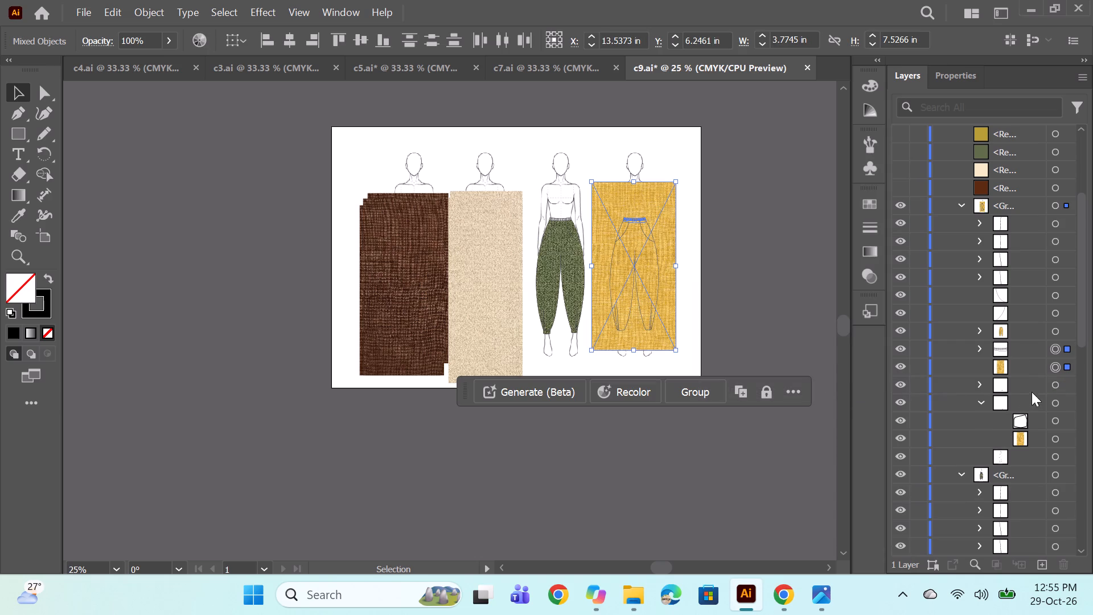
pyautogui.click(1054, 367)
pyautogui.keyDown('ctrl'); pyautogui.click(1054, 349); pyautogui.keyUp('ctrl')
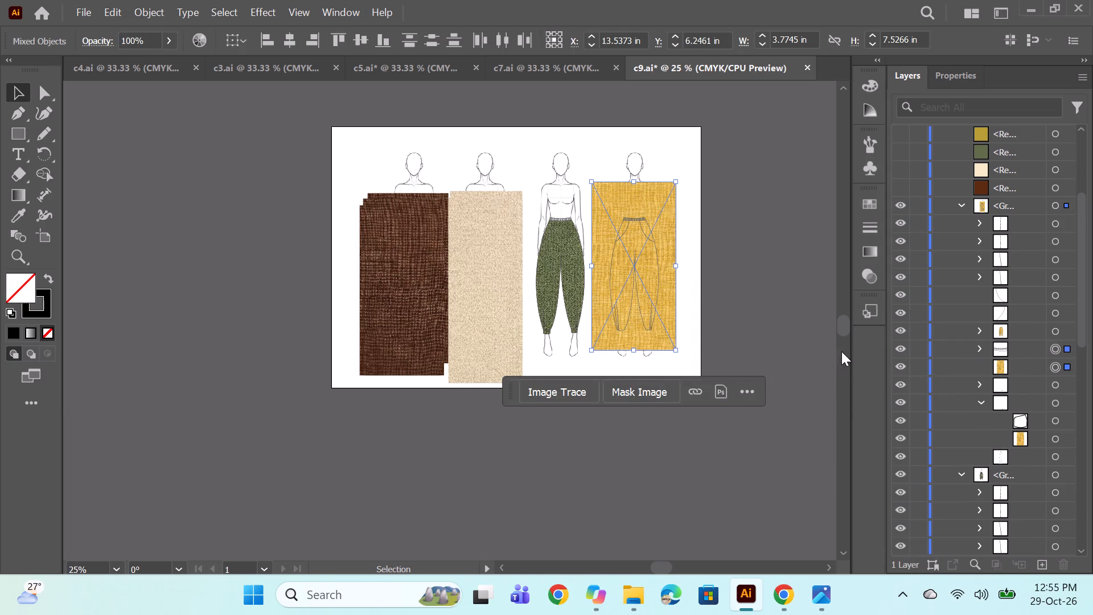
pyautogui.rightClick(635, 272)
pyautogui.click(703, 437)
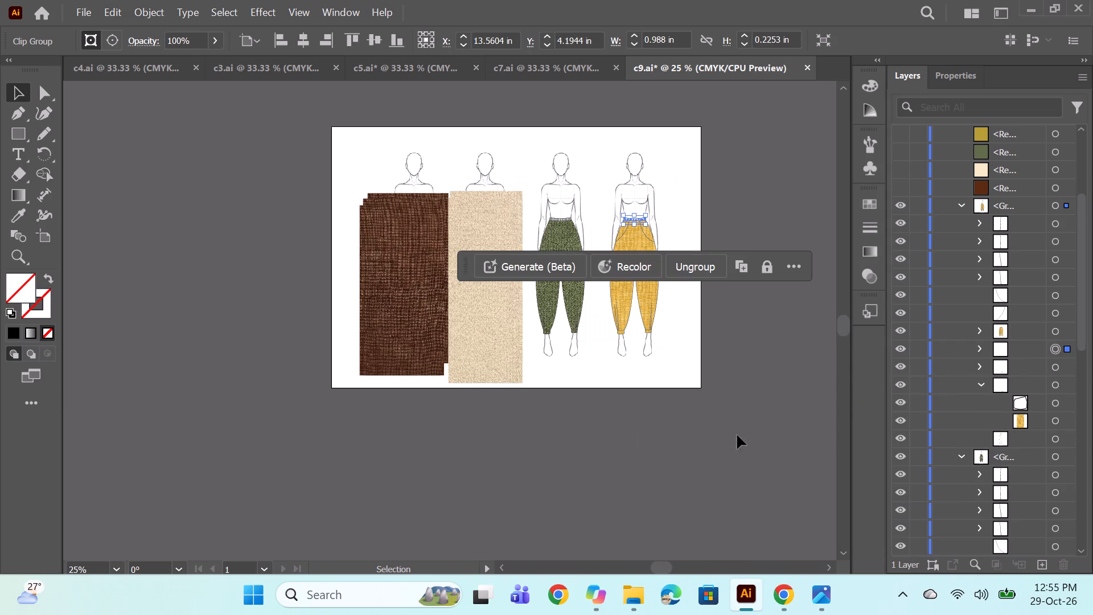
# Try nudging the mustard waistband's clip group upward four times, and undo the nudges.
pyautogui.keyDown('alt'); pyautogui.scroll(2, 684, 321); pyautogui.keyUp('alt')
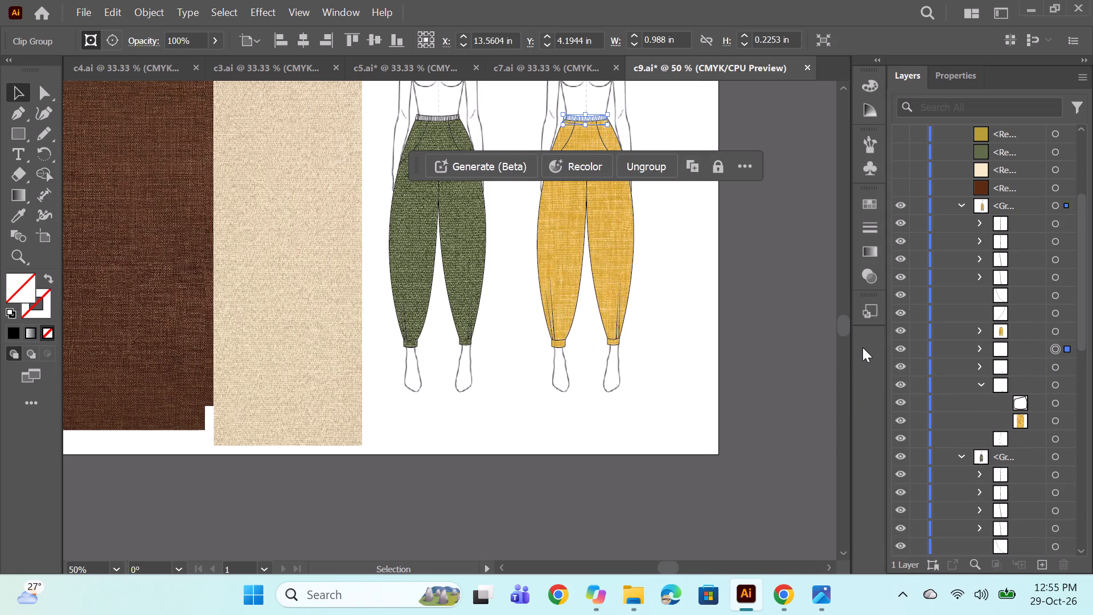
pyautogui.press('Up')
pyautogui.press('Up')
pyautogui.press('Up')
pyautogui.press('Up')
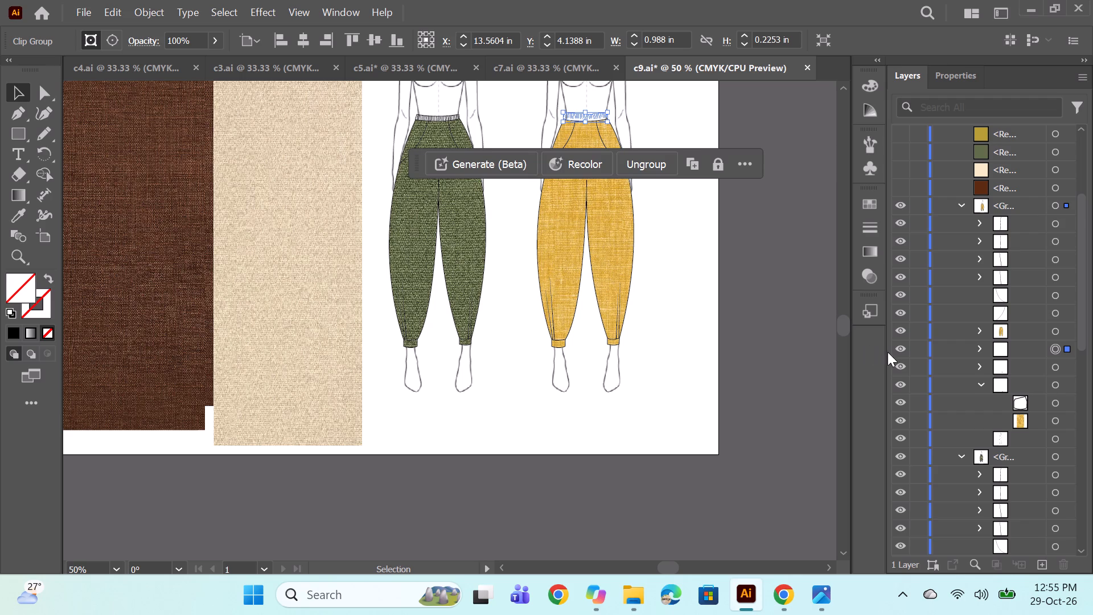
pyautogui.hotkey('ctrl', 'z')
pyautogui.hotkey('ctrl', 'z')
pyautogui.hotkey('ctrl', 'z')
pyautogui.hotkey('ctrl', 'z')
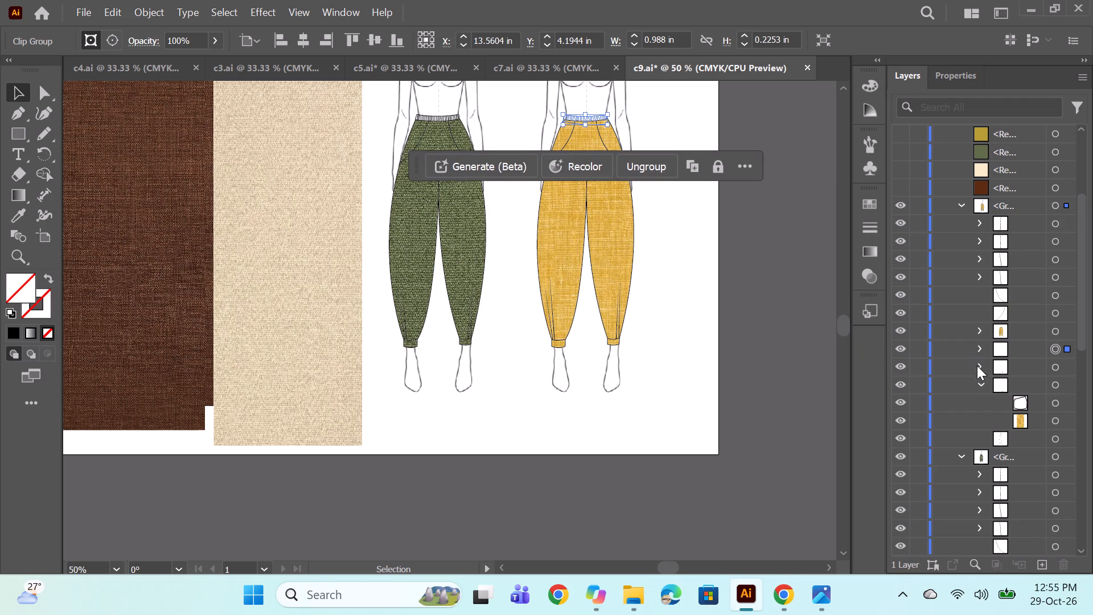
# Expand the mustard waistband's clip group and undo its clipping mask.
pyautogui.click(977, 350)
pyautogui.click(1065, 370)
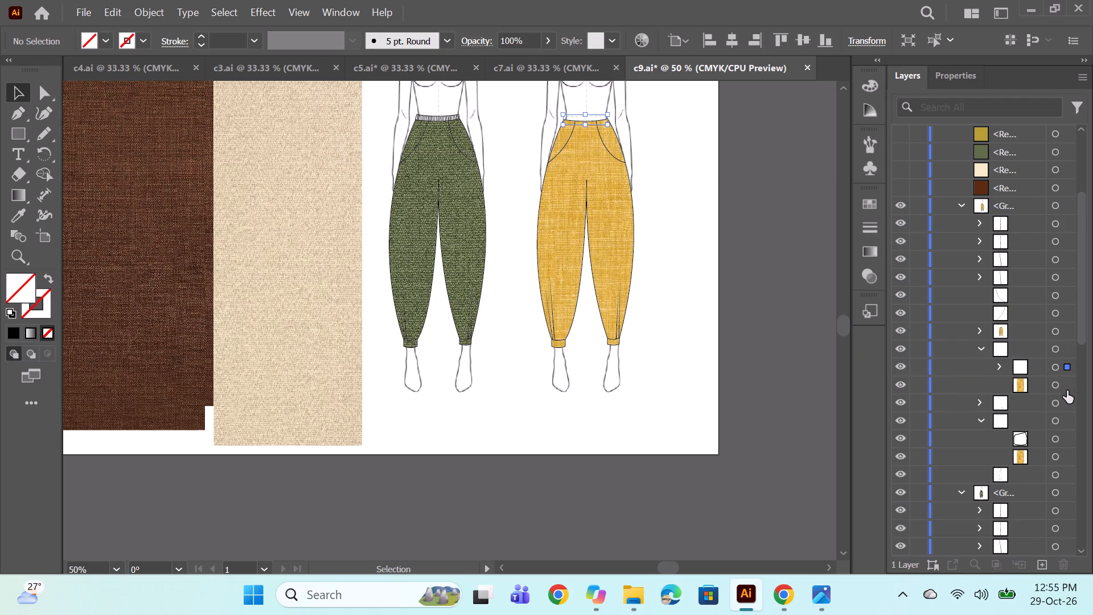
pyautogui.keyDown('ctrl'); pyautogui.click(1055, 387); pyautogui.keyUp('ctrl')
pyautogui.click(1052, 372)
pyautogui.hotkey('ctrl', 'z')
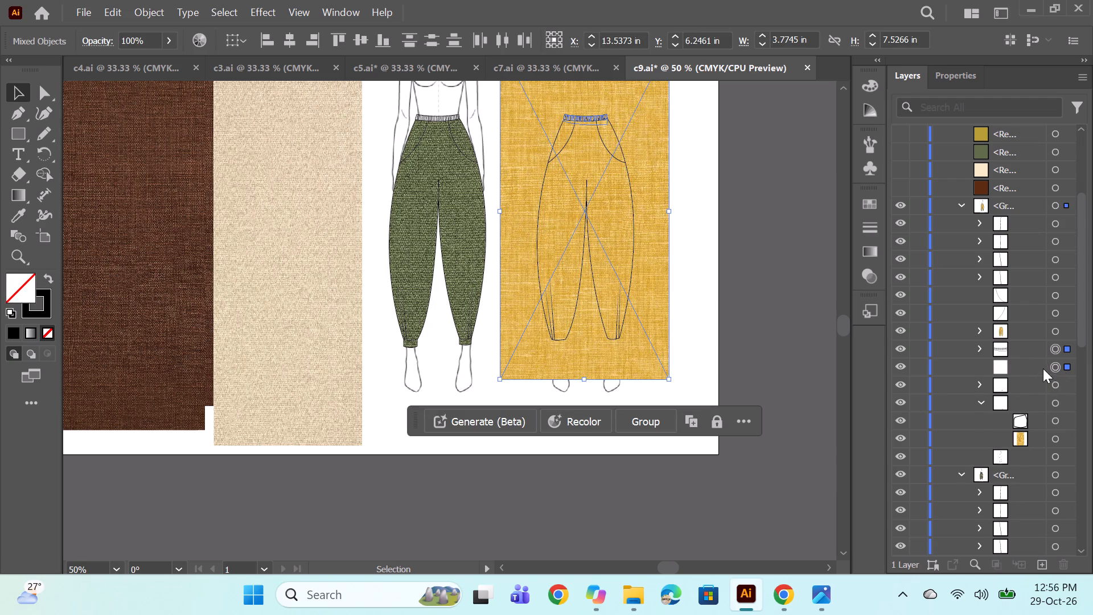
# Select all the gather lines nested in the mustard waistband's group and move them out of that group.
pyautogui.click(977, 350)
pyautogui.scroll(-3, 1018, 395)
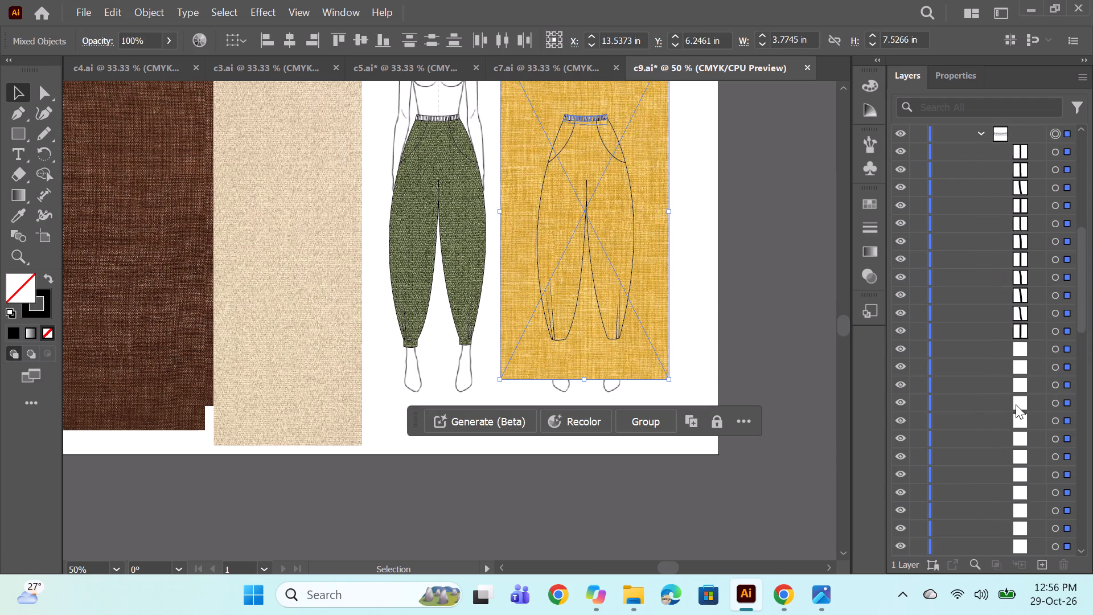
pyautogui.scroll(-5, 1016, 404)
pyautogui.click(1055, 455)
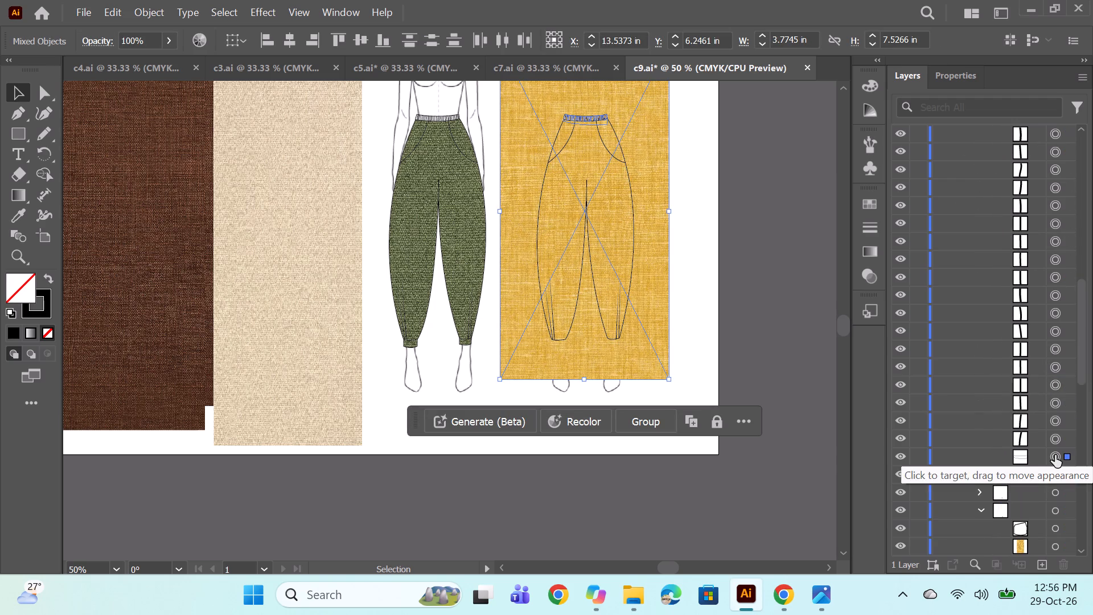
pyautogui.click(1060, 440)
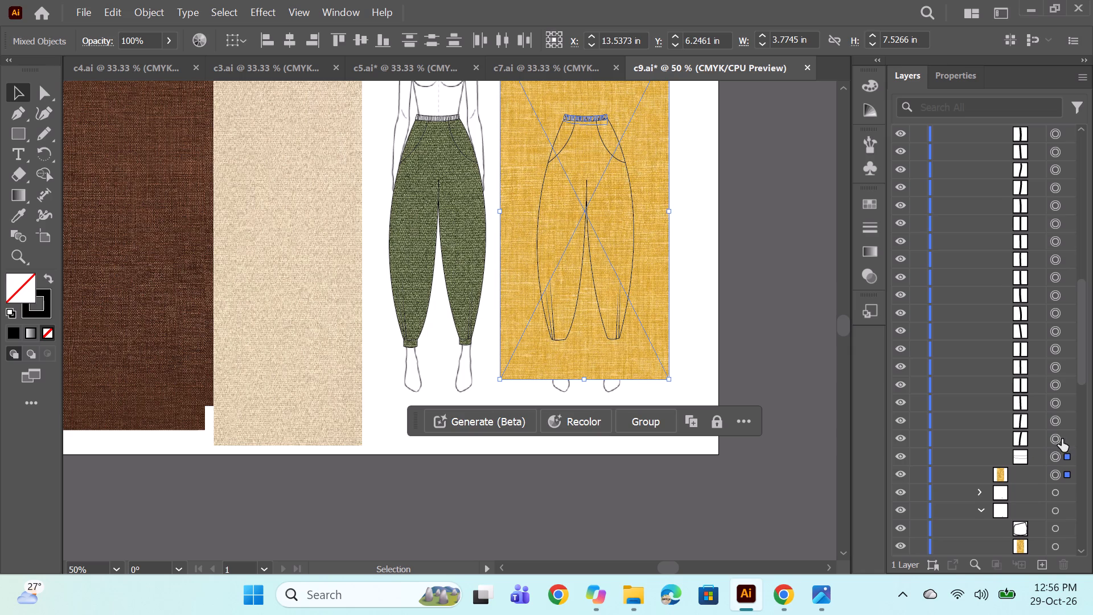
pyautogui.scroll(4, 1058, 354)
pyautogui.scroll(2, 1059, 285)
pyautogui.keyDown('shift'); pyautogui.click(1059, 260); pyautogui.keyUp('shift')
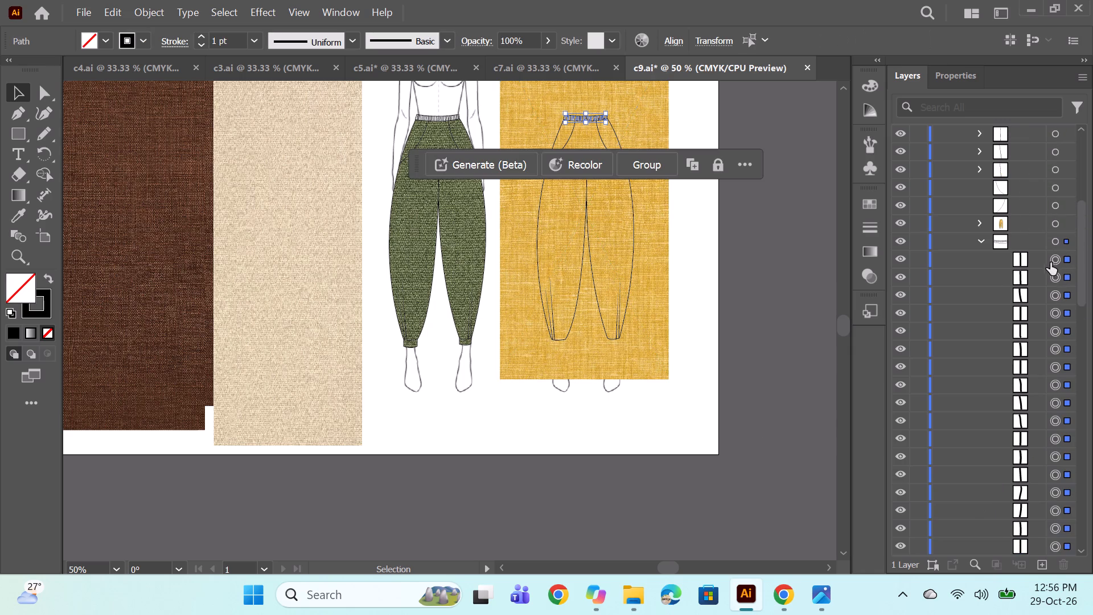
pyautogui.click(1031, 263)
pyautogui.scroll(-4, 1016, 325)
pyautogui.scroll(-4, 1010, 383)
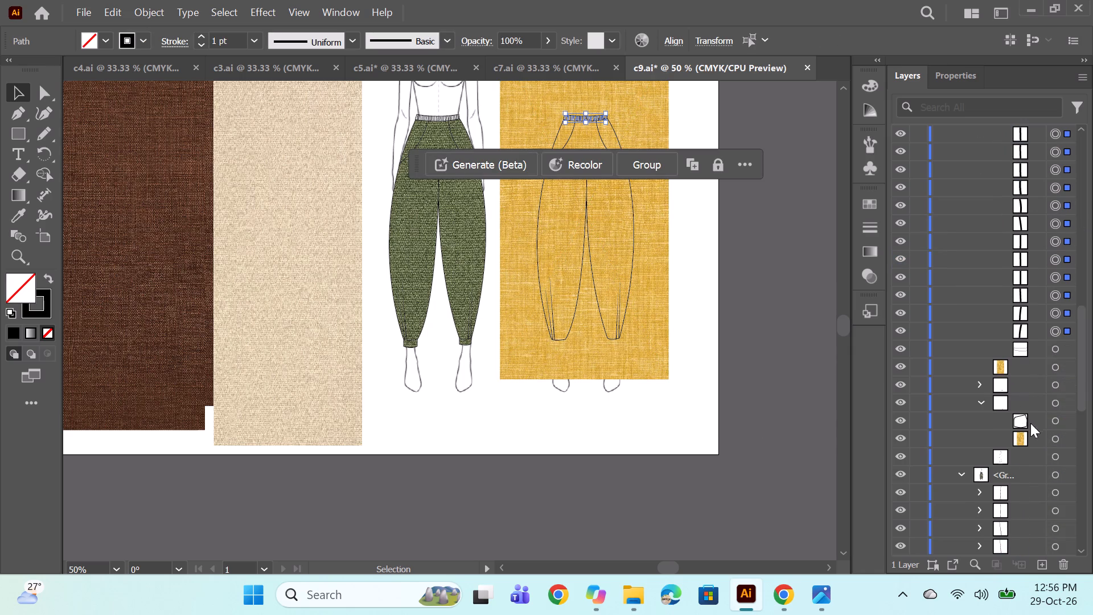
pyautogui.keyDown('shift'); pyautogui.click(1034, 325); pyautogui.keyUp('shift')
pyautogui.scroll(6, 1027, 294)
pyautogui.moveTo(1021, 329); pyautogui.dragTo(1022, 271)
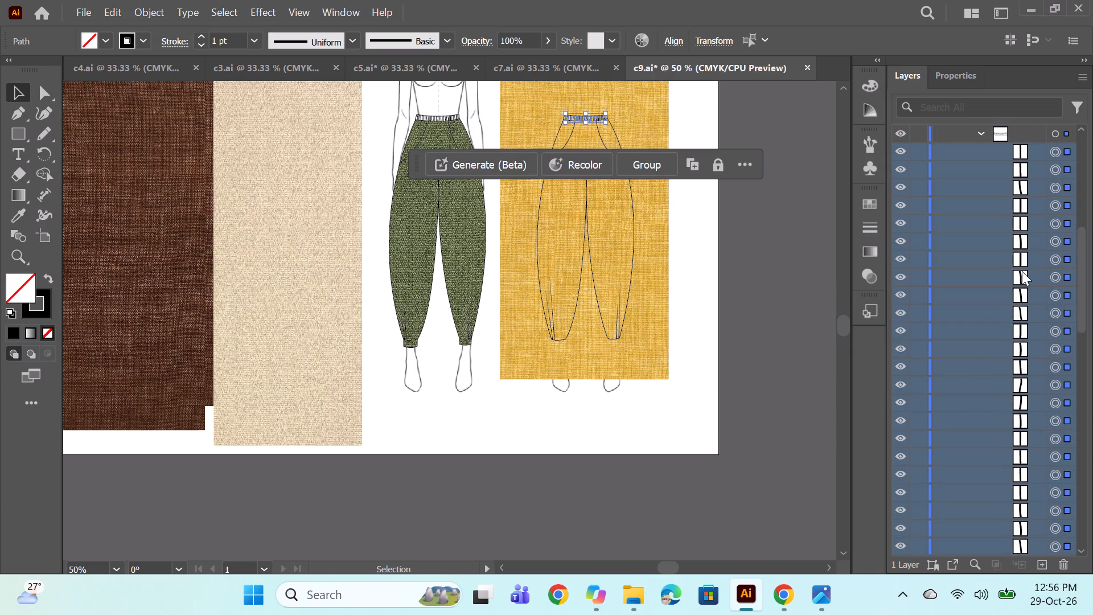
pyautogui.moveTo(1022, 271); pyautogui.dragTo(1026, 133)
pyautogui.moveTo(1028, 157); pyautogui.dragTo(1024, 132)
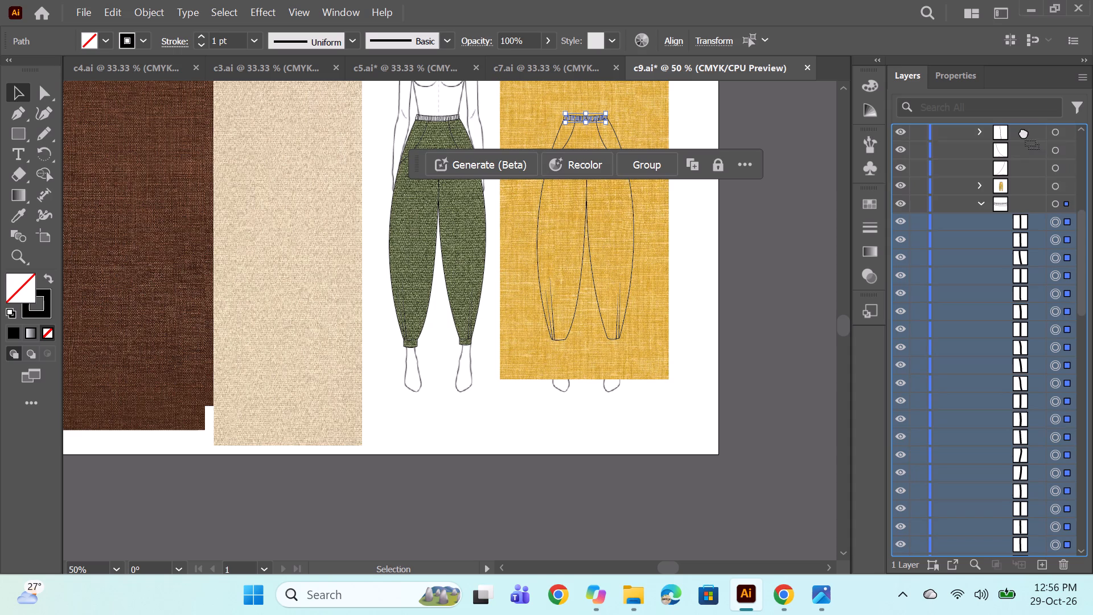
pyautogui.moveTo(1024, 132); pyautogui.dragTo(1009, 195)
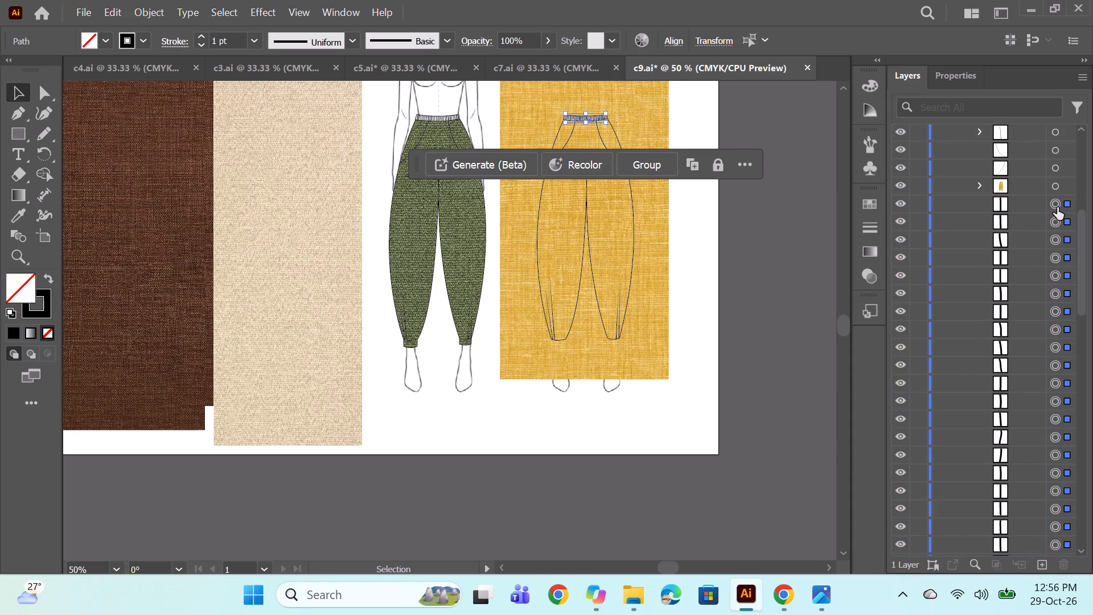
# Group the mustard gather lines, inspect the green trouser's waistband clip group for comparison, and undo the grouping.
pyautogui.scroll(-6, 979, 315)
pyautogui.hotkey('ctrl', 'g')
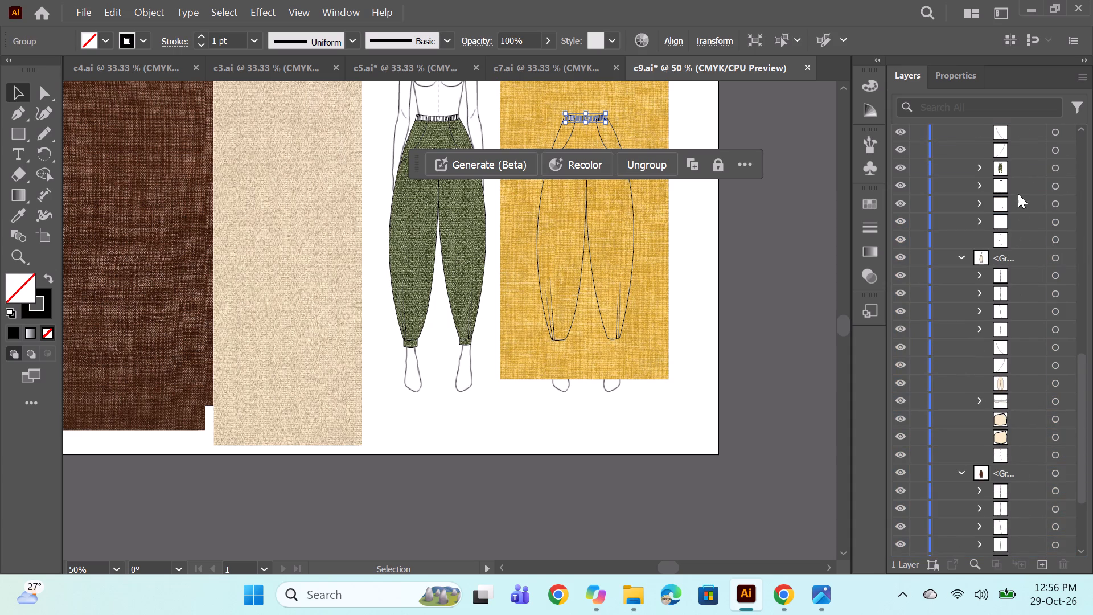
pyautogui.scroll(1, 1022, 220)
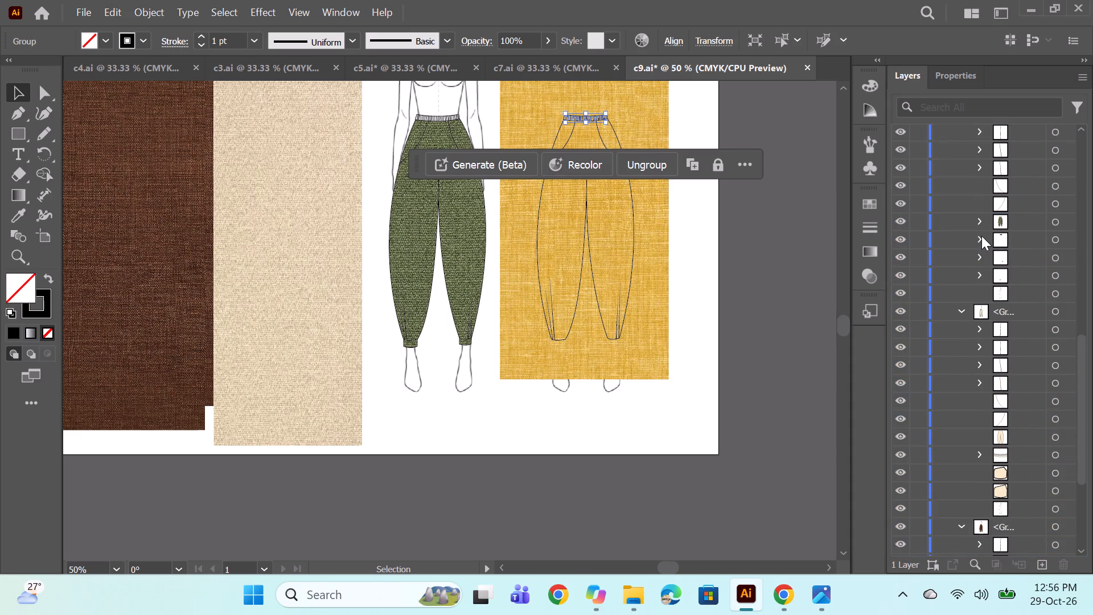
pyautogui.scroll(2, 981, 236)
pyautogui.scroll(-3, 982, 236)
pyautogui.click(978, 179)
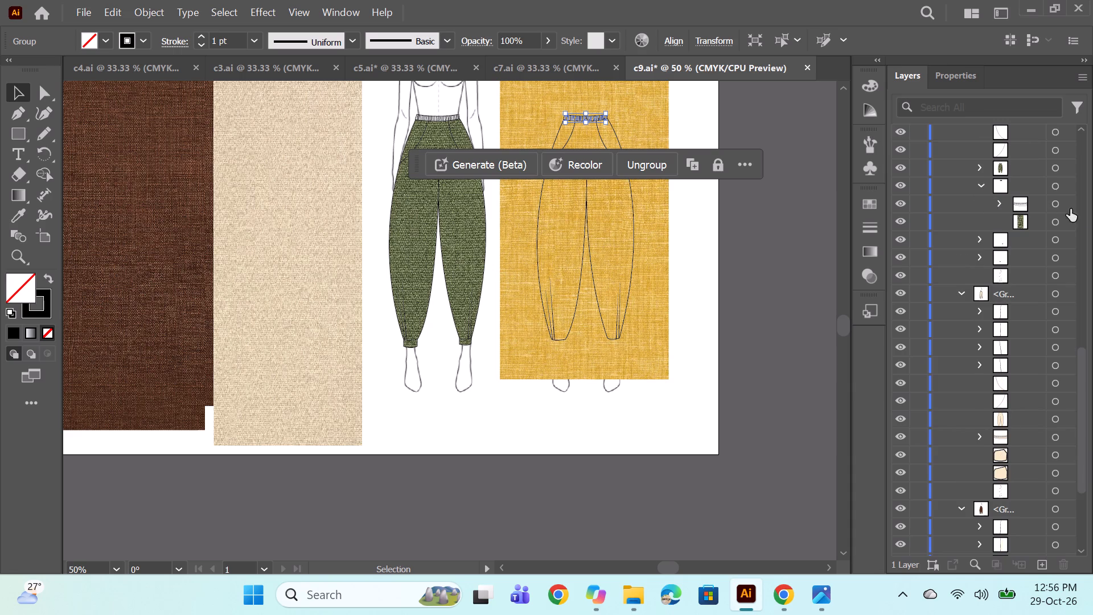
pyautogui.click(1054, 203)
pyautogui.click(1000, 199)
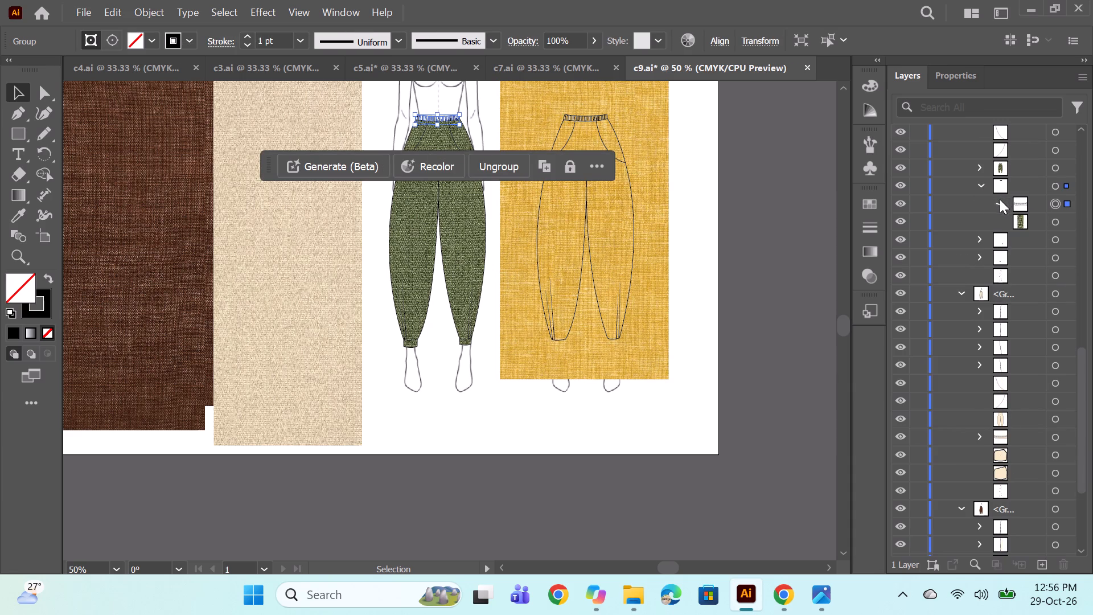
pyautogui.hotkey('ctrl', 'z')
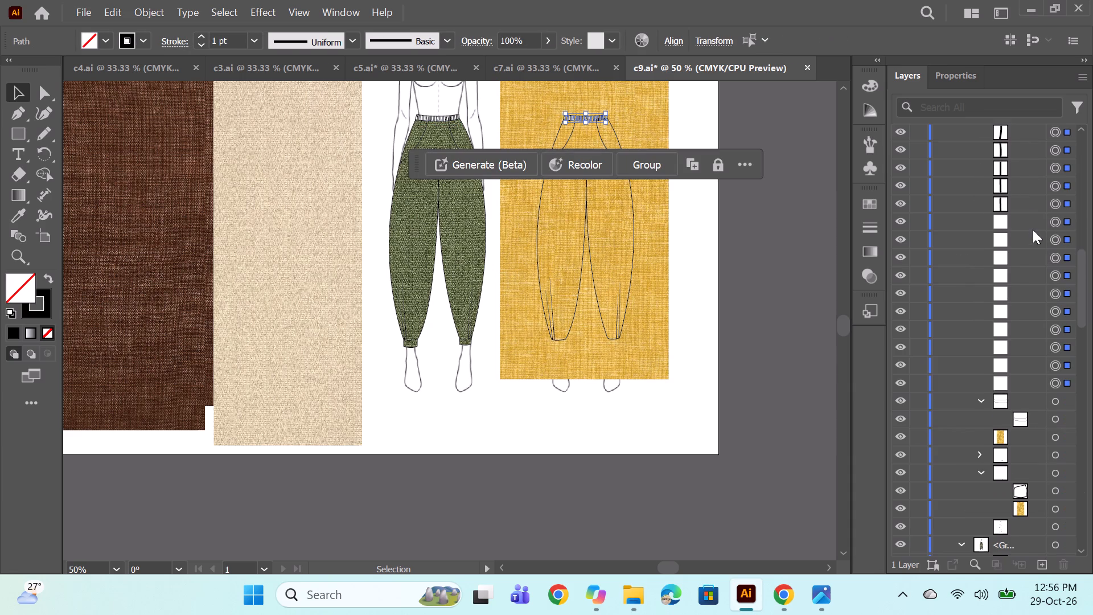
# Reselect the mustard gather lines, move them above the trouser's main clip group in the layer order, and group them.
pyautogui.scroll(7, 1028, 306)
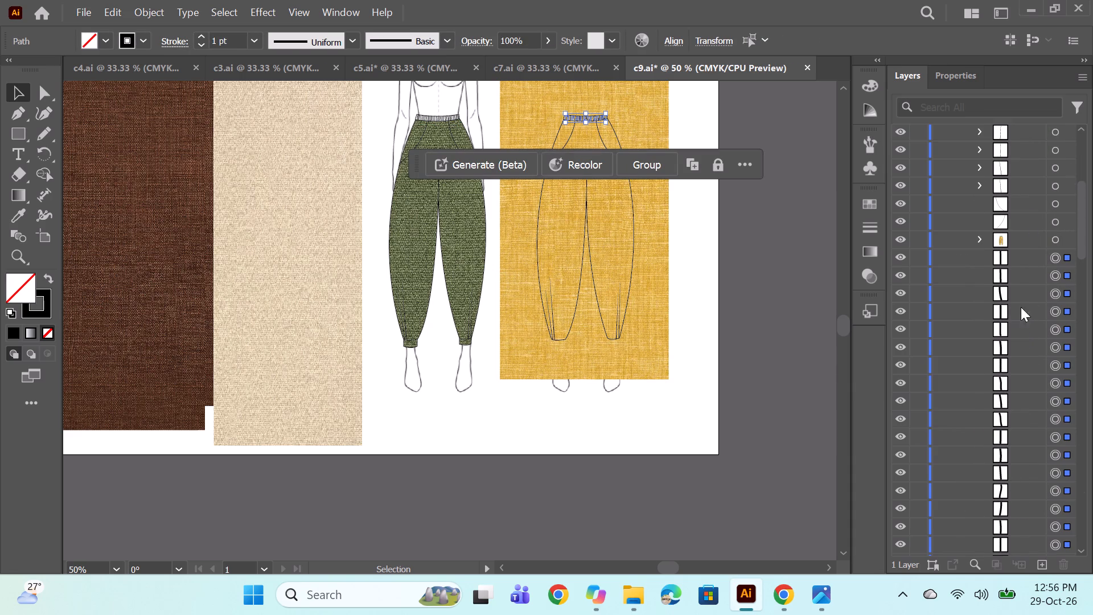
pyautogui.click(1021, 263)
pyautogui.scroll(-8, 1024, 276)
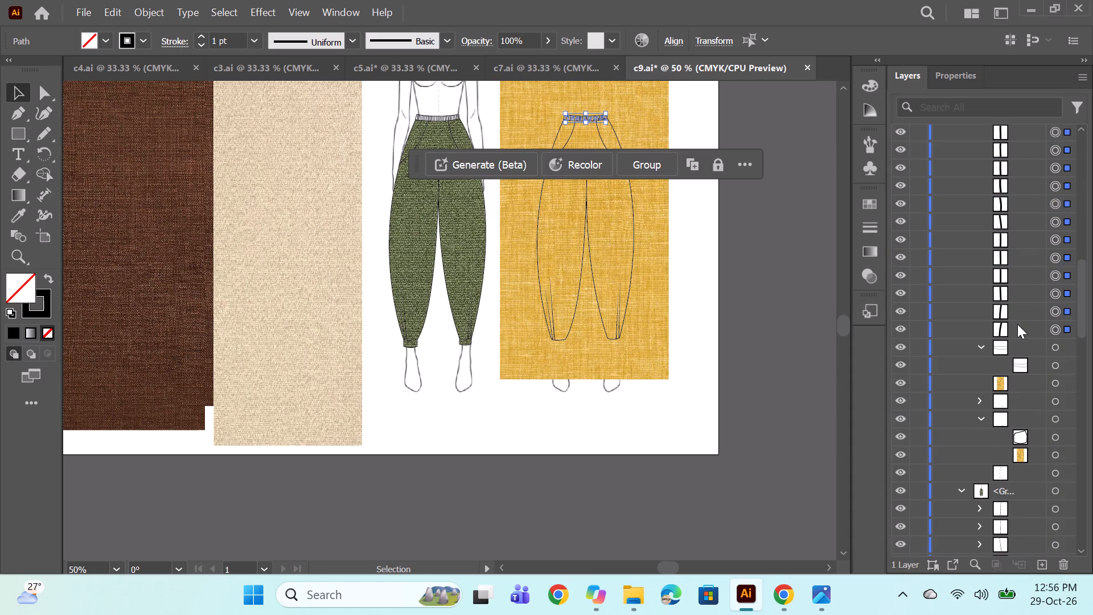
pyautogui.keyDown('shift'); pyautogui.click(1017, 325); pyautogui.keyUp('shift')
pyautogui.moveTo(1014, 221); pyautogui.dragTo(1001, 127)
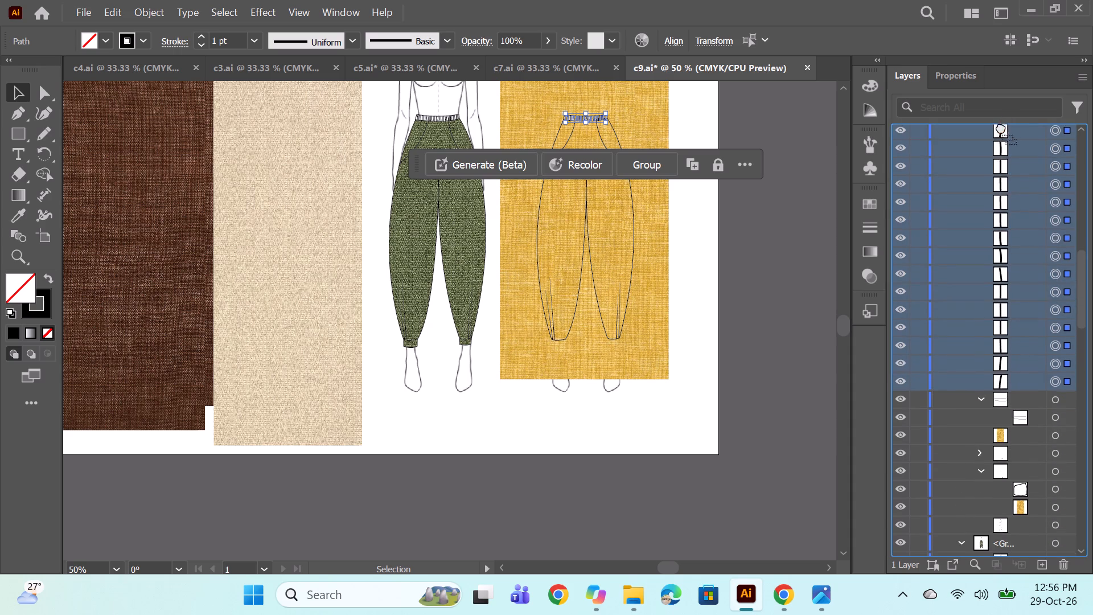
pyautogui.moveTo(1001, 127); pyautogui.dragTo(1000, 129)
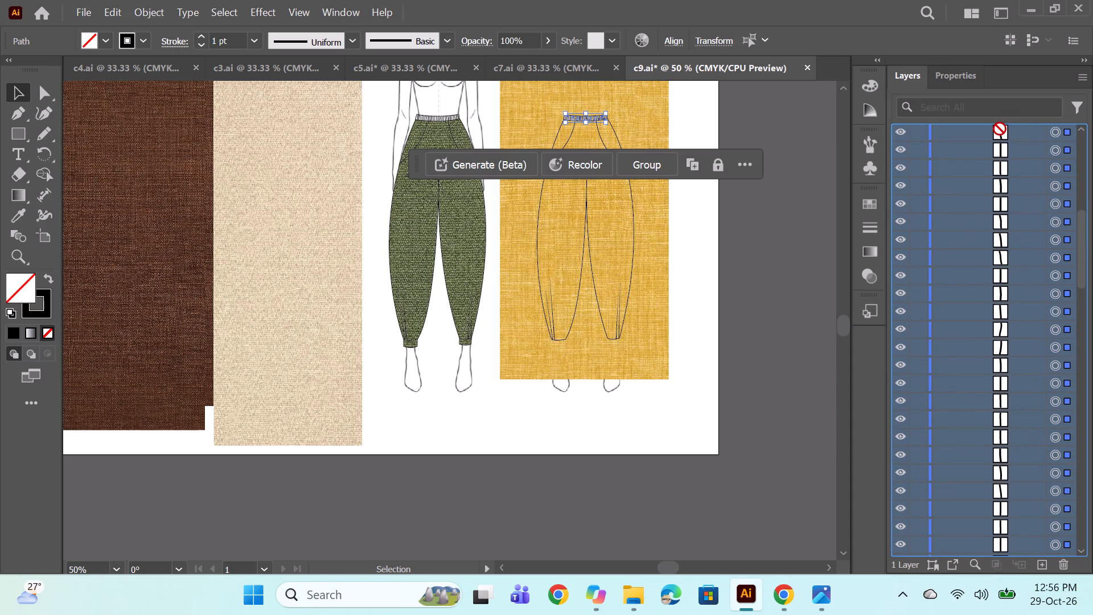
pyautogui.moveTo(1000, 129); pyautogui.dragTo(999, 178)
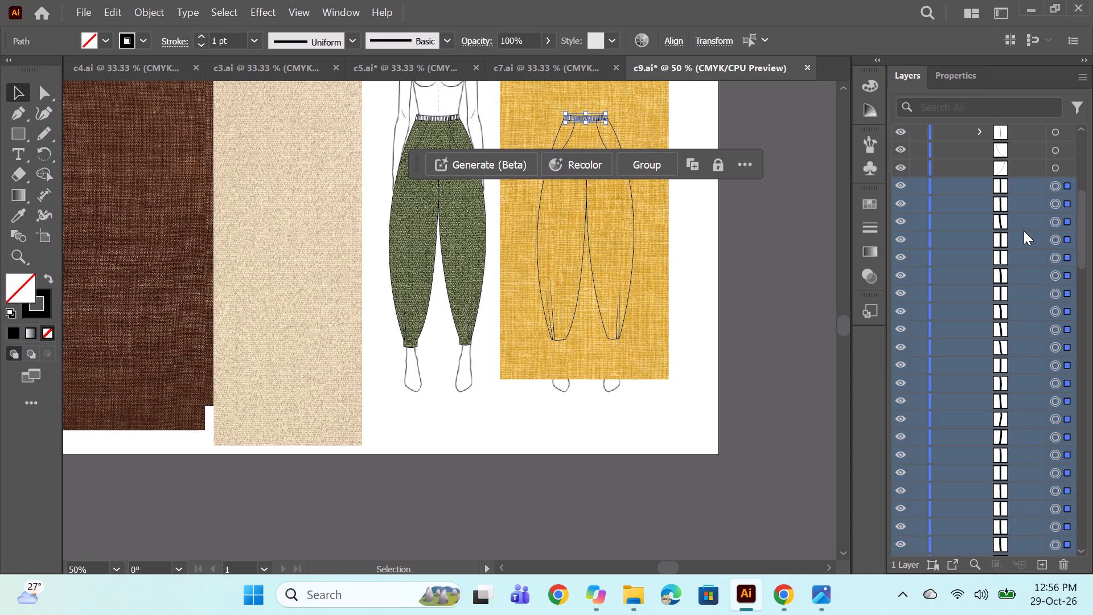
pyautogui.hotkey('ctrl', 'g')
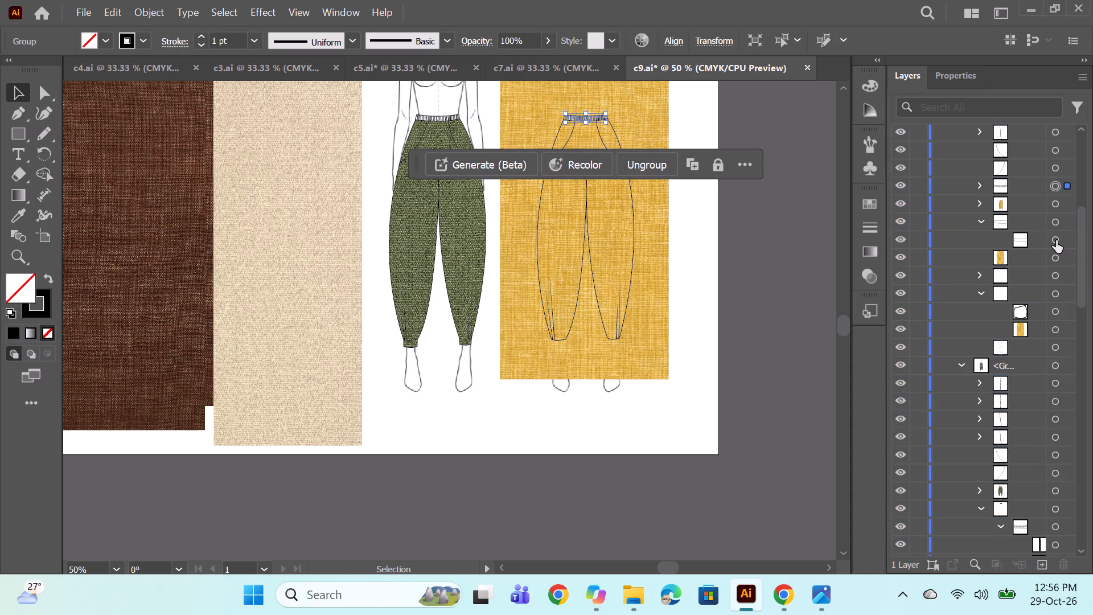
# Make a clipping mask from the mustard waistband outline and the mustard texture directly beneath it.
pyautogui.click(1054, 239)
pyautogui.keyDown('ctrl'); pyautogui.click(1053, 257); pyautogui.keyUp('ctrl')
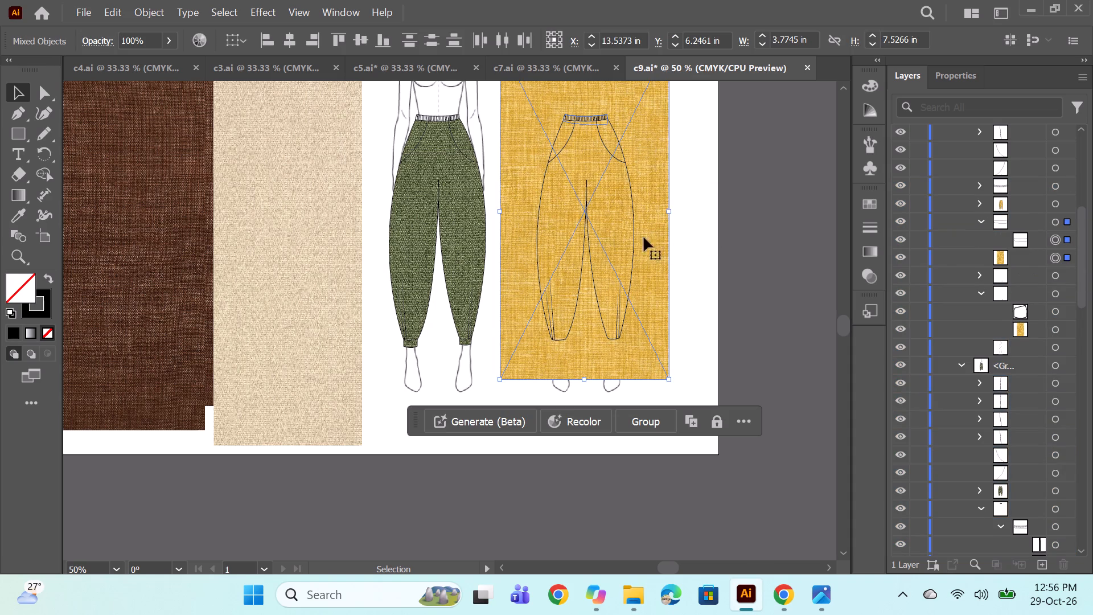
pyautogui.rightClick(606, 237)
pyautogui.click(684, 438)
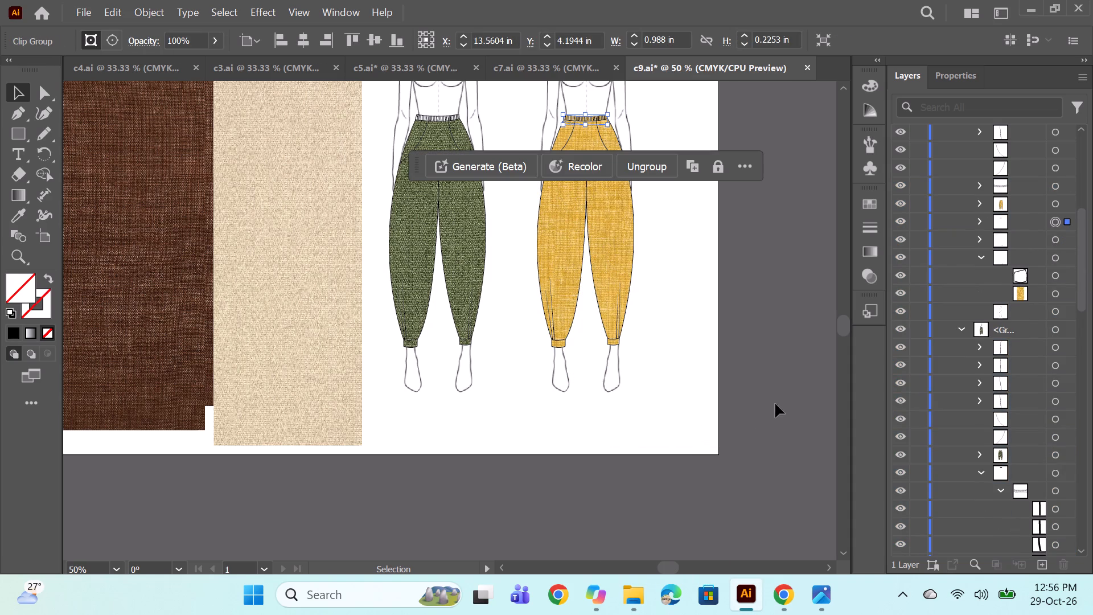
pyautogui.keyDown('alt'); pyautogui.click(750, 288); pyautogui.keyUp('alt')
pyautogui.scroll(2, 622, 275)
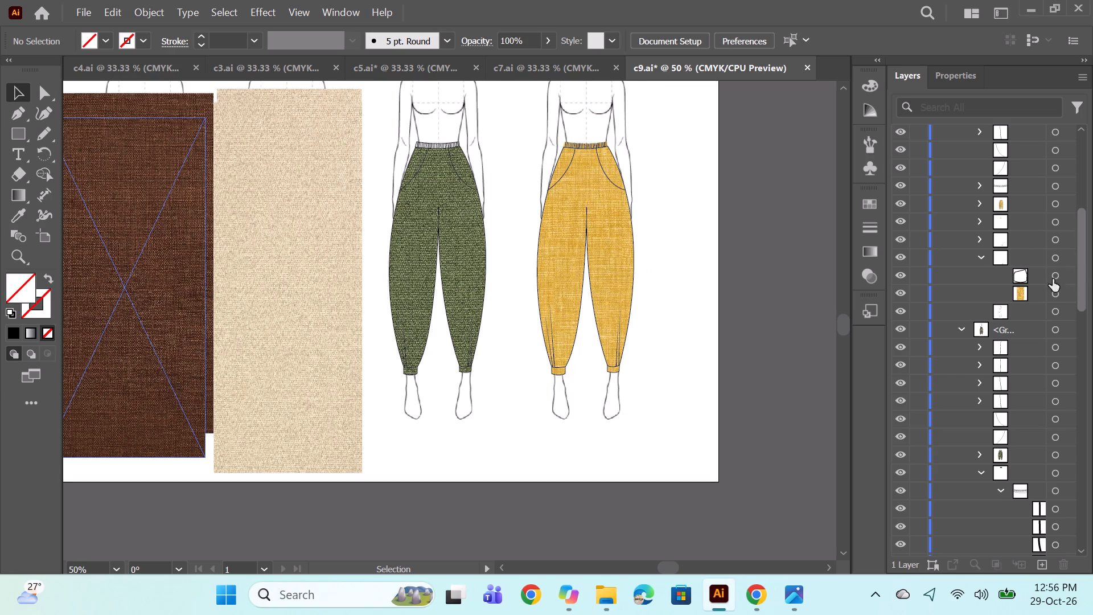
# Set the stroke weight of the mustard waistband's clipping path to 1 pt and collapse the mustard trouser's group.
pyautogui.click(980, 258)
pyautogui.click(979, 216)
pyautogui.click(1056, 255)
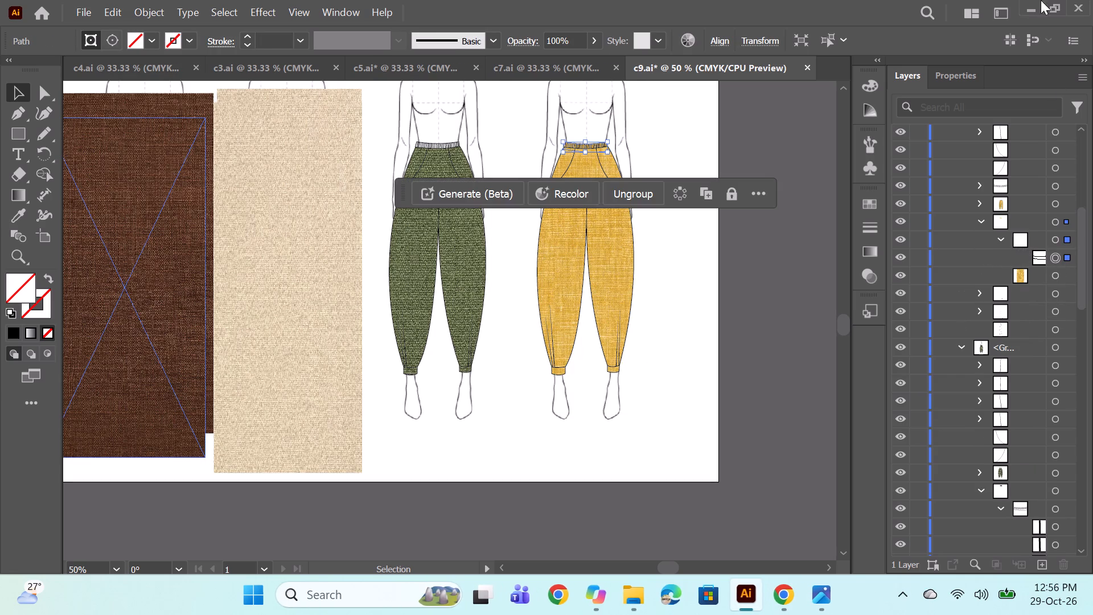
pyautogui.scroll(1, 1041, 347)
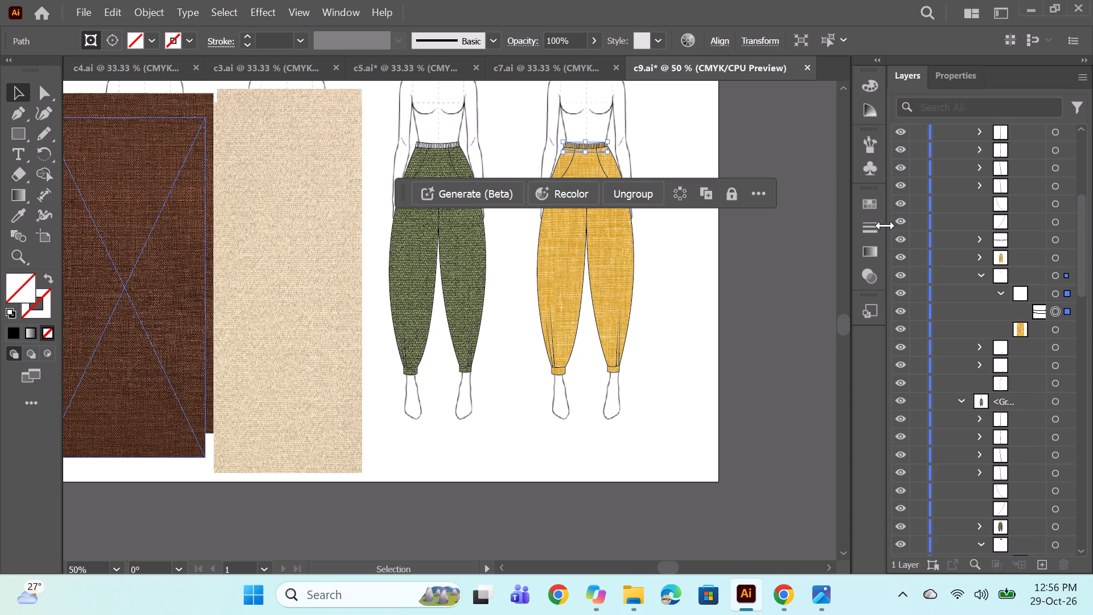
pyautogui.click(874, 229)
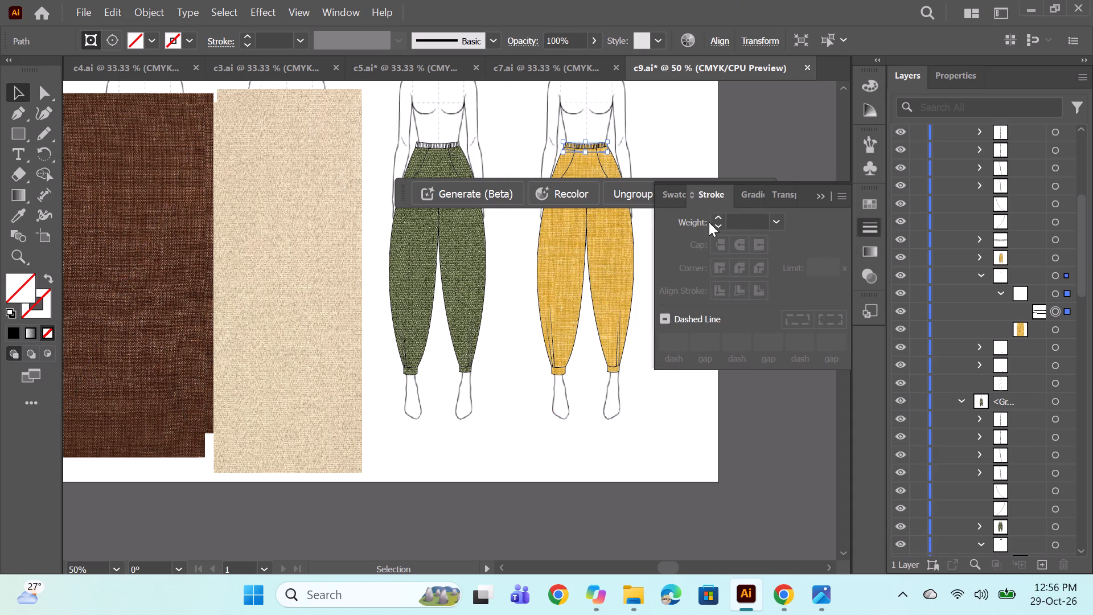
pyautogui.doubleClick(710, 216)
pyautogui.doubleClick(718, 218)
pyautogui.click(718, 218)
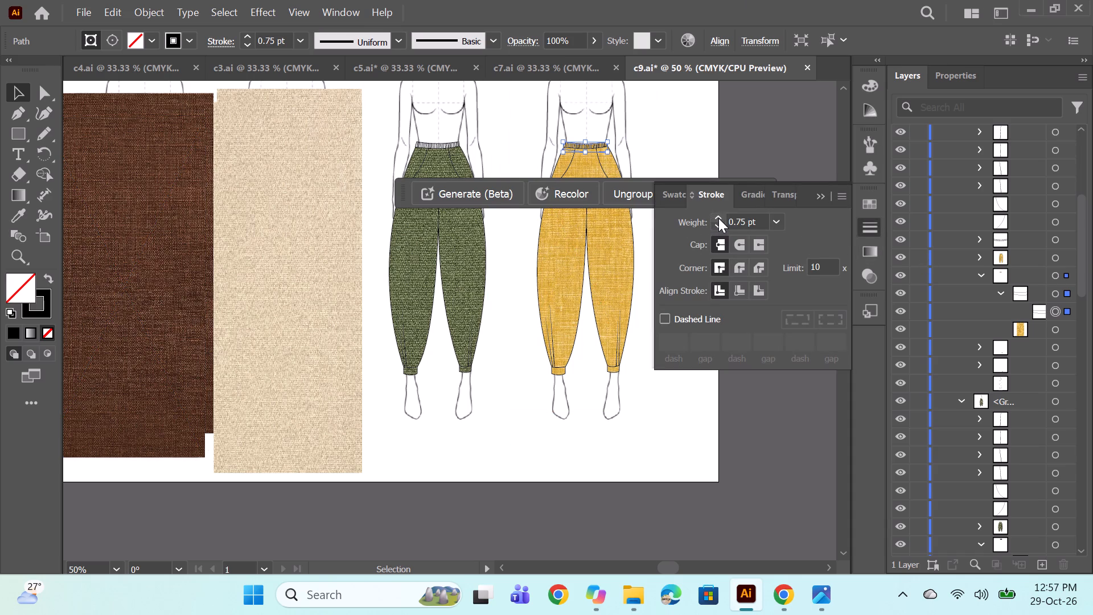
pyautogui.click(718, 218)
pyautogui.keyDown('ctrl'); pyautogui.click(759, 140); pyautogui.keyUp('ctrl')
pyautogui.scroll(3, 980, 292)
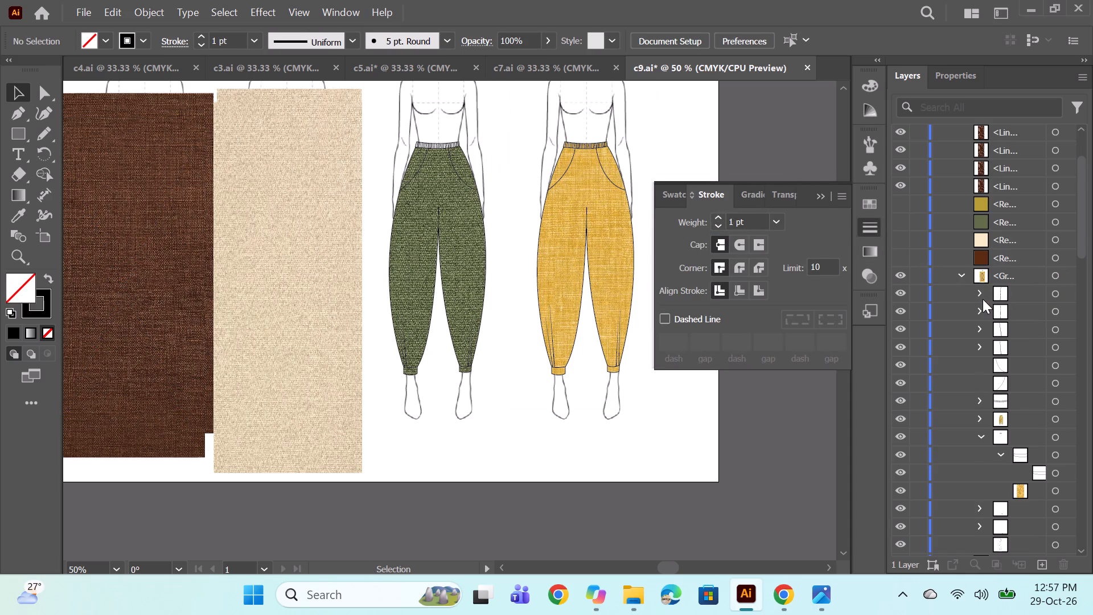
pyautogui.click(961, 279)
# Group the green waistband's gather lines and move the group out to directly above the green trouser's main clip group in the layer order.
pyautogui.scroll(-2, 1017, 342)
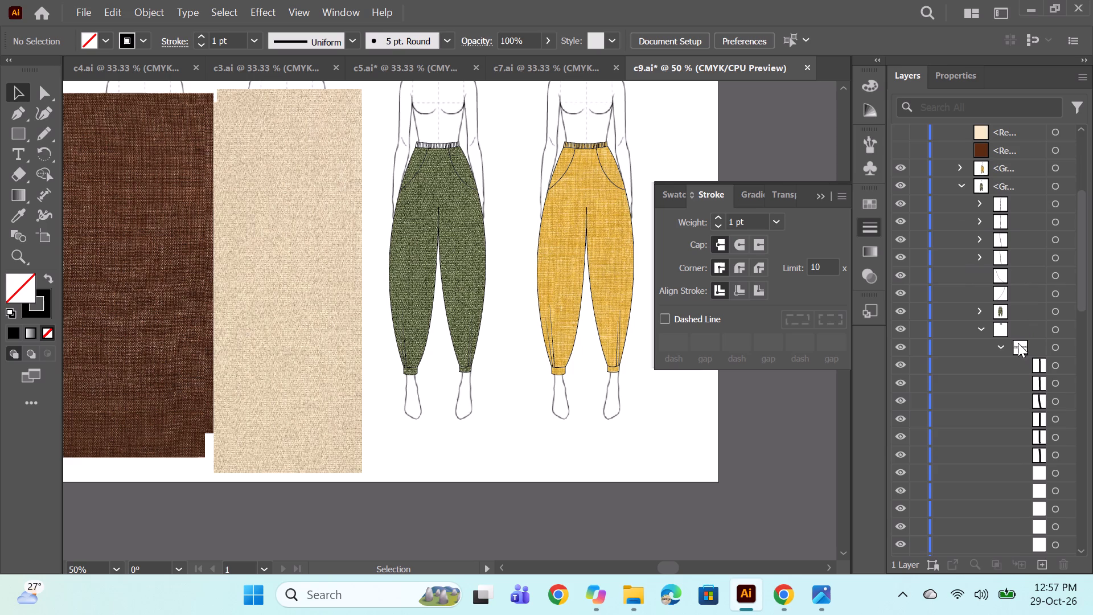
pyautogui.scroll(-1, 1042, 375)
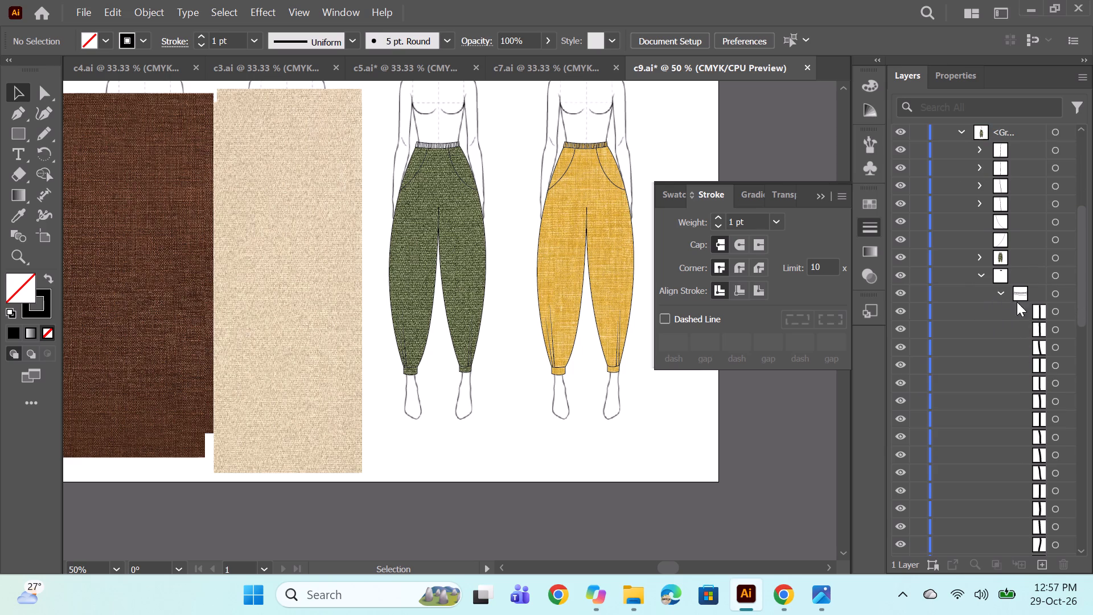
pyautogui.scroll(-1, 1030, 316)
pyautogui.click(996, 233)
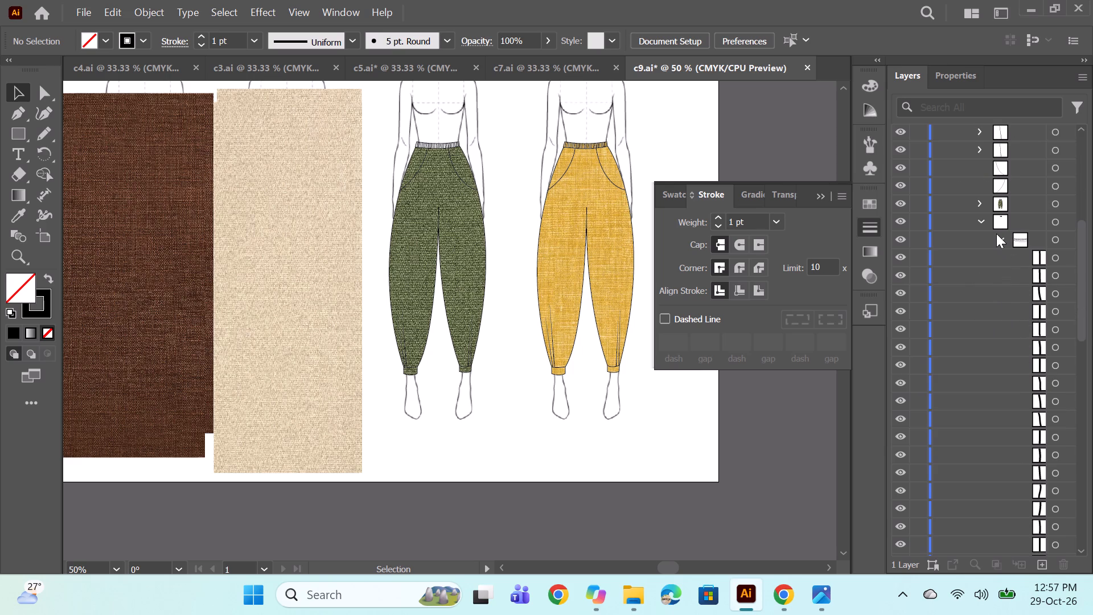
pyautogui.click(996, 236)
pyautogui.click(1051, 259)
pyautogui.scroll(-5, 1033, 311)
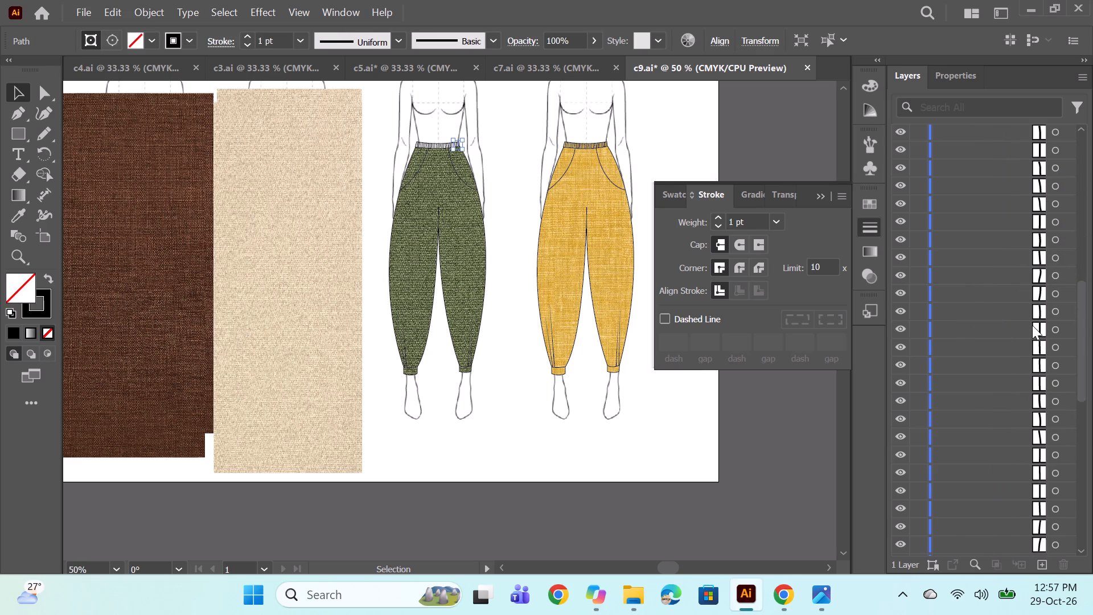
pyautogui.scroll(-2, 1032, 325)
pyautogui.keyDown('shift'); pyautogui.click(1057, 383); pyautogui.keyUp('shift')
pyautogui.hotkey('ctrl', 'g')
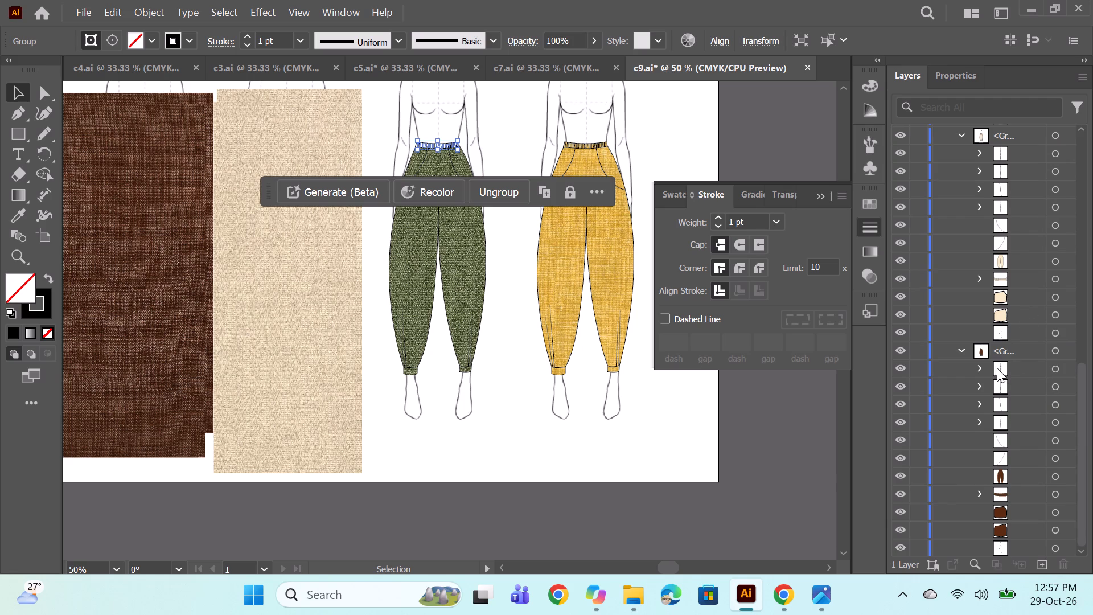
pyautogui.scroll(-3, 997, 362)
pyautogui.scroll(5, 1000, 364)
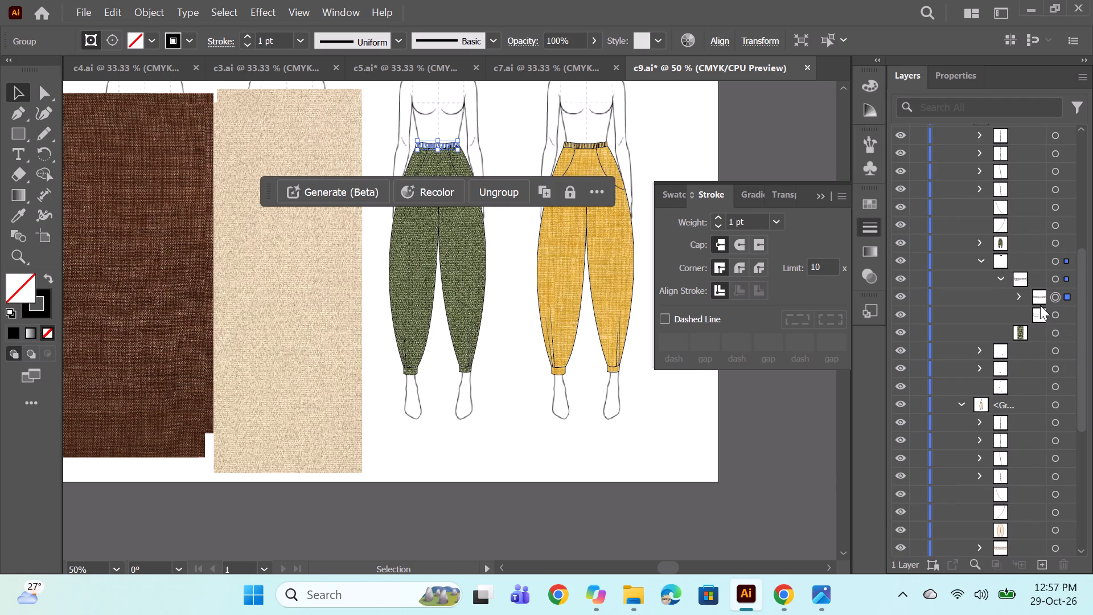
pyautogui.moveTo(1037, 296); pyautogui.dragTo(1014, 268)
pyautogui.moveTo(1025, 274); pyautogui.dragTo(1009, 231)
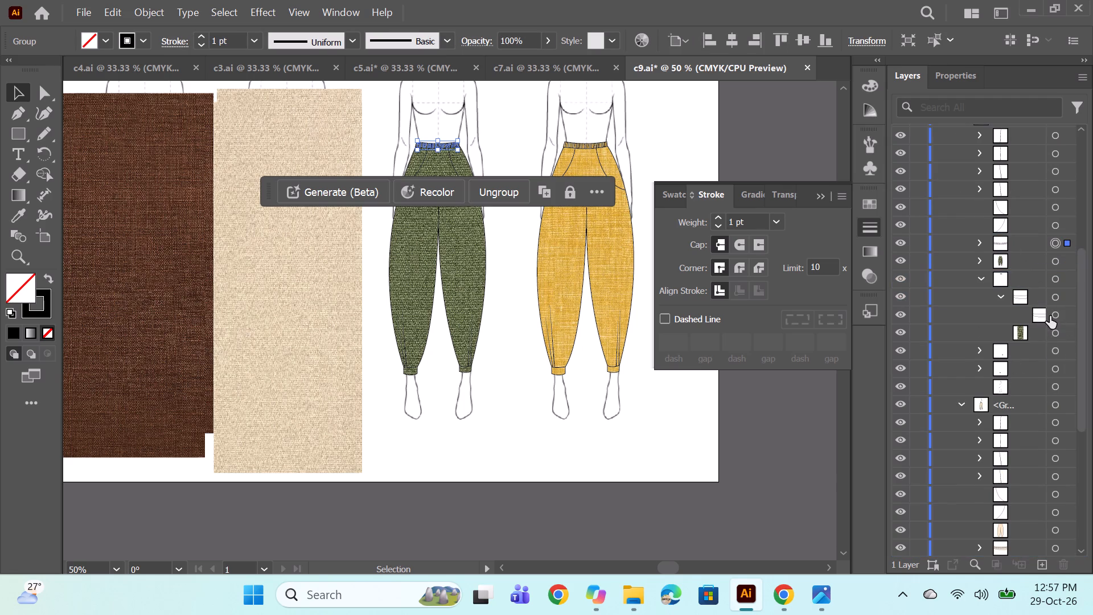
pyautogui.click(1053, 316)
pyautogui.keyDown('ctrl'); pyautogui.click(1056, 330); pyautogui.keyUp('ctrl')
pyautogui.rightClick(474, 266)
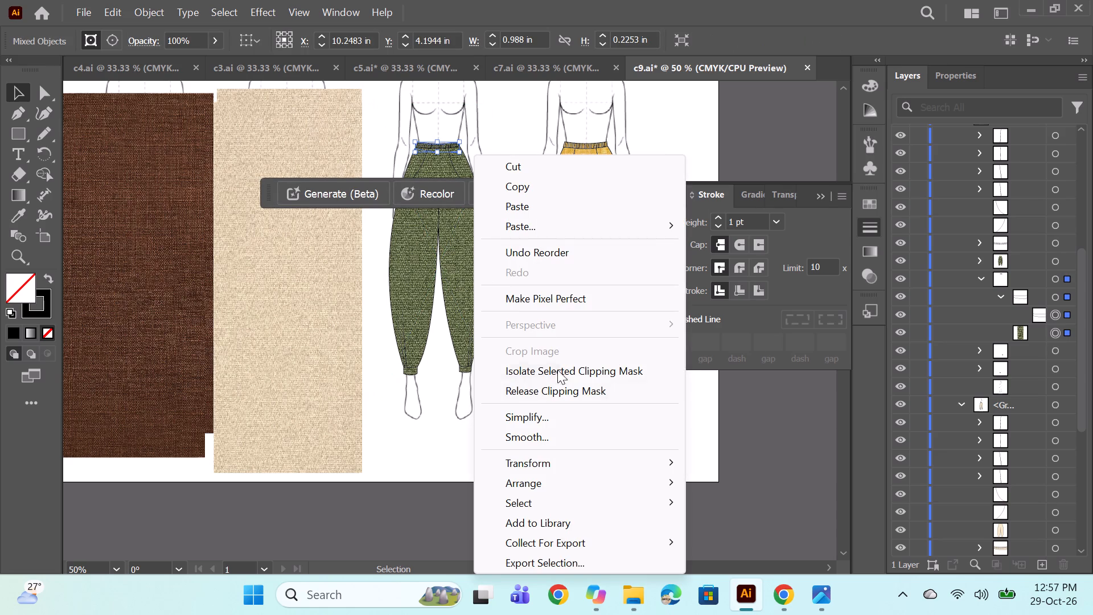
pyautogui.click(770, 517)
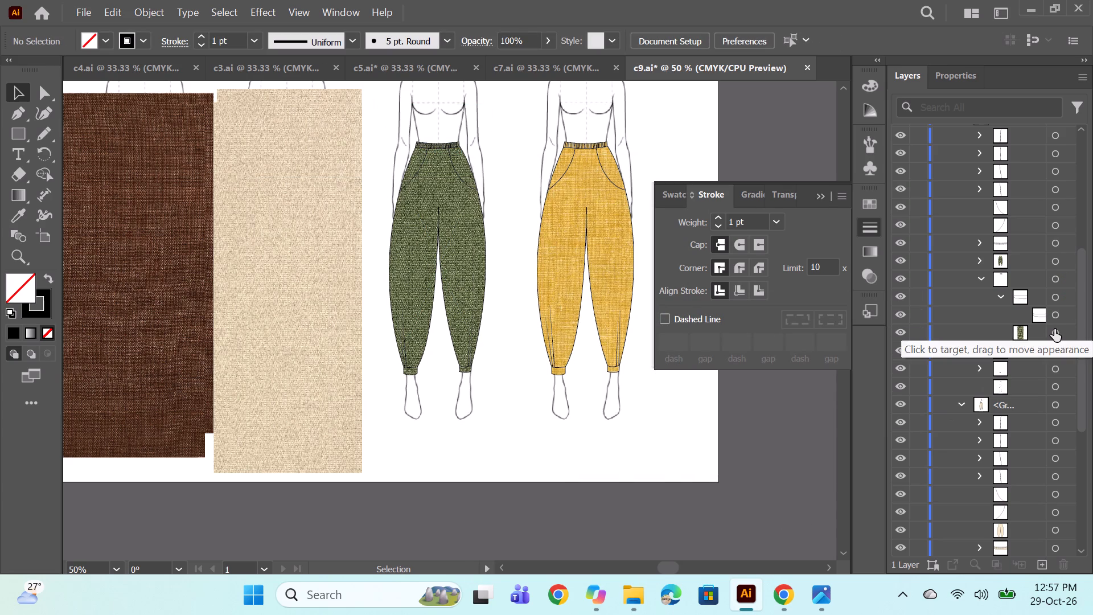
# Dismiss the floating stroke settings and collapse the green trouser's layer group.
pyautogui.keyDown('alt'); pyautogui.scroll(2, 454, 166); pyautogui.keyUp('alt')
pyautogui.keyDown('alt'); pyautogui.scroll(-2, 454, 166); pyautogui.keyUp('alt')
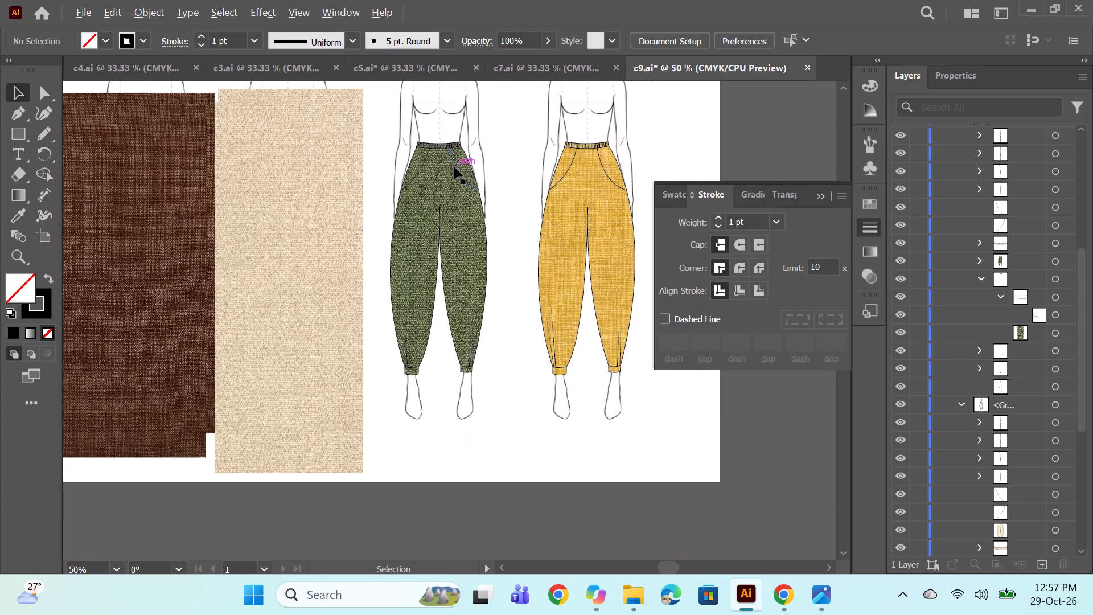
pyautogui.keyDown('alt'); pyautogui.scroll(-1, 454, 166); pyautogui.keyUp('alt')
pyautogui.click(824, 193)
pyautogui.scroll(4, 964, 257)
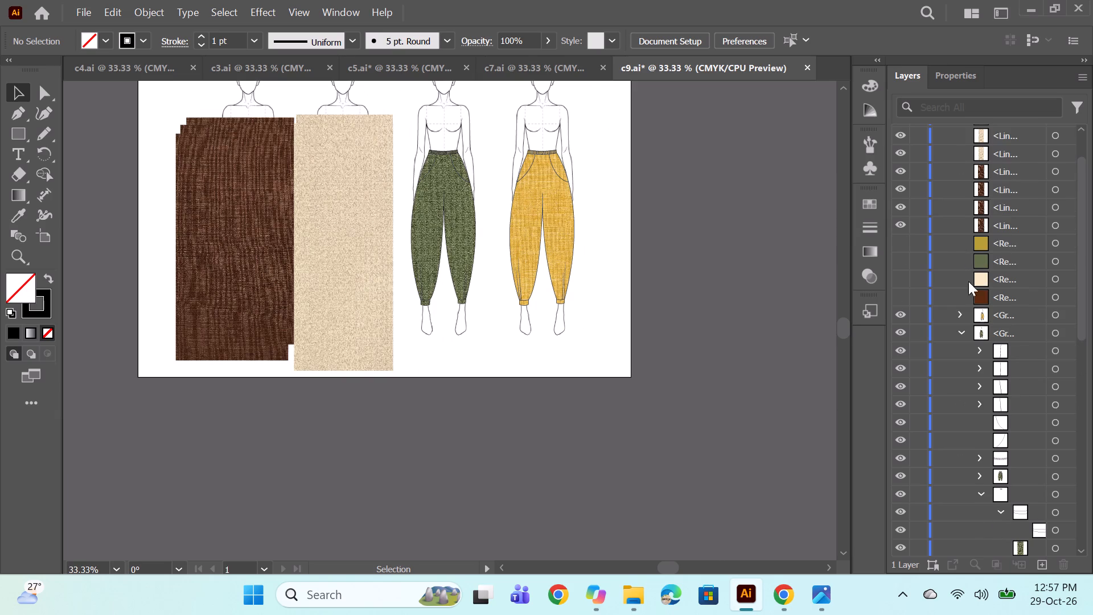
pyautogui.click(961, 330)
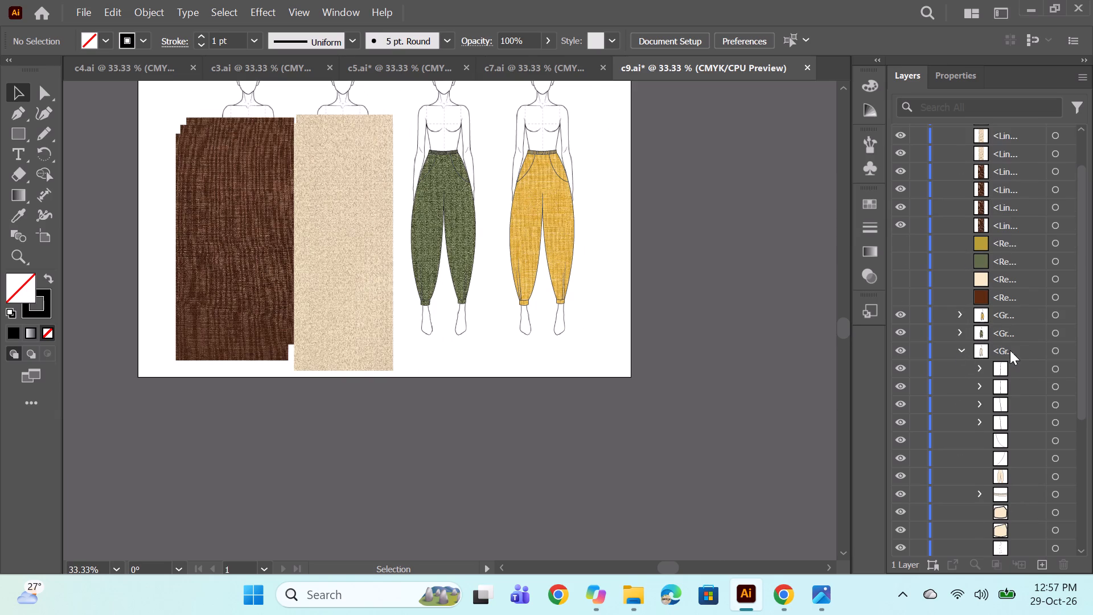
# Move the four beige linked textures into the beige trouser's group, directly above its trouser body shape.
pyautogui.scroll(2, 1005, 318)
pyautogui.click(1006, 154)
pyautogui.keyDown('shift'); pyautogui.click(1000, 196); pyautogui.keyUp('shift')
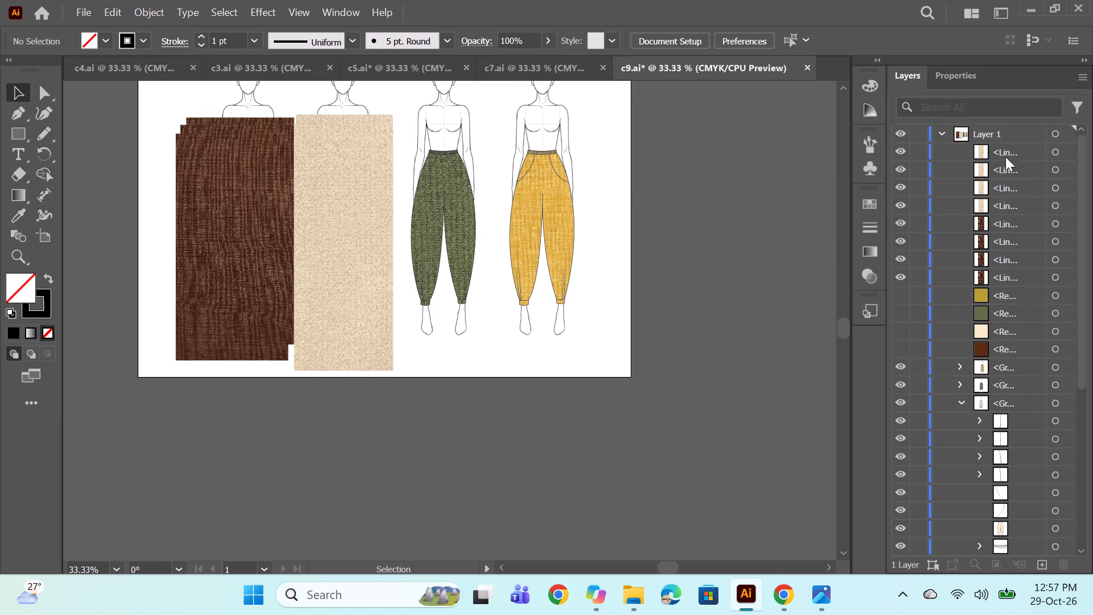
pyautogui.click(1006, 153)
pyautogui.keyDown('shift'); pyautogui.click(1024, 210); pyautogui.keyUp('shift')
pyautogui.moveTo(1017, 177); pyautogui.dragTo(1012, 514)
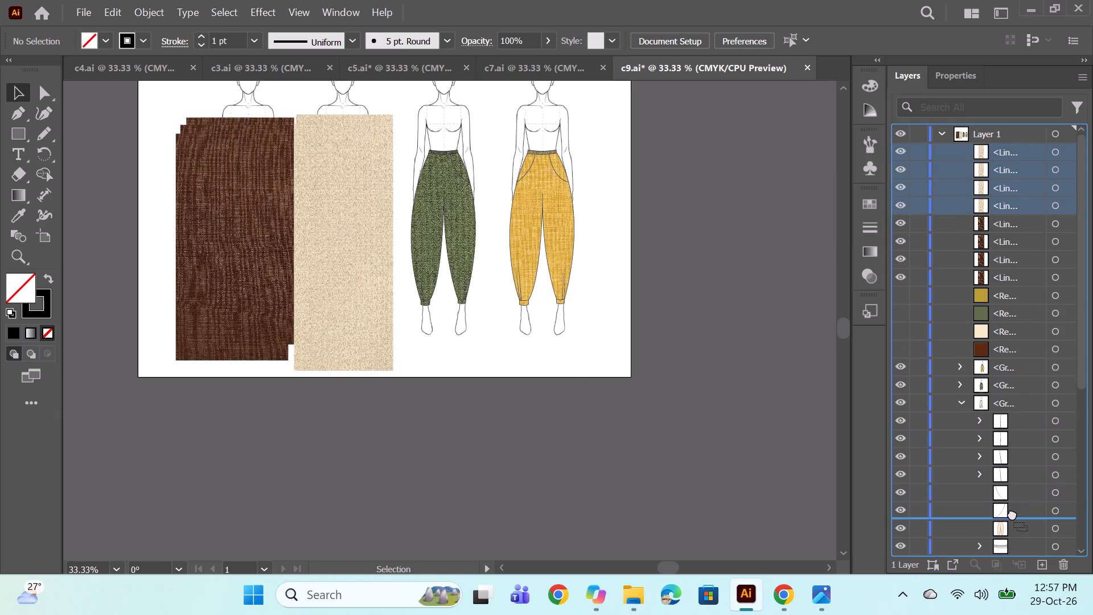
pyautogui.moveTo(1012, 514); pyautogui.dragTo(1012, 514)
# Group the beige waistband's gather lines and move the group to directly above the beige trouser body in the layer order.
pyautogui.scroll(-3, 1032, 363)
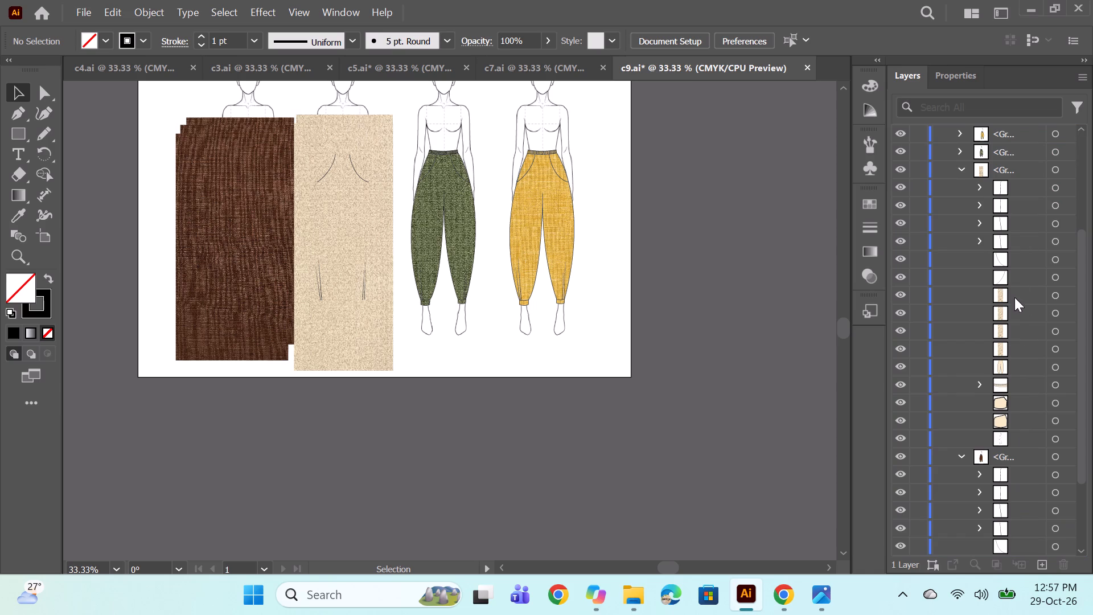
pyautogui.click(978, 384)
pyautogui.click(1058, 403)
pyautogui.scroll(-11, 1045, 427)
pyautogui.keyDown('shift'); pyautogui.click(1053, 313); pyautogui.keyUp('shift')
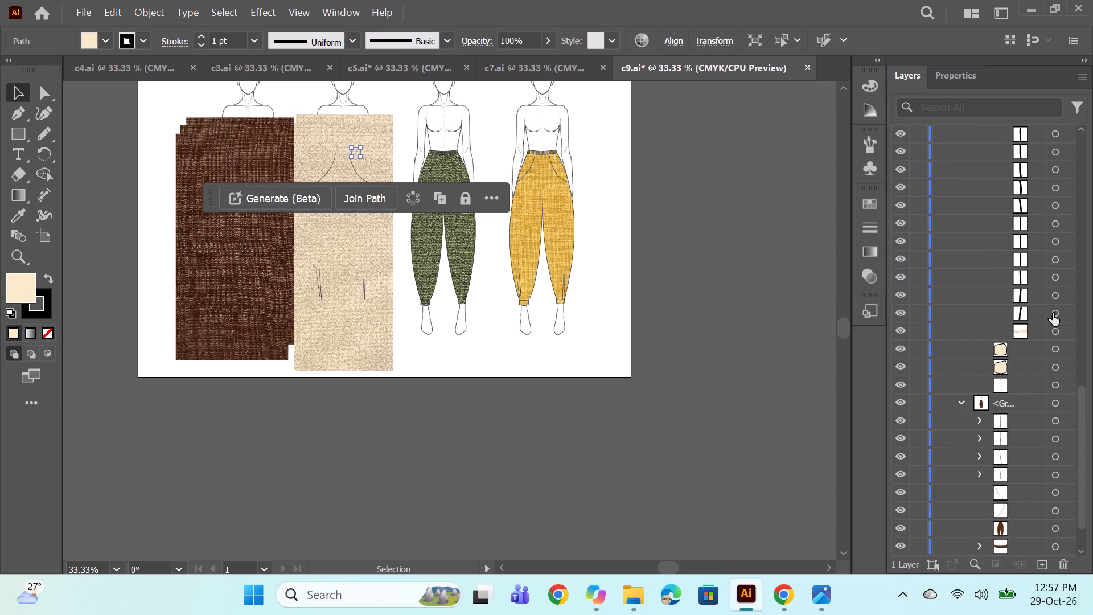
pyautogui.hotkey('ctrl', 'g')
pyautogui.scroll(2, 1019, 310)
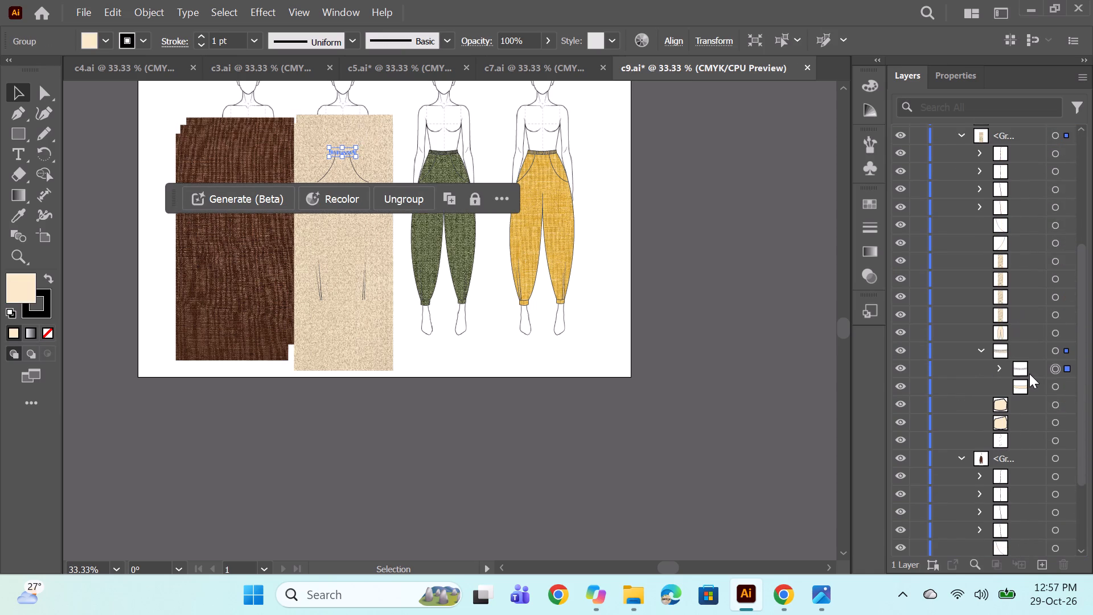
pyautogui.moveTo(1029, 369); pyautogui.dragTo(1006, 325)
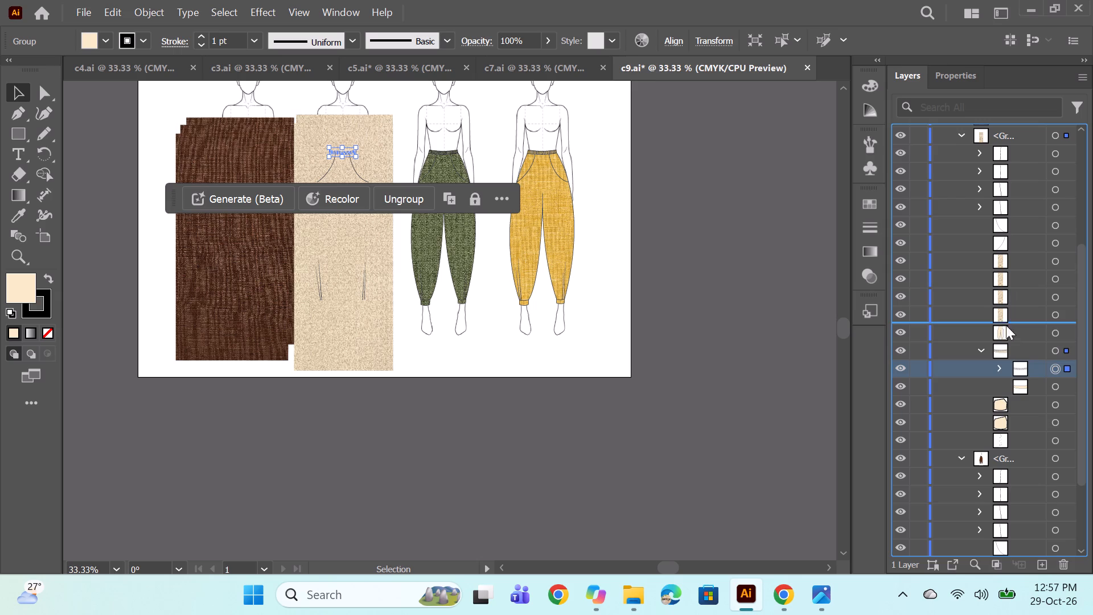
# Place one beige texture directly beneath each beige trouser part: the body, the waistband outline and both ankle cuffs.
pyautogui.moveTo(1022, 264); pyautogui.dragTo(1019, 358)
pyautogui.moveTo(1024, 260); pyautogui.dragTo(1024, 338)
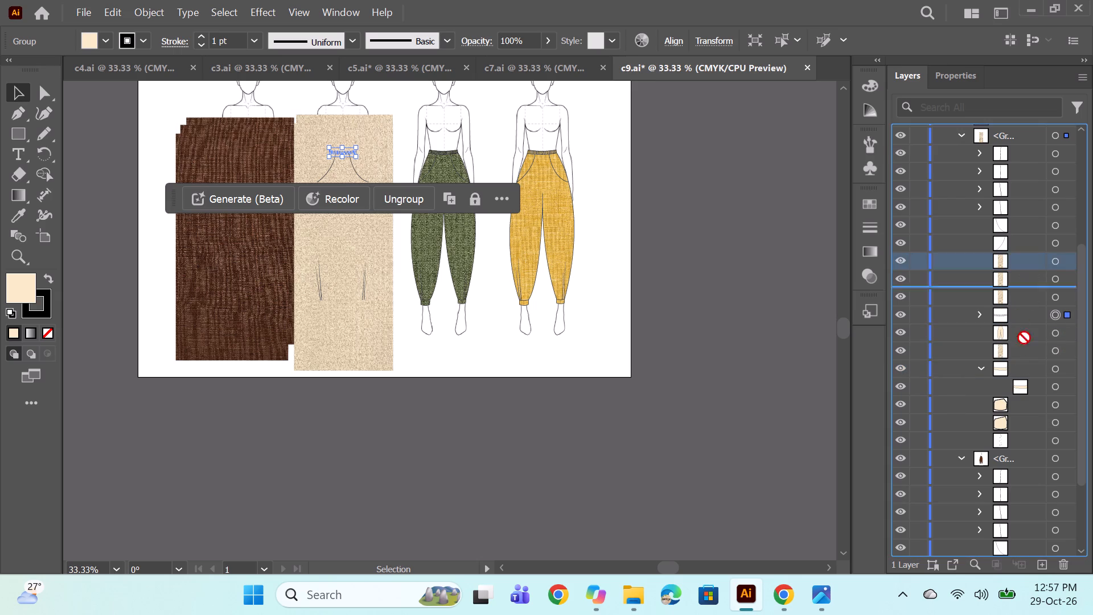
pyautogui.moveTo(1024, 338); pyautogui.dragTo(1020, 397)
pyautogui.moveTo(1024, 272); pyautogui.dragTo(1025, 413)
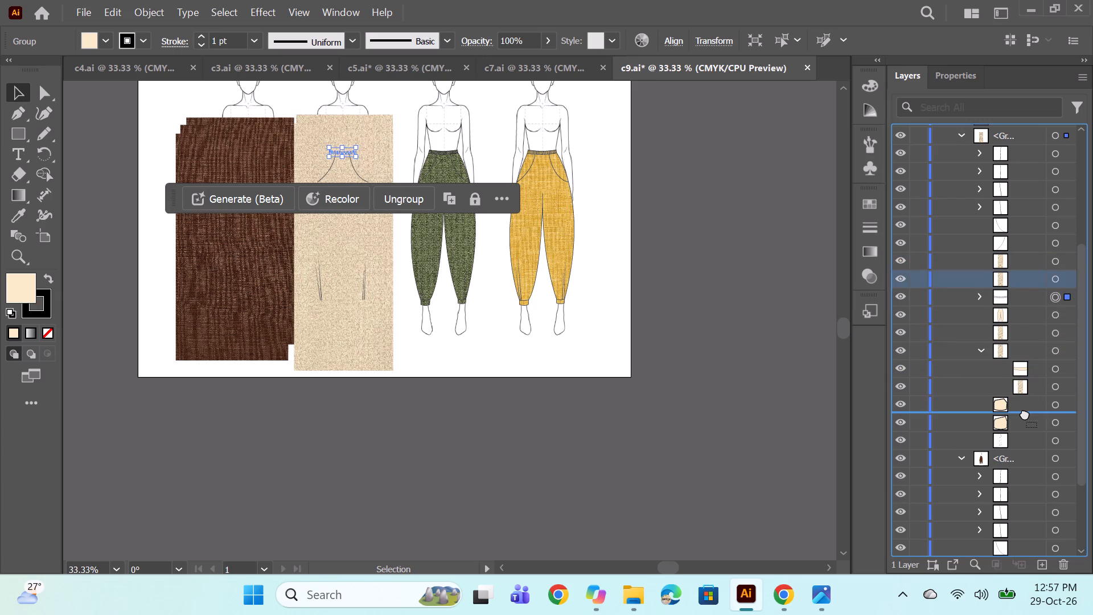
pyautogui.moveTo(1025, 413); pyautogui.dragTo(1024, 414)
pyautogui.moveTo(1019, 262); pyautogui.dragTo(1014, 432)
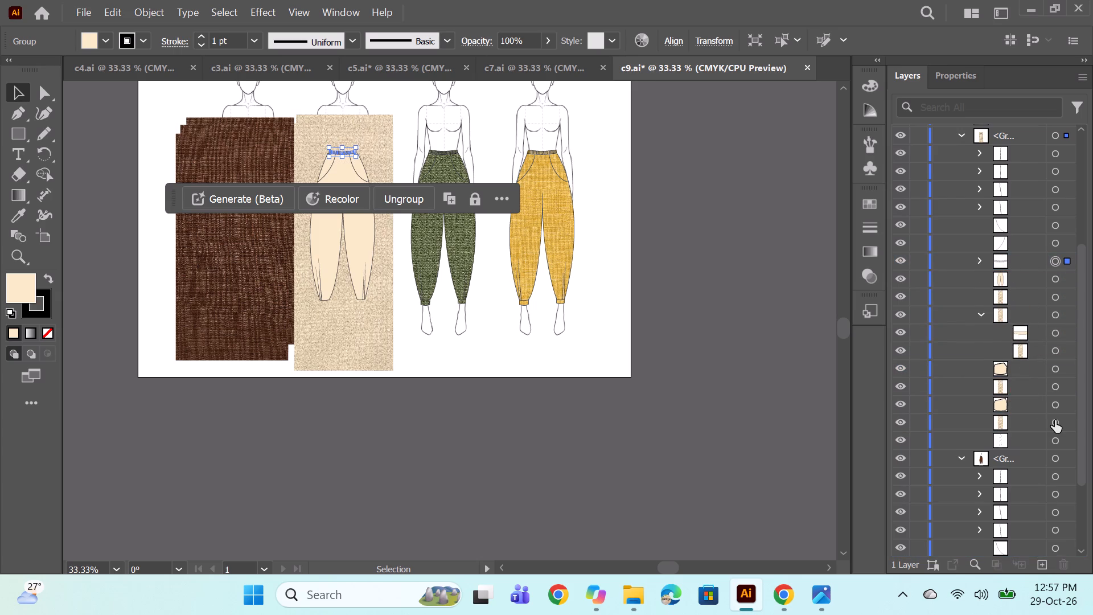
# Make a clipping mask from each beige ankle cuff and the beige texture directly beneath it.
pyautogui.click(1055, 420)
pyautogui.click(1055, 404)
pyautogui.keyDown('ctrl'); pyautogui.click(1055, 425); pyautogui.keyUp('ctrl')
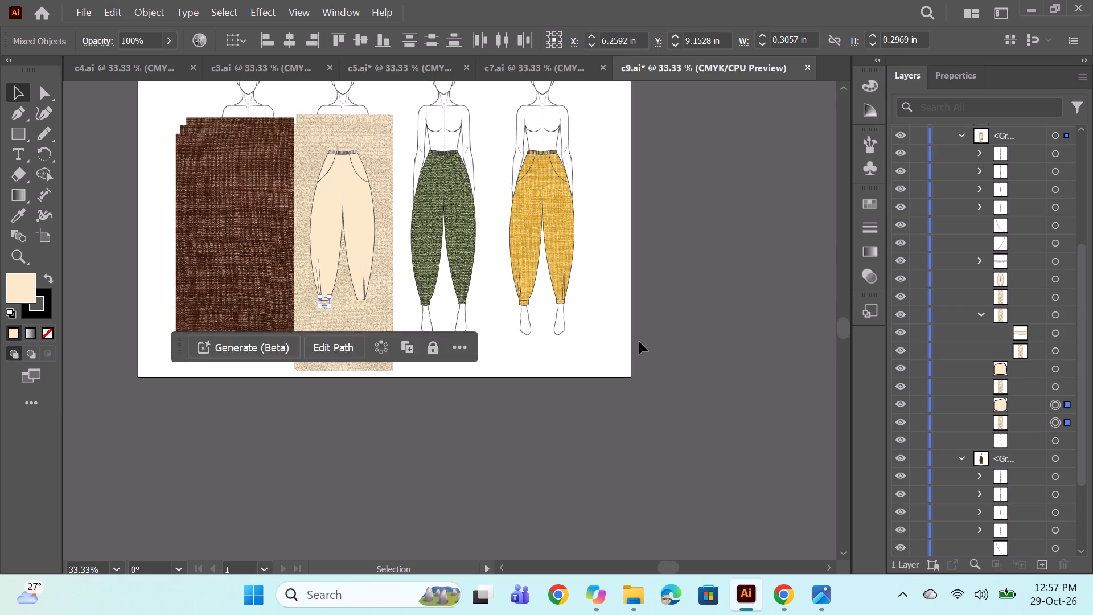
pyautogui.rightClick(521, 312)
pyautogui.click(638, 438)
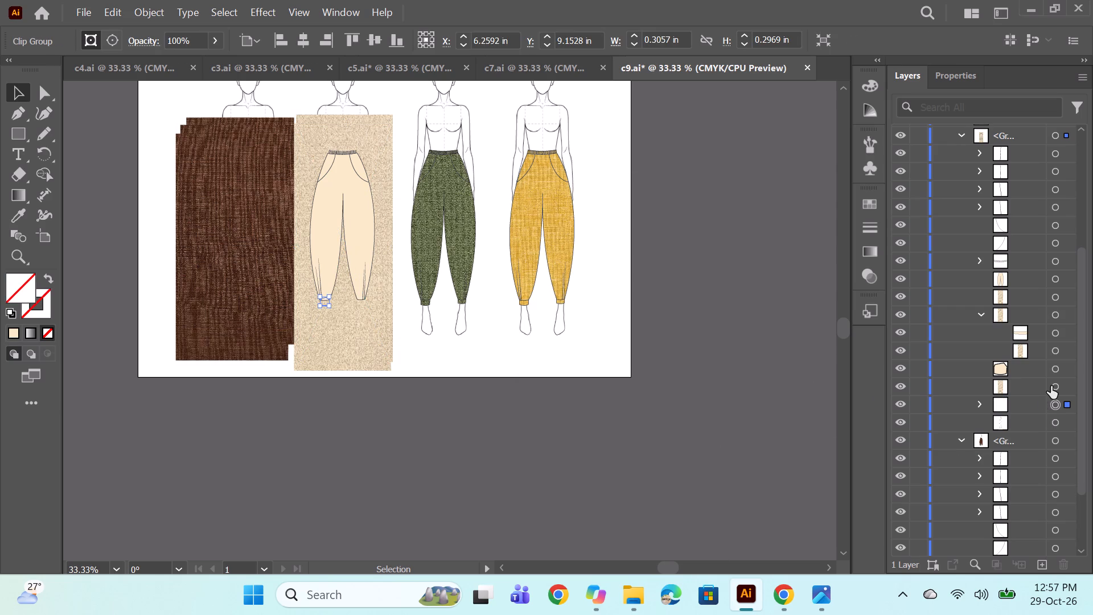
pyautogui.click(1051, 386)
pyautogui.keyDown('ctrl'); pyautogui.click(1058, 369); pyautogui.keyUp('ctrl')
pyautogui.rightClick(531, 277)
pyautogui.click(618, 438)
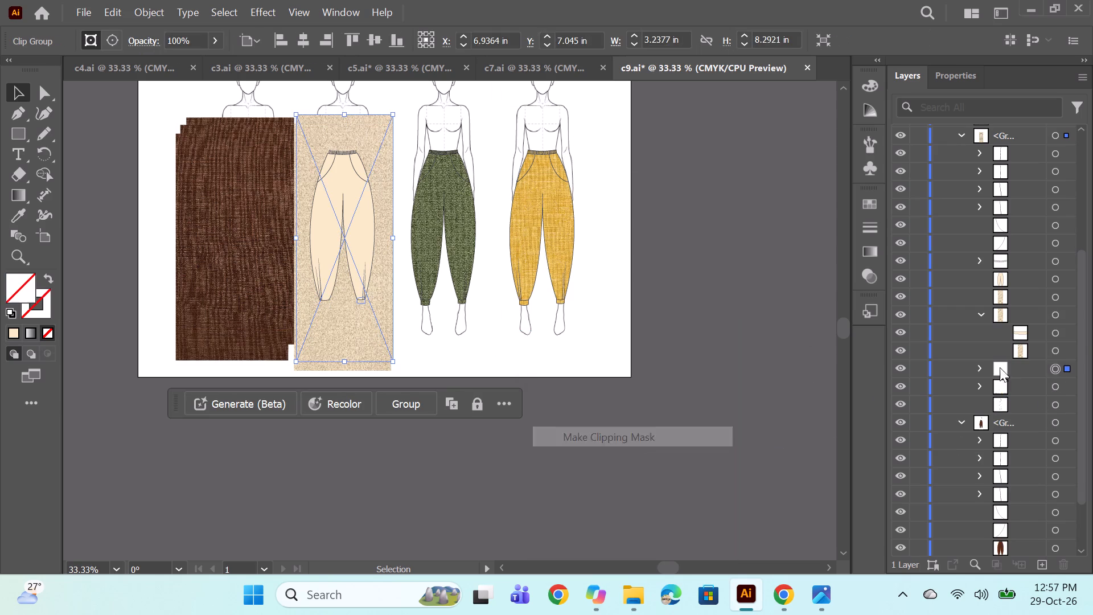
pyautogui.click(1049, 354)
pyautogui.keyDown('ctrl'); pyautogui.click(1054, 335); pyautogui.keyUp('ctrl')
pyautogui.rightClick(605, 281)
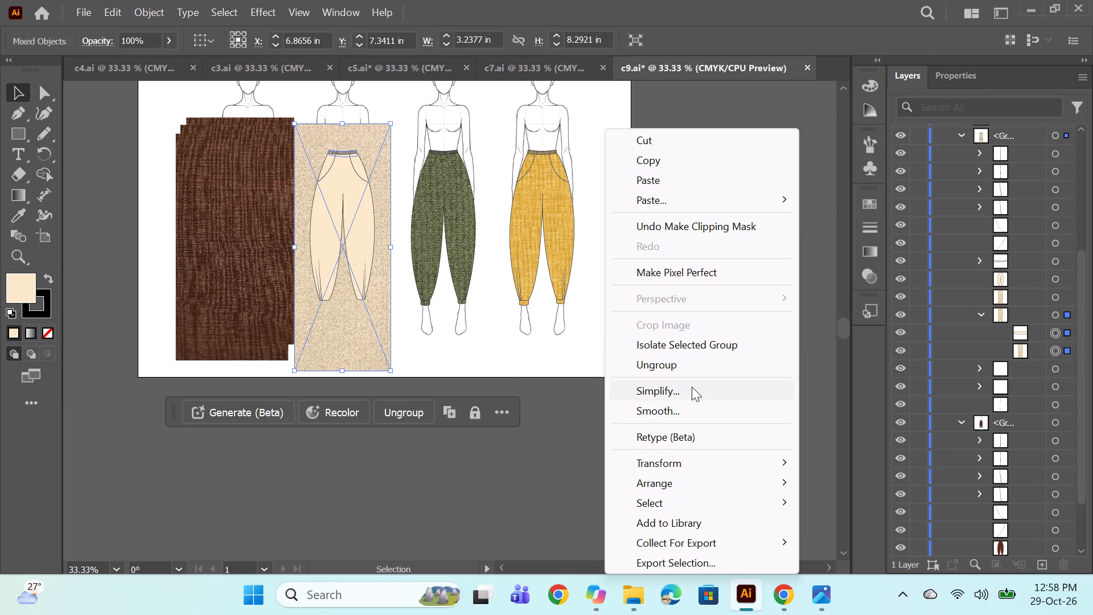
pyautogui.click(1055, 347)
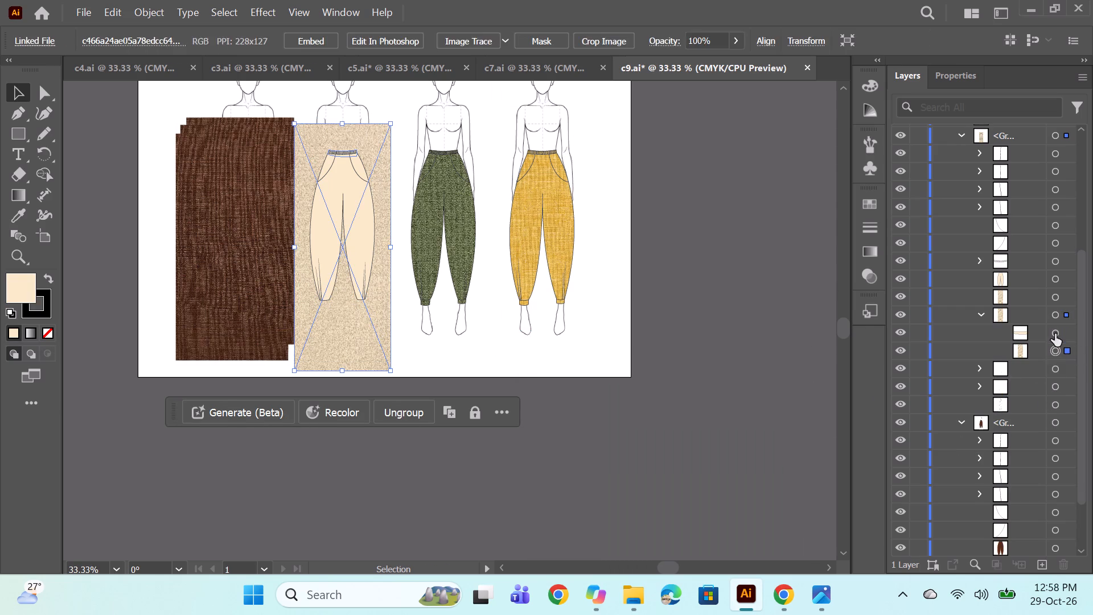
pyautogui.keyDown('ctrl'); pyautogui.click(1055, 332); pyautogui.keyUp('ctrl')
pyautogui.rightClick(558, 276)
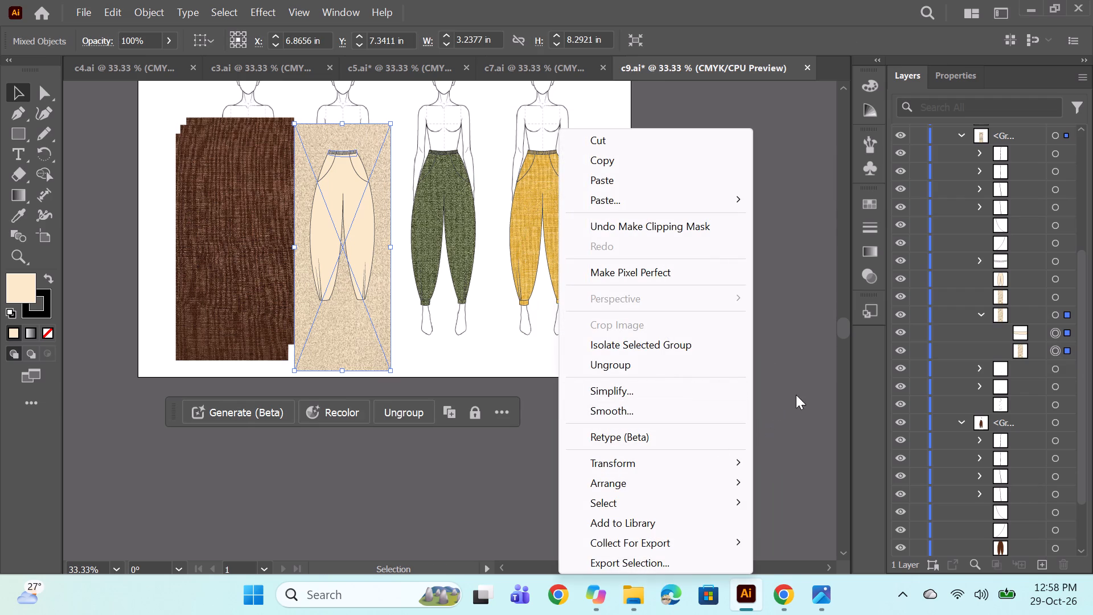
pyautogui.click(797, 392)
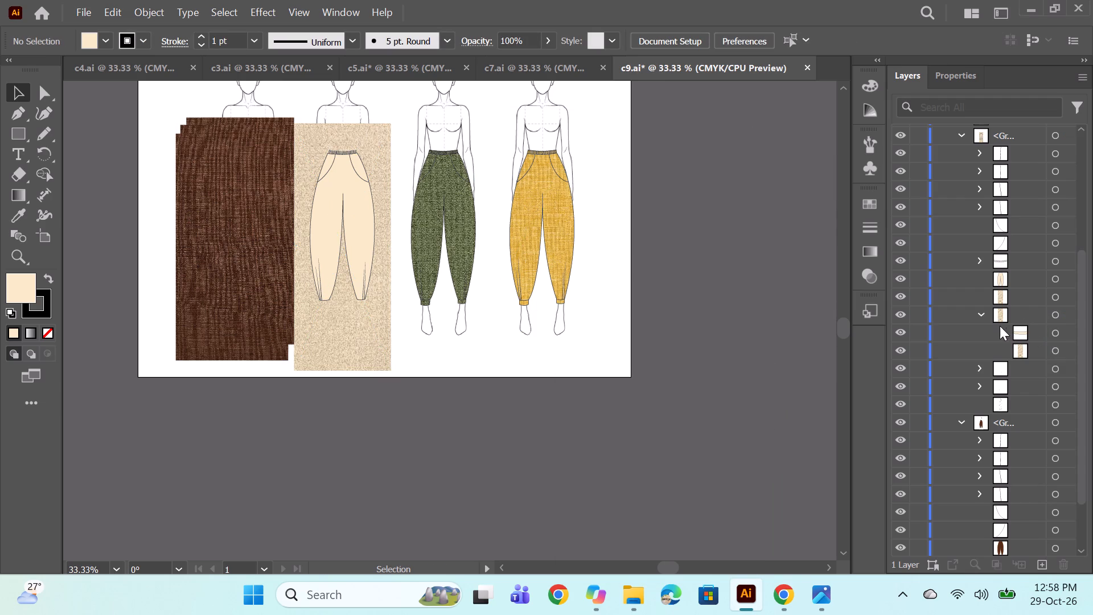
# Move the beige waistband outline and its texture out of their subgroup and make a clipping mask from them.
pyautogui.moveTo(1030, 333); pyautogui.dragTo(1014, 306)
pyautogui.moveTo(1022, 346); pyautogui.dragTo(1013, 326)
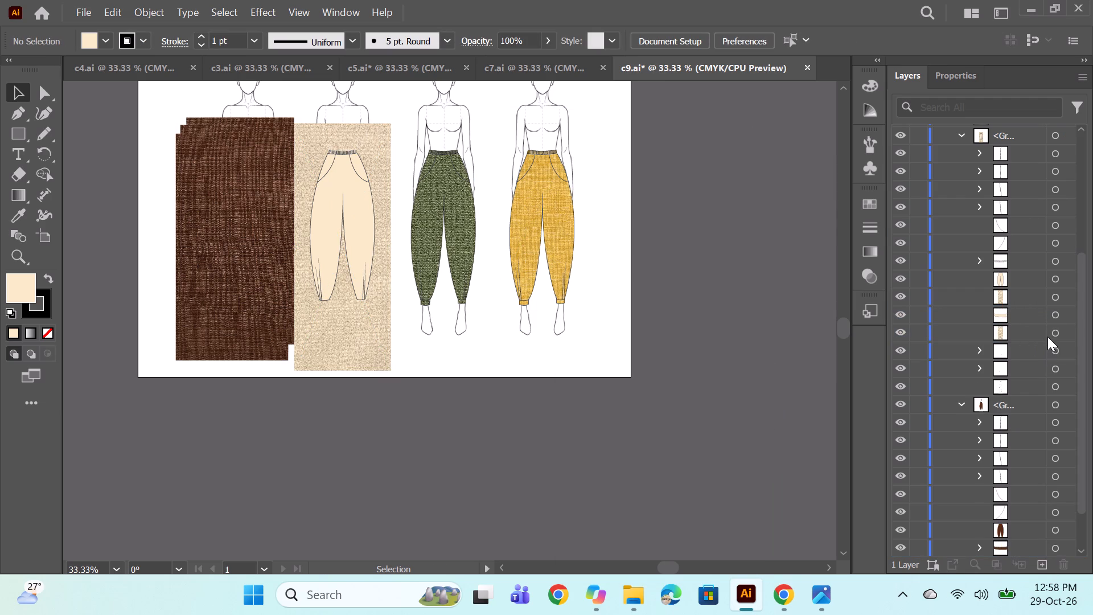
pyautogui.click(1047, 337)
pyautogui.keyDown('ctrl'); pyautogui.click(1054, 318); pyautogui.keyUp('ctrl')
pyautogui.keyDown('ctrl'); pyautogui.click(1057, 328); pyautogui.keyUp('ctrl')
pyautogui.rightClick(586, 297)
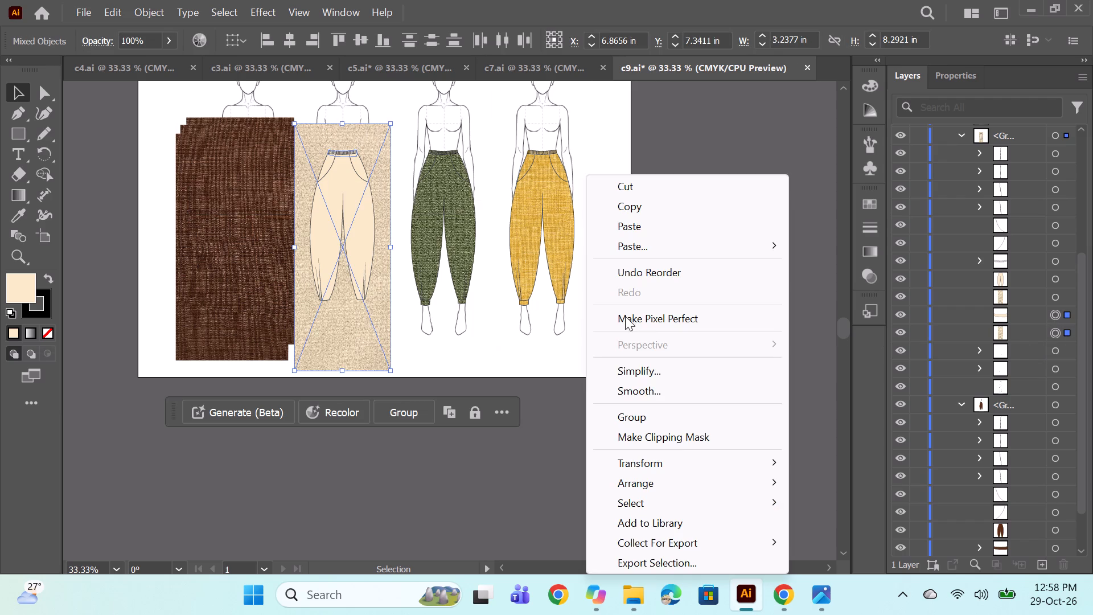
pyautogui.click(673, 435)
# Make a clipping mask from the beige trouser body and the beige texture directly beneath it.
pyautogui.click(1055, 296)
pyautogui.keyDown('ctrl'); pyautogui.click(1055, 281); pyautogui.keyUp('ctrl')
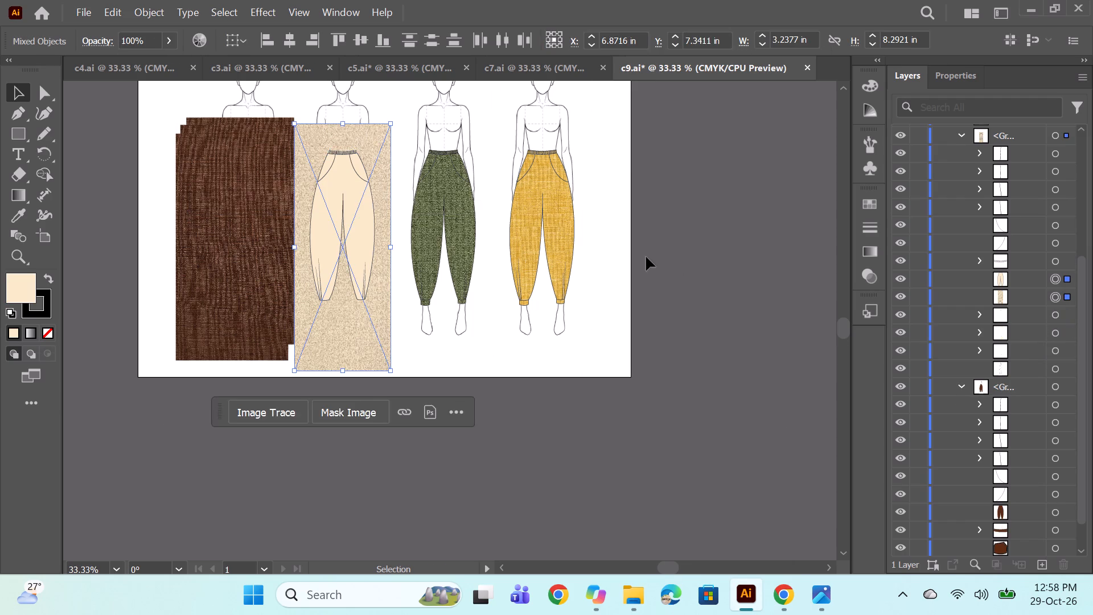
pyautogui.rightClick(522, 243)
pyautogui.click(603, 440)
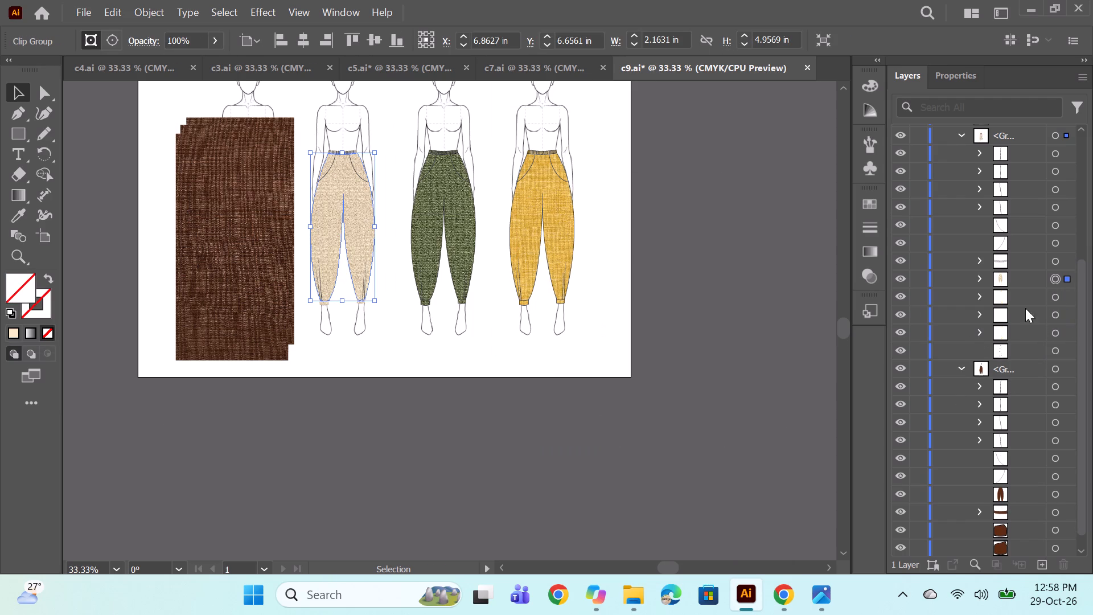
# Select every beige trouser part, from the gather lines through both cuff clip groups, and set the stroke weight to 1 pt.
pyautogui.click(1055, 157)
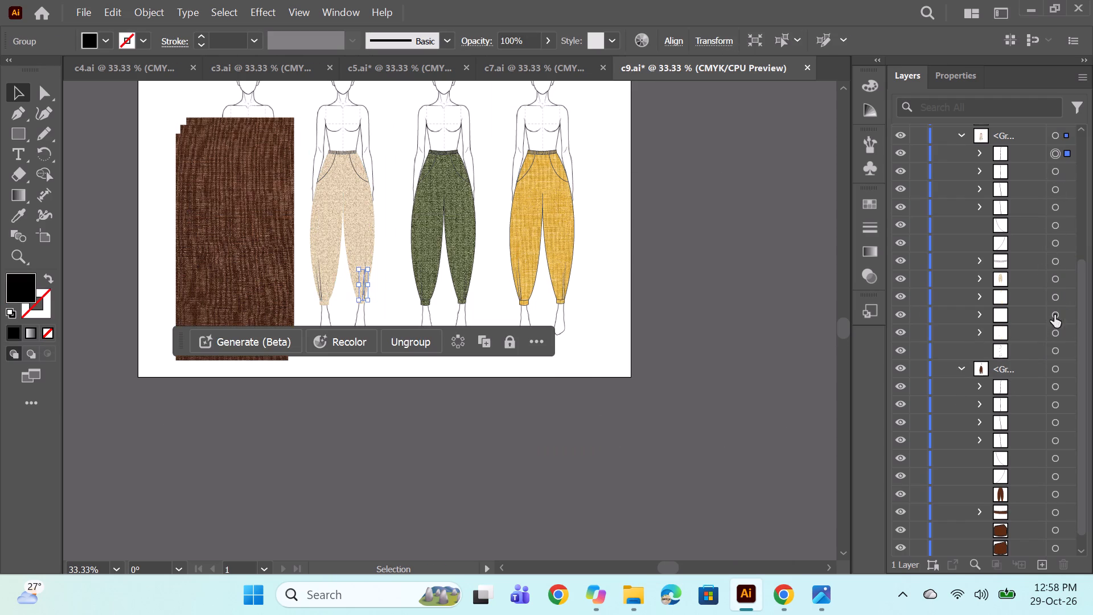
pyautogui.keyDown('shift'); pyautogui.click(1053, 334); pyautogui.keyUp('shift')
pyautogui.click(872, 232)
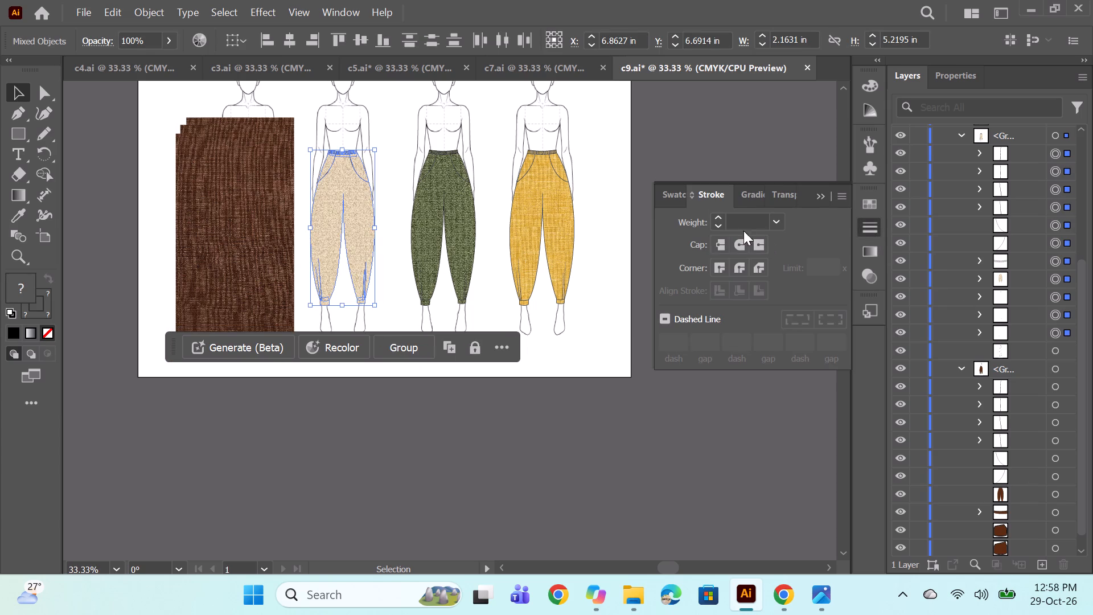
pyautogui.tripleClick(719, 217)
pyautogui.click(719, 217)
pyautogui.click(719, 217)
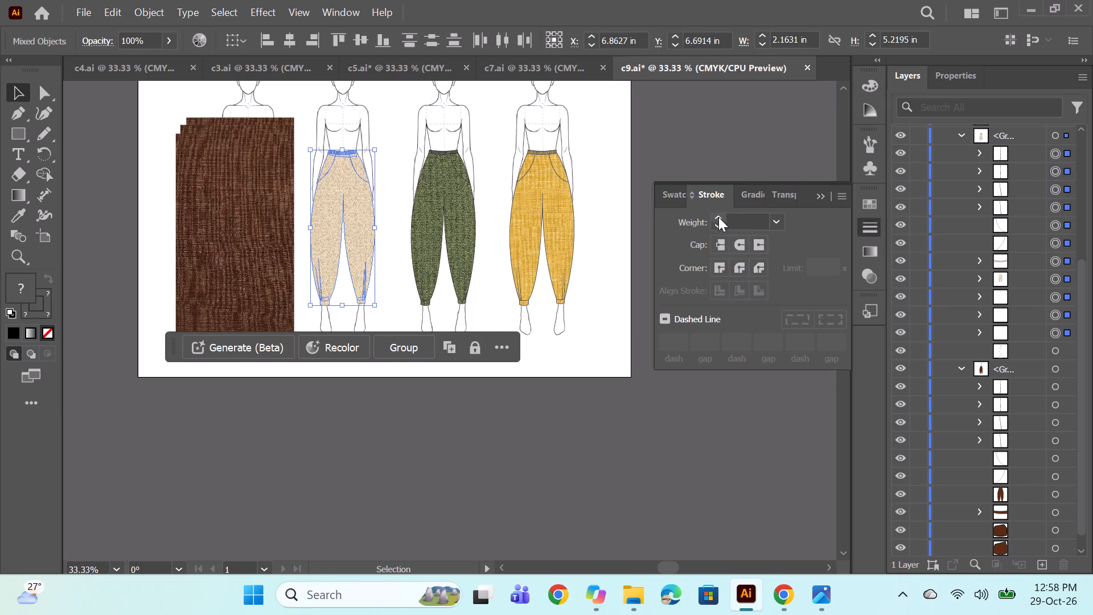
pyautogui.click(731, 222)
pyautogui.press('1')
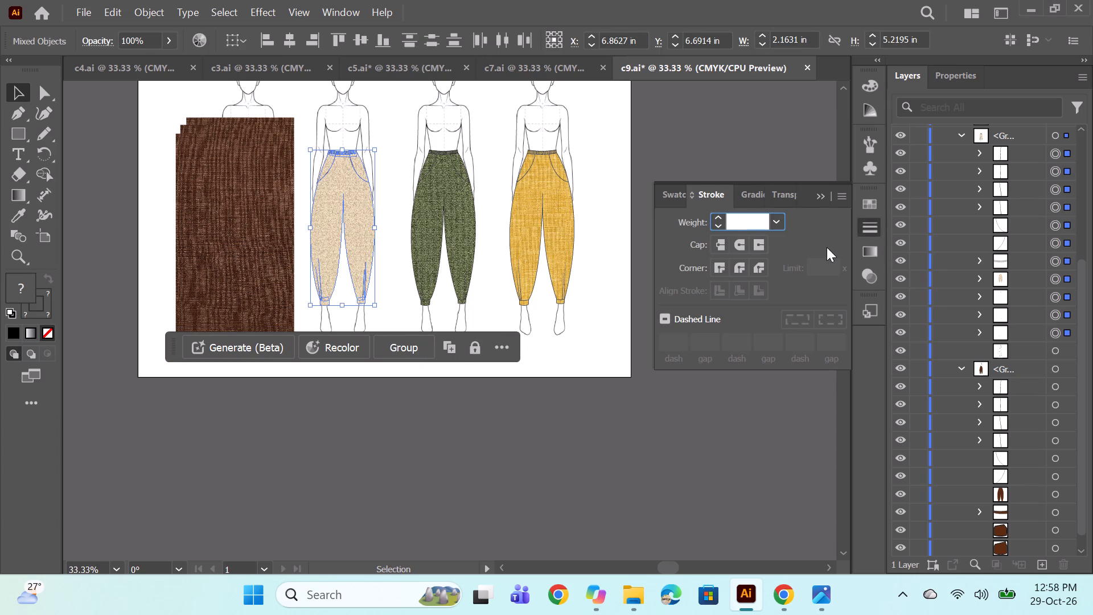
pyautogui.press('1')
pyautogui.press('Return')
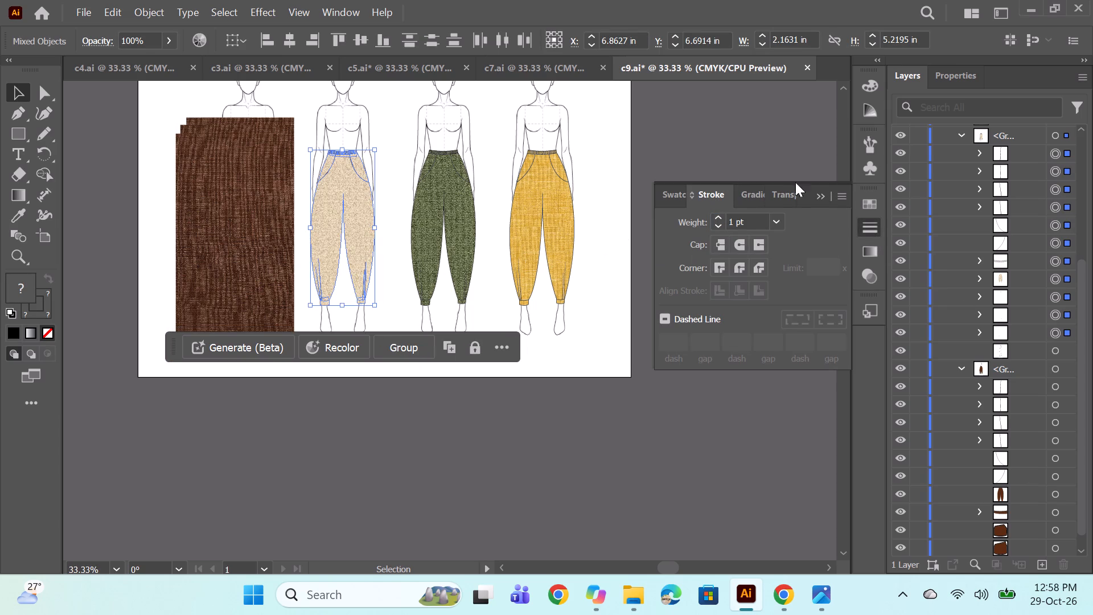
pyautogui.click(818, 191)
# Group the brown waistband's gather lines and move that group out of the waistband subgroup, directly above the brown trouser body.
pyautogui.scroll(4, 987, 252)
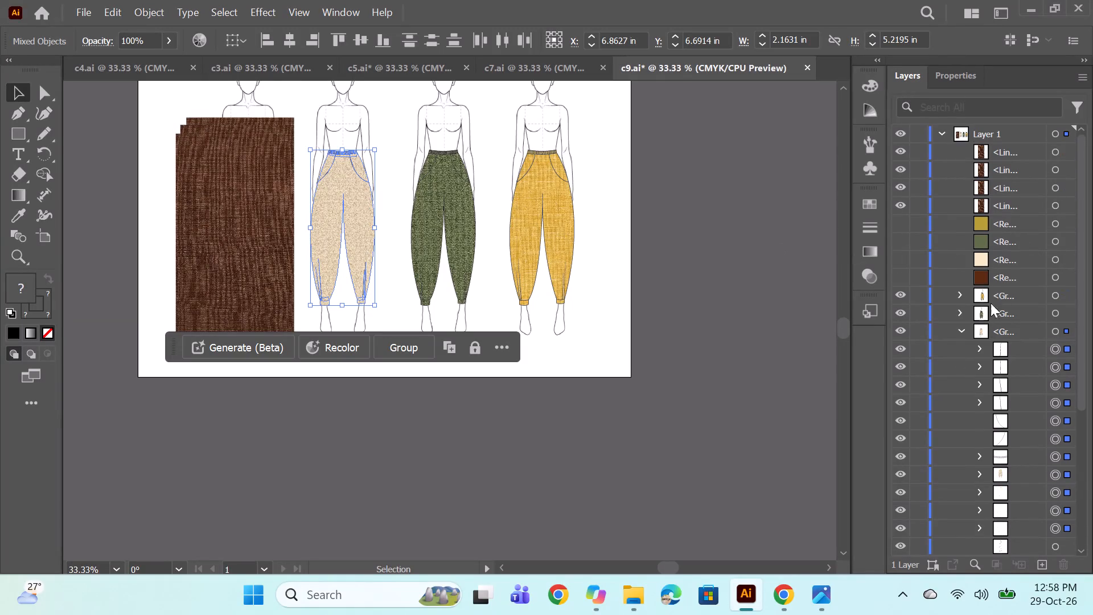
pyautogui.click(961, 332)
pyautogui.scroll(-3, 1055, 387)
pyautogui.click(977, 494)
pyautogui.scroll(-3, 1037, 441)
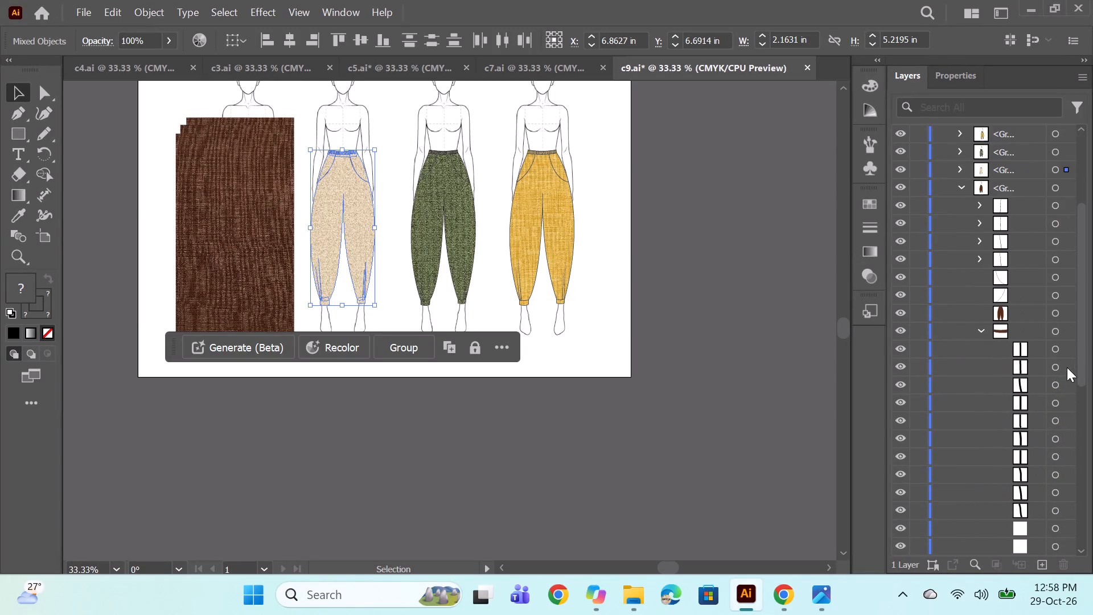
pyautogui.click(1053, 352)
pyautogui.scroll(-10, 1046, 371)
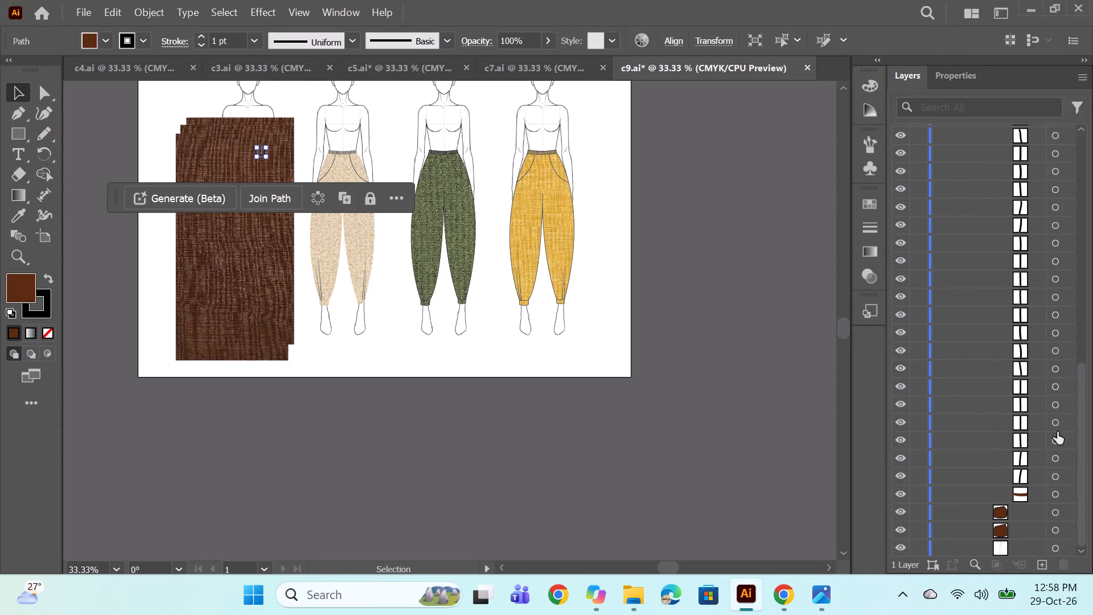
pyautogui.keyDown('shift'); pyautogui.click(1053, 477); pyautogui.keyUp('shift')
pyautogui.hotkey('ctrl', 'g')
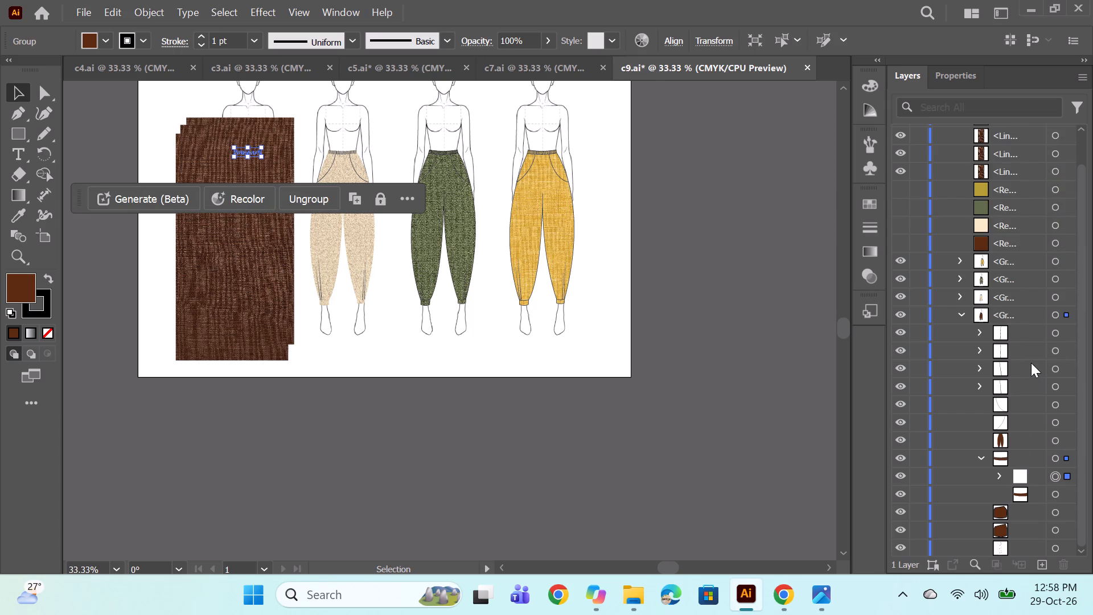
pyautogui.moveTo(1028, 469); pyautogui.dragTo(1022, 434)
pyautogui.scroll(-1, 1026, 464)
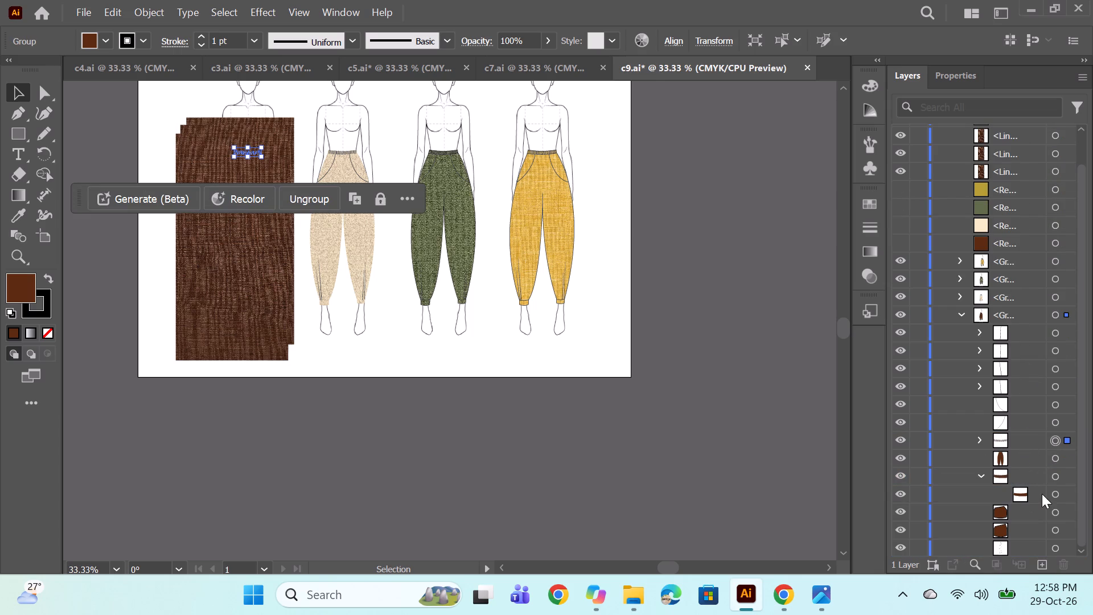
pyautogui.click(980, 473)
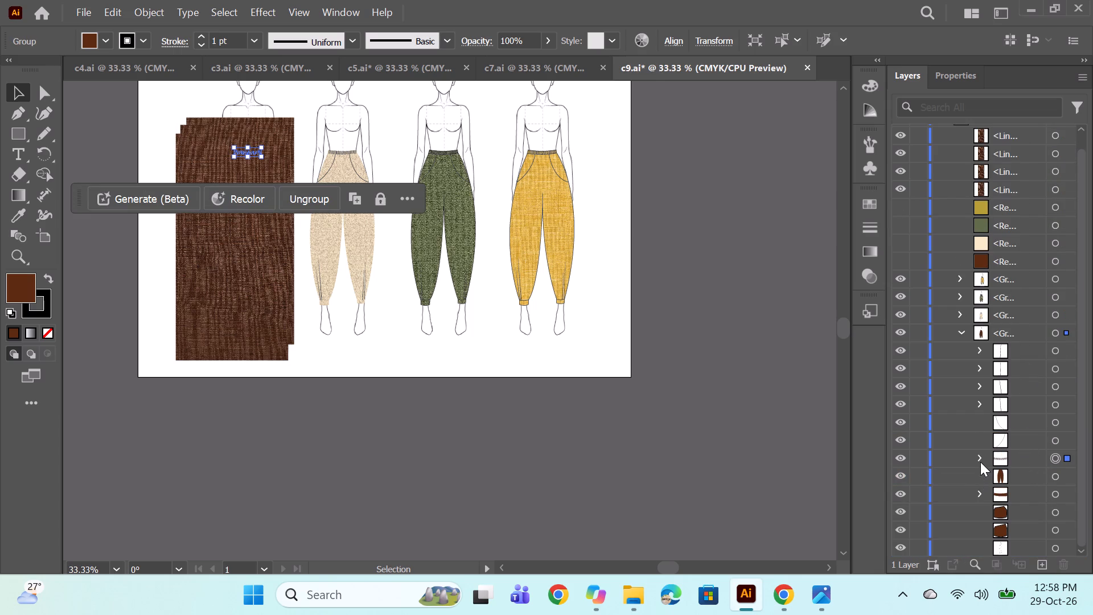
# Move the four linked brown fabric textures into the brown trouser group, above the trouser body.
pyautogui.scroll(-3, 1007, 410)
pyautogui.scroll(4, 1022, 282)
pyautogui.click(1004, 147)
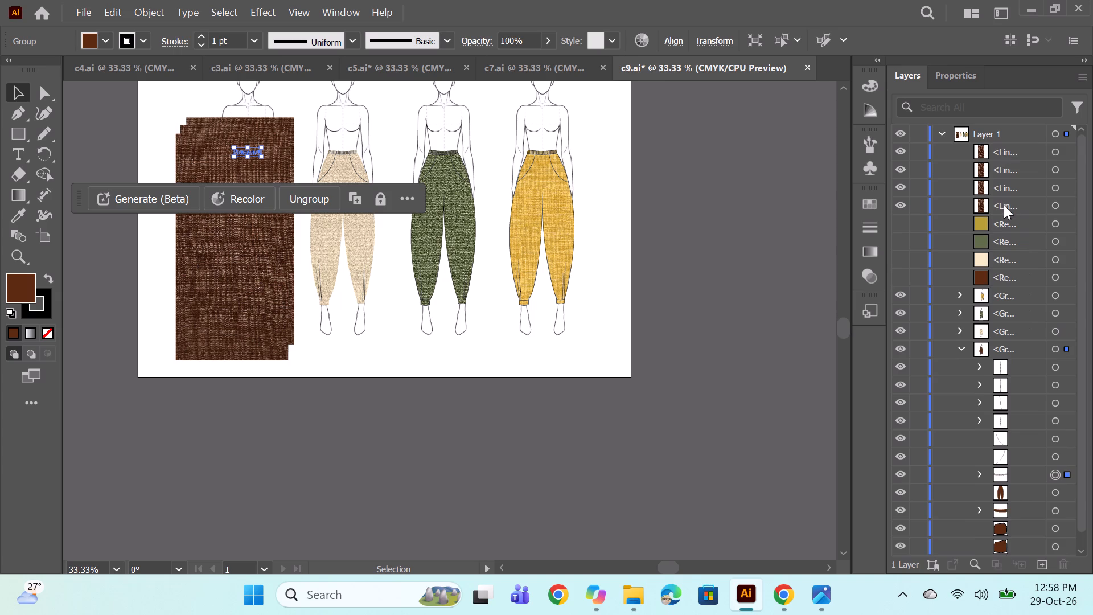
pyautogui.keyDown('shift'); pyautogui.click(1004, 205); pyautogui.keyUp('shift')
pyautogui.keyDown('shift'); pyautogui.click(997, 145); pyautogui.keyUp('shift')
pyautogui.moveTo(1006, 166); pyautogui.dragTo(1029, 484)
# Place one brown texture directly beneath each brown trouser part: the body, the waistband subgroup and both ankle cuffs.
pyautogui.scroll(-5, 1047, 374)
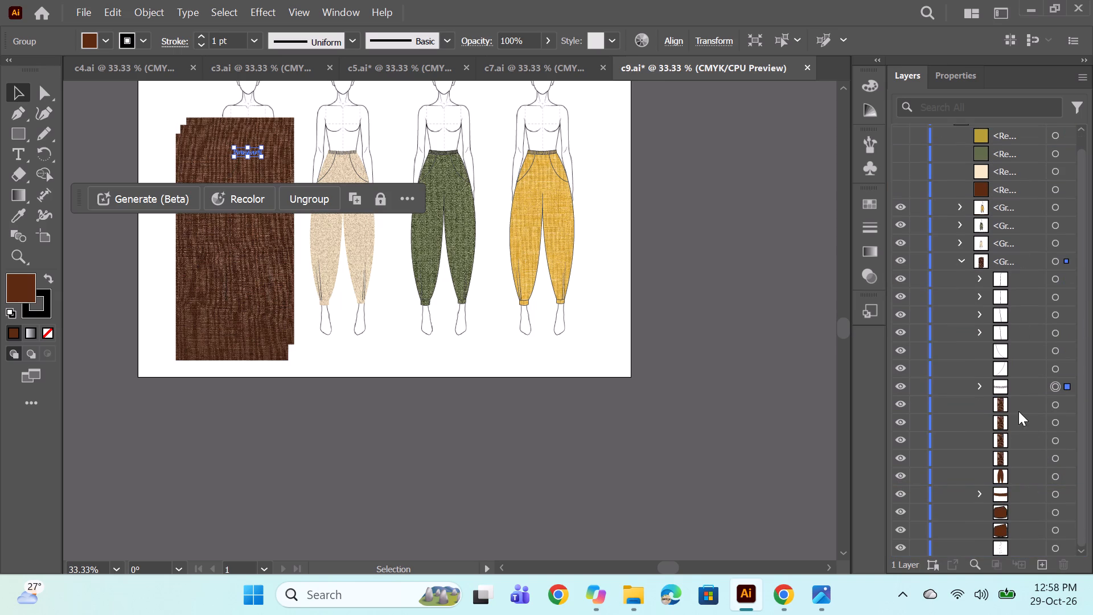
pyautogui.moveTo(1024, 403); pyautogui.dragTo(1011, 499)
pyautogui.moveTo(1022, 401); pyautogui.dragTo(1015, 504)
pyautogui.moveTo(1018, 403); pyautogui.dragTo(1016, 501)
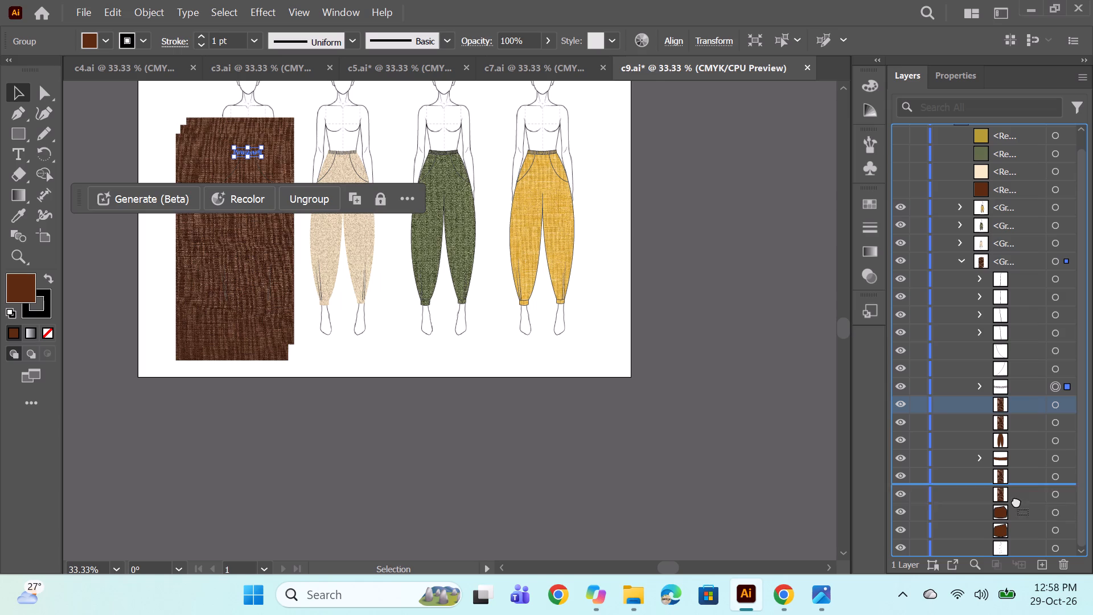
pyautogui.moveTo(1016, 501); pyautogui.dragTo(1016, 515)
pyautogui.moveTo(1021, 407); pyautogui.dragTo(1017, 536)
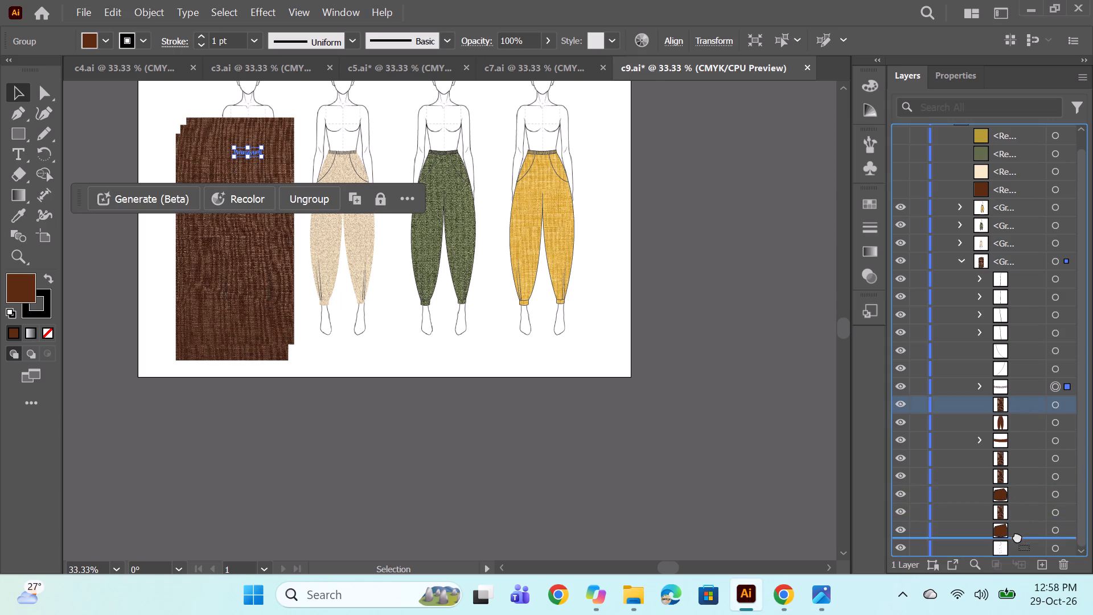
pyautogui.moveTo(1017, 536); pyautogui.dragTo(1017, 538)
pyautogui.moveTo(1021, 439); pyautogui.dragTo(1021, 413)
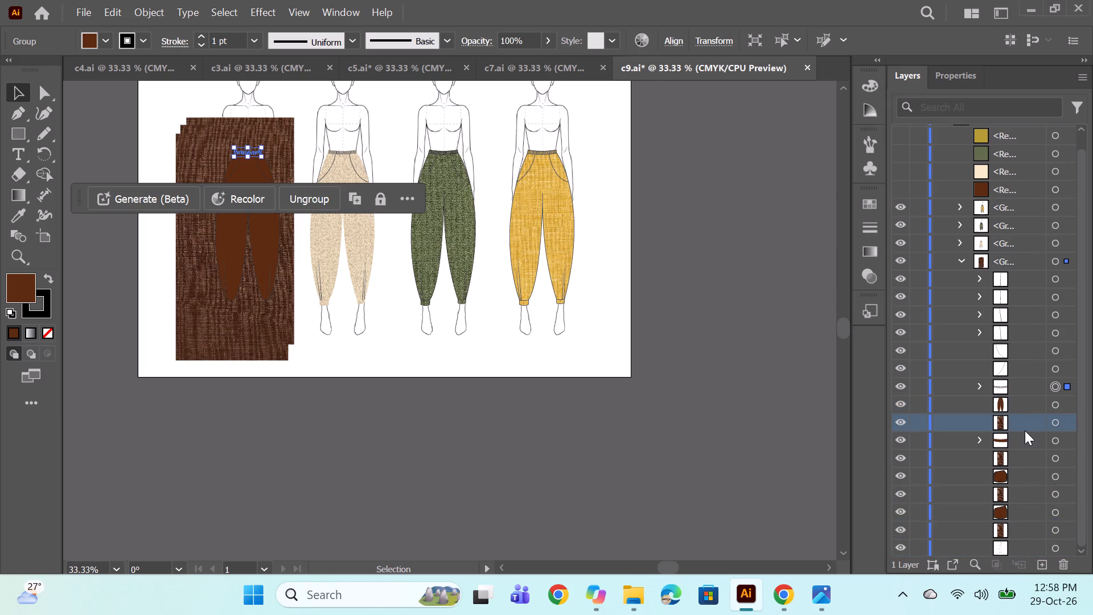
# Move the brown waistband outline out of its subgroup, directly above its brown texture.
pyautogui.click(983, 438)
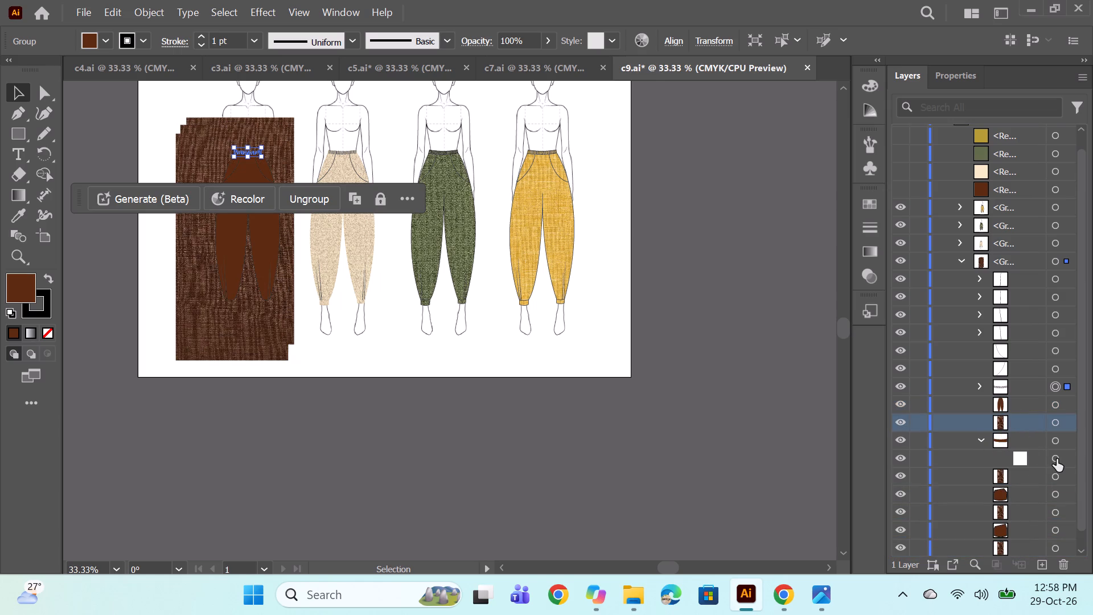
pyautogui.moveTo(1031, 459); pyautogui.dragTo(1022, 433)
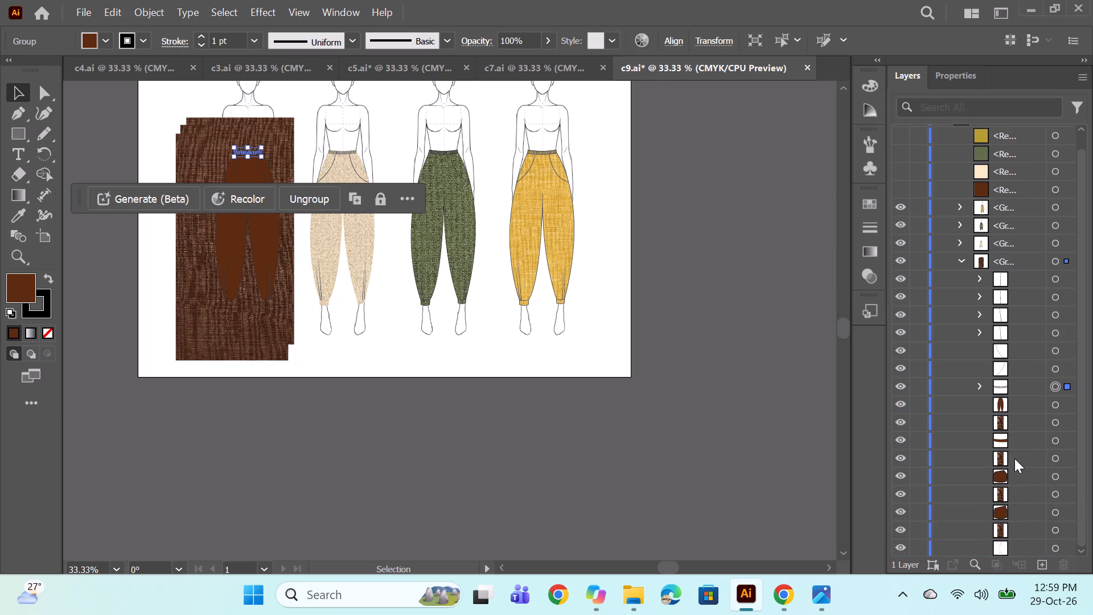
# Make a clipping mask from the brown trouser body and the brown texture directly beneath it.
pyautogui.click(1054, 408)
pyautogui.keyDown('ctrl'); pyautogui.click(1053, 424); pyautogui.keyUp('ctrl')
pyautogui.rightClick(406, 261)
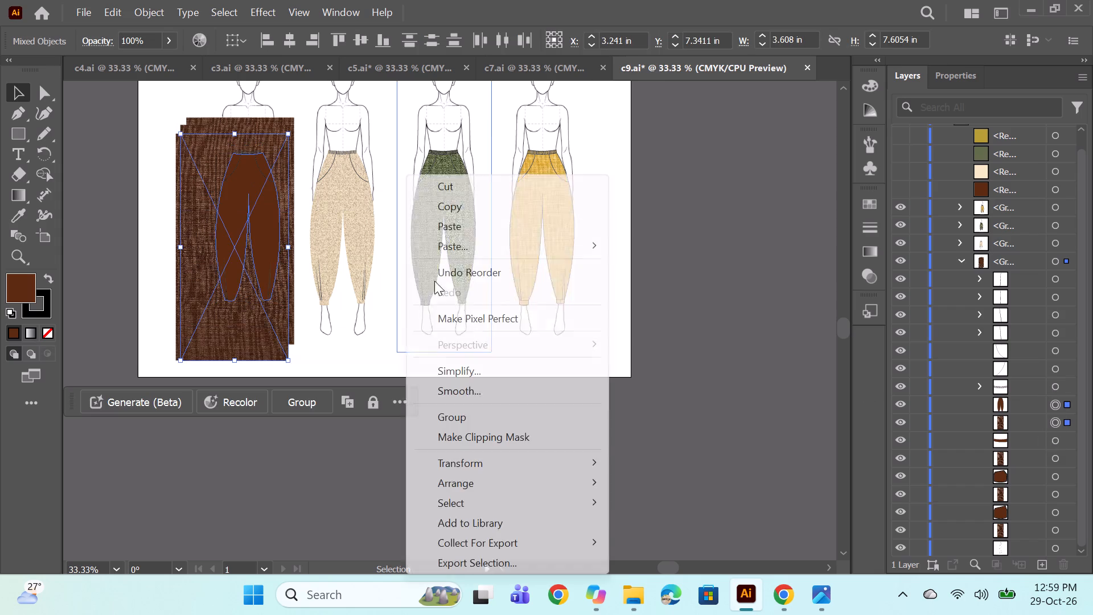
pyautogui.click(511, 428)
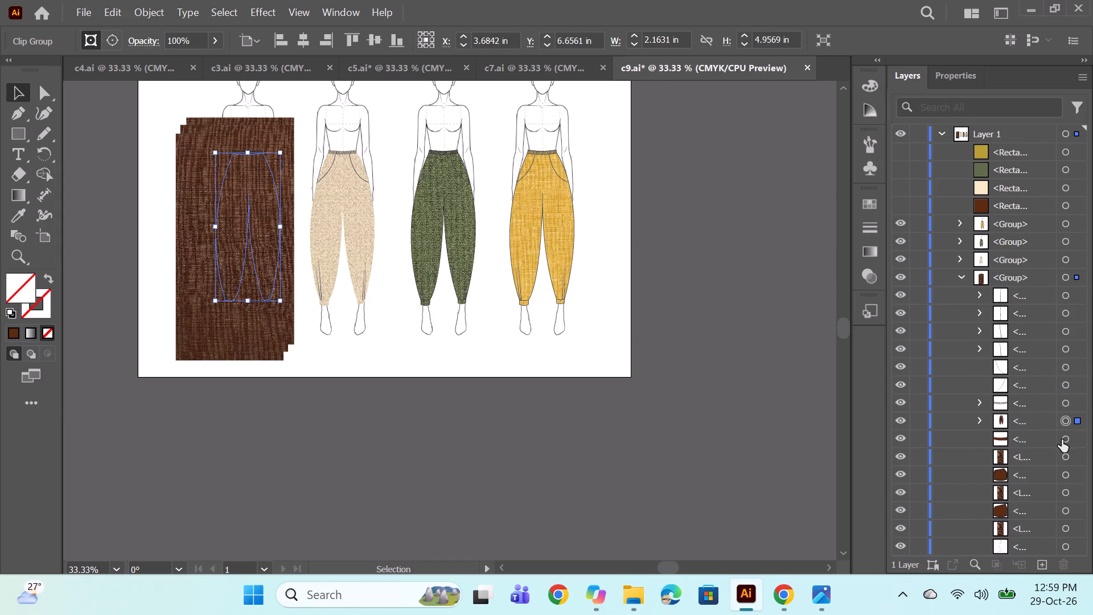
# Make a clipping mask from the brown waistband outline and the brown texture directly beneath it.
pyautogui.click(1063, 439)
pyautogui.keyDown('ctrl'); pyautogui.click(1063, 457); pyautogui.keyUp('ctrl')
pyautogui.rightClick(580, 318)
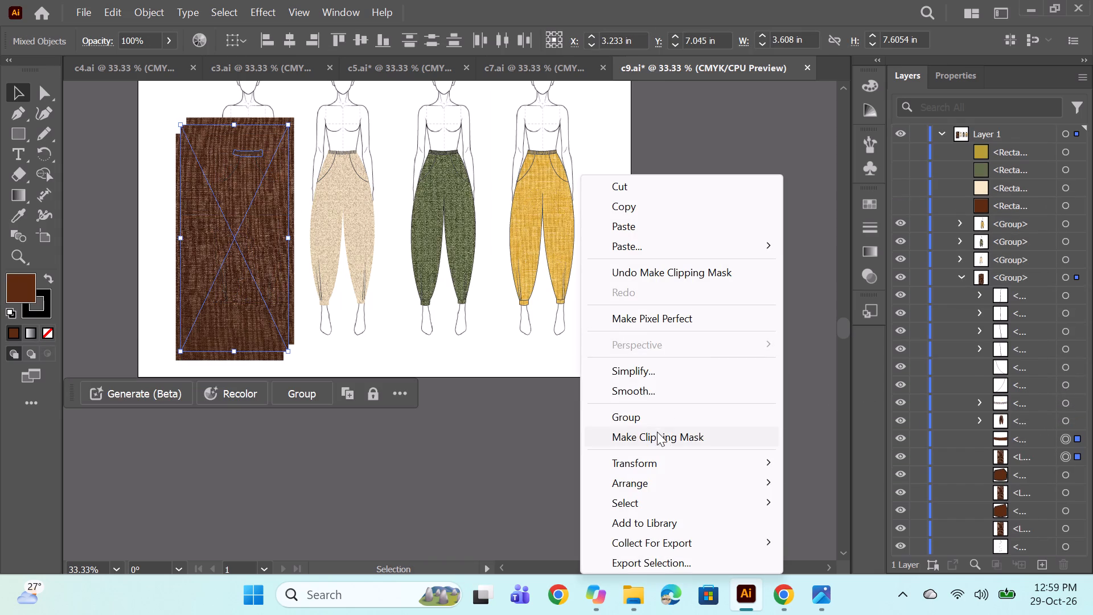
pyautogui.click(657, 432)
# Make a clipping mask from each brown ankle cuff and the brown texture directly beneath it.
pyautogui.click(1061, 460)
pyautogui.keyDown('ctrl'); pyautogui.click(1062, 467); pyautogui.keyUp('ctrl')
pyautogui.keyDown('ctrl'); pyautogui.click(1064, 471); pyautogui.keyUp('ctrl')
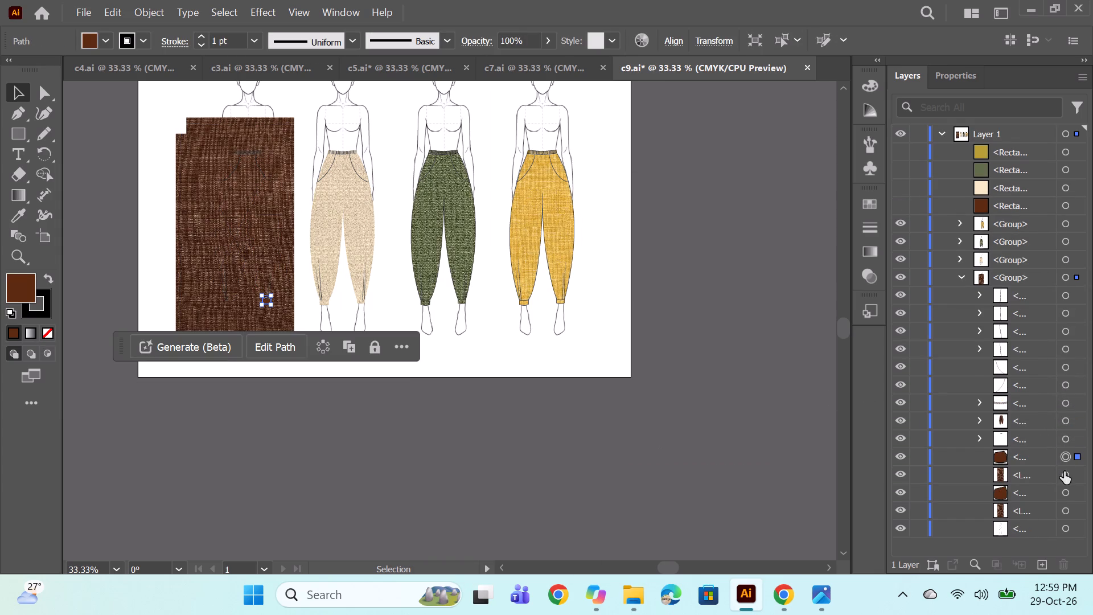
pyautogui.rightClick(595, 309)
pyautogui.click(721, 438)
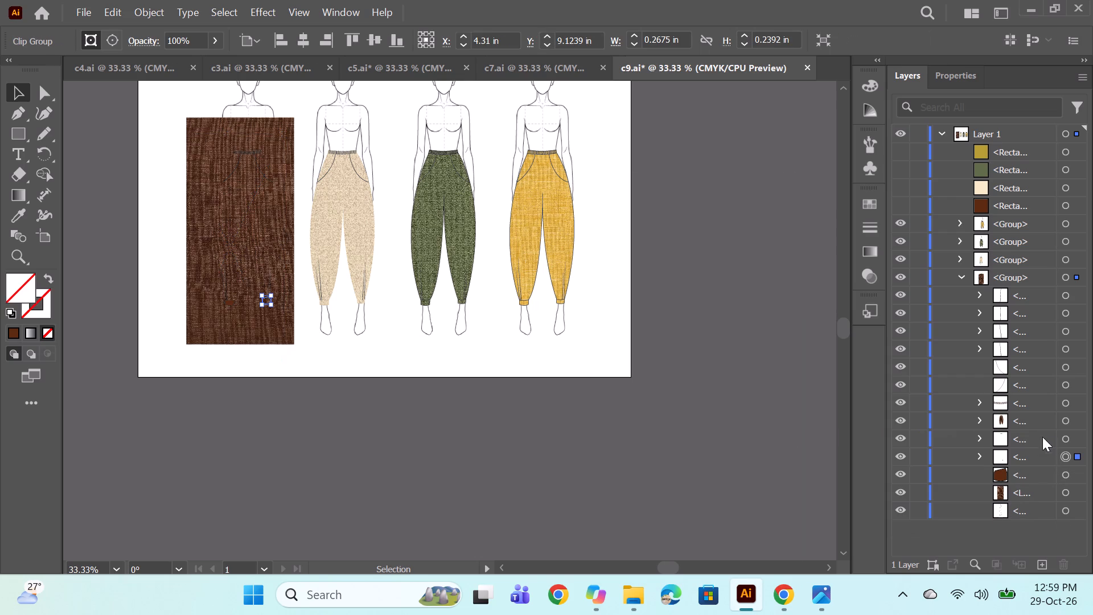
pyautogui.click(1063, 477)
pyautogui.keyDown('ctrl'); pyautogui.click(1065, 491); pyautogui.keyUp('ctrl')
pyautogui.rightClick(495, 258)
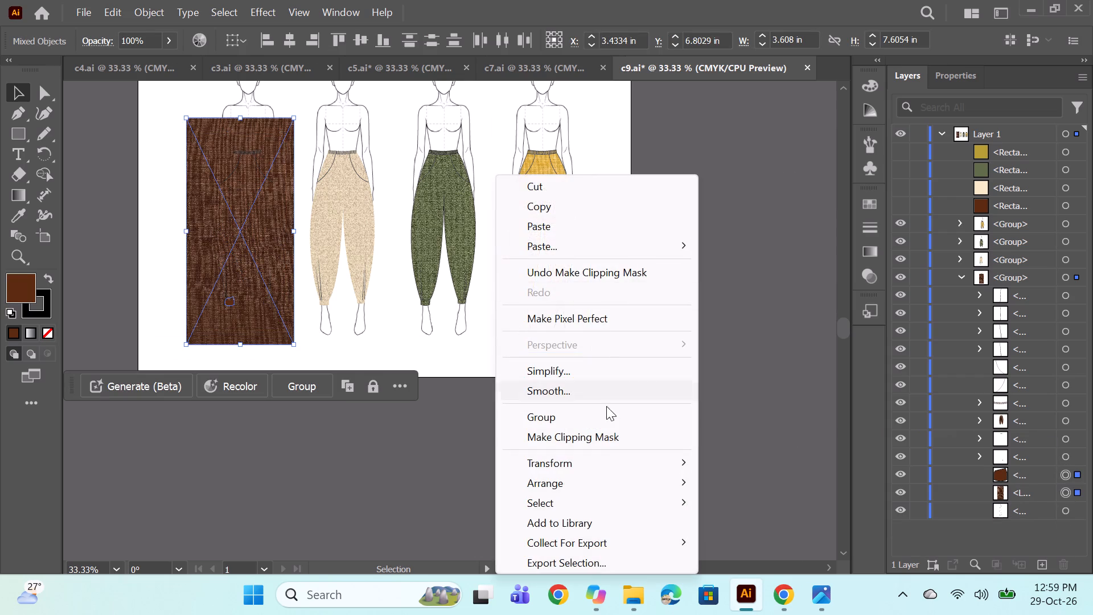
pyautogui.click(601, 438)
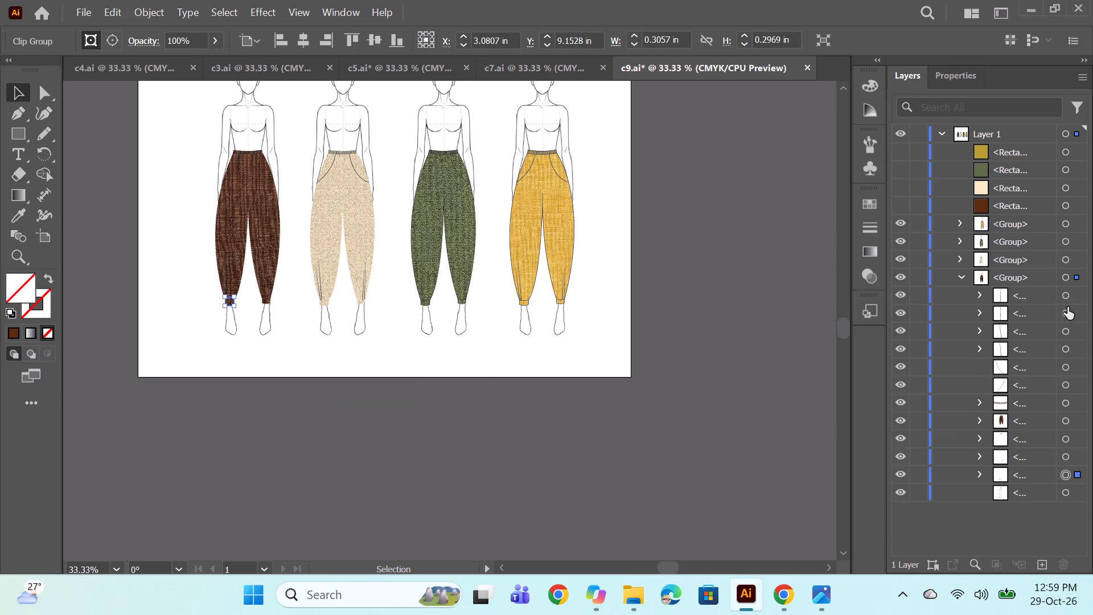
# Select every brown trouser part, from the gather lines through both cuff clip groups, and set the stroke weight to 2 pt.
pyautogui.click(1067, 301)
pyautogui.keyDown('shift'); pyautogui.click(1062, 473); pyautogui.keyUp('shift')
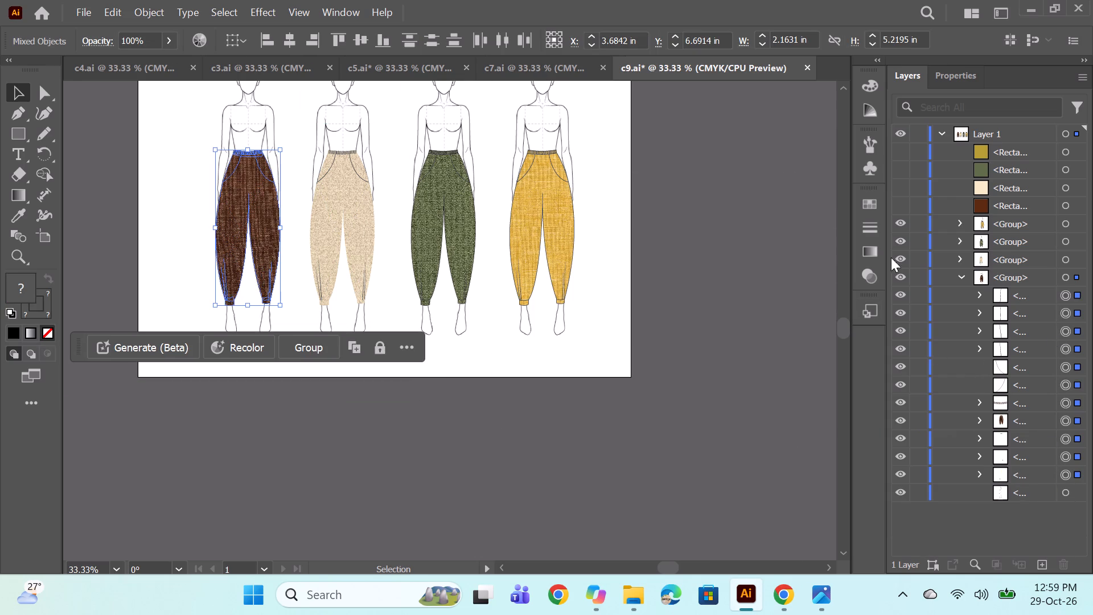
pyautogui.click(869, 233)
pyautogui.tripleClick(720, 214)
pyautogui.doubleClick(720, 214)
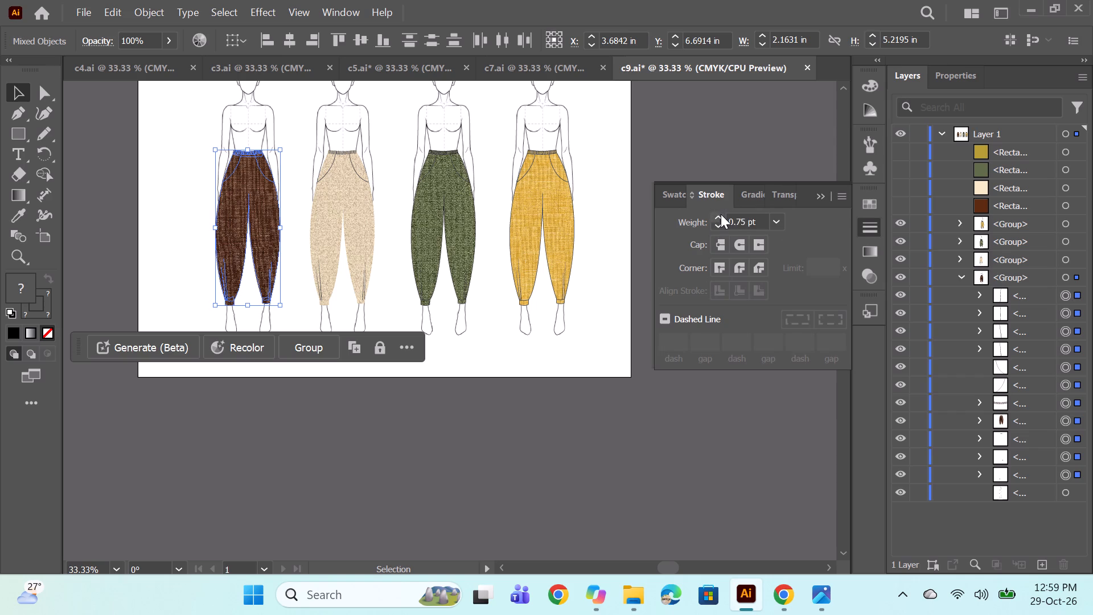
pyautogui.click(721, 214)
pyautogui.click(746, 224)
pyautogui.press('2')
pyautogui.press('Return')
pyautogui.click(770, 142)
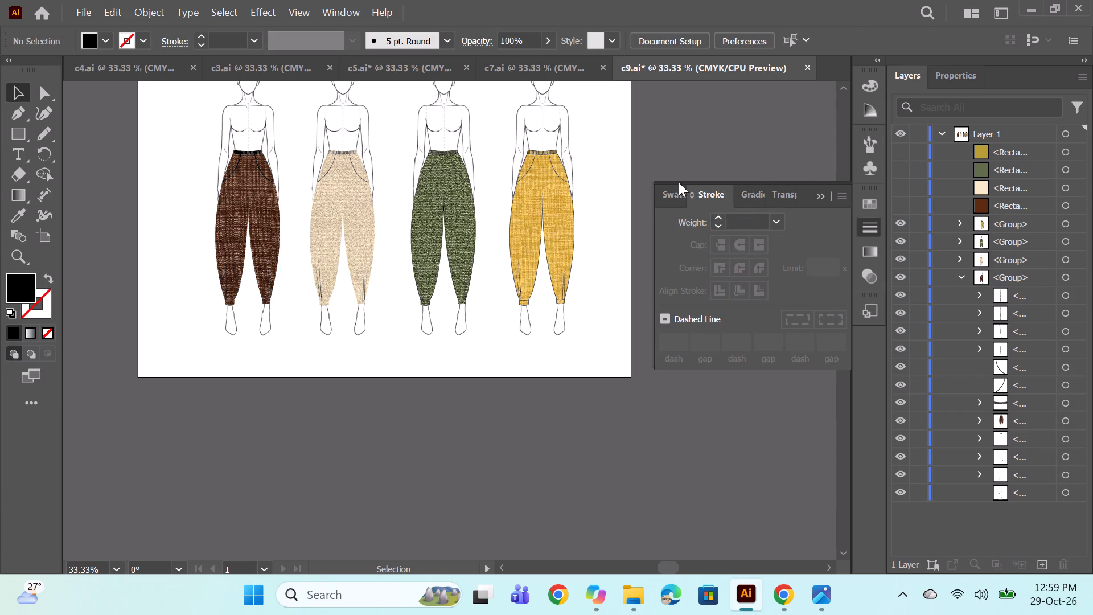
pyautogui.keyDown('ctrl'); pyautogui.click(693, 150); pyautogui.keyUp('ctrl')
pyautogui.click(819, 195)
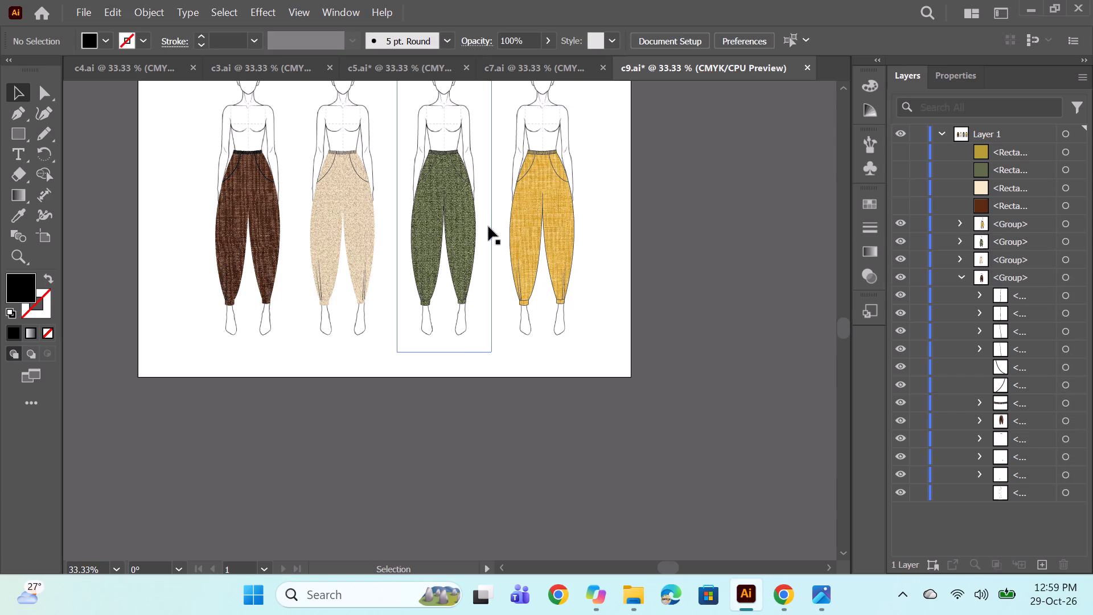
# Select the brown trouser's body, waistband and two ankle-cuff clip groups together and set their stroke weight to 2 pt.
pyautogui.scroll(1, 488, 227)
pyautogui.keyDown('alt'); pyautogui.scroll(3, 354, 237); pyautogui.keyUp('alt')
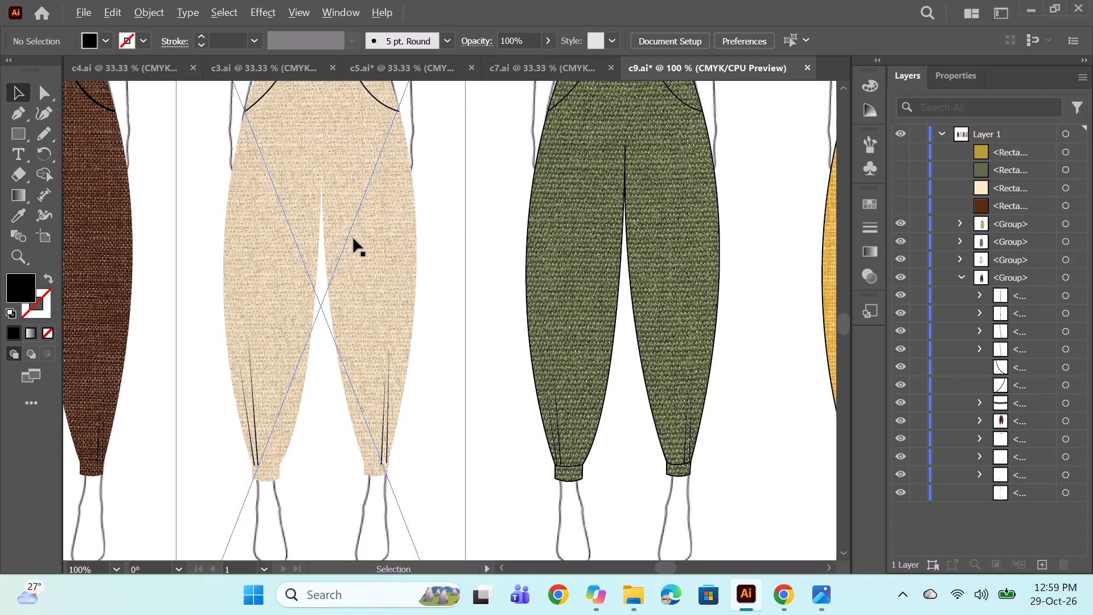
pyautogui.keyDown('alt'); pyautogui.scroll(-4, 354, 240); pyautogui.keyUp('alt')
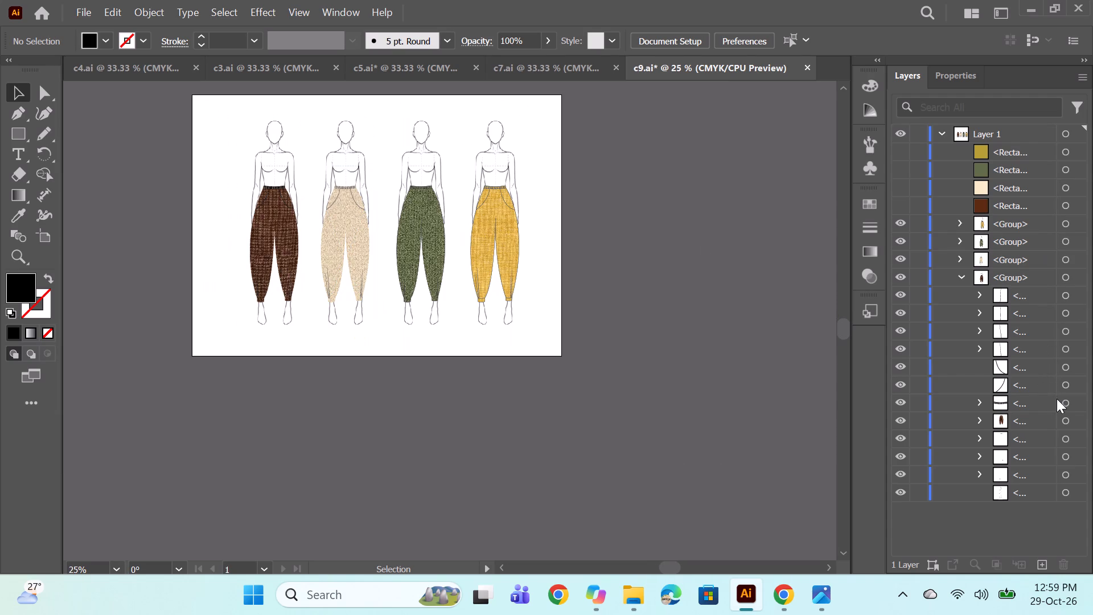
pyautogui.click(1063, 425)
pyautogui.keyDown('ctrl'); pyautogui.click(1069, 437); pyautogui.keyUp('ctrl')
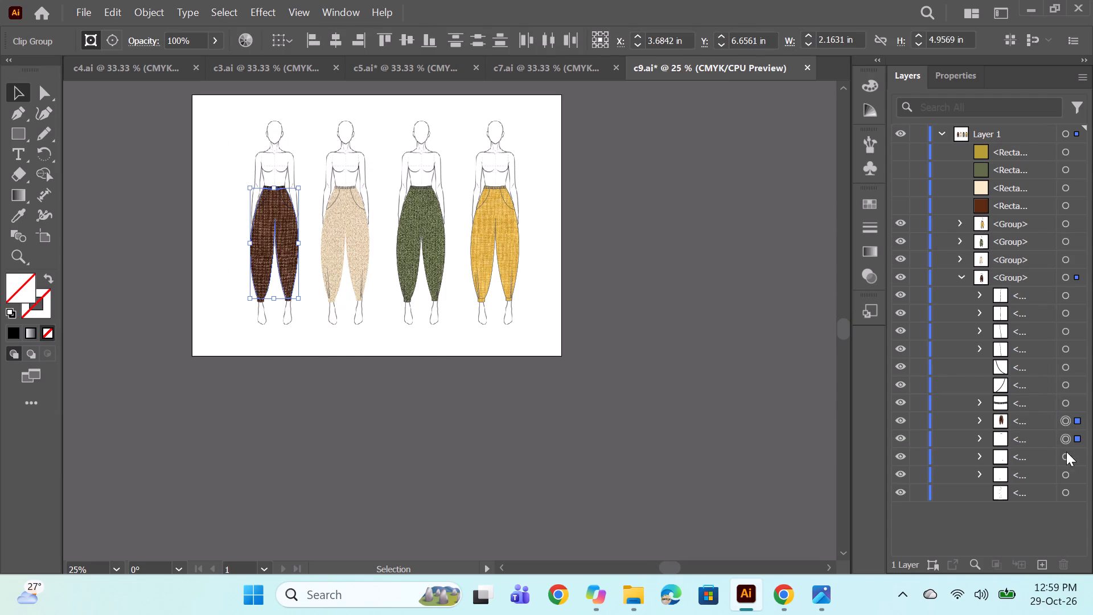
pyautogui.keyDown('ctrl'); pyautogui.click(1064, 456); pyautogui.keyUp('ctrl')
pyautogui.keyDown('ctrl'); pyautogui.click(1067, 473); pyautogui.keyUp('ctrl')
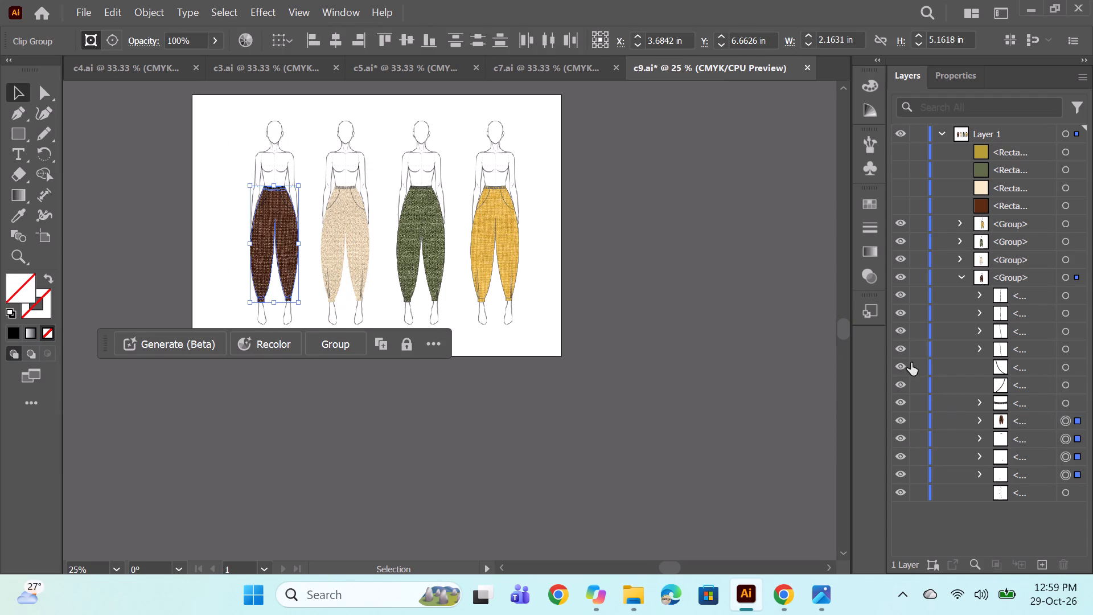
pyautogui.click(872, 233)
pyautogui.click(734, 227)
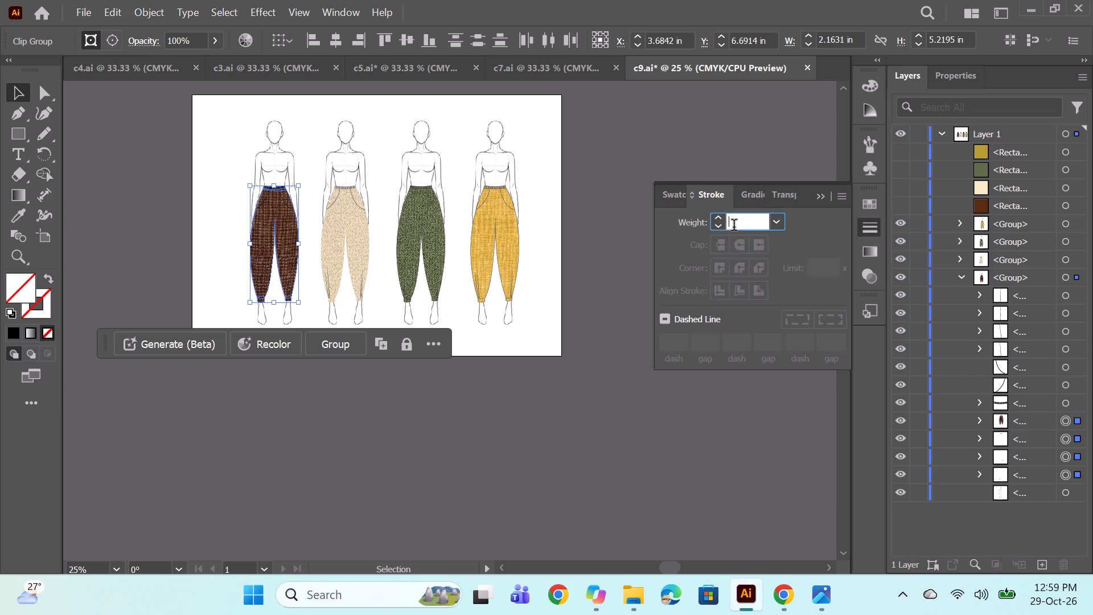
pyautogui.press('2')
pyautogui.press('Return')
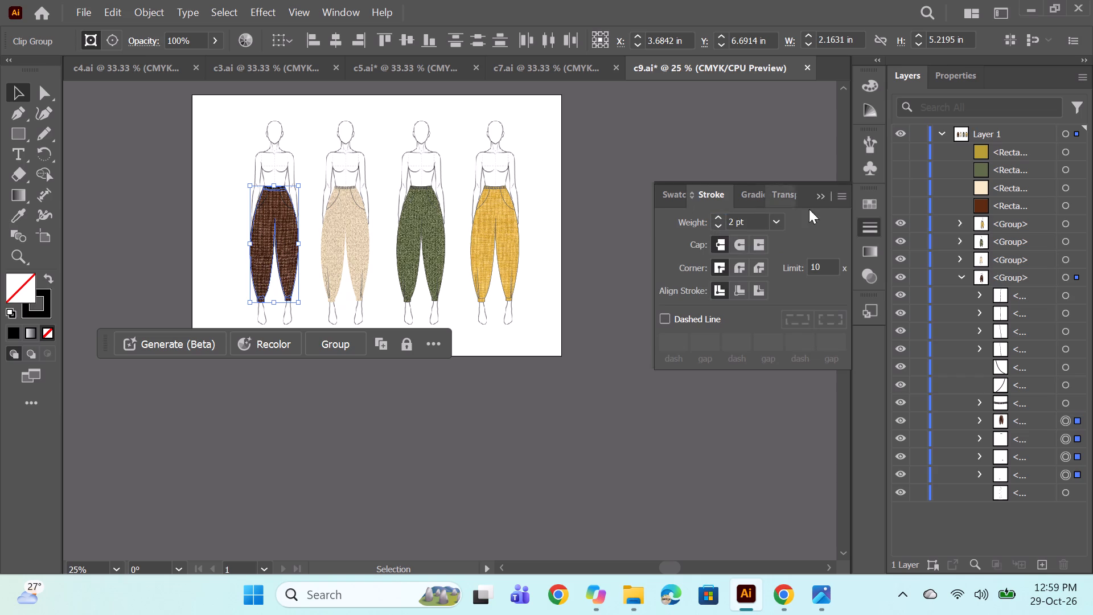
pyautogui.click(819, 194)
pyautogui.keyDown('ctrl'); pyautogui.click(683, 174); pyautogui.keyUp('ctrl')
pyautogui.keyDown('alt'); pyautogui.scroll(3, 261, 229); pyautogui.keyUp('alt')
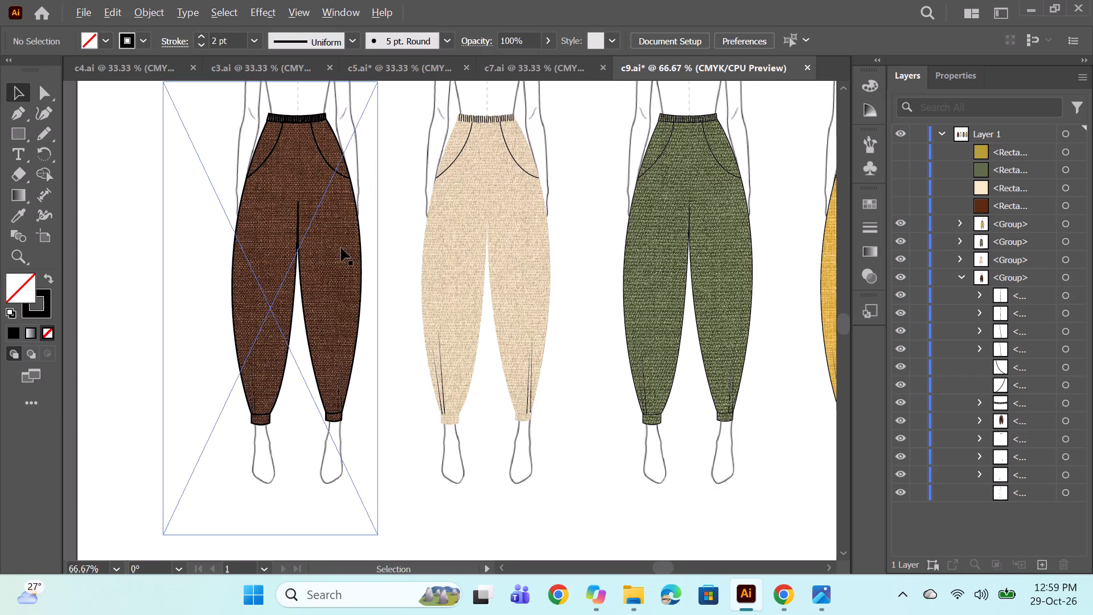
# Reduce the stroke weight of the brown waistband's gather-line group to 0.75 pt.
pyautogui.keyDown('alt'); pyautogui.scroll(-2, 413, 247); pyautogui.keyUp('alt')
pyautogui.keyDown('alt'); pyautogui.scroll(2, 389, 192); pyautogui.keyUp('alt')
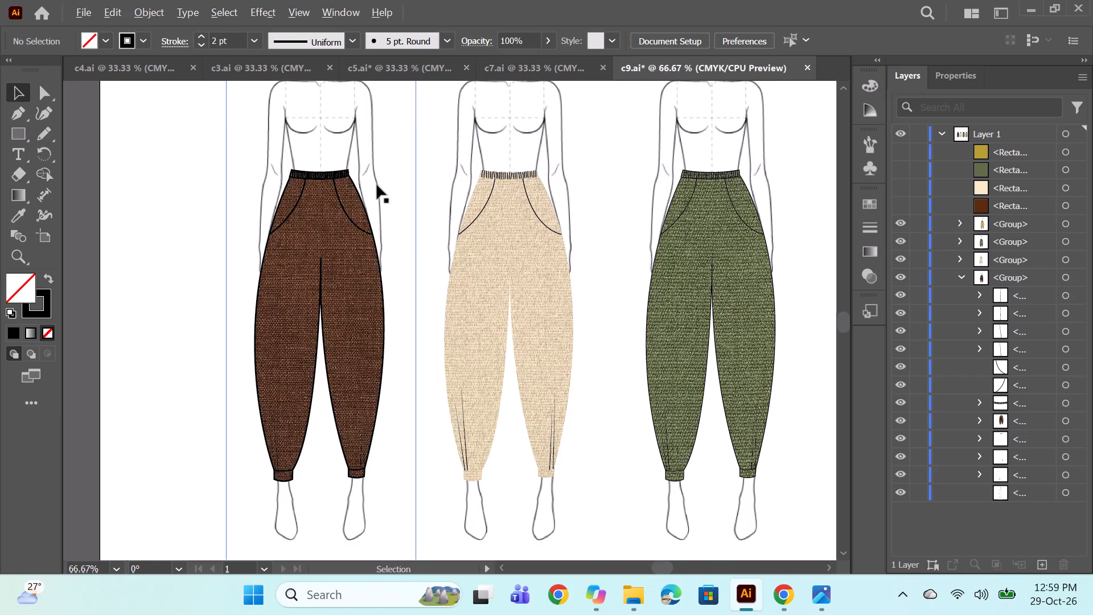
pyautogui.keyDown('alt'); pyautogui.scroll(2, 377, 185); pyautogui.keyUp('alt')
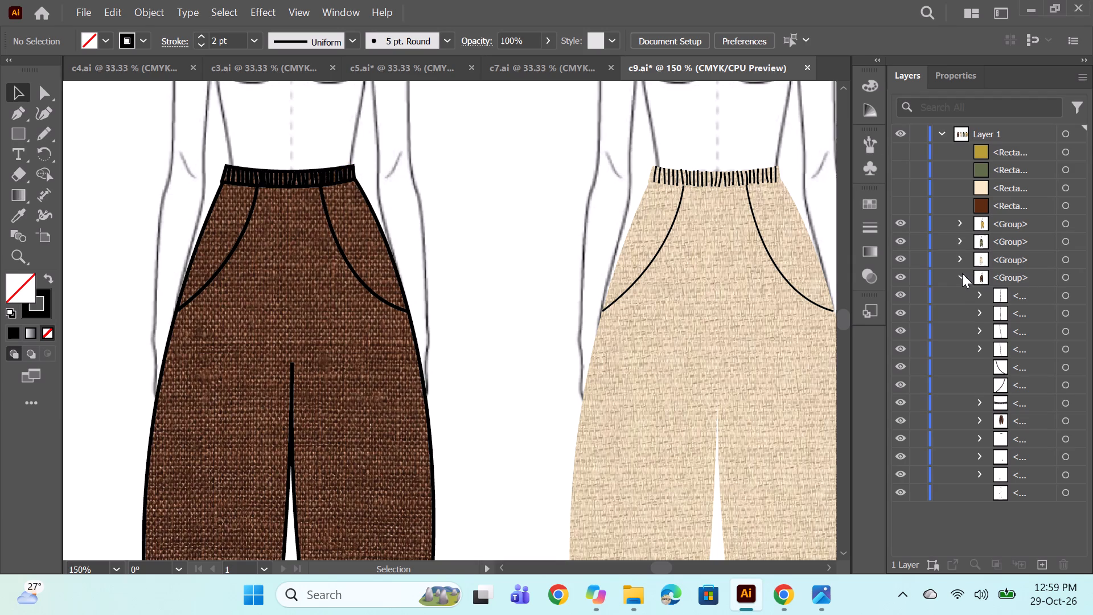
pyautogui.click(960, 273)
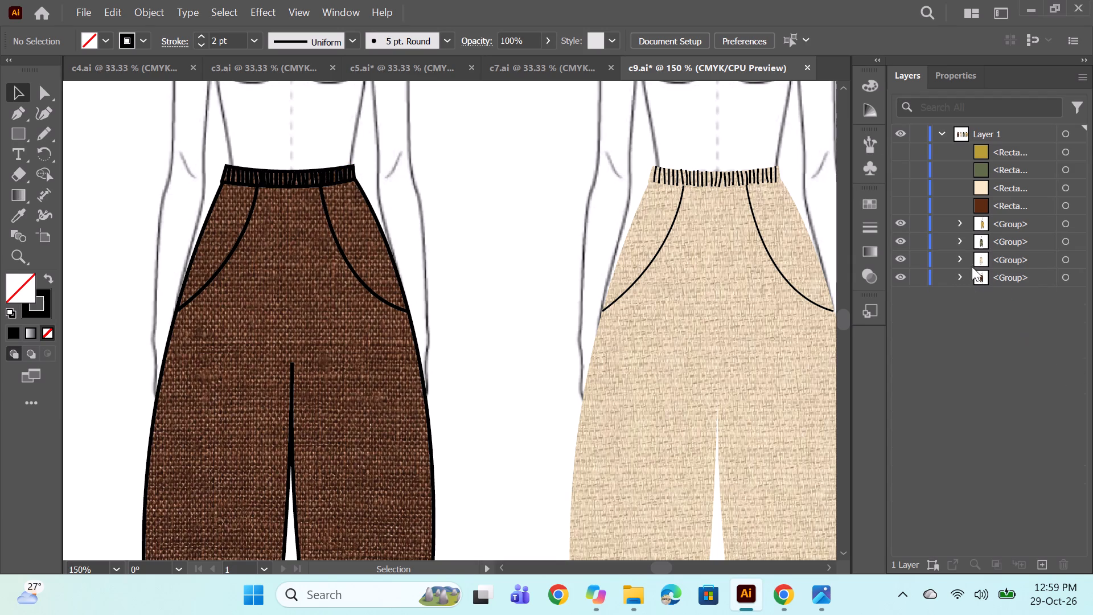
pyautogui.click(963, 256)
pyautogui.click(957, 261)
pyautogui.click(959, 274)
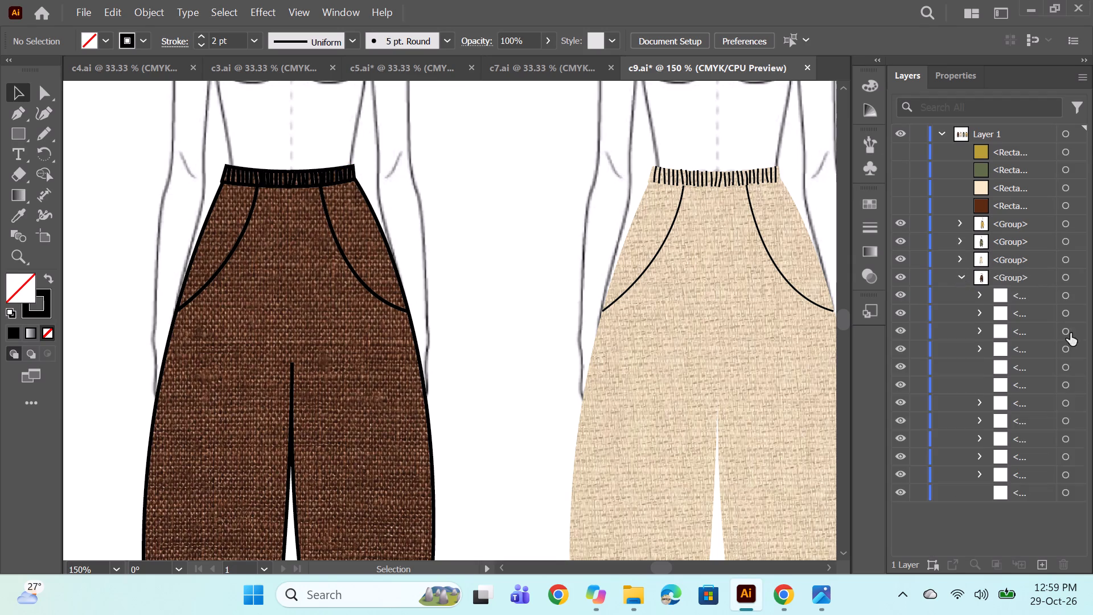
pyautogui.click(1062, 405)
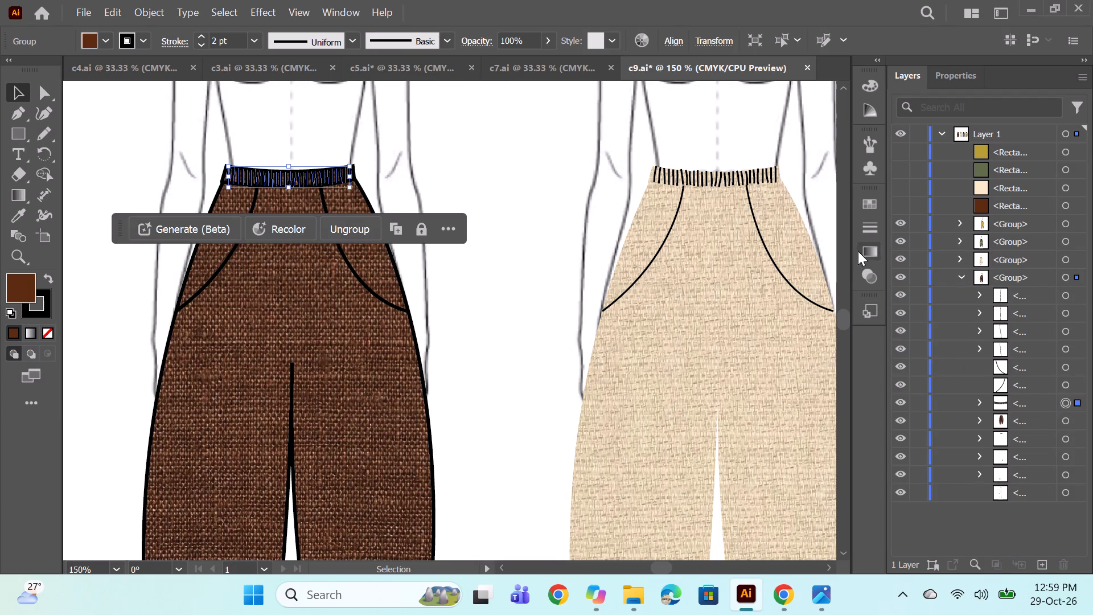
pyautogui.click(868, 232)
pyautogui.click(720, 223)
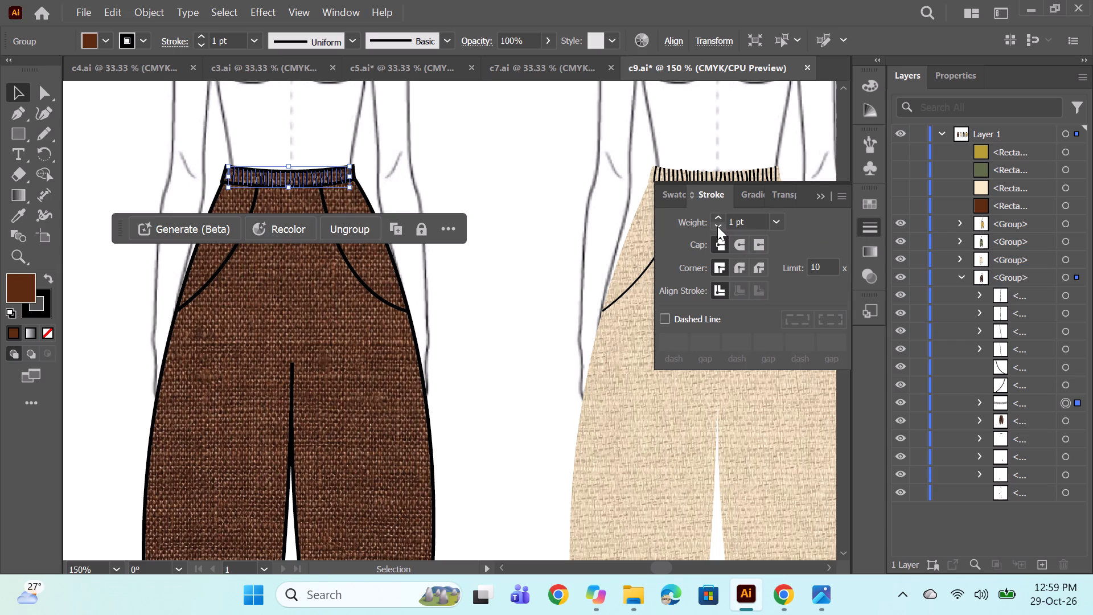
pyautogui.click(717, 226)
pyautogui.click(823, 197)
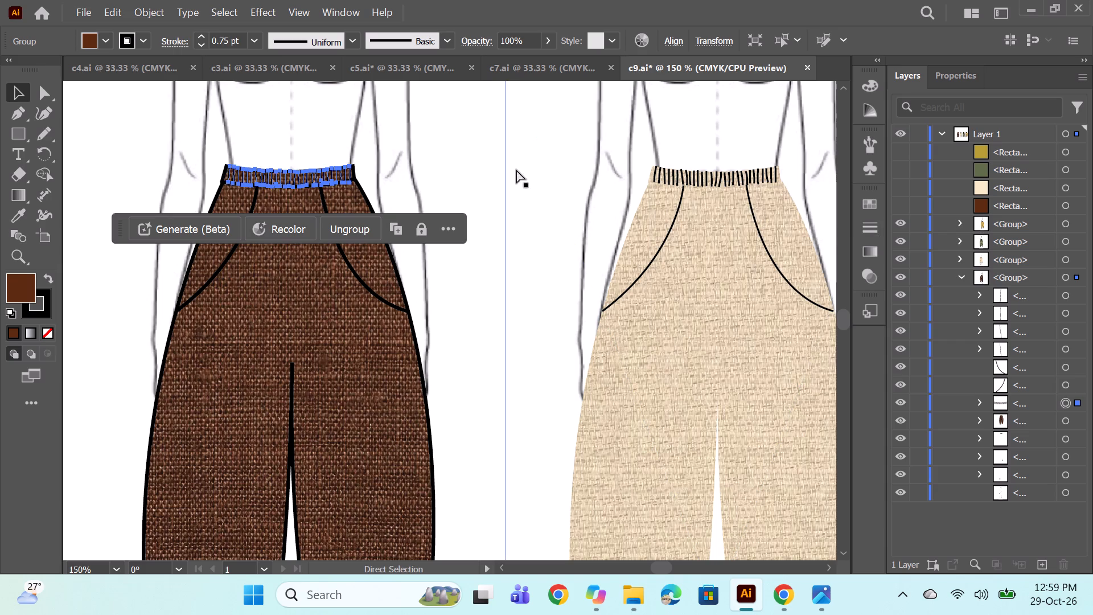
pyautogui.keyDown('ctrl'); pyautogui.click(516, 170); pyautogui.keyUp('ctrl')
# Select the beige trouser's body, waistband and two ankle-cuff clip groups together and set their stroke weight to 0.75 pt.
pyautogui.keyDown('alt'); pyautogui.scroll(-1, 515, 215); pyautogui.keyUp('alt')
pyautogui.press('space')
pyautogui.moveTo(706, 352); pyautogui.dragTo(569, 309)
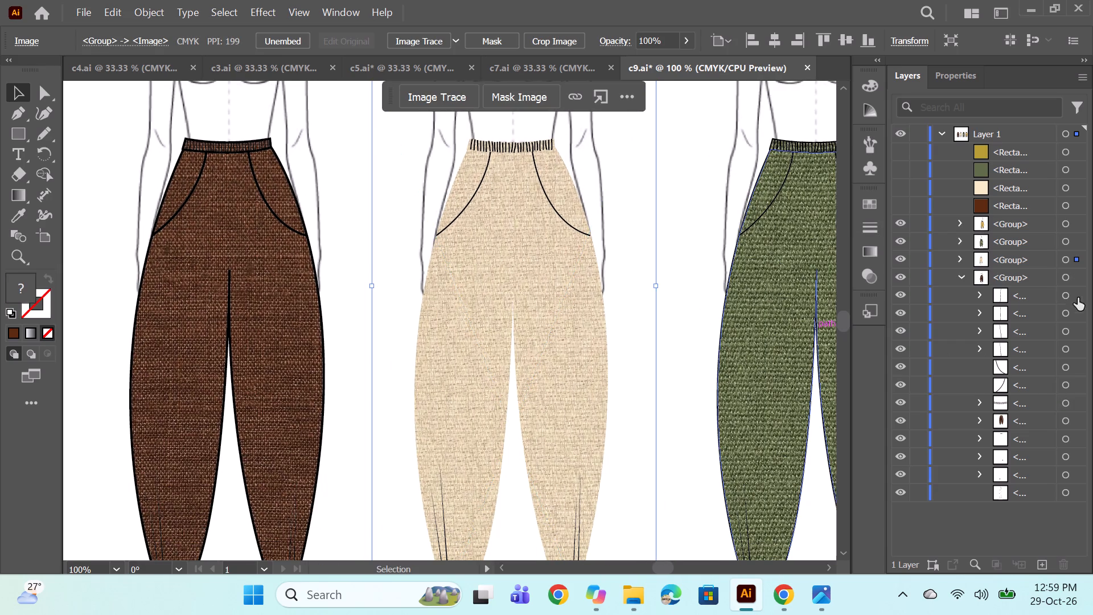
pyautogui.click(959, 280)
pyautogui.click(960, 265)
pyautogui.scroll(-2, 1052, 304)
pyautogui.click(1067, 402)
pyautogui.scroll(-1, 1011, 379)
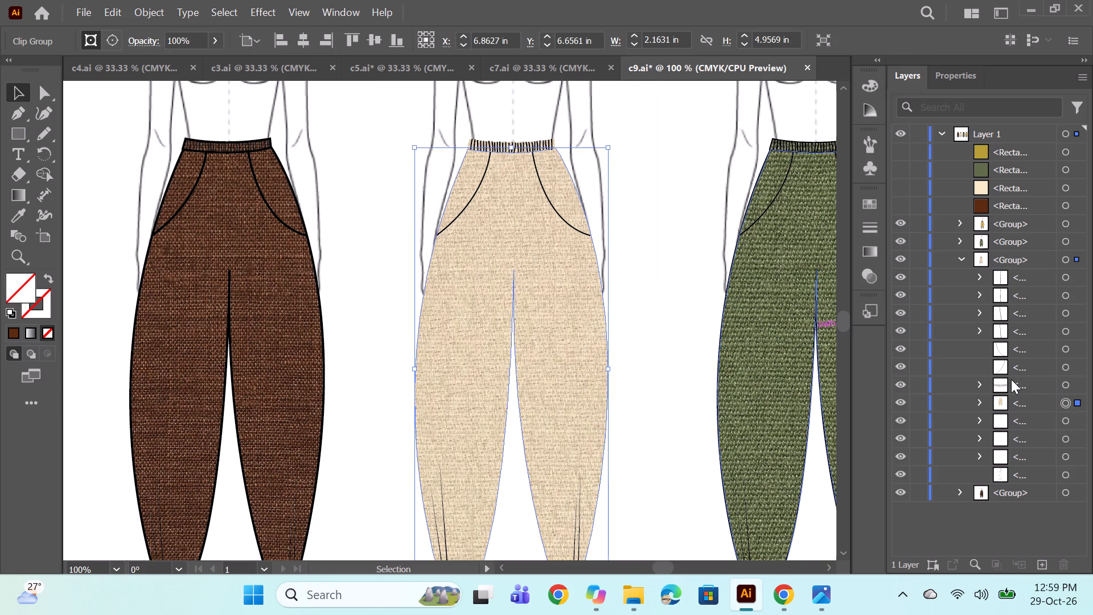
pyautogui.scroll(-3, 1011, 379)
pyautogui.keyDown('ctrl'); pyautogui.click(1069, 425); pyautogui.keyUp('ctrl')
pyautogui.scroll(-2, 631, 299)
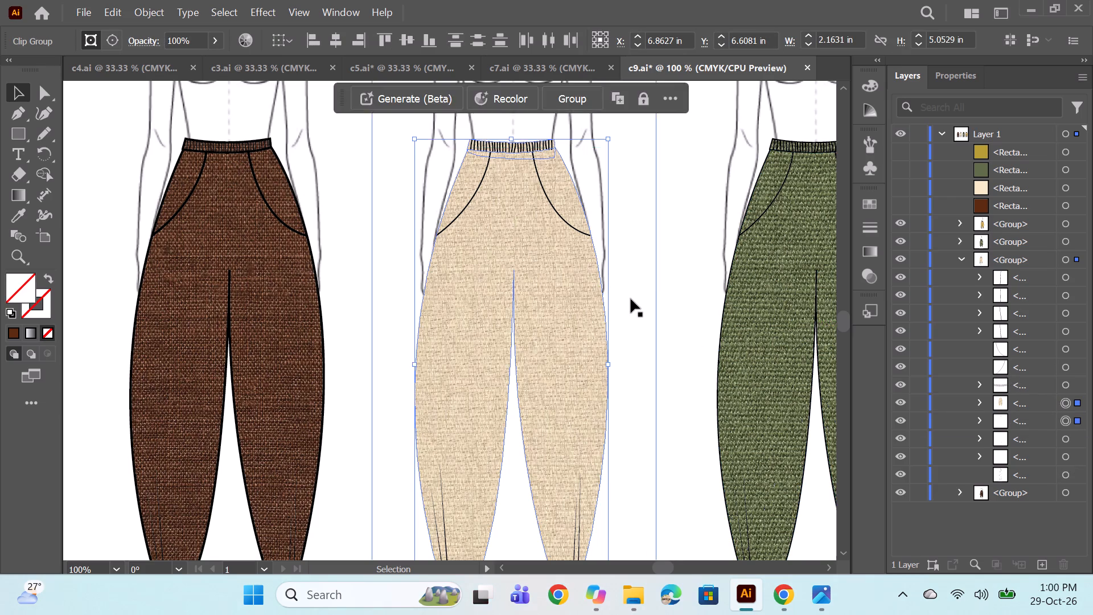
pyautogui.scroll(-6, 631, 299)
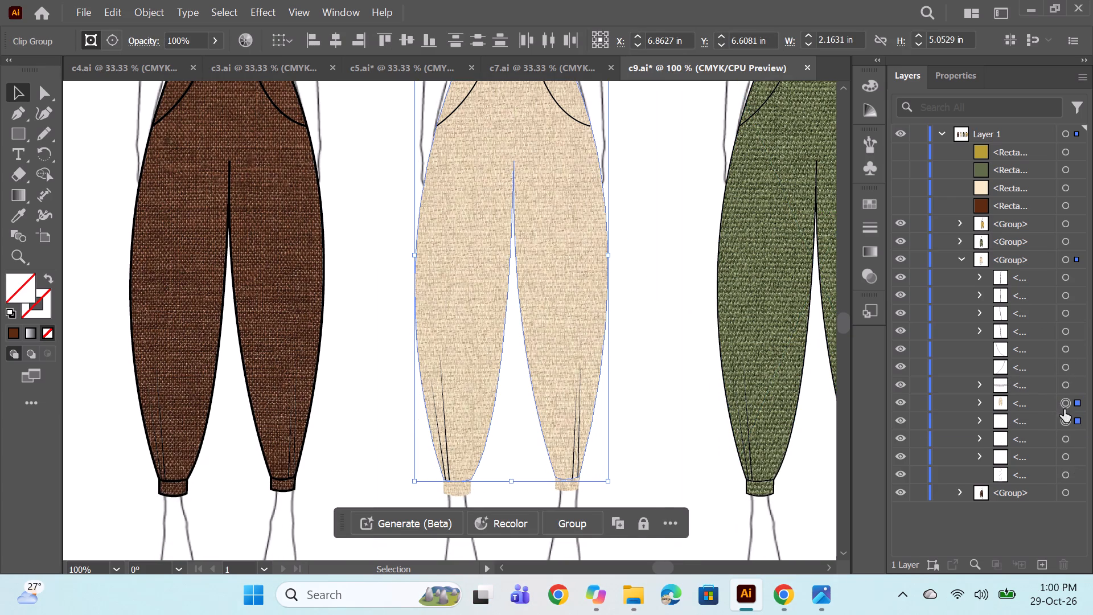
pyautogui.keyDown('ctrl'); pyautogui.click(1067, 437); pyautogui.keyUp('ctrl')
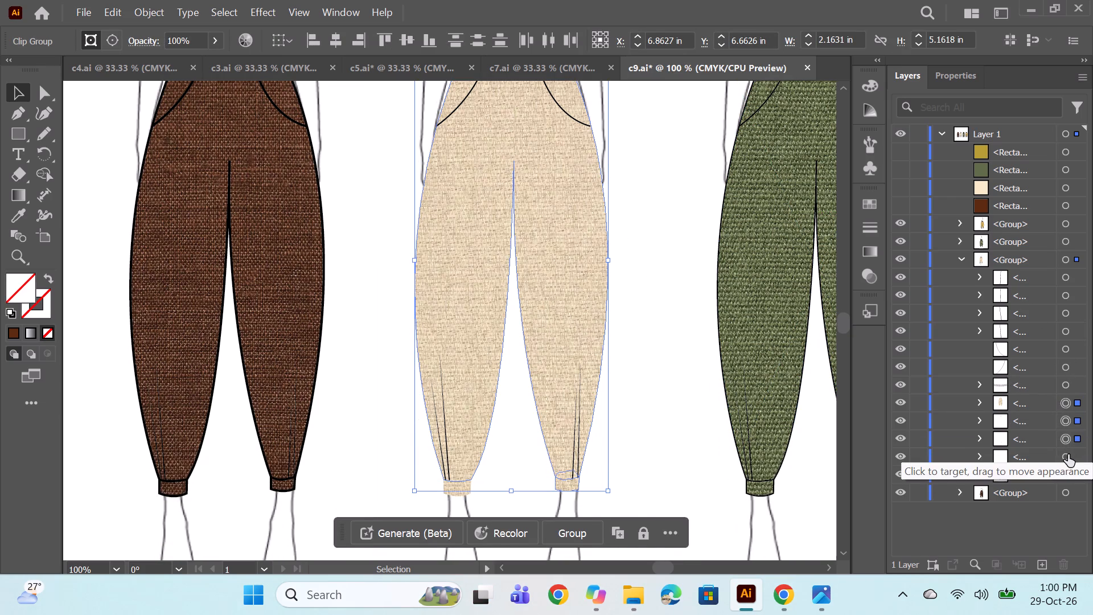
pyautogui.keyDown('ctrl'); pyautogui.click(1068, 454); pyautogui.keyUp('ctrl')
pyautogui.click(870, 228)
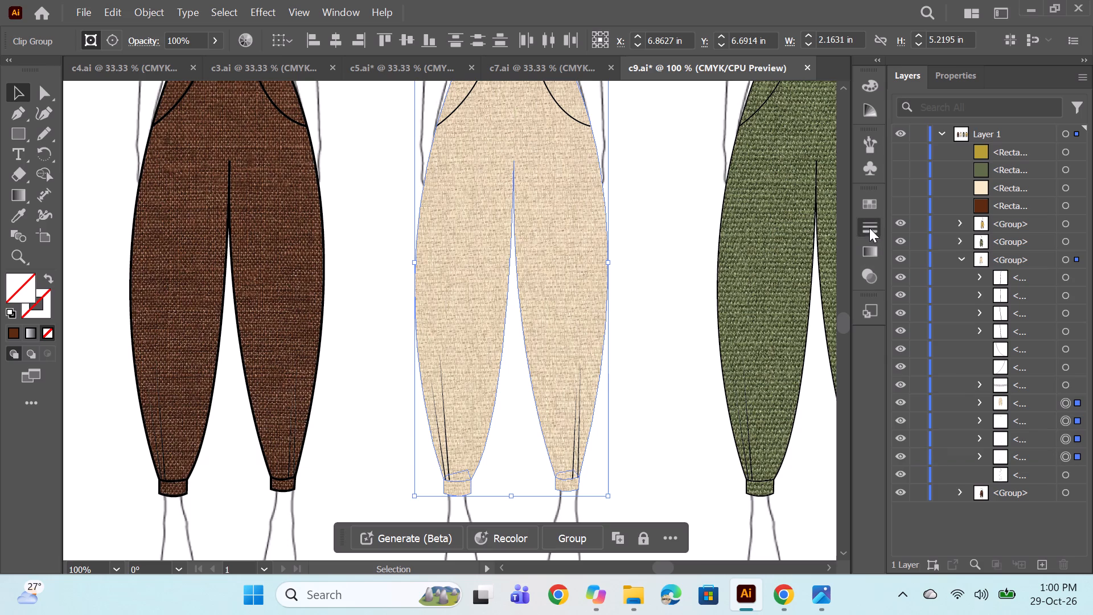
pyautogui.tripleClick(719, 218)
pyautogui.click(719, 218)
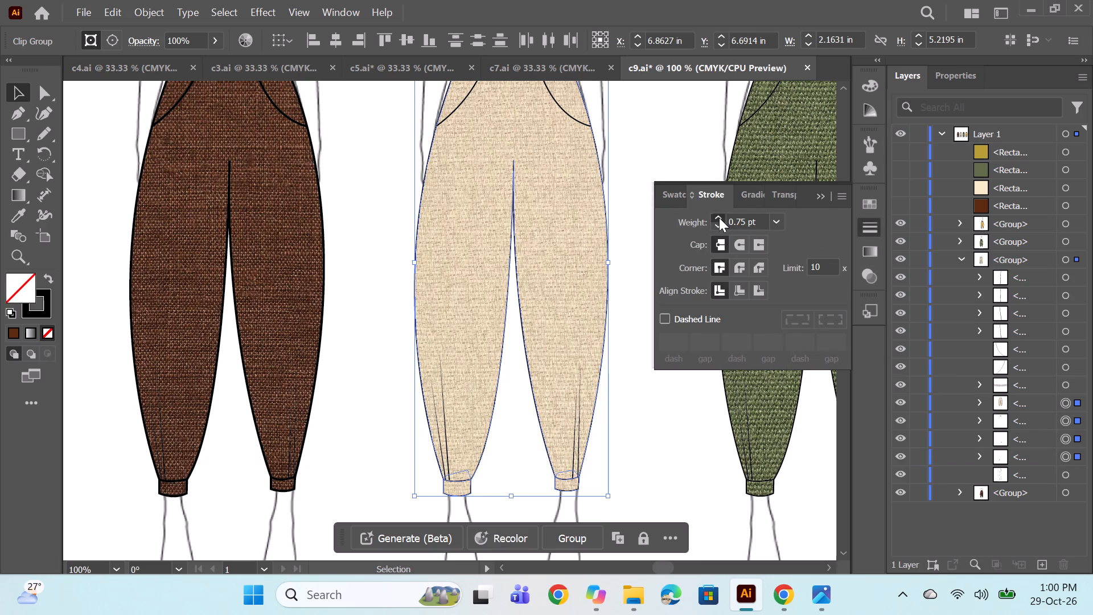
pyautogui.click(641, 186)
pyautogui.scroll(3, 682, 163)
pyautogui.keyDown('ctrl'); pyautogui.click(681, 159); pyautogui.keyUp('ctrl')
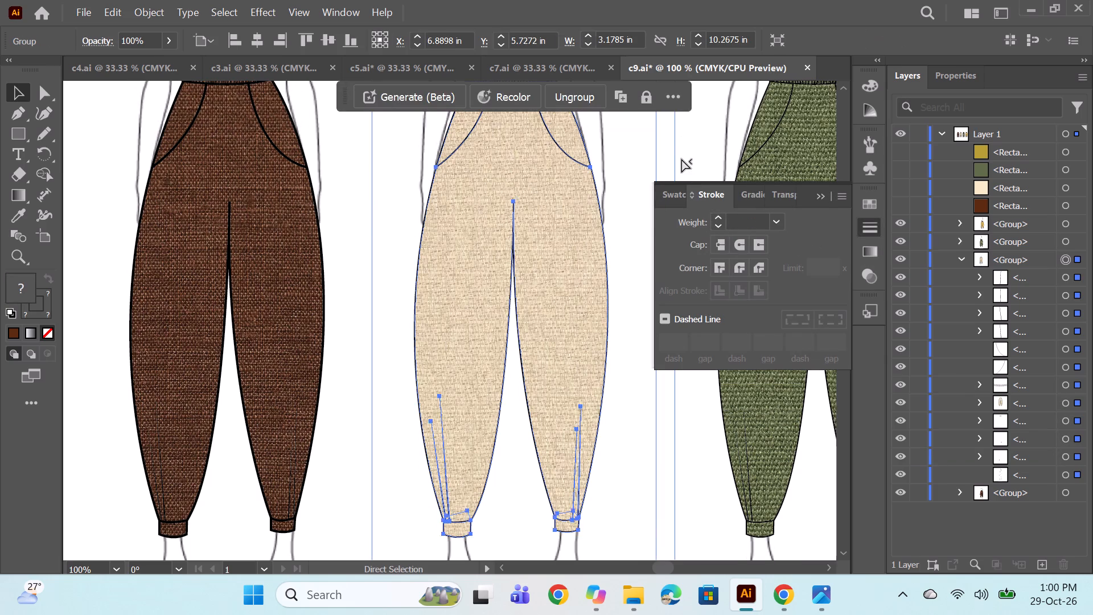
# Select the green trouser's body, waistband and both cuff clip groups together and set their stroke weight to 2 pt.
pyautogui.keyDown('alt'); pyautogui.scroll(-1, 670, 164); pyautogui.keyUp('alt')
pyautogui.scroll(3, 1002, 343)
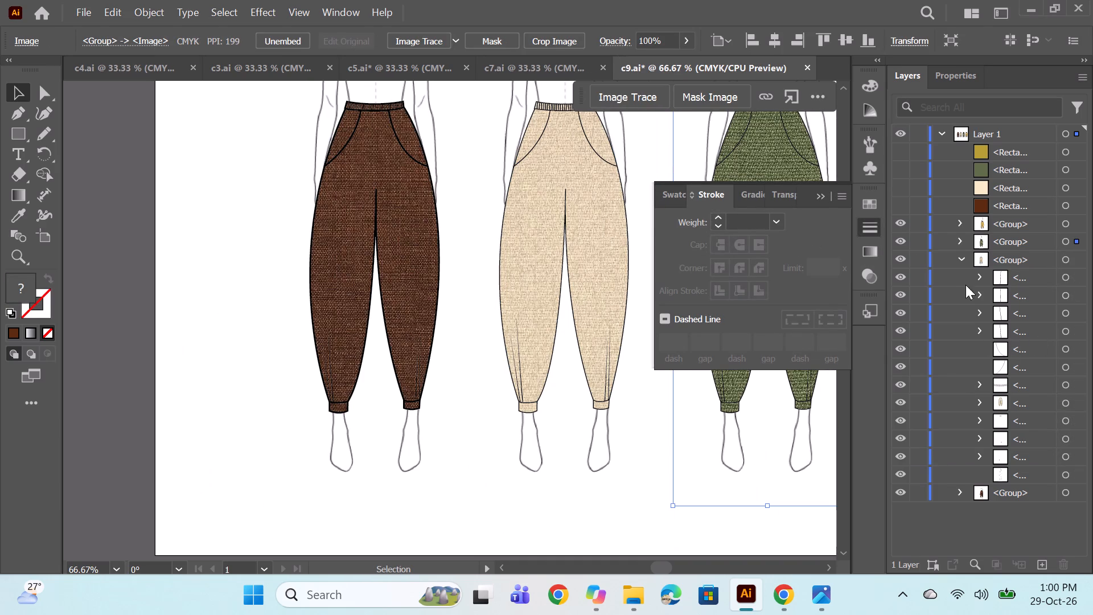
pyautogui.click(963, 260)
pyautogui.click(959, 239)
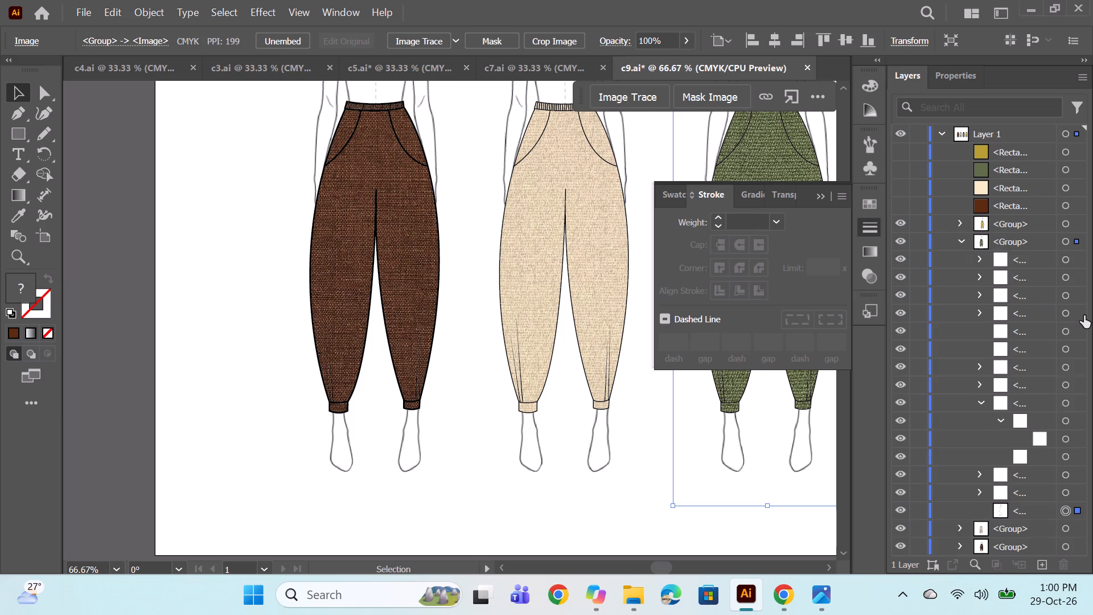
pyautogui.click(1065, 384)
pyautogui.scroll(-3, 926, 313)
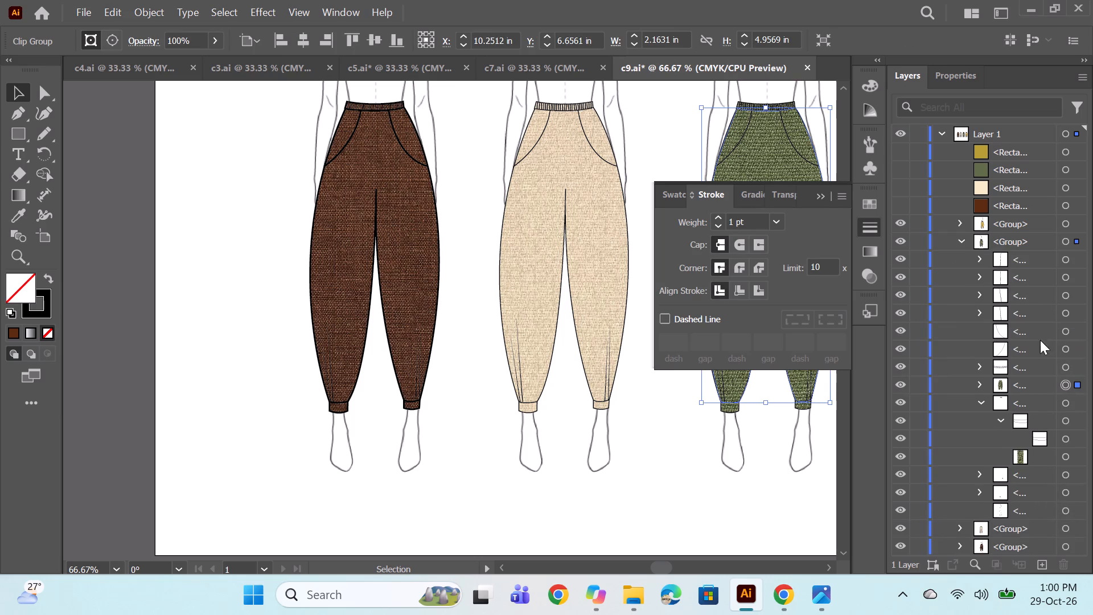
pyautogui.scroll(-2, 1064, 435)
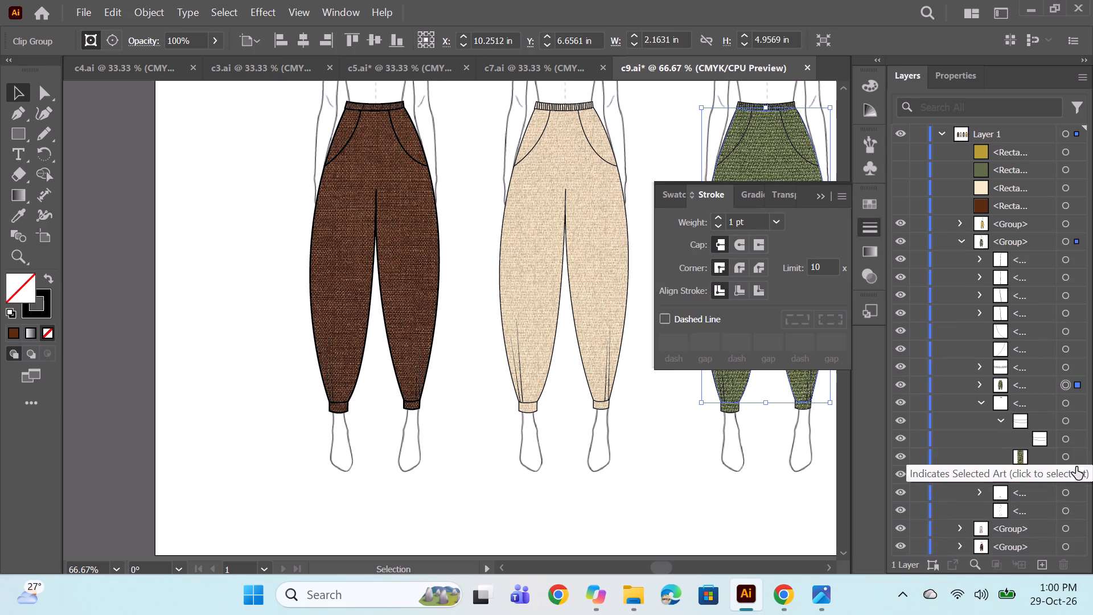
pyautogui.keyDown('ctrl'); pyautogui.click(1069, 421); pyautogui.keyUp('ctrl')
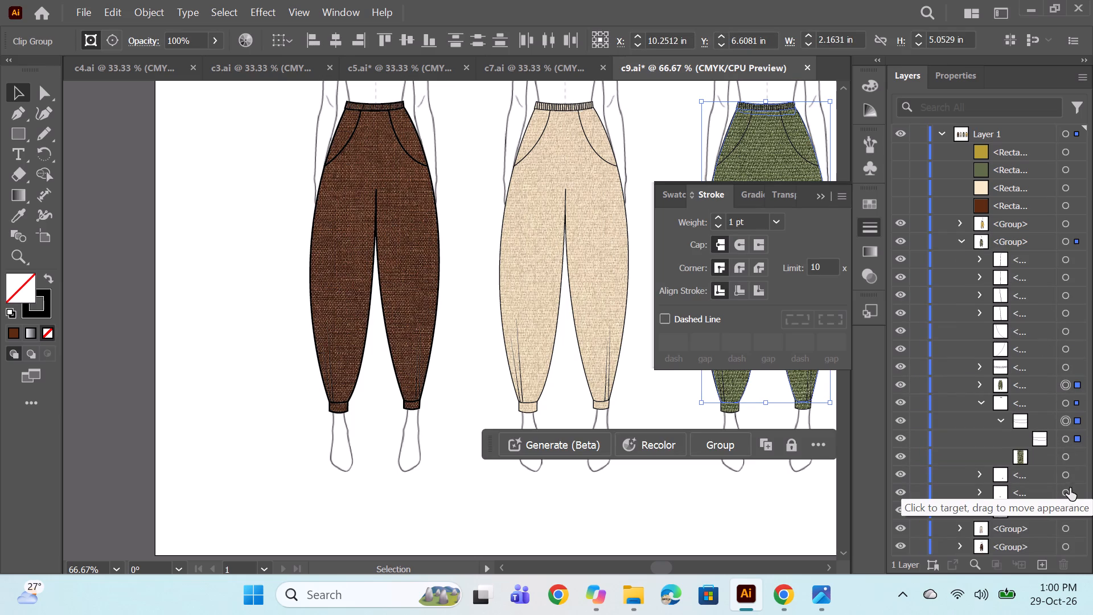
pyautogui.keyDown('ctrl'); pyautogui.click(1072, 494); pyautogui.keyUp('ctrl')
pyautogui.keyDown('ctrl'); pyautogui.click(1066, 475); pyautogui.keyUp('ctrl')
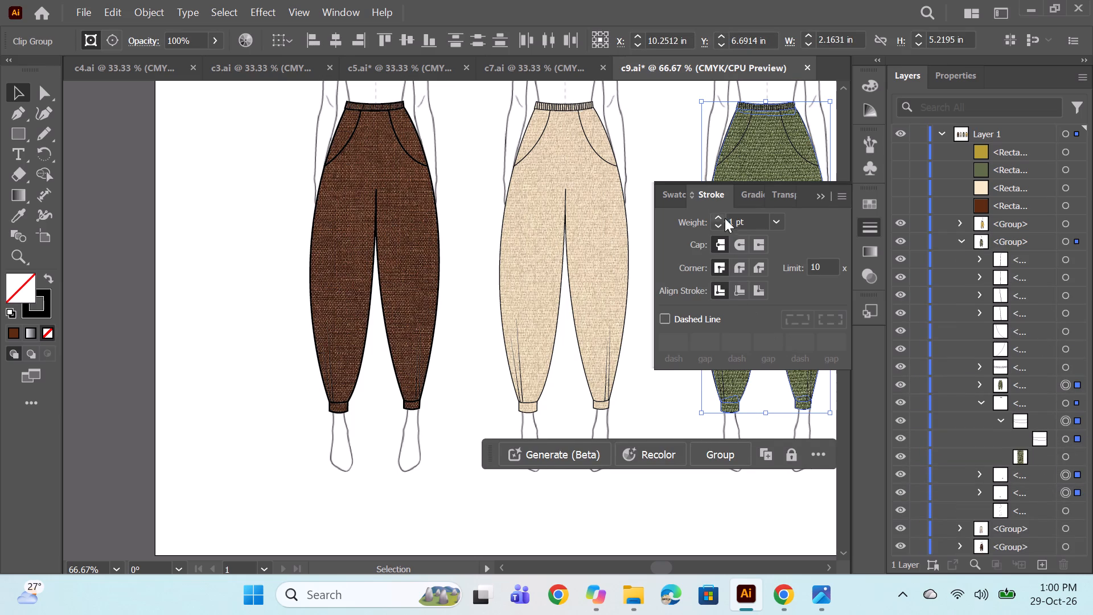
pyautogui.click(718, 213)
pyautogui.click(716, 215)
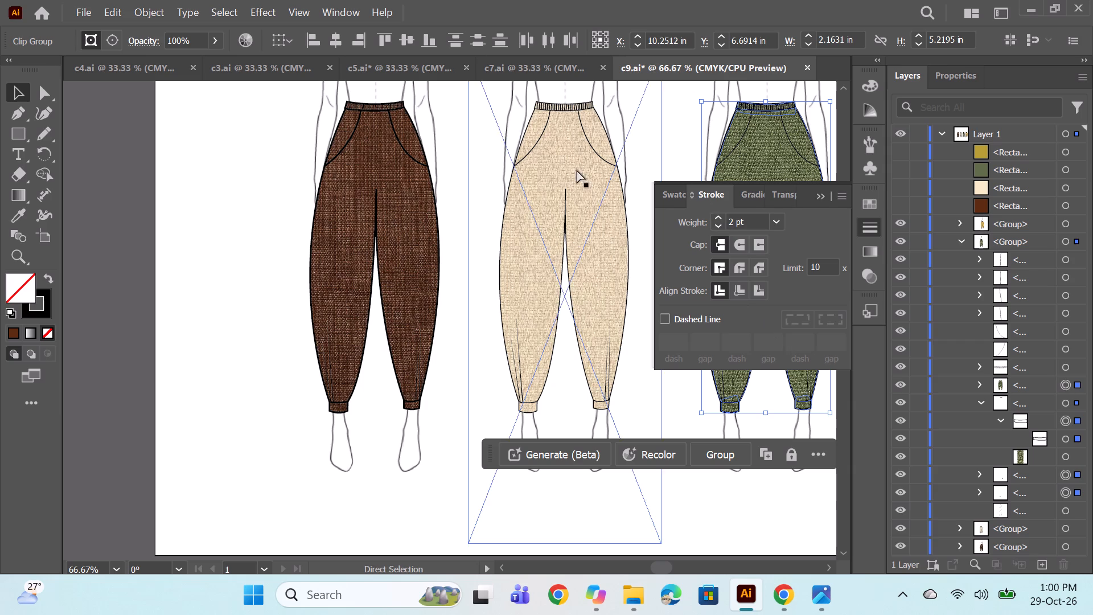
pyautogui.keyDown('ctrl'); pyautogui.click(206, 184); pyautogui.keyUp('ctrl')
pyautogui.keyDown('alt'); pyautogui.scroll(-1, 601, 319); pyautogui.keyUp('alt')
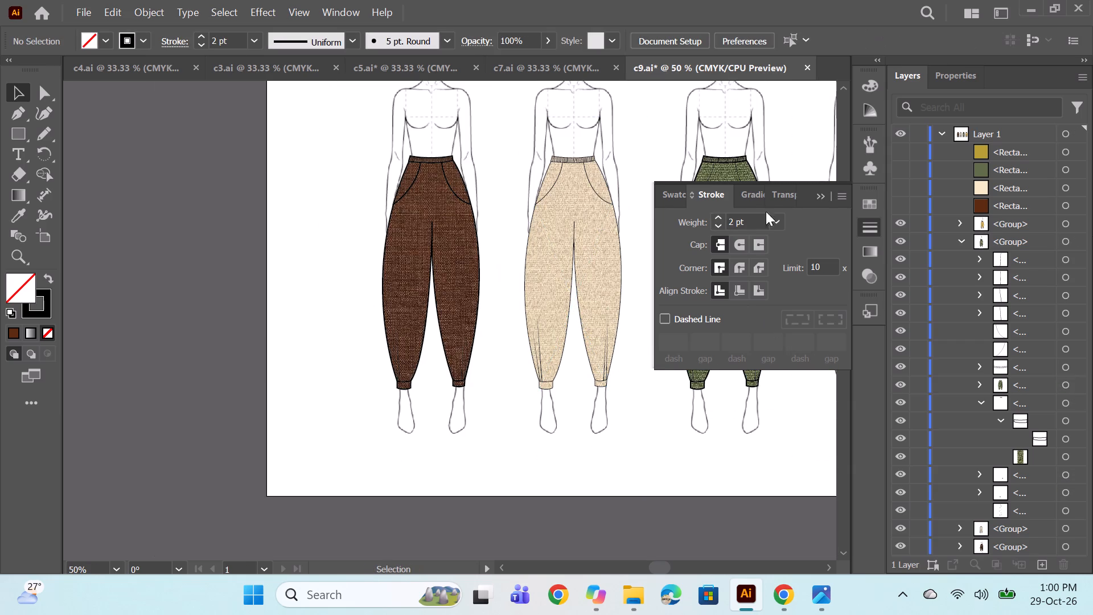
pyautogui.click(817, 196)
# Save the c9.ai document with the outlined trousers.
pyautogui.press('space')
pyautogui.press('space')
pyautogui.press('space')
pyautogui.press('space')
pyautogui.press('space')
pyautogui.press('space')
pyautogui.press('space')
pyautogui.press('space')
pyautogui.press('space')
pyautogui.press('space')
pyautogui.press('space')
pyautogui.press('space')
pyautogui.press('space')
pyautogui.moveTo(788, 418); pyautogui.dragTo(517, 418)
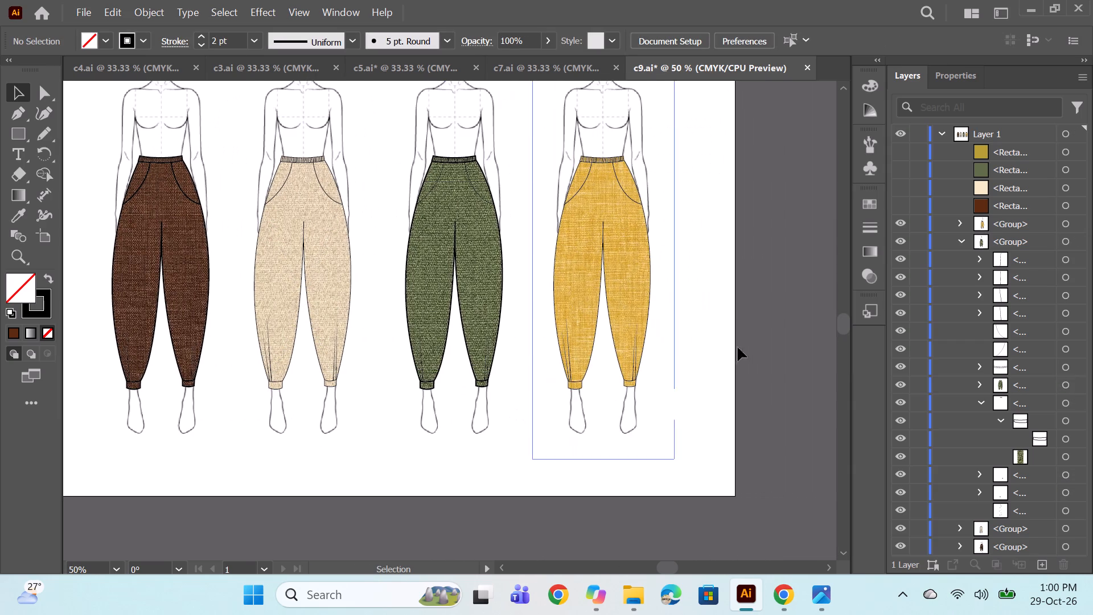
pyautogui.keyDown('alt'); pyautogui.scroll(-1, 729, 297); pyautogui.keyUp('alt')
pyautogui.hotkey('ctrl', 's')
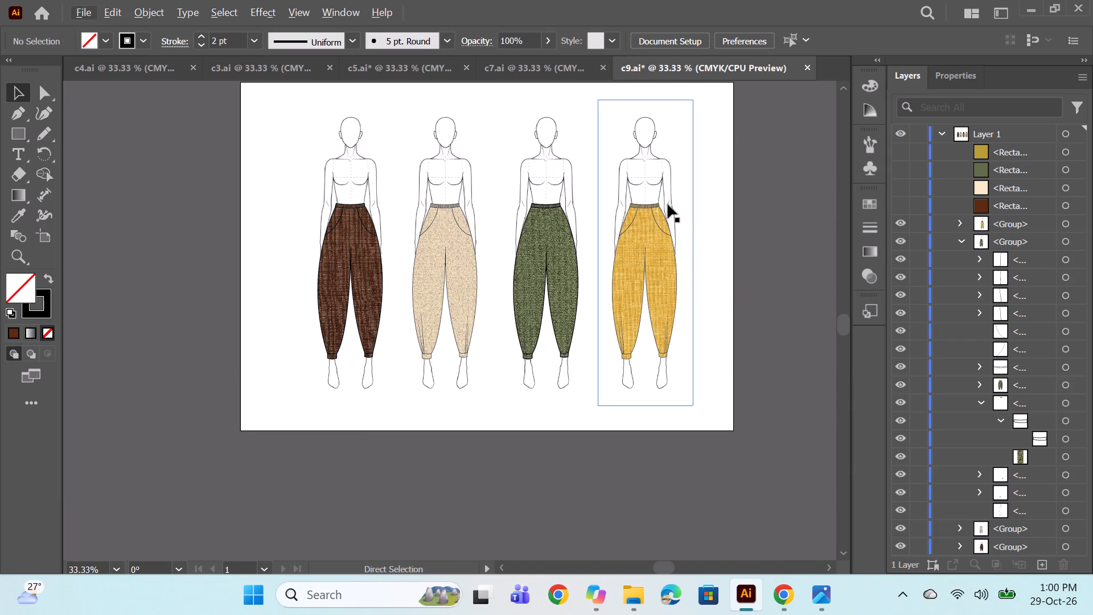
pyautogui.keyDown('ctrl'); pyautogui.scroll(1, 685, 220); pyautogui.keyUp('ctrl')
pyautogui.hotkey('ctrl', 's')
pyautogui.hotkey('ctrl', 's')
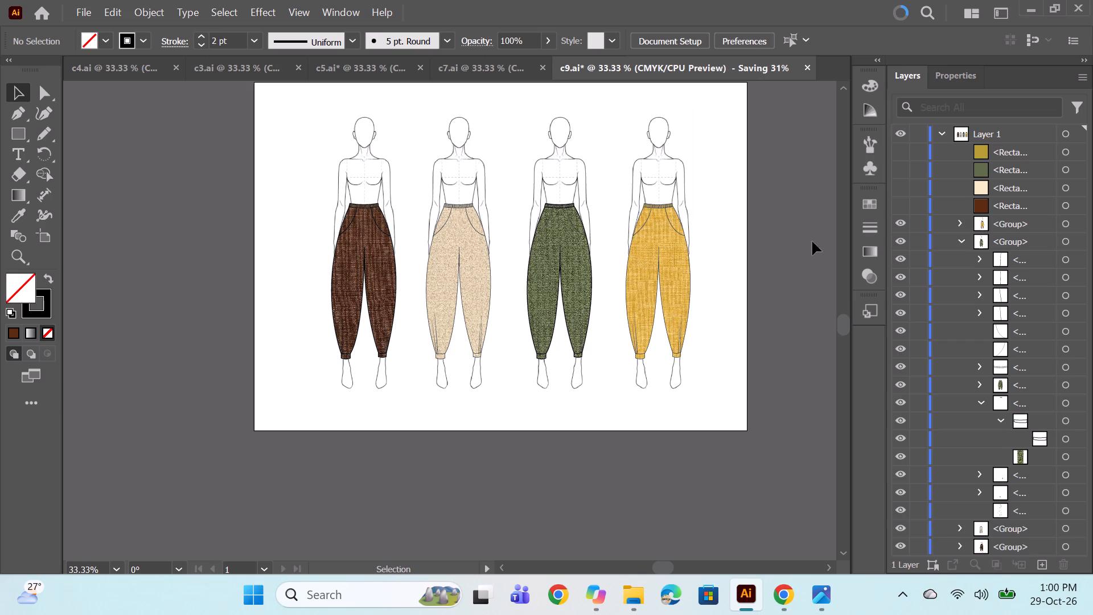
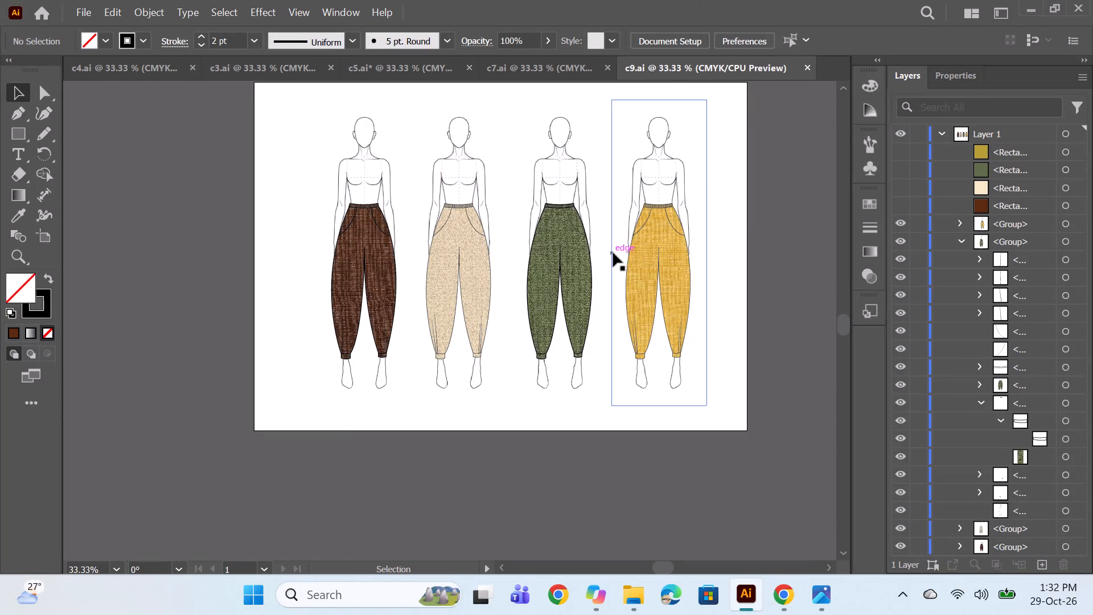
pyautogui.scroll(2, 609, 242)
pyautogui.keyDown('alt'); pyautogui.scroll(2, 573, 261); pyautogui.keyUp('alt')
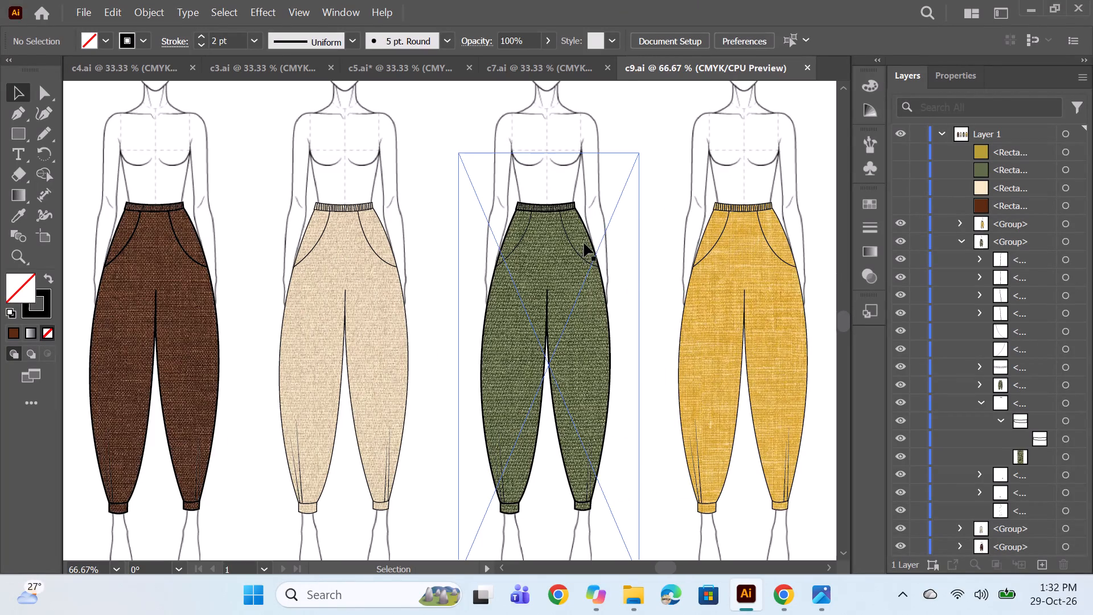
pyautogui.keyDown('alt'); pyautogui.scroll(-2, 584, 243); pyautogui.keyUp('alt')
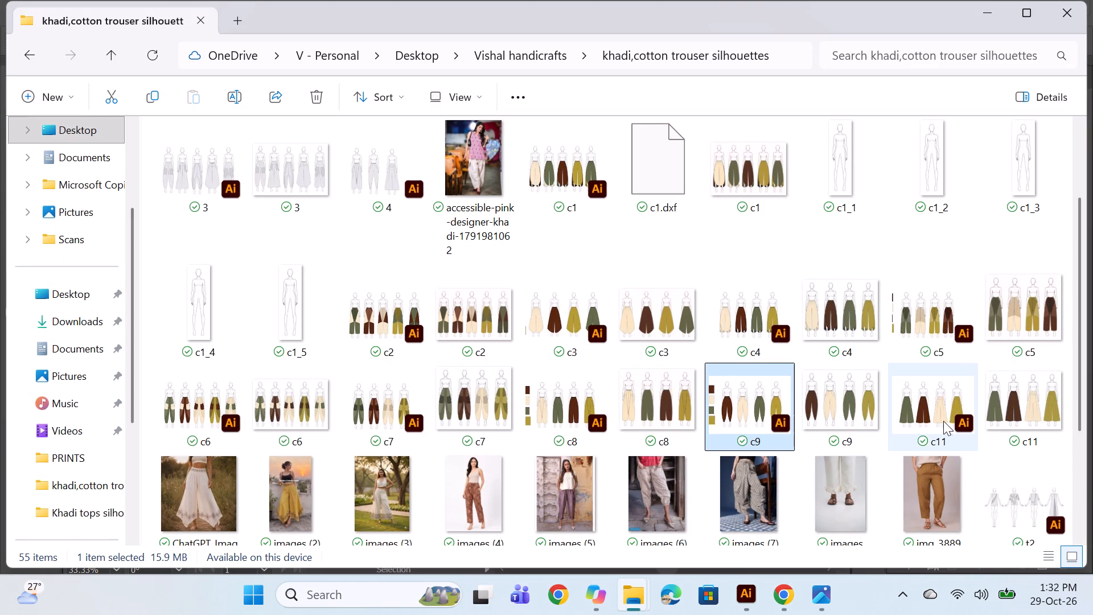
pyautogui.doubleClick(643, 414)
pyautogui.click(578, 416)
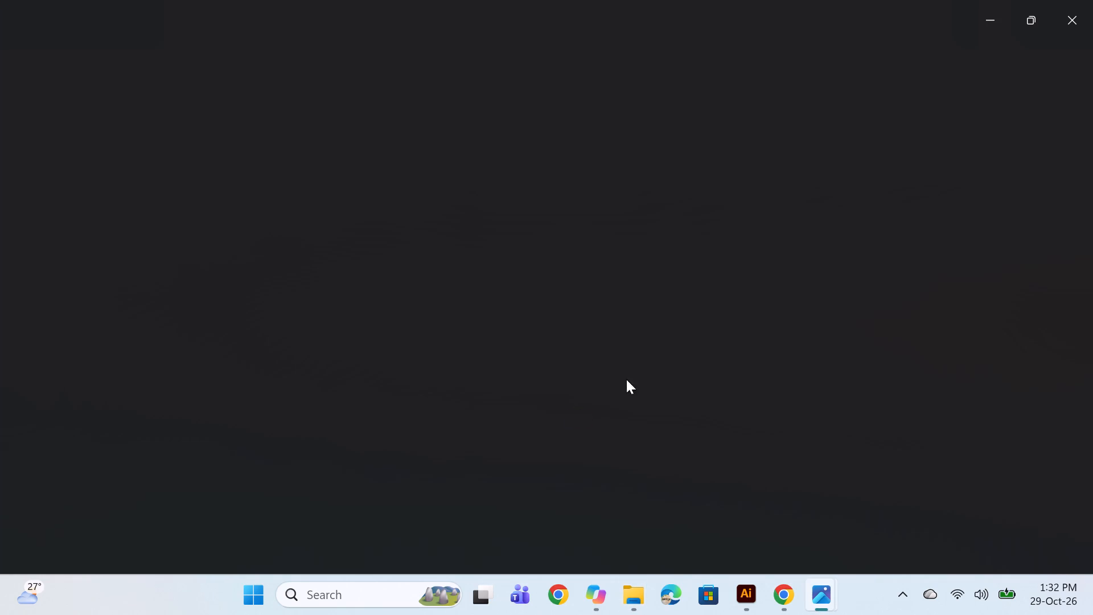
pyautogui.click(1092, 18)
pyautogui.doubleClick(560, 419)
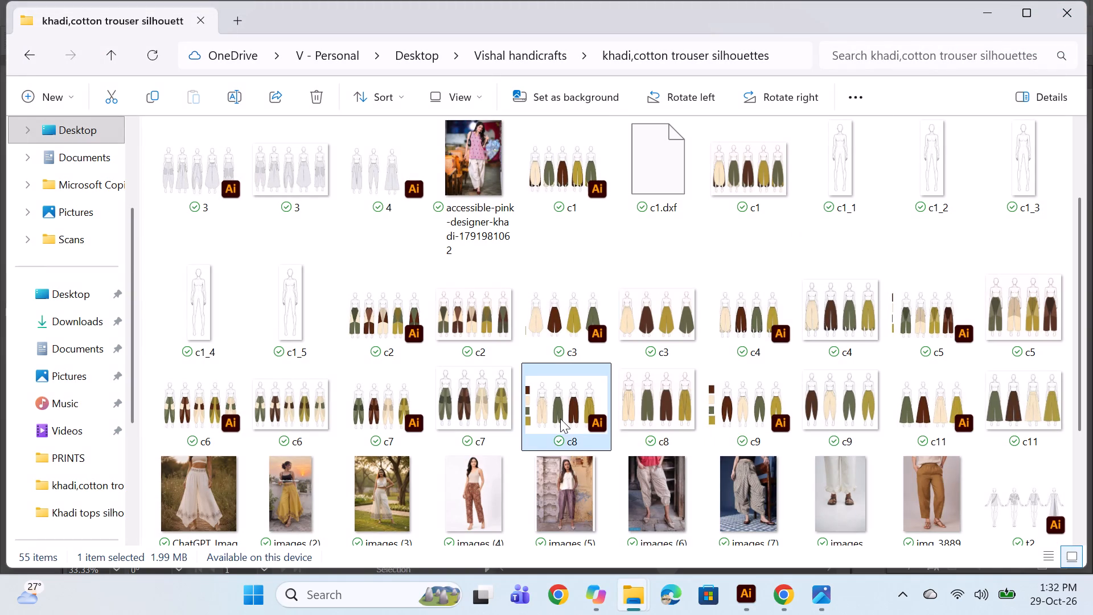
pyautogui.doubleClick(552, 386)
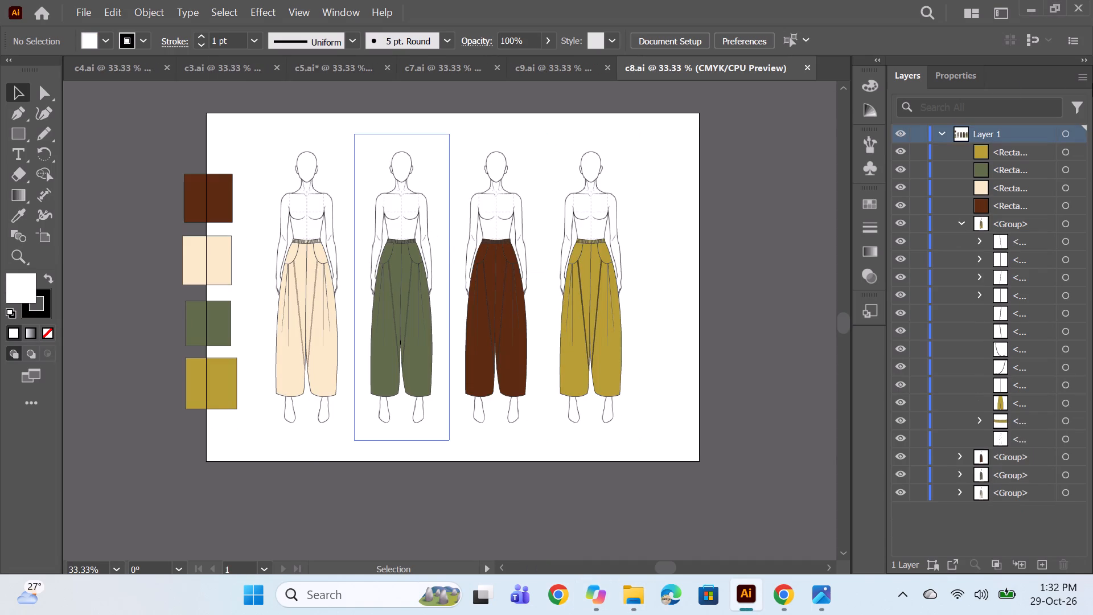
# Hide the mustard, green, cream and brown swatch rectangles in Layer 1.
pyautogui.moveTo(897, 151); pyautogui.dragTo(907, 206)
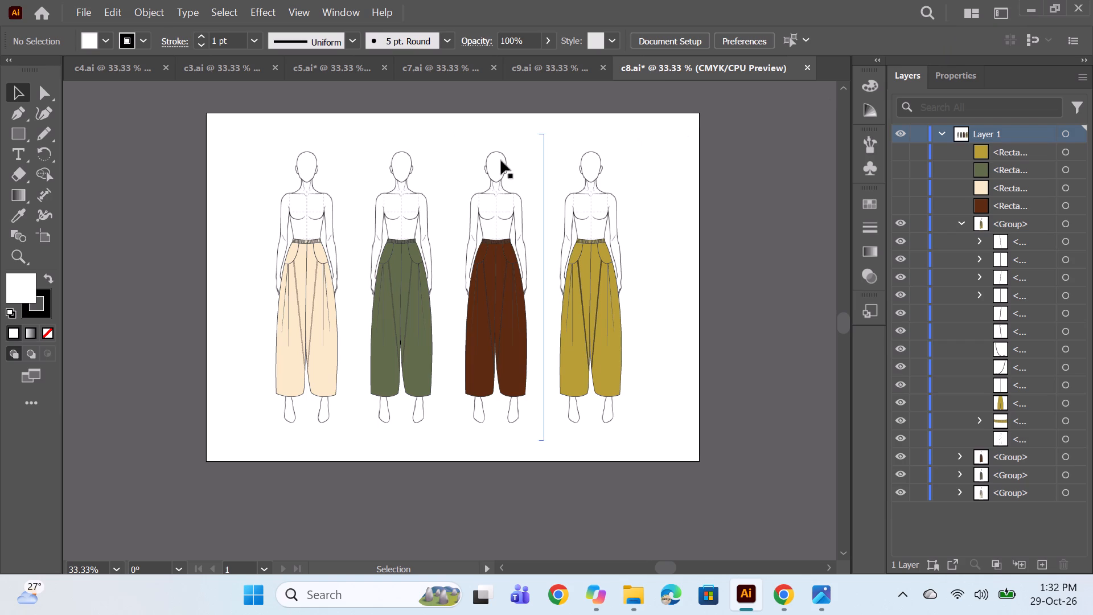
# Copy the dark brown fabric images download (1) and 2430c852e... from the desktop and paste them into c8.ai.
pyautogui.keyDown('alt'); pyautogui.scroll(4, 499, 264); pyautogui.keyUp('alt')
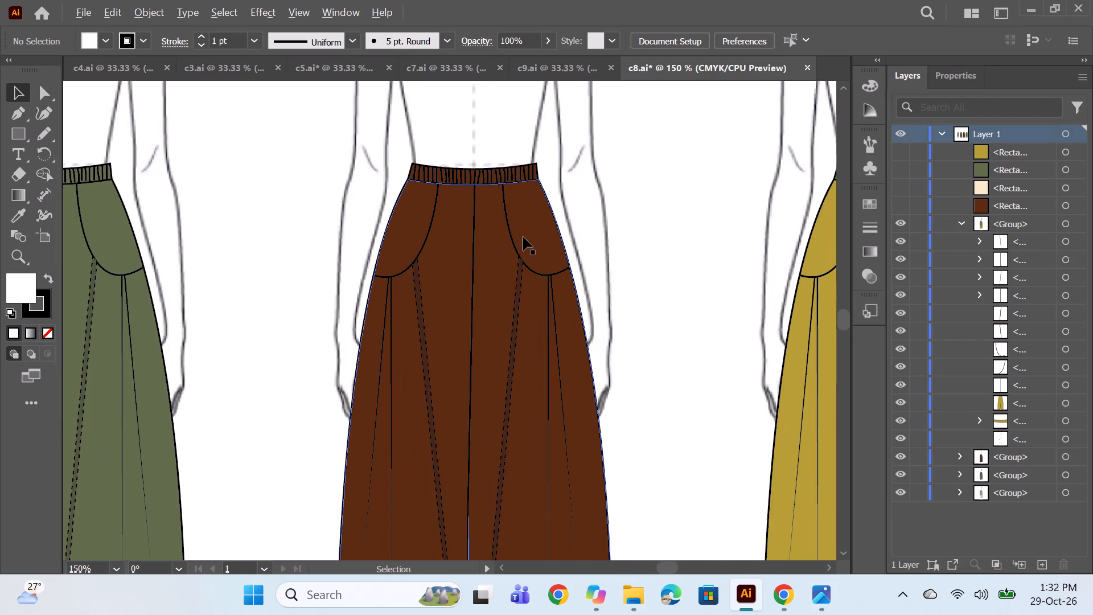
pyautogui.keyDown('alt'); pyautogui.scroll(-3, 523, 237); pyautogui.keyUp('alt')
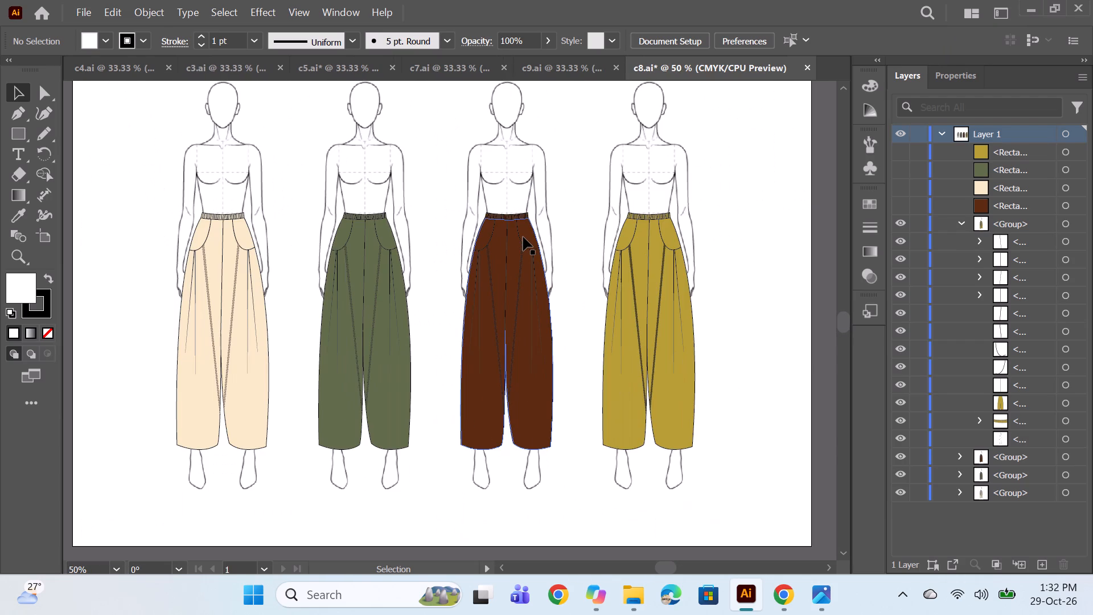
pyautogui.scroll(1, 525, 236)
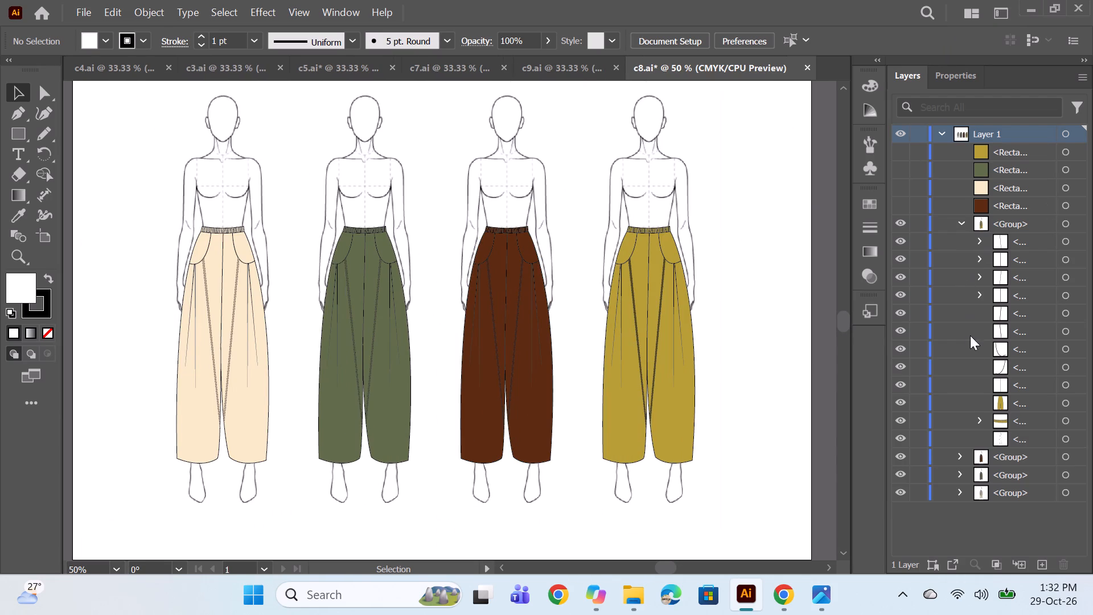
pyautogui.click(1032, 1)
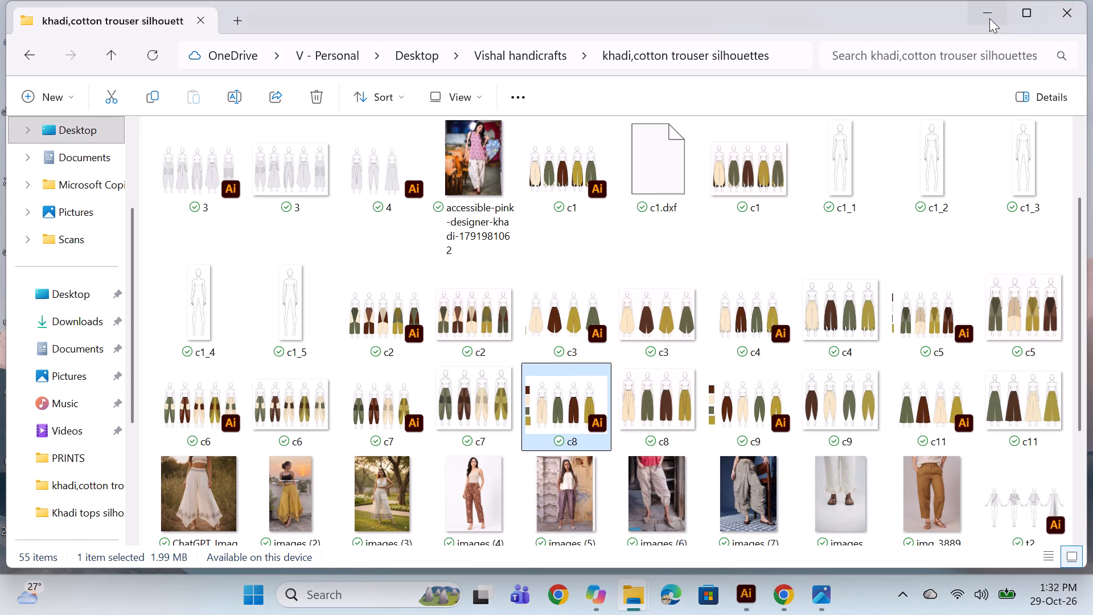
pyautogui.click(989, 18)
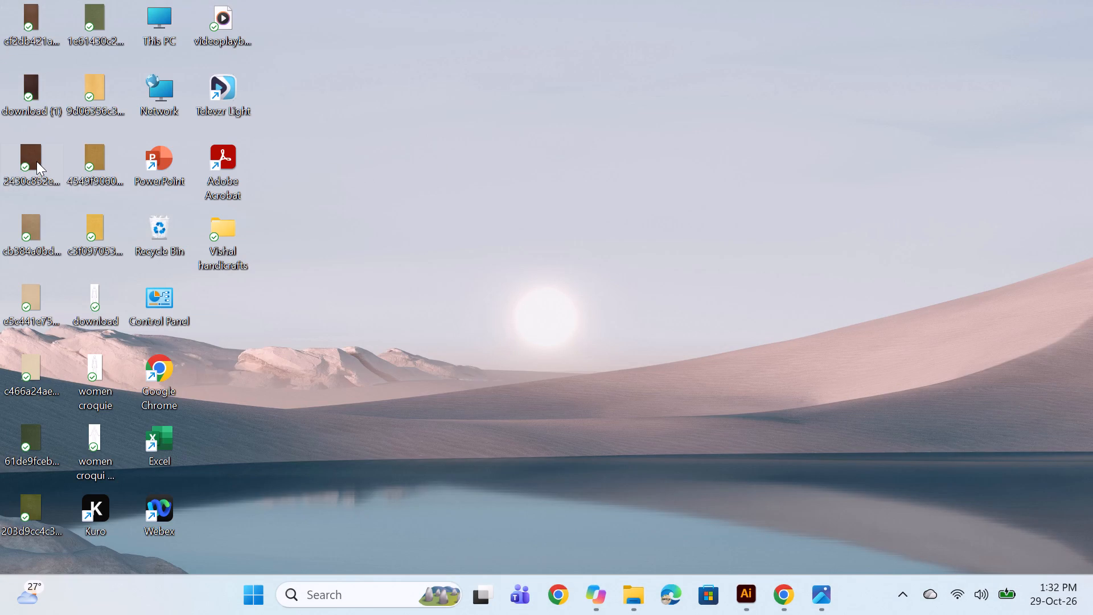
pyautogui.click(31, 144)
pyautogui.keyDown('ctrl'); pyautogui.click(40, 81); pyautogui.keyUp('ctrl')
pyautogui.hotkey('ctrl', 'c')
pyautogui.click(746, 594)
pyautogui.hotkey('ctrl', 'v')
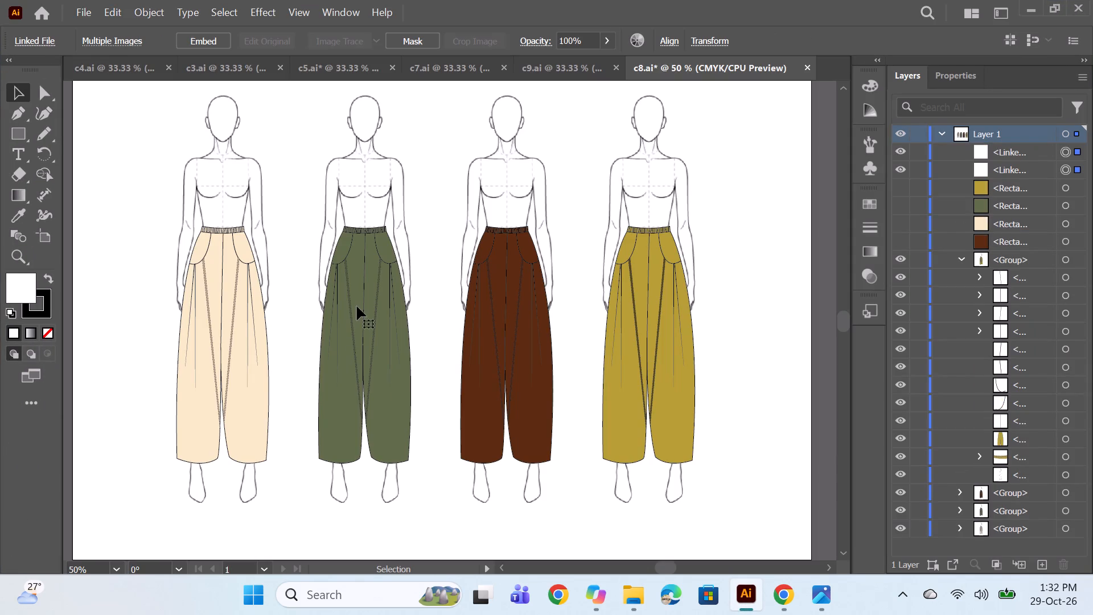
# Scale both pasted brown fabric images down together to about 9.2 in overall height so they fit the artboard.
pyautogui.keyDown('alt'); pyautogui.scroll(-2, 445, 296); pyautogui.keyUp('alt')
pyautogui.keyDown('alt'); pyautogui.scroll(-1, 540, 356); pyautogui.keyUp('alt')
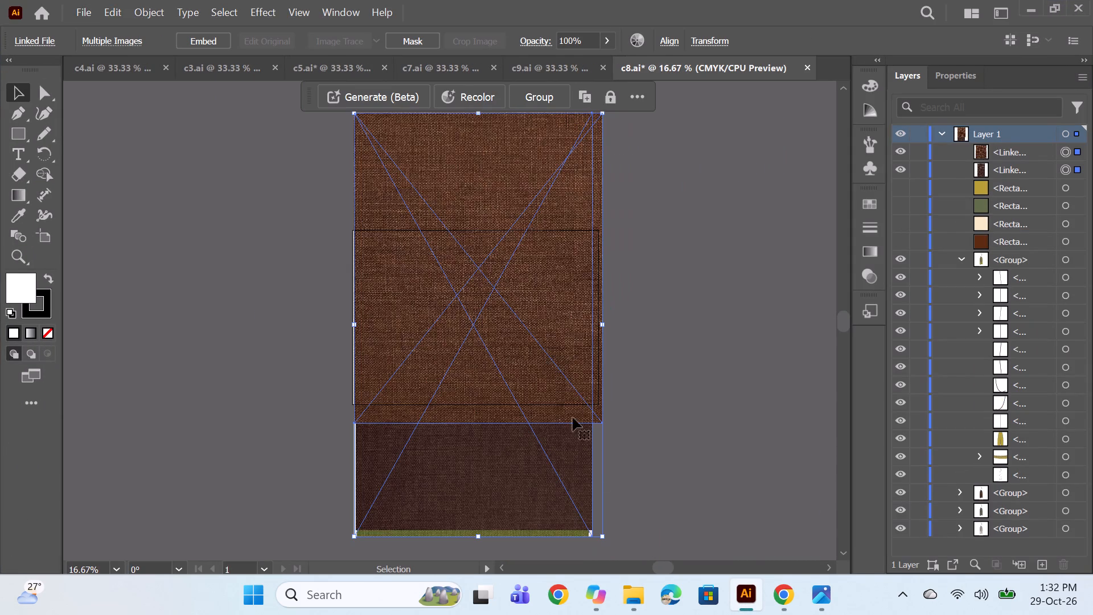
pyautogui.keyDown('alt'); pyautogui.keyDown('shift'); pyautogui.moveTo(605, 535); pyautogui.dragTo(566, 465); pyautogui.keyUp('shift'); pyautogui.keyUp('alt')
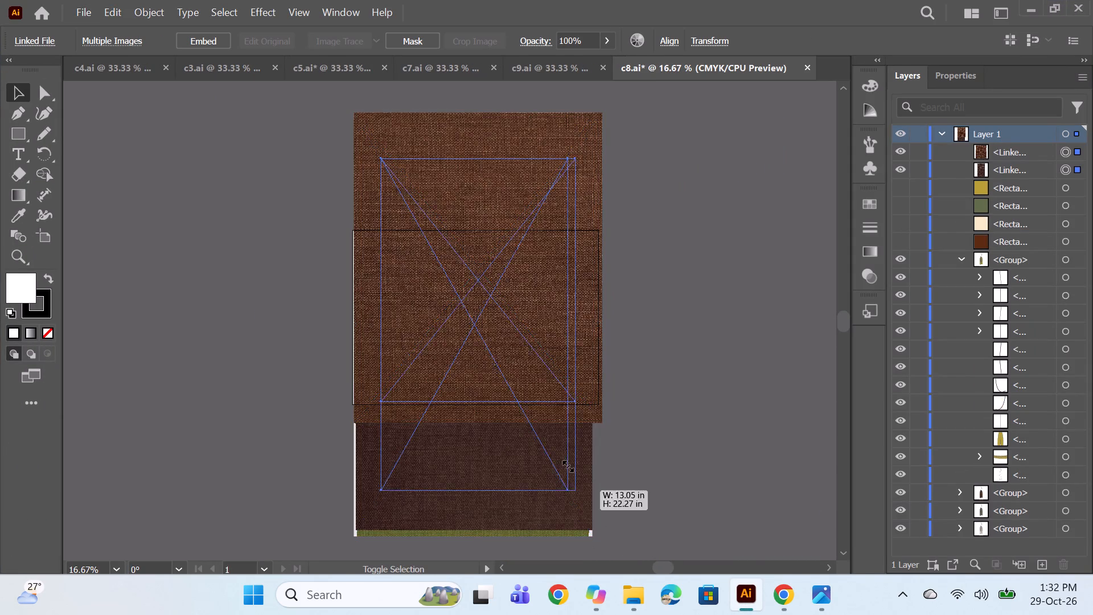
pyautogui.keyDown('alt'); pyautogui.keyDown('shift'); pyautogui.moveTo(566, 465); pyautogui.dragTo(531, 393); pyautogui.keyUp('shift'); pyautogui.keyUp('alt')
pyautogui.click(641, 352)
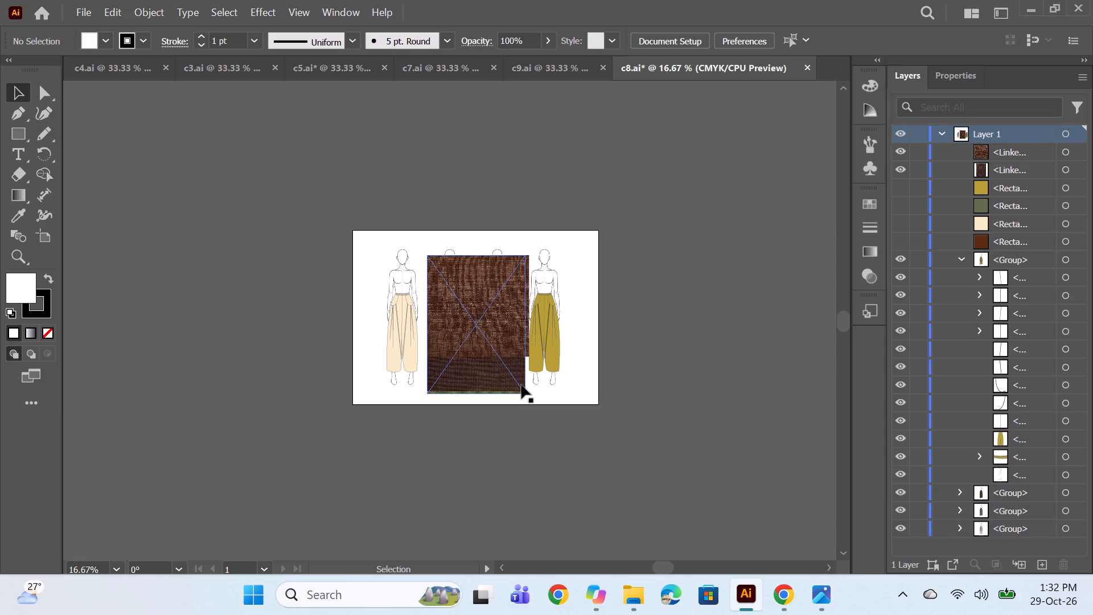
# Narrow the darker download (1) fabric image and move it over the cream-trouser figure, overlapping the artboard edge.
pyautogui.click(516, 367)
pyautogui.moveTo(525, 393); pyautogui.dragTo(502, 392)
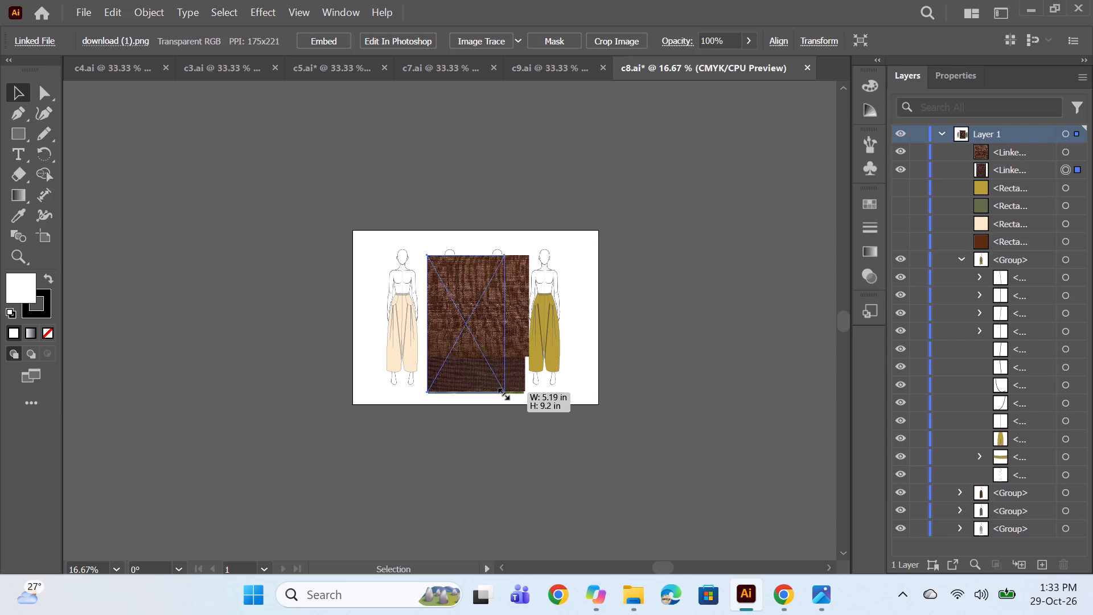
pyautogui.moveTo(502, 392); pyautogui.dragTo(494, 393)
pyautogui.click(712, 337)
pyautogui.moveTo(466, 369); pyautogui.dragTo(376, 380)
# Reshape the reddish-brown 2430c852e... fabric image into a narrower, taller strip over the green-trouser figure.
pyautogui.click(494, 334)
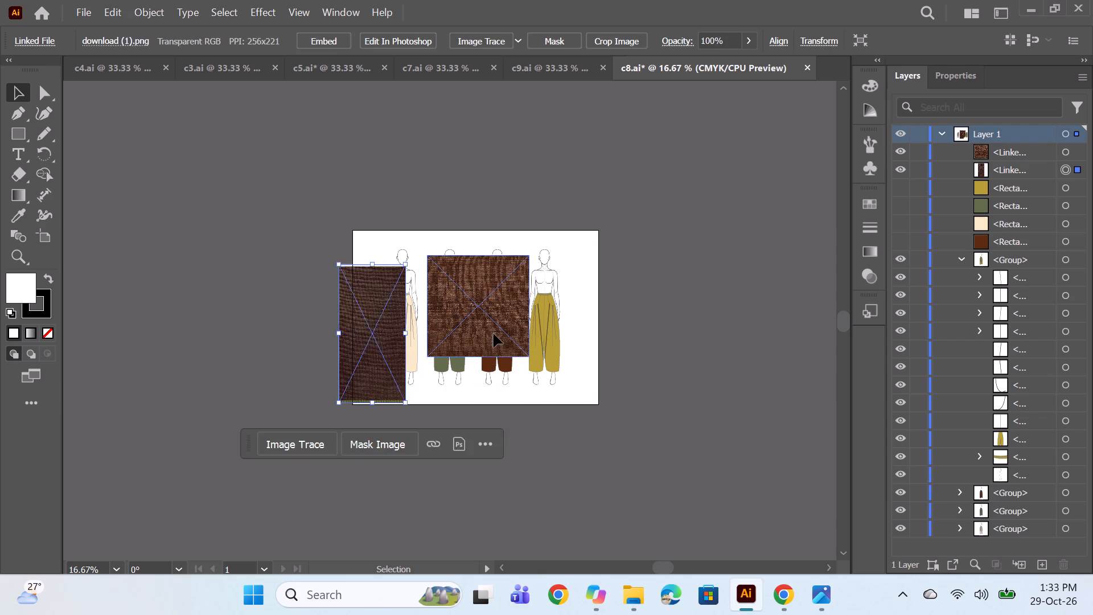
pyautogui.moveTo(526, 356); pyautogui.dragTo(487, 369)
pyautogui.click(609, 346)
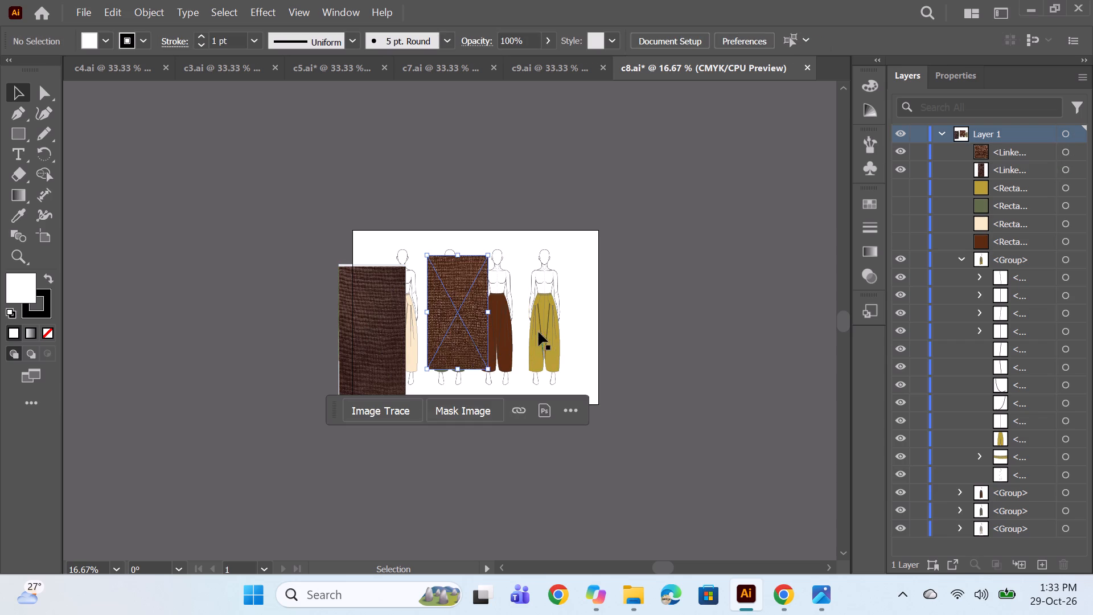
pyautogui.keyDown('alt'); pyautogui.scroll(2, 539, 332); pyautogui.keyUp('alt')
pyautogui.click(397, 370)
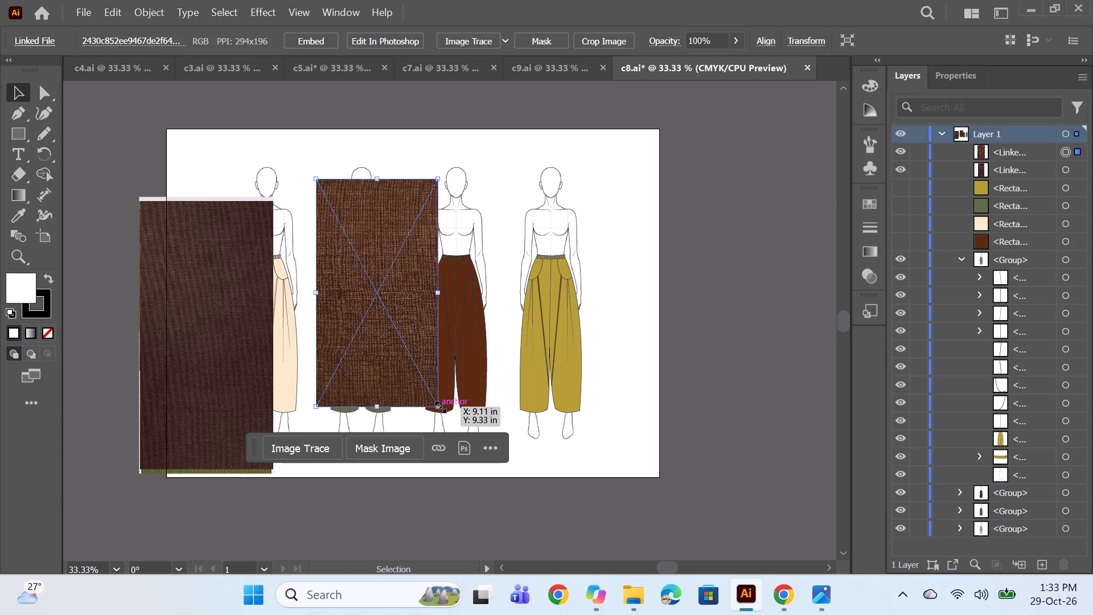
pyautogui.moveTo(439, 405); pyautogui.dragTo(414, 425)
pyautogui.click(605, 358)
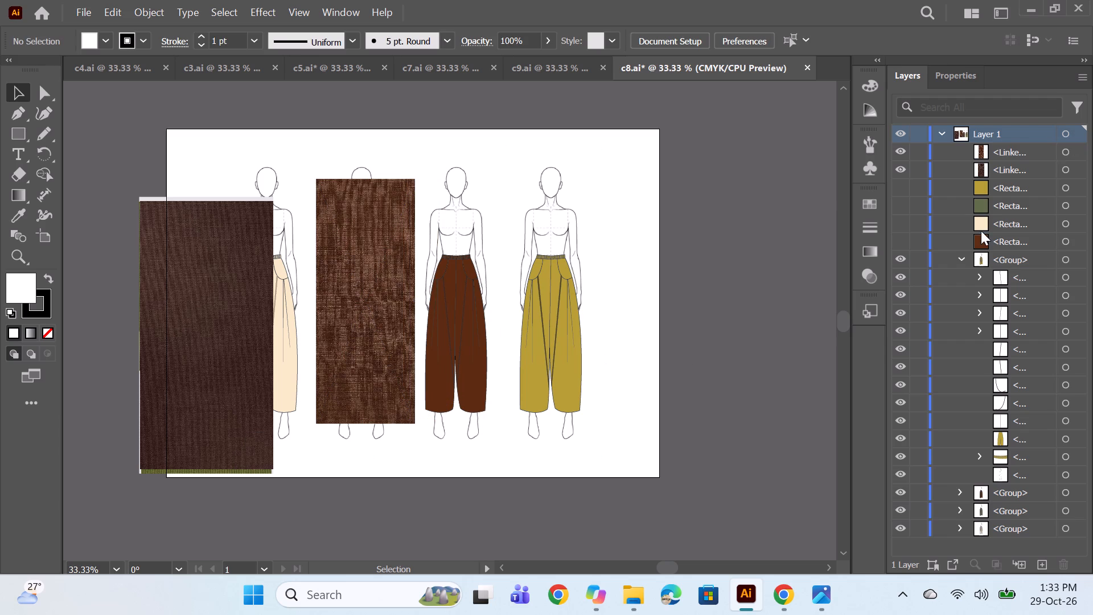
# Duplicate the reddish-brown fabric strip and place both the copy and the original over the brown trouser.
pyautogui.click(1013, 152)
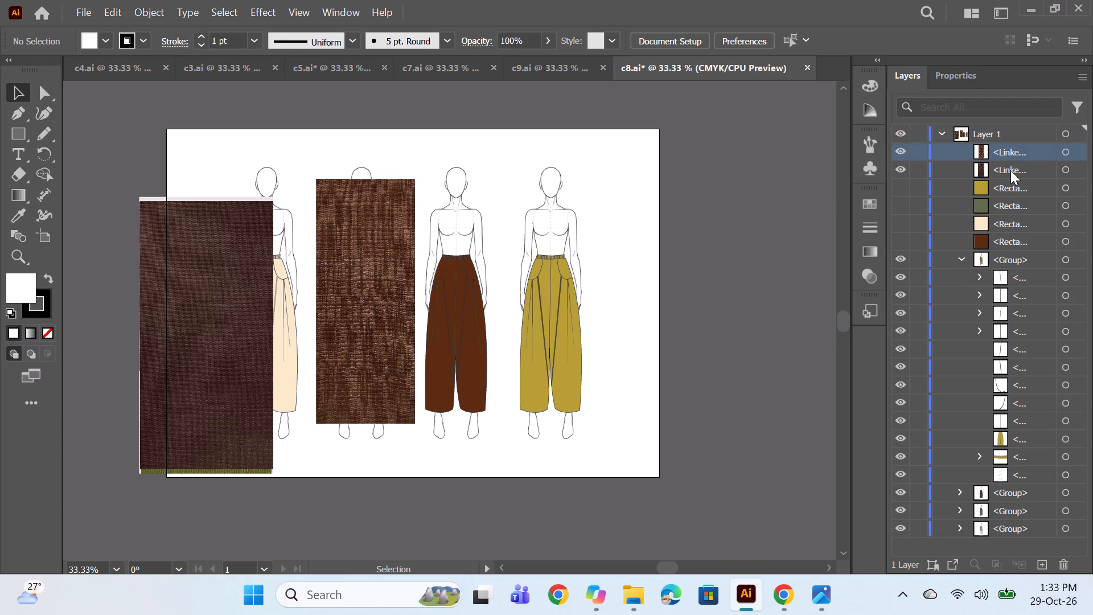
pyautogui.click(385, 326)
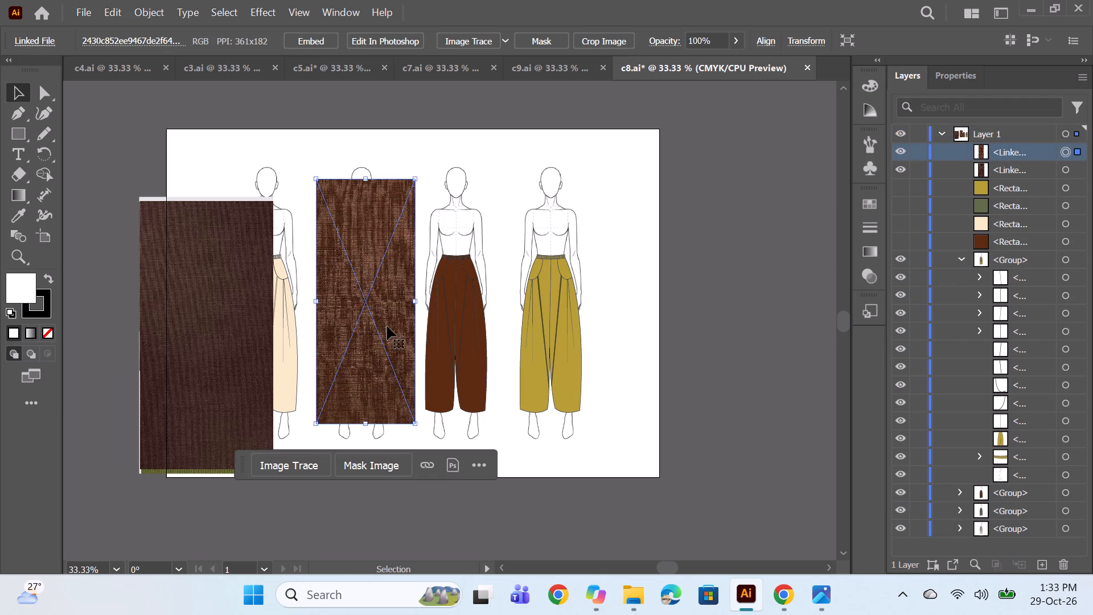
pyautogui.keyDown('alt'); pyautogui.moveTo(387, 326); pyautogui.dragTo(427, 331); pyautogui.keyUp('alt')
pyautogui.moveTo(428, 330); pyautogui.dragTo(464, 331)
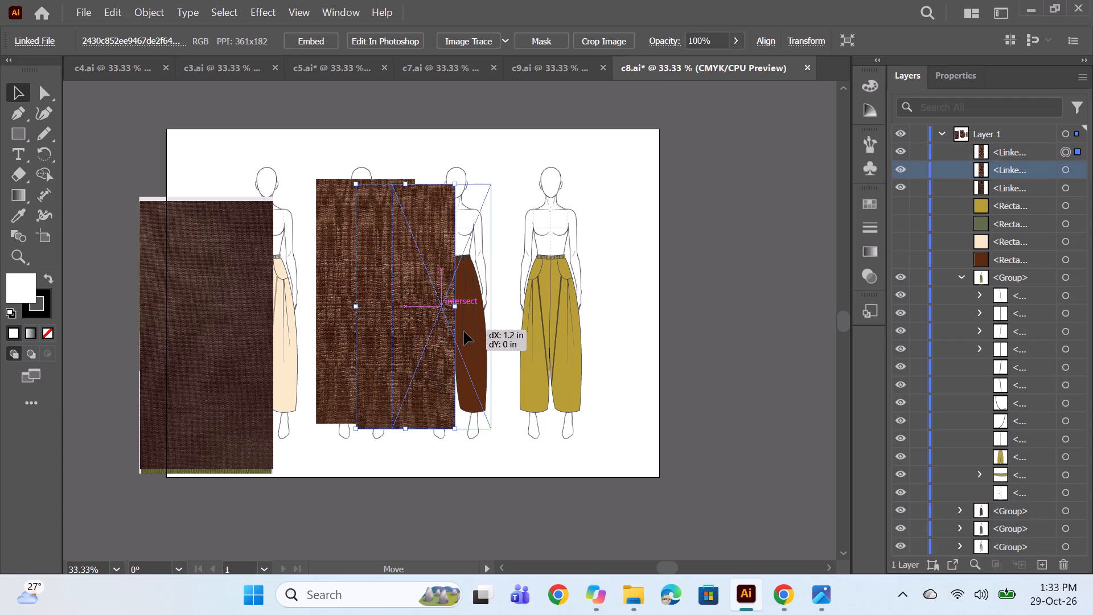
pyautogui.moveTo(464, 331); pyautogui.dragTo(470, 337)
pyautogui.moveTo(354, 331); pyautogui.dragTo(441, 352)
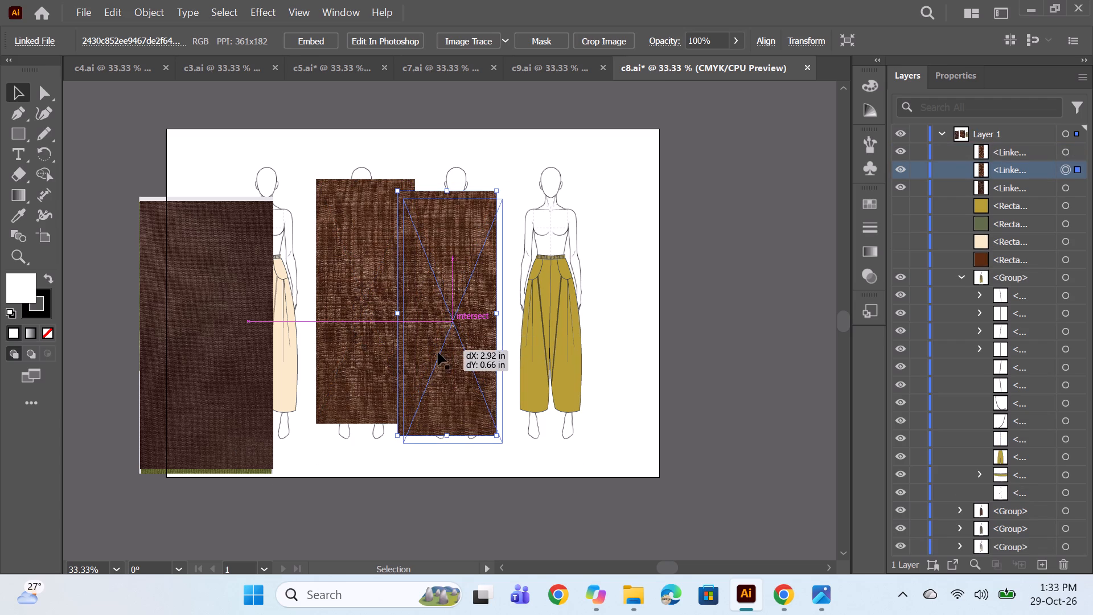
# Resize the darker download (1) fabric image to about 3.5 by 8.5 in and move it over the brown trouser.
pyautogui.click(210, 349)
pyautogui.moveTo(273, 475); pyautogui.dragTo(195, 486)
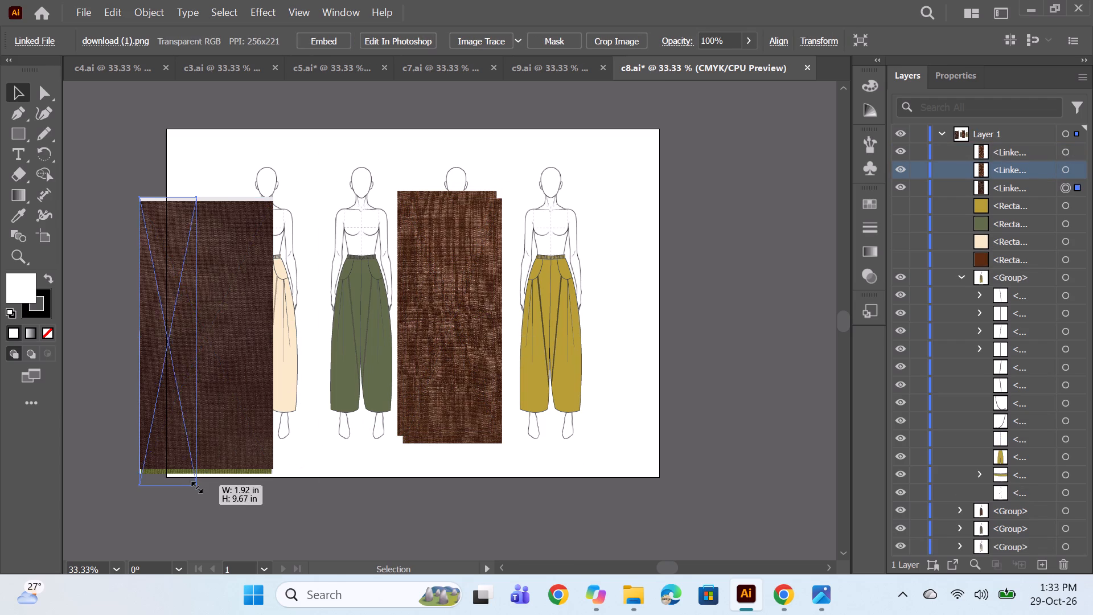
pyautogui.moveTo(195, 486); pyautogui.dragTo(243, 452)
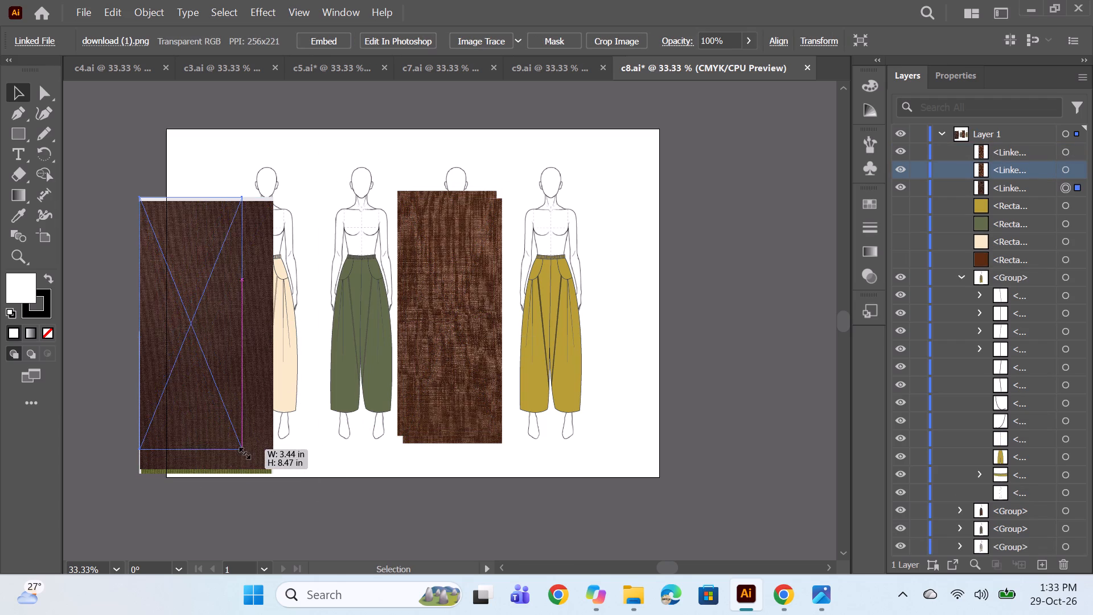
pyautogui.moveTo(243, 452); pyautogui.dragTo(245, 454)
pyautogui.moveTo(213, 360); pyautogui.dragTo(479, 366)
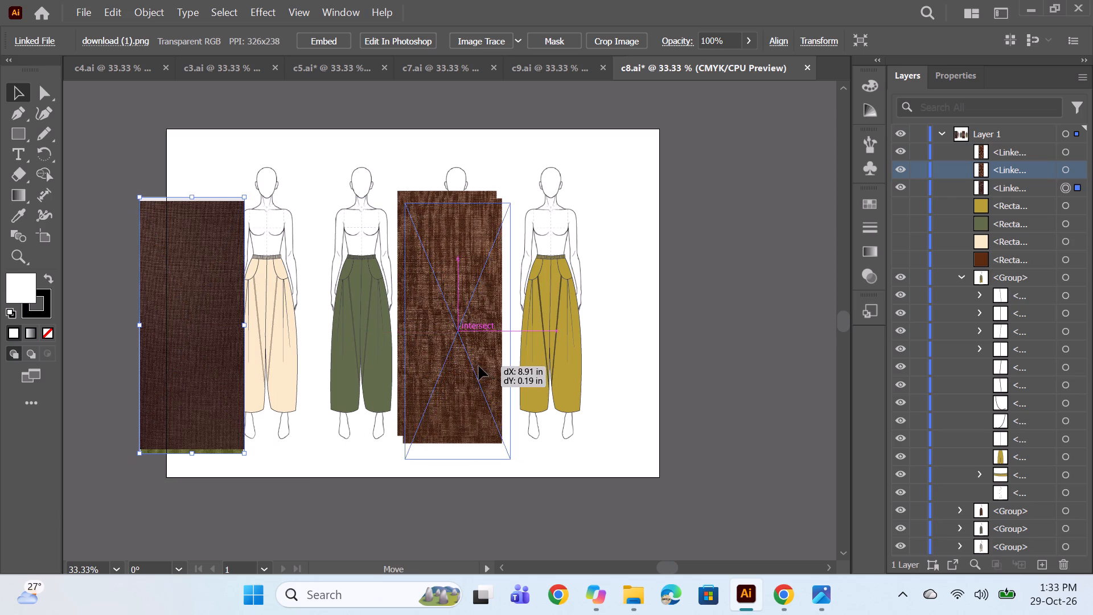
pyautogui.moveTo(479, 366); pyautogui.dragTo(470, 358)
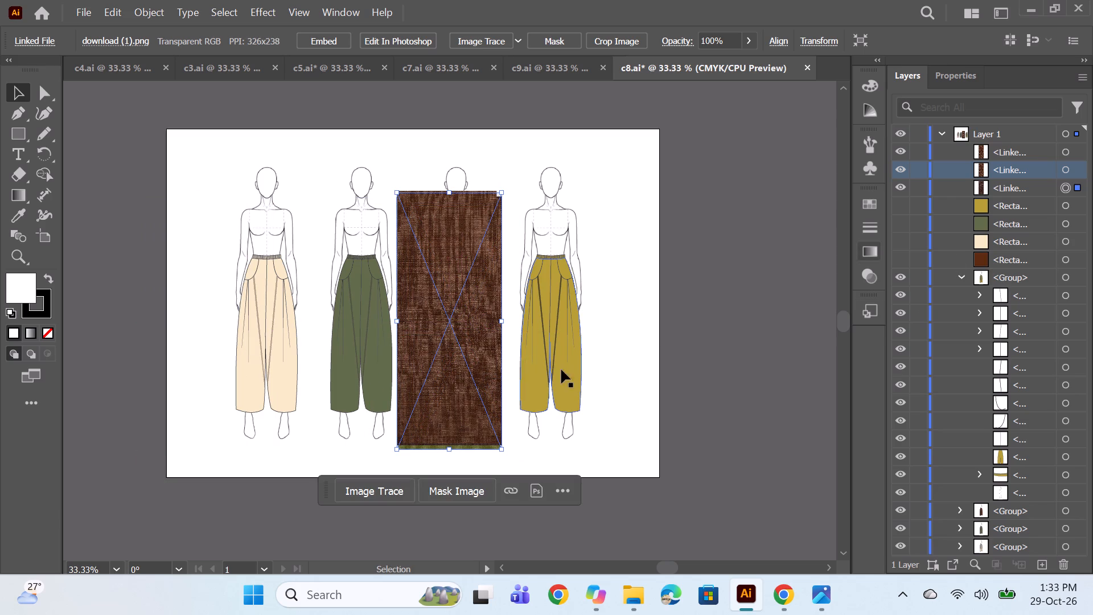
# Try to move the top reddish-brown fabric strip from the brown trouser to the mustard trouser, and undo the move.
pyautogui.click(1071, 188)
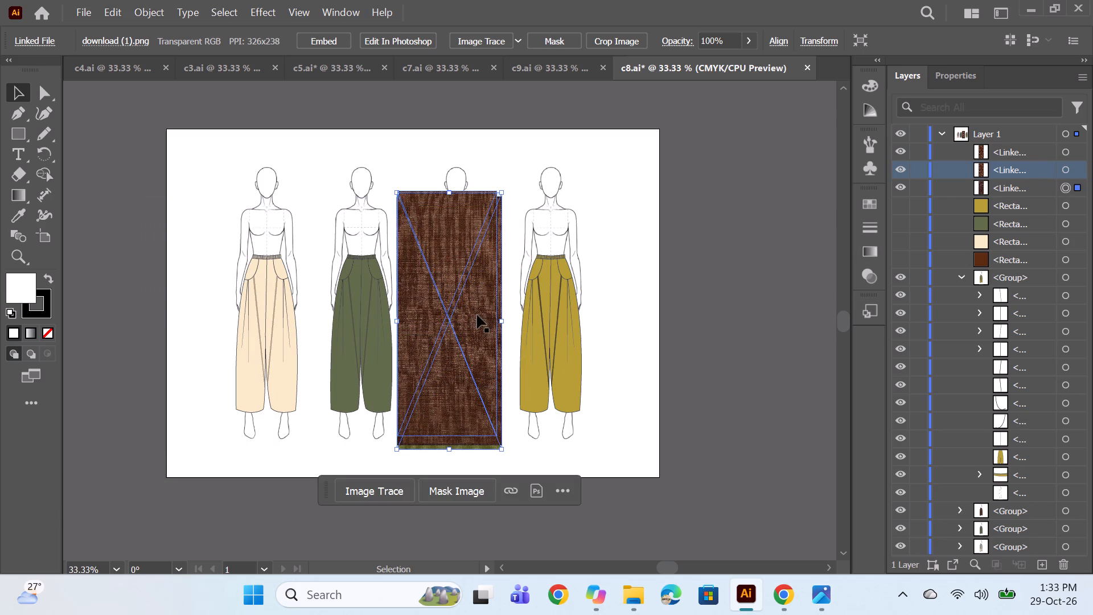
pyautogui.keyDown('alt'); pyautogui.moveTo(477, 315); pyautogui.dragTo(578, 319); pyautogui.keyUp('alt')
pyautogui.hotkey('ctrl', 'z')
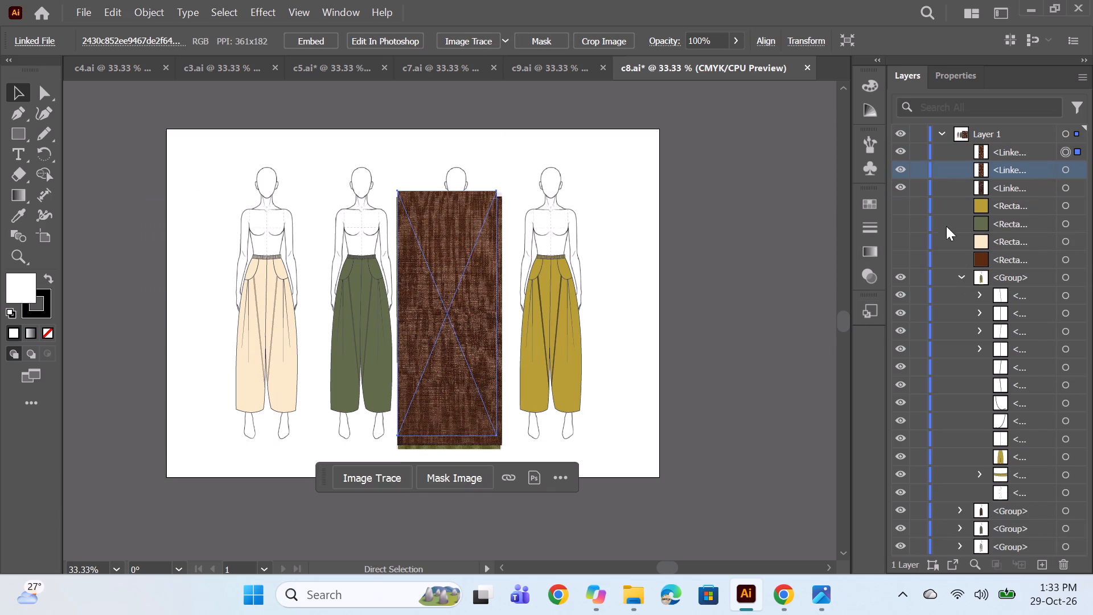
# Bring the darker download (1) fabric image to the top of the layer stack.
pyautogui.moveTo(1025, 182); pyautogui.dragTo(1020, 151)
pyautogui.moveTo(1017, 186); pyautogui.dragTo(1025, 152)
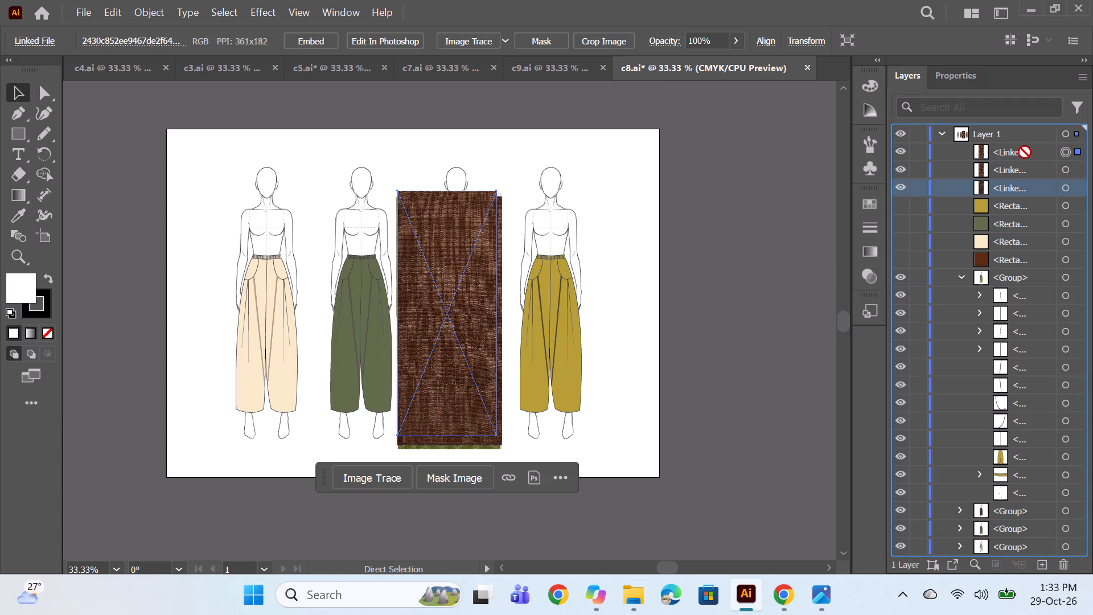
pyautogui.moveTo(1025, 152); pyautogui.dragTo(1027, 145)
pyautogui.click(1060, 153)
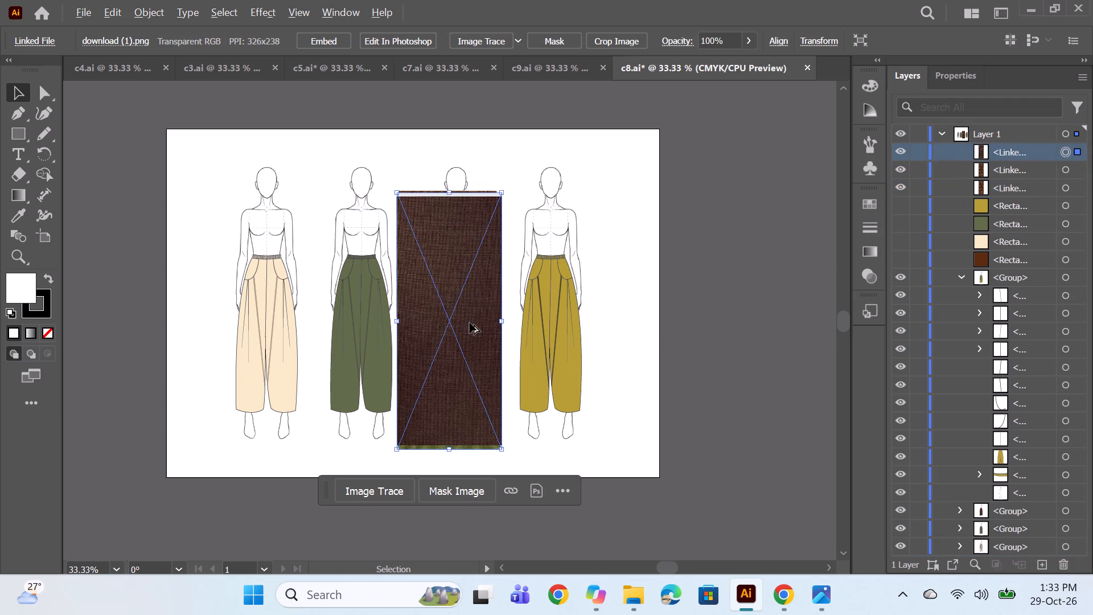
# Duplicate the darker download (1) fabric strip and place the copy over the brown trouser alongside the original.
pyautogui.keyDown('alt'); pyautogui.moveTo(470, 323); pyautogui.dragTo(622, 315); pyautogui.keyUp('alt')
pyautogui.moveTo(615, 317); pyautogui.dragTo(472, 334)
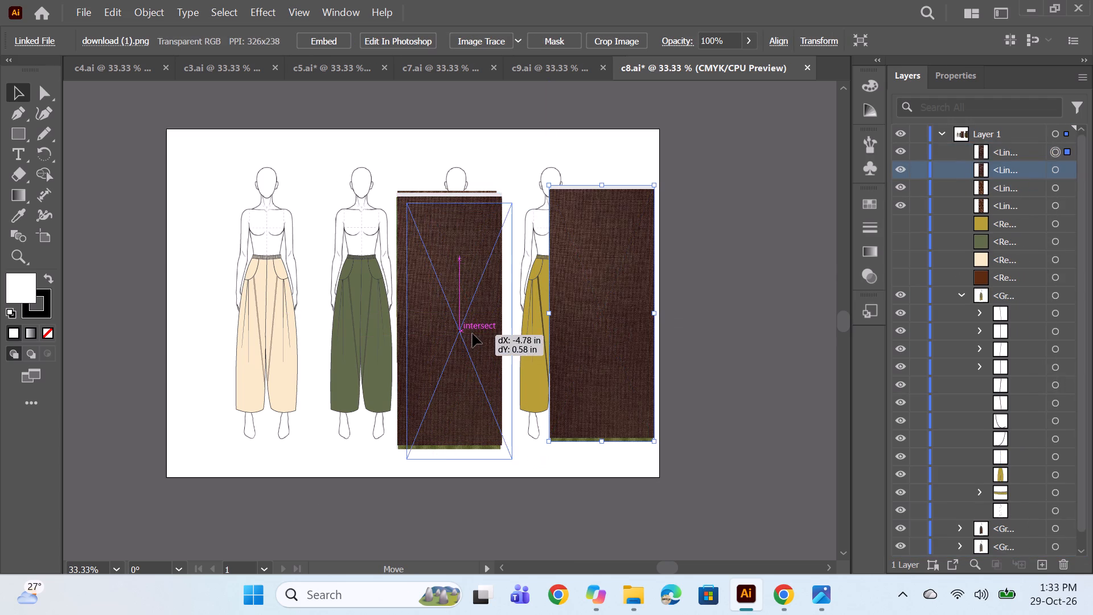
pyautogui.moveTo(472, 334); pyautogui.dragTo(459, 329)
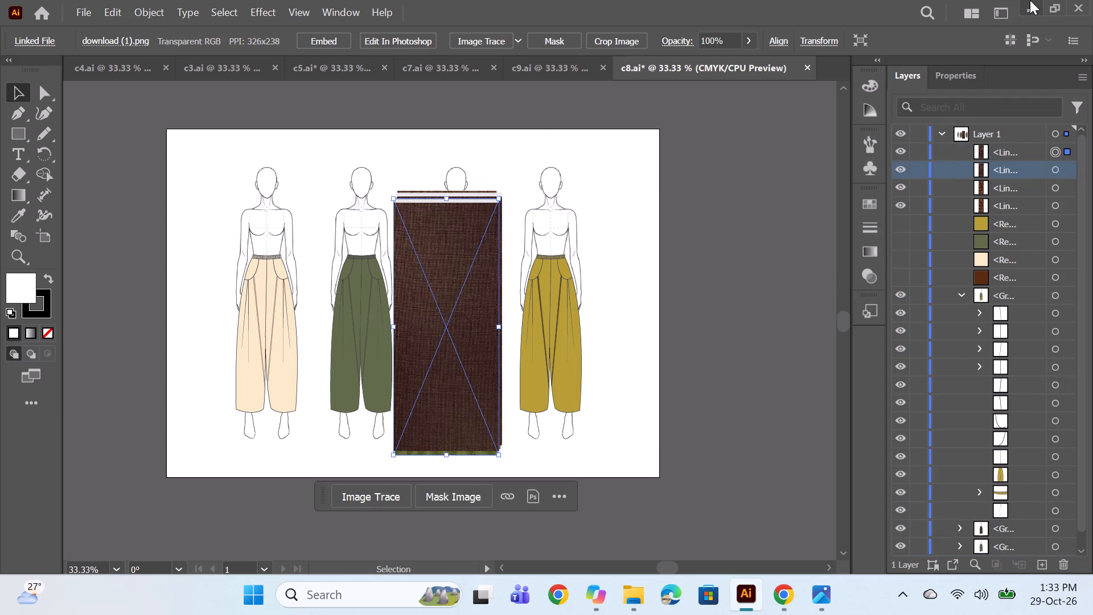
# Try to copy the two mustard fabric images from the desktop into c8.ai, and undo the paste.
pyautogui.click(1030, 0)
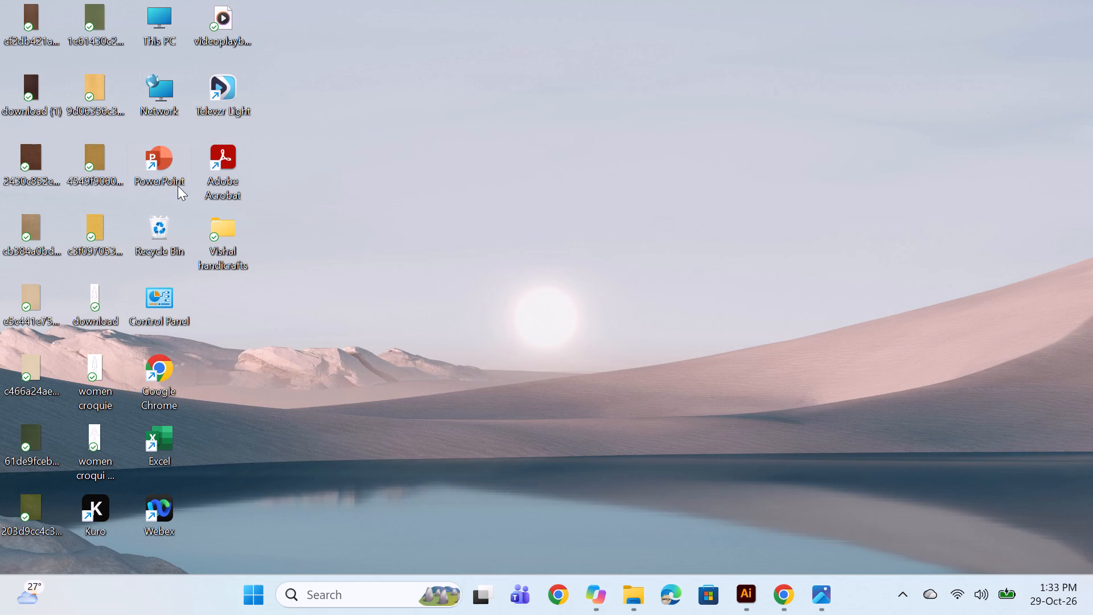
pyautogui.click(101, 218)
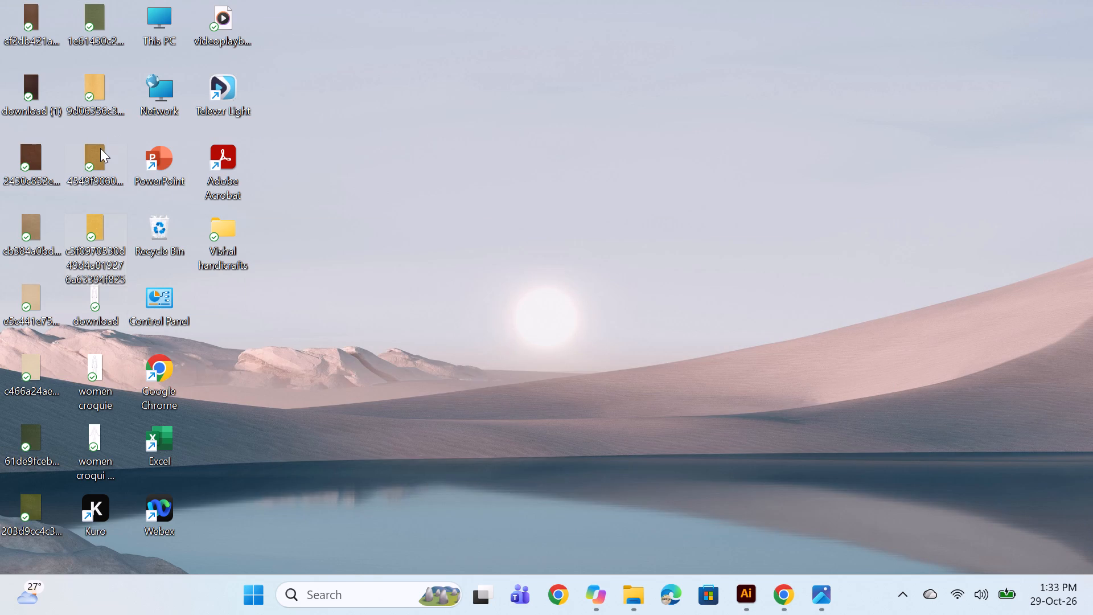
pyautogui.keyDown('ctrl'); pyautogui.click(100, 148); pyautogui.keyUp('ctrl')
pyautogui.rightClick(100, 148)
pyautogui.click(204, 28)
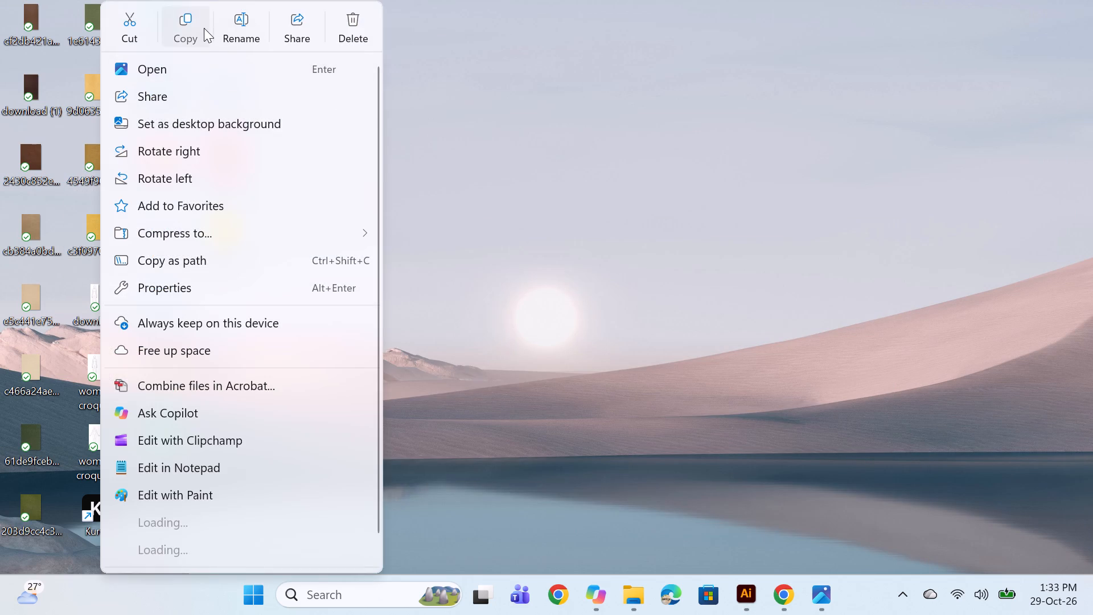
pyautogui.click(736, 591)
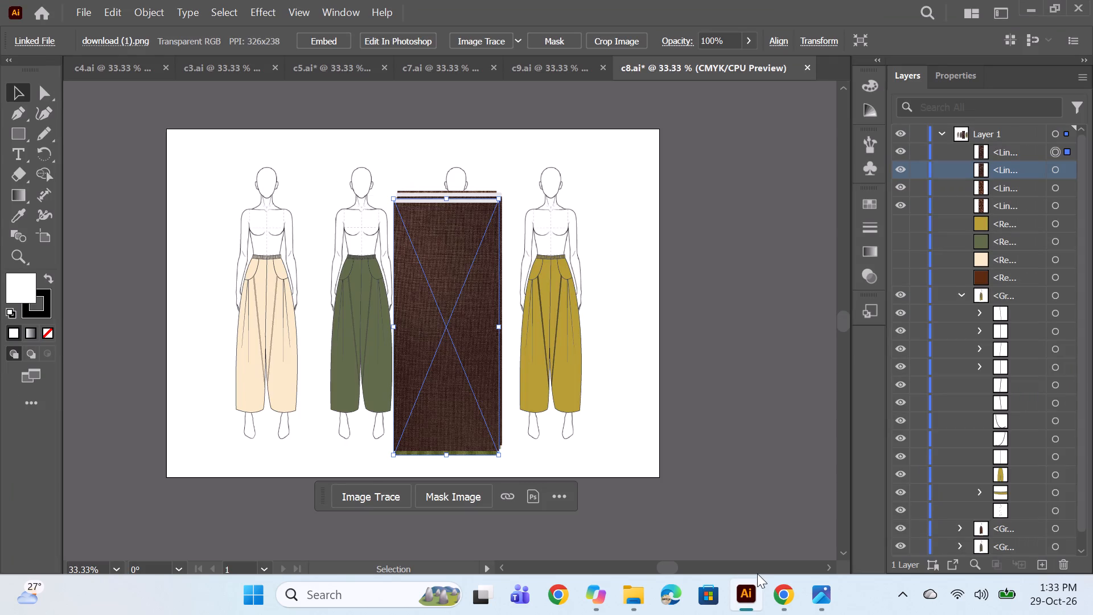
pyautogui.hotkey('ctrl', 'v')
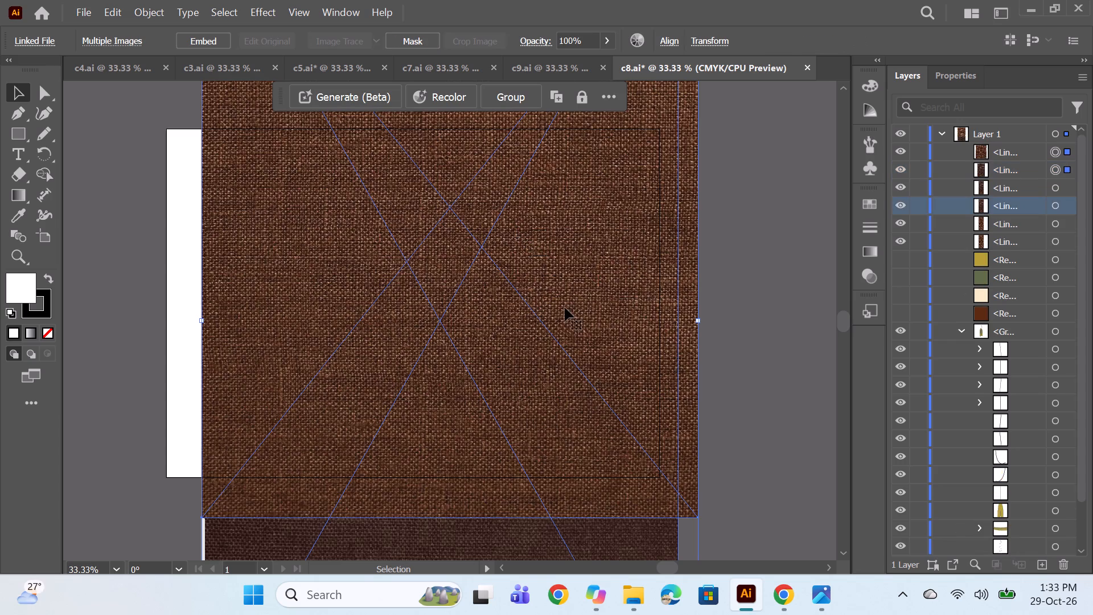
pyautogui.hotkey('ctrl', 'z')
# Copy the mustard fabric images c3f0970530d... and 4549f90609e... from the desktop and paste them into c8.ai in Illustrator.
pyautogui.click(1026, 8)
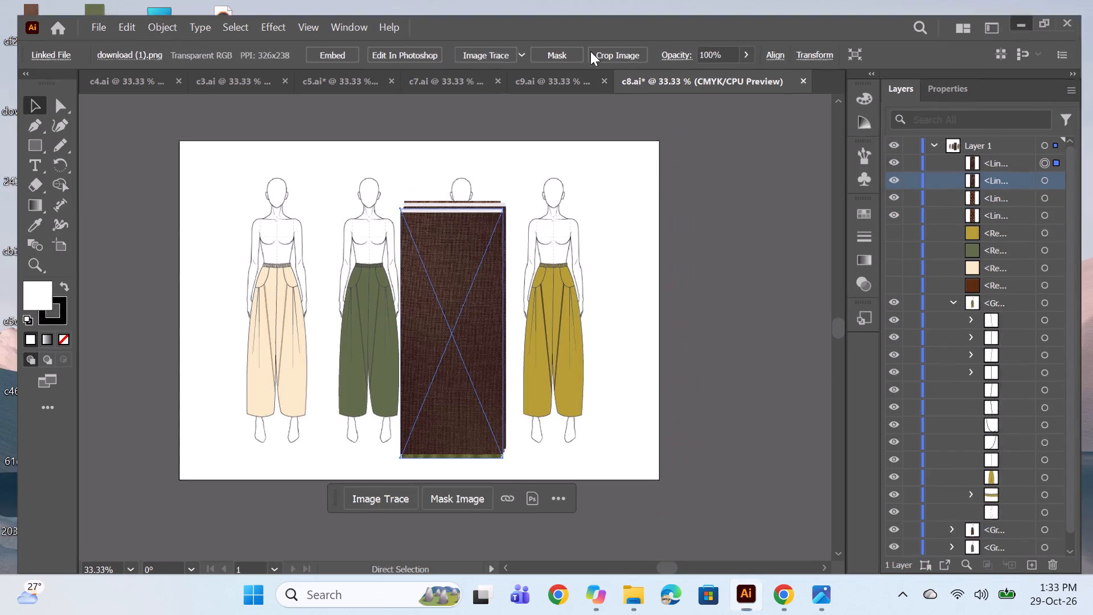
pyautogui.click(106, 218)
pyautogui.keyDown('ctrl'); pyautogui.click(102, 174); pyautogui.keyUp('ctrl')
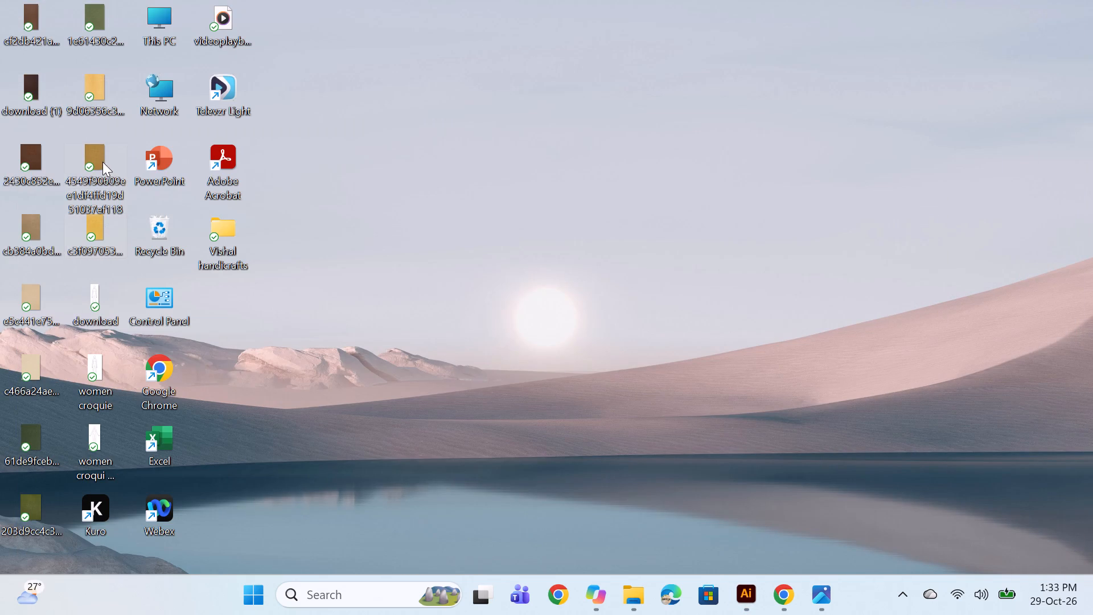
pyautogui.rightClick(103, 162)
pyautogui.click(191, 31)
pyautogui.click(735, 597)
pyautogui.hotkey('ctrl', 'v')
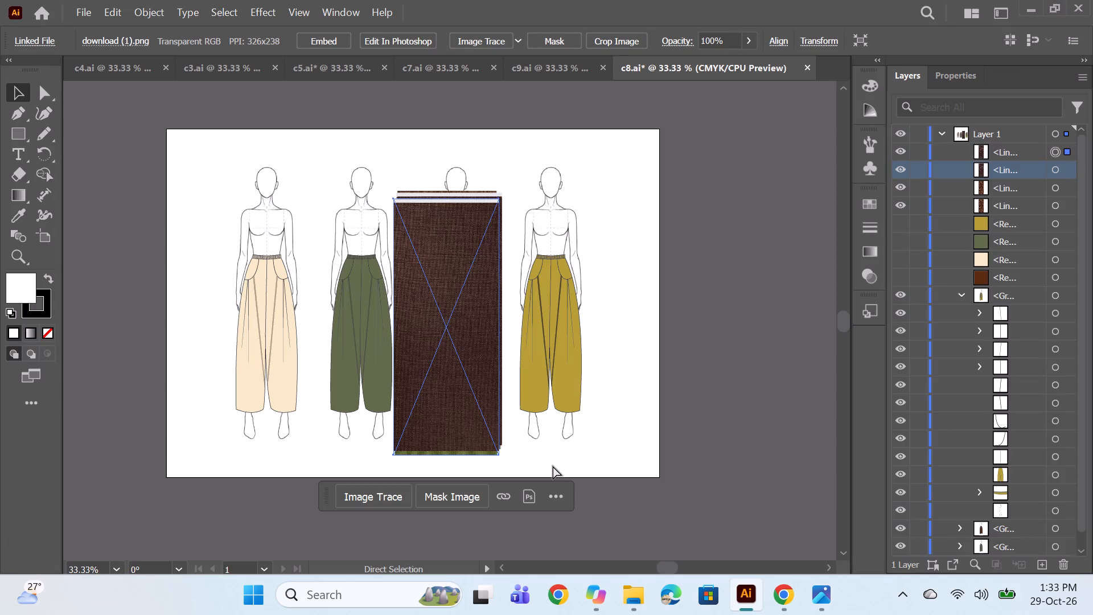
# Scale both pasted mustard fabric images down together so they fit within the artboard.
pyautogui.keyDown('alt'); pyautogui.scroll(-1, 569, 403); pyautogui.keyUp('alt')
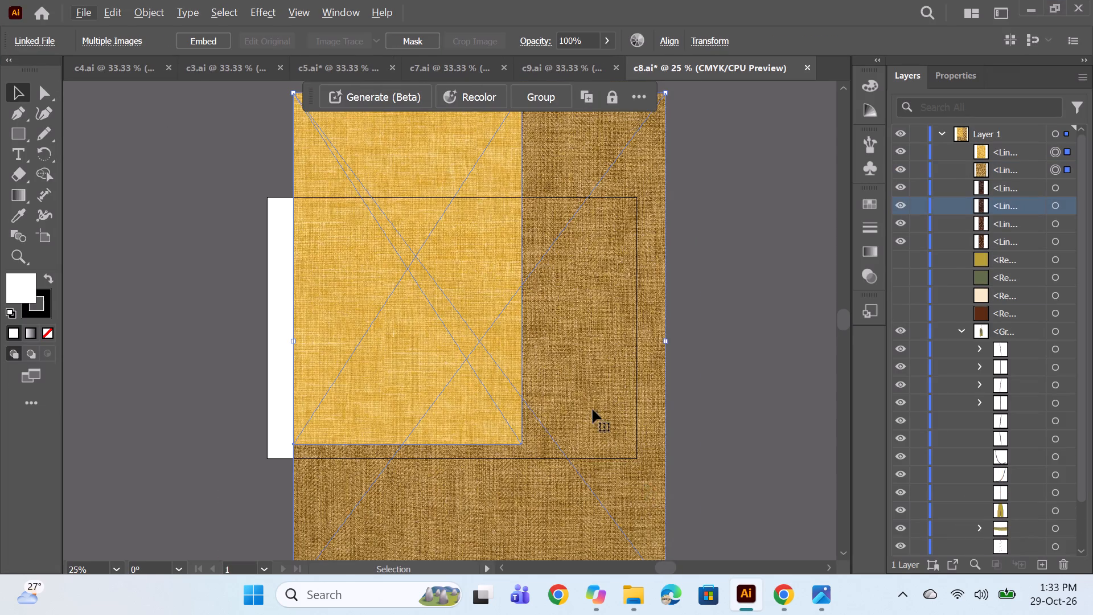
pyautogui.keyDown('alt'); pyautogui.scroll(-2, 593, 409); pyautogui.keyUp('alt')
pyautogui.keyDown('alt'); pyautogui.keyDown('shift'); pyautogui.moveTo(628, 496); pyautogui.dragTo(565, 454); pyautogui.keyUp('shift'); pyautogui.keyUp('alt')
pyautogui.click(667, 375)
# Reshape the 4549f90609e... and c3f0970530d... fabric images into narrow, tall strips and stack them over the mustard trouser.
pyautogui.keyDown('alt'); pyautogui.scroll(2, 562, 368); pyautogui.keyUp('alt')
pyautogui.click(546, 426)
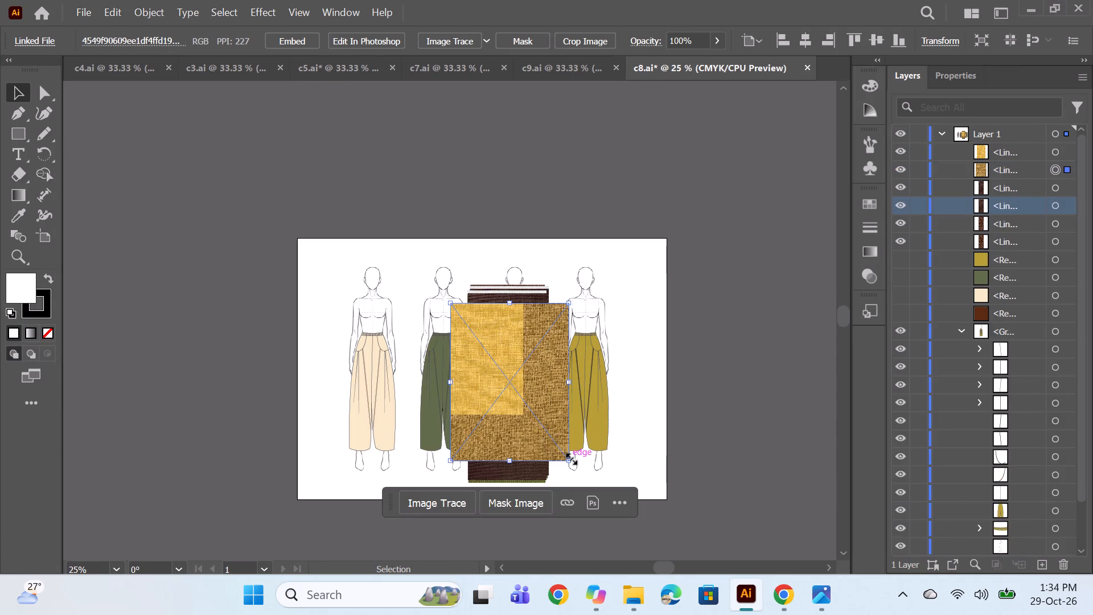
pyautogui.moveTo(570, 457); pyautogui.dragTo(531, 477)
pyautogui.moveTo(508, 450); pyautogui.dragTo(582, 443)
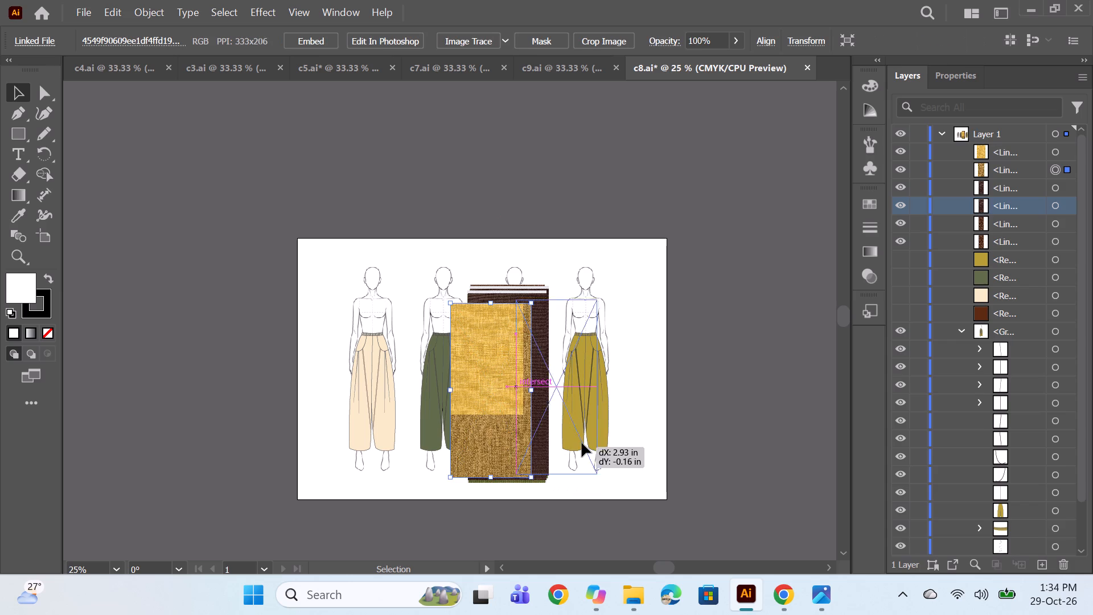
pyautogui.moveTo(582, 443); pyautogui.dragTo(602, 445)
pyautogui.click(504, 375)
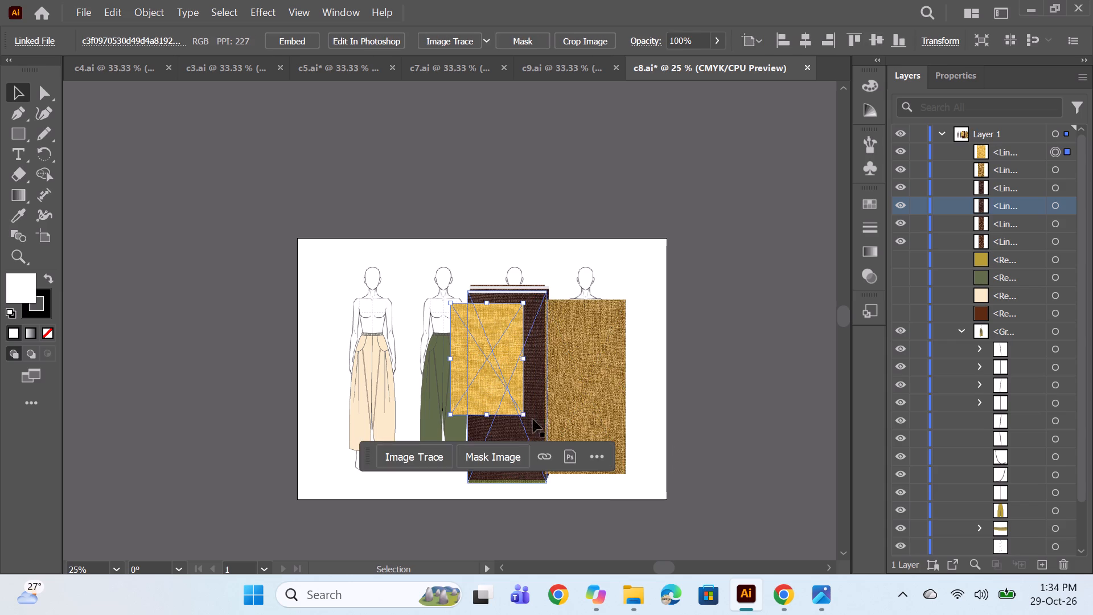
pyautogui.moveTo(524, 416); pyautogui.dragTo(529, 471)
pyautogui.moveTo(504, 440); pyautogui.dragTo(597, 434)
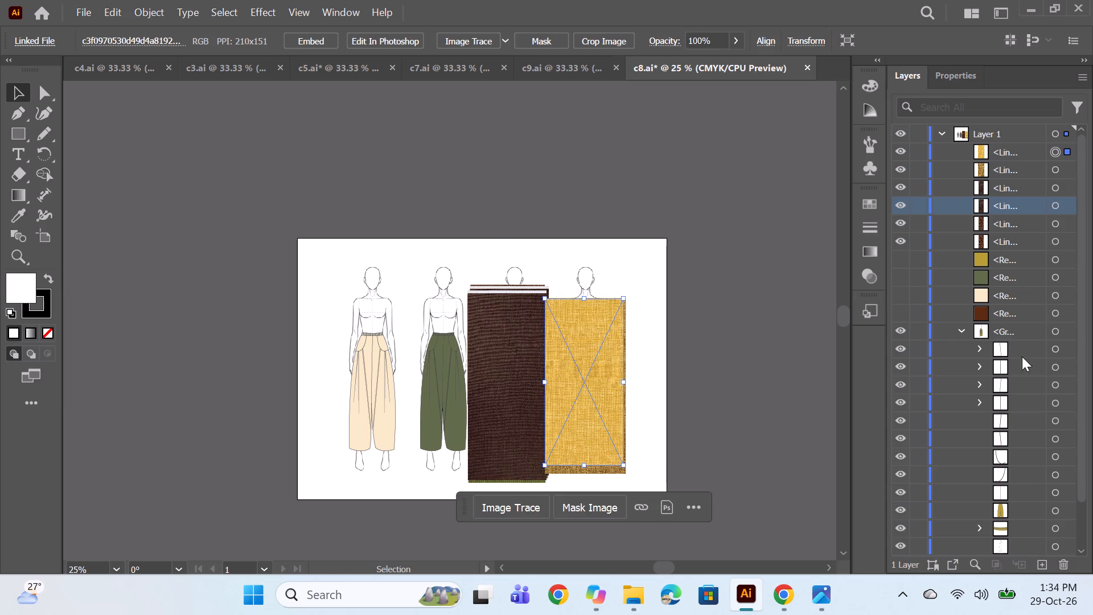
# Duplicate both mustard fabric strips together and place the copies over the mustard trouser on top of the originals.
pyautogui.click(1059, 168)
pyautogui.keyDown('ctrl'); pyautogui.click(1057, 149); pyautogui.keyUp('ctrl')
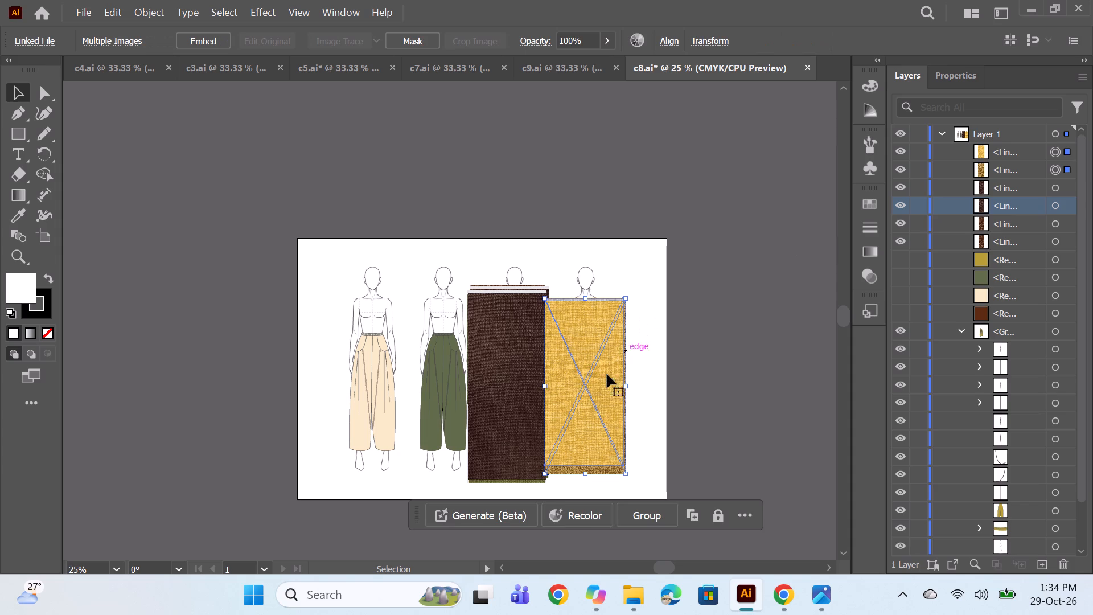
pyautogui.keyDown('alt'); pyautogui.moveTo(580, 402); pyautogui.dragTo(697, 405); pyautogui.keyUp('alt')
pyautogui.moveTo(697, 405); pyautogui.dragTo(575, 419)
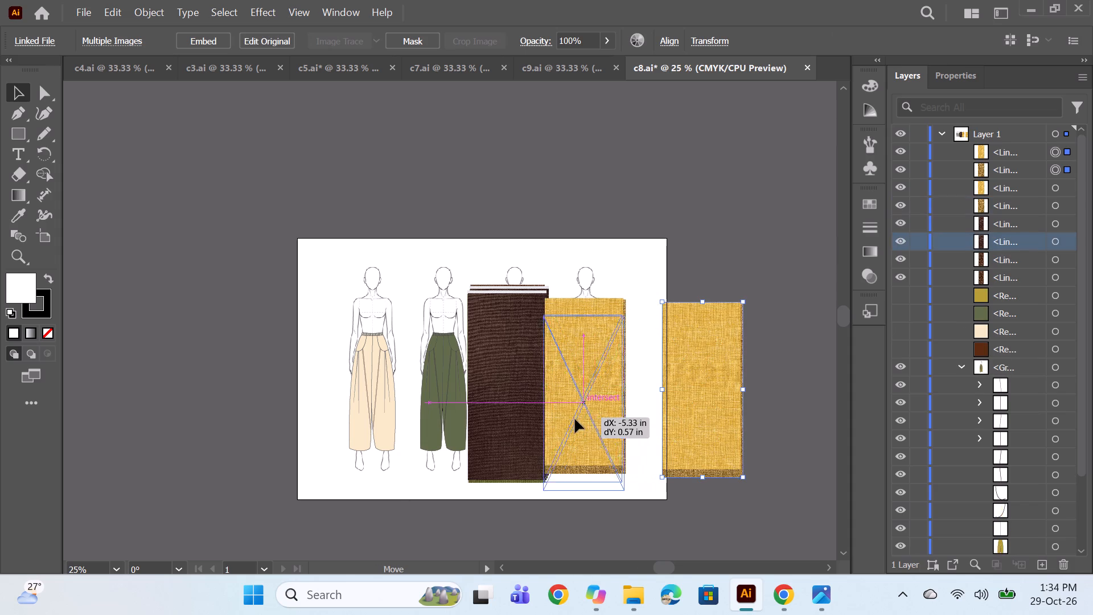
pyautogui.moveTo(575, 419); pyautogui.dragTo(584, 406)
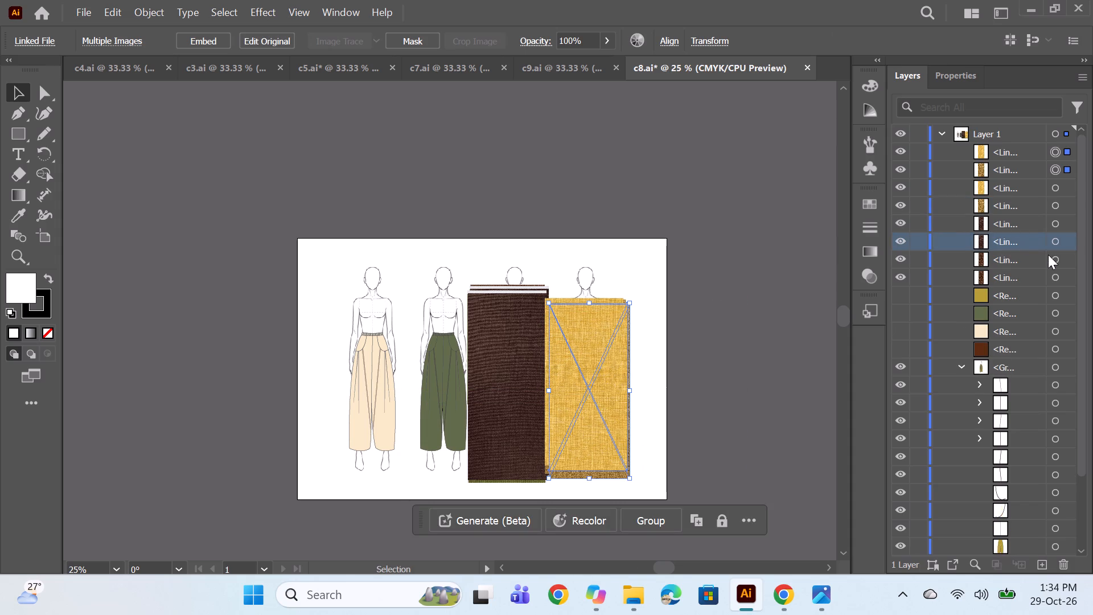
# Copy the green fabric images 61de9fceb... and 203d9cc4c3... from the desktop and paste them into c8.ai in Illustrator.
pyautogui.click(1033, 8)
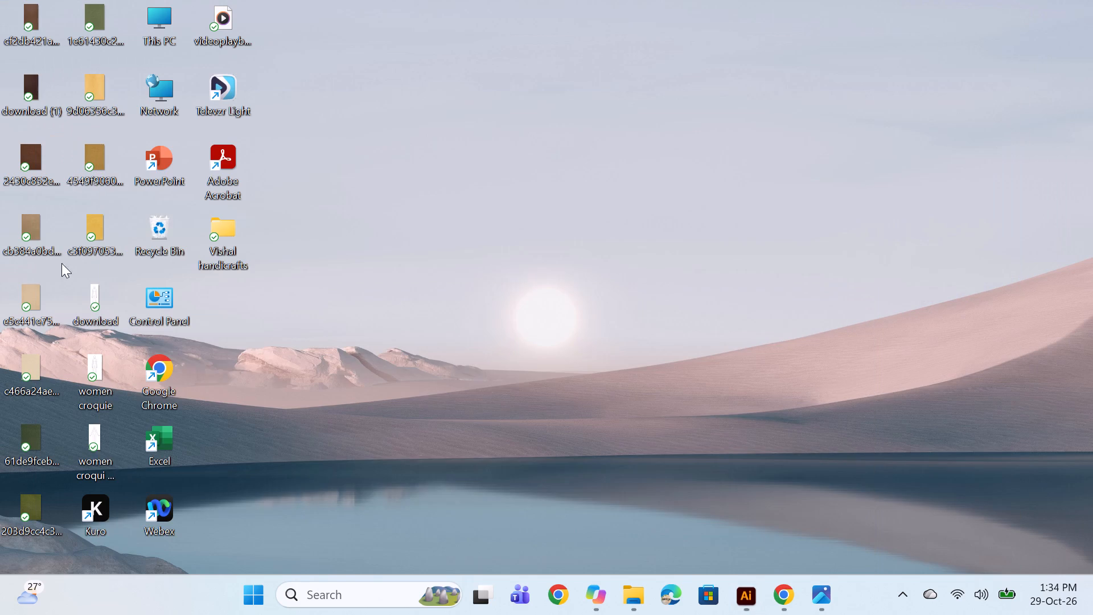
pyautogui.click(97, 12)
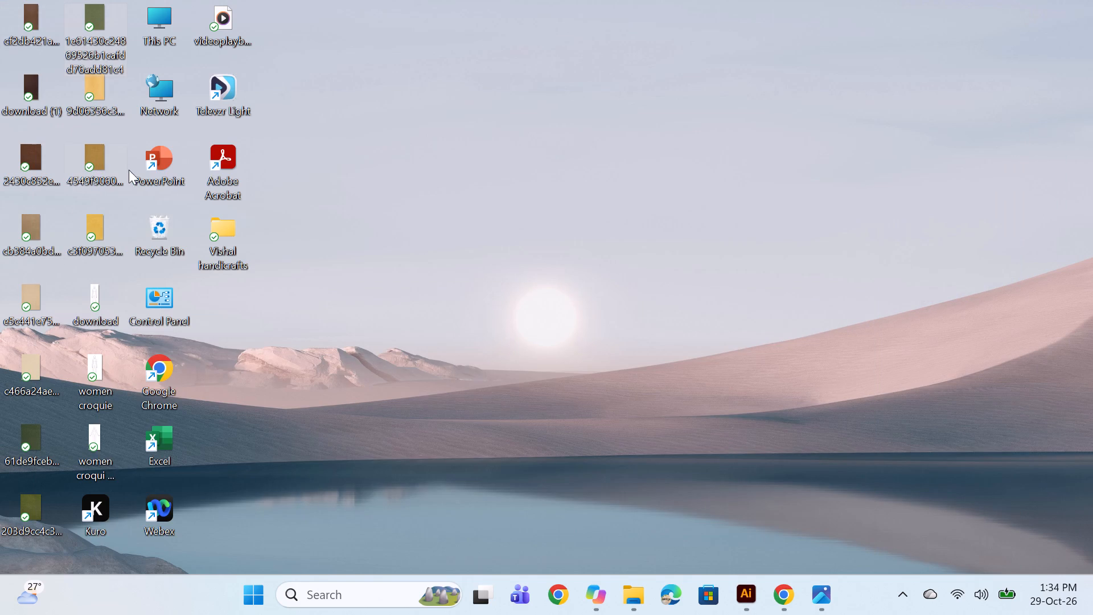
pyautogui.click(51, 497)
pyautogui.keyDown('ctrl'); pyautogui.click(23, 438); pyautogui.keyUp('ctrl')
pyautogui.rightClick(23, 438)
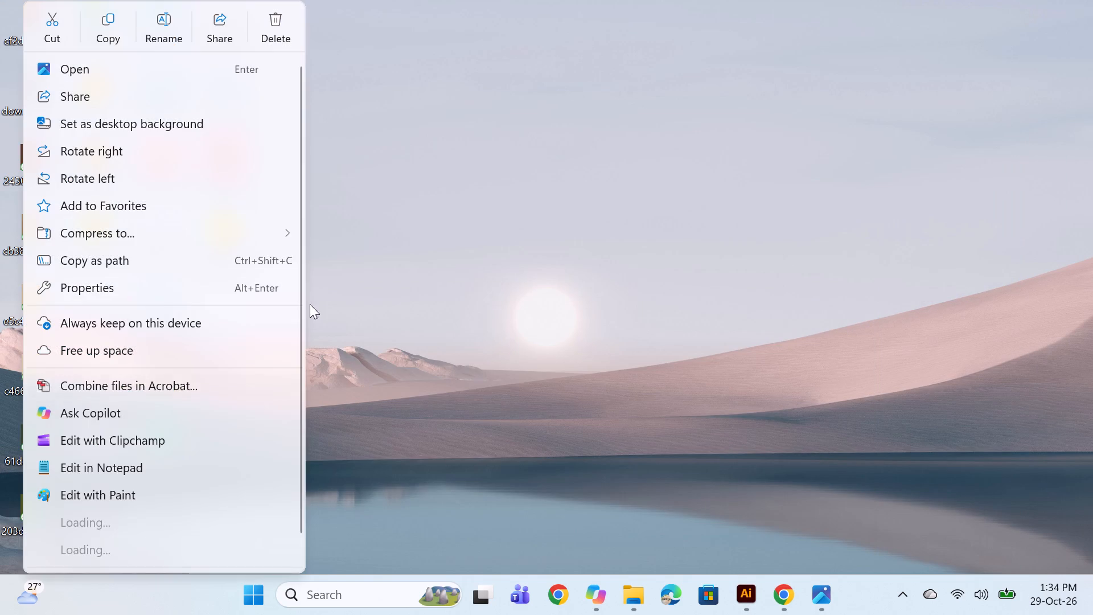
pyautogui.click(98, 17)
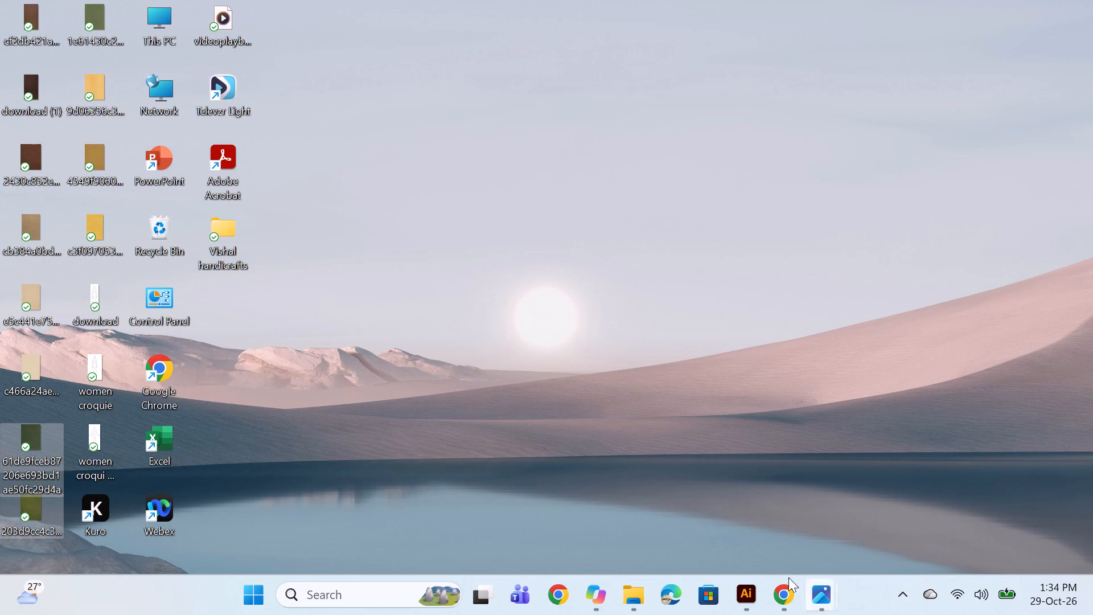
pyautogui.click(753, 596)
pyautogui.hotkey('ctrl', 'v')
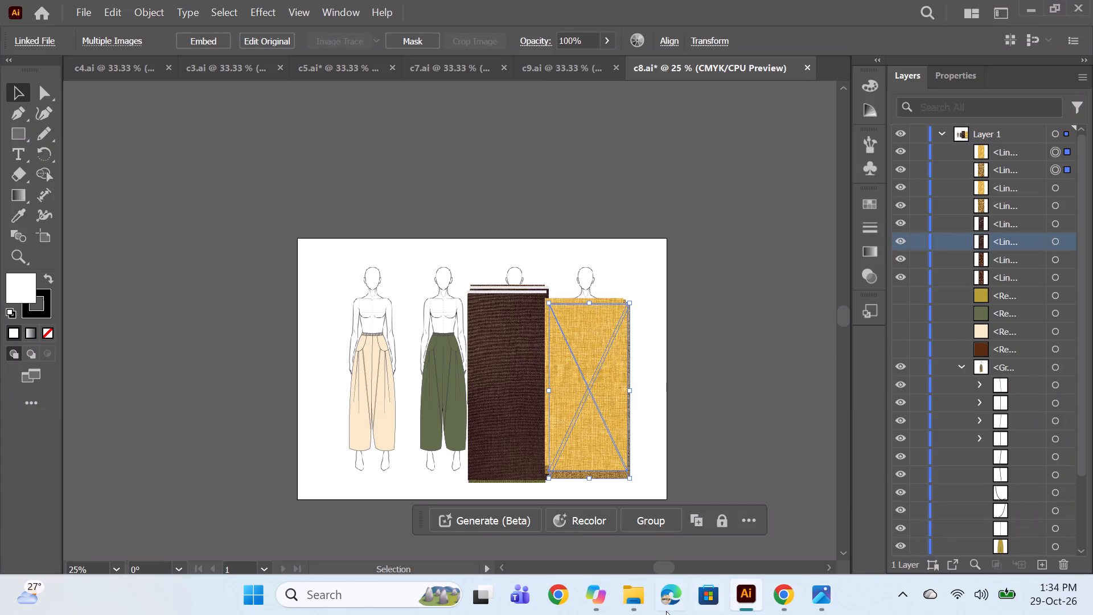
# Resize both green fabric images together to about 3.2 by 8 in overall and place them over the green trouser.
pyautogui.scroll(-2, 562, 358)
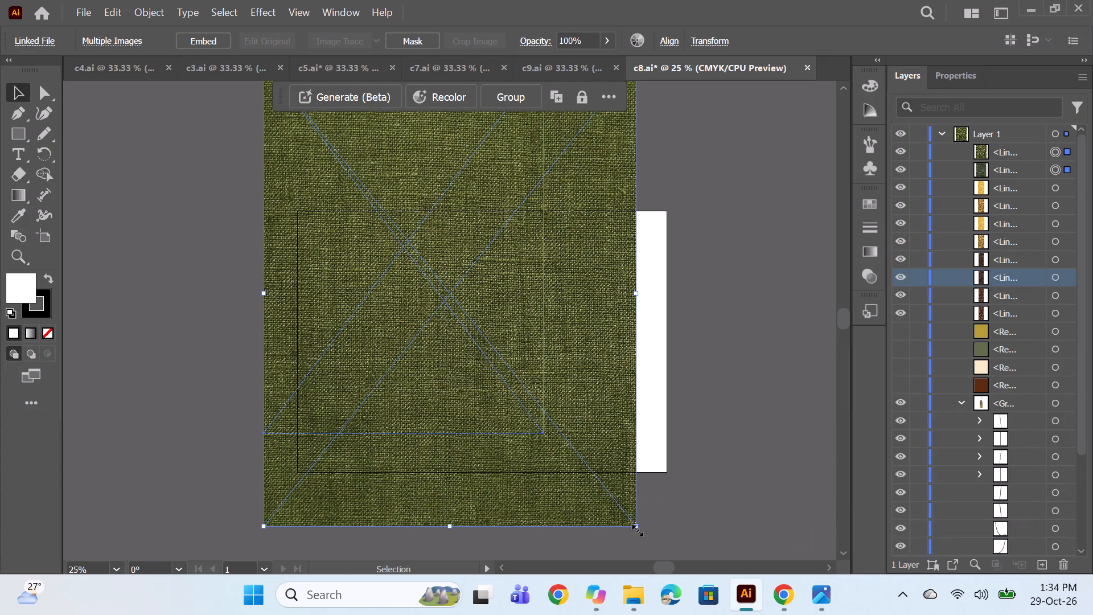
pyautogui.moveTo(633, 528); pyautogui.dragTo(413, 362)
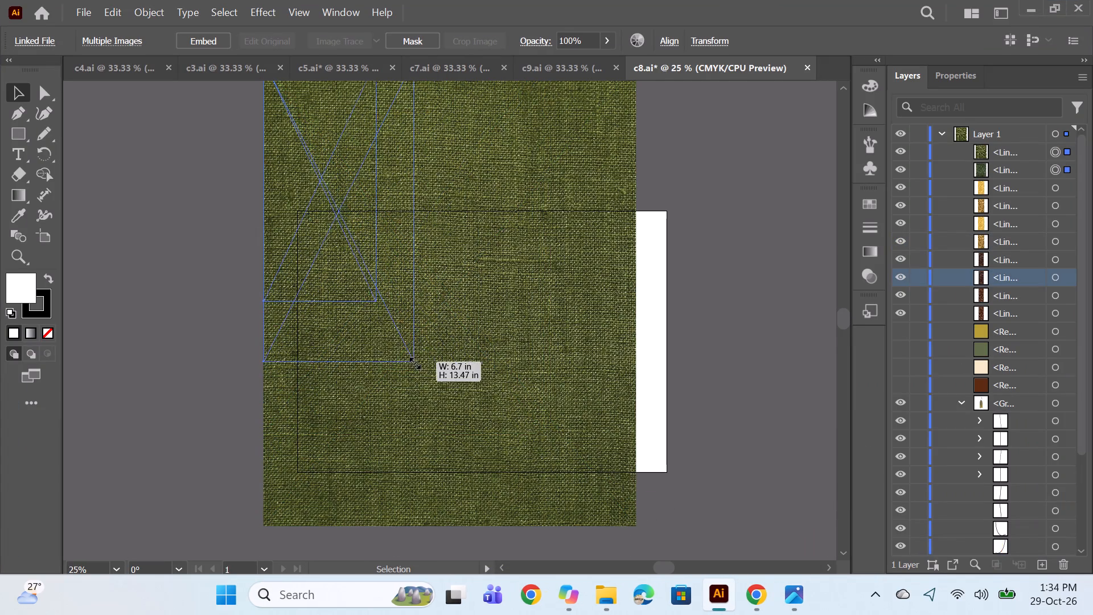
pyautogui.moveTo(413, 362); pyautogui.dragTo(364, 308)
pyautogui.moveTo(317, 236); pyautogui.dragTo(457, 304)
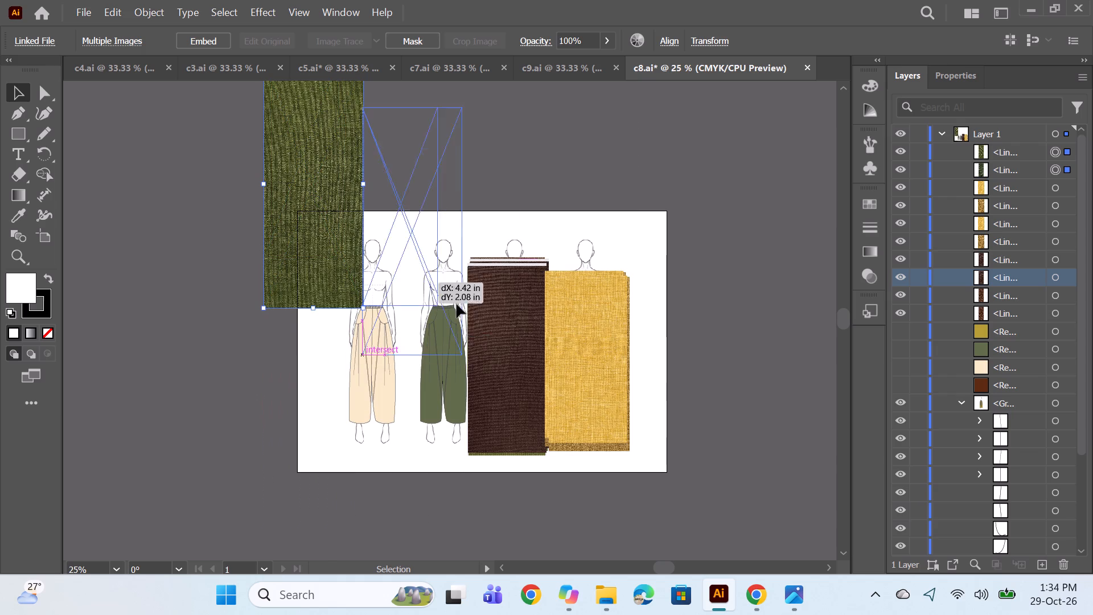
pyautogui.moveTo(457, 304); pyautogui.dragTo(449, 396)
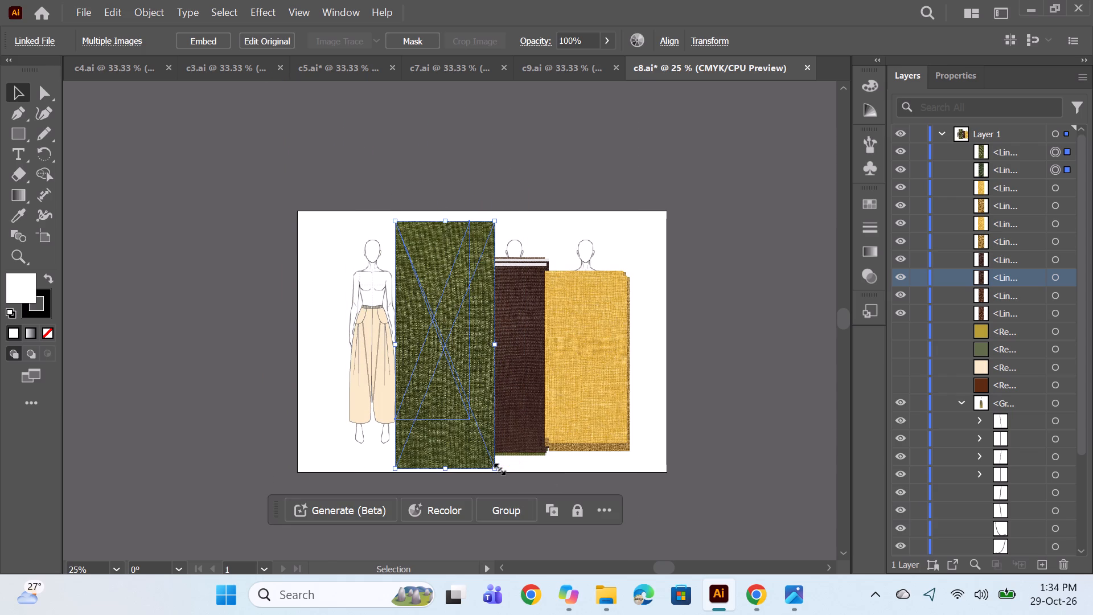
pyautogui.moveTo(497, 467); pyautogui.dragTo(466, 400)
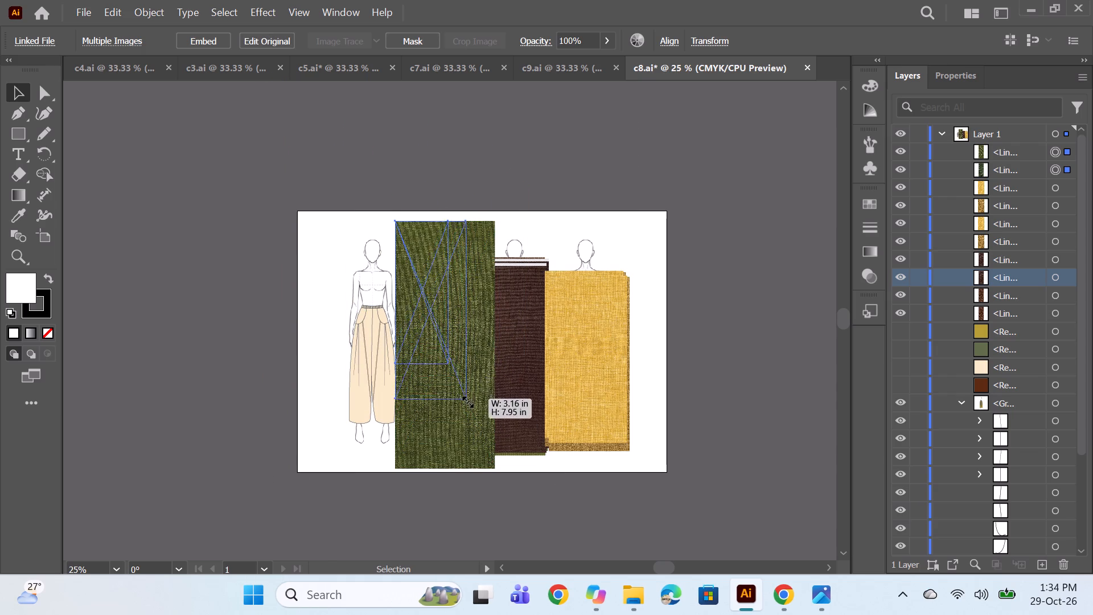
pyautogui.moveTo(466, 400); pyautogui.dragTo(466, 401)
pyautogui.moveTo(439, 330); pyautogui.dragTo(441, 381)
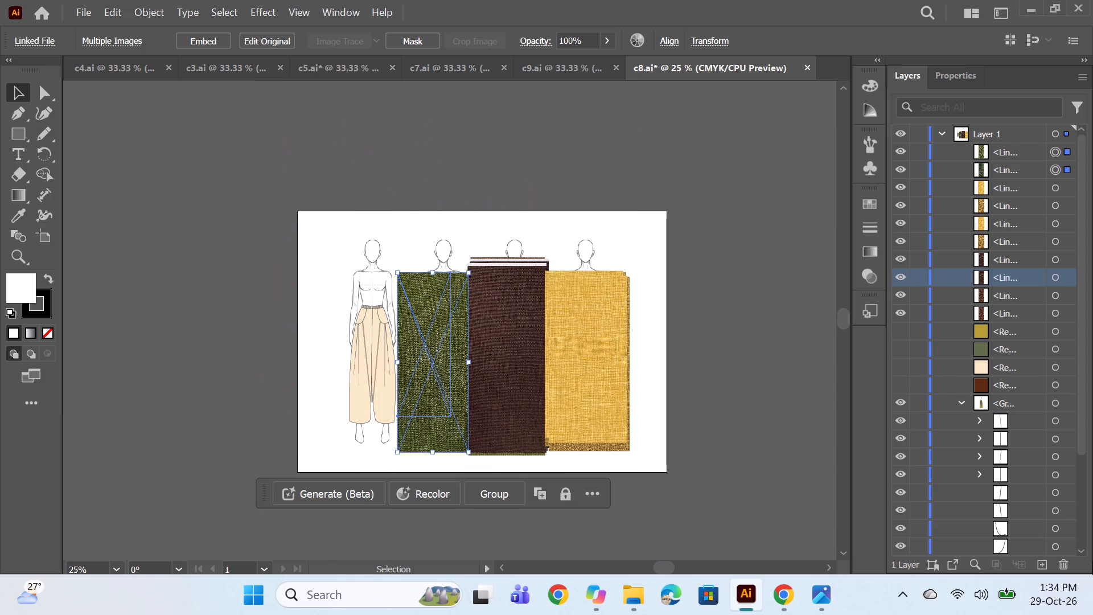
# Duplicate both green fabric strips together and place the copies over the green trouser on top of the originals.
pyautogui.click(1063, 150)
pyautogui.keyDown('ctrl'); pyautogui.click(1051, 171); pyautogui.keyUp('ctrl')
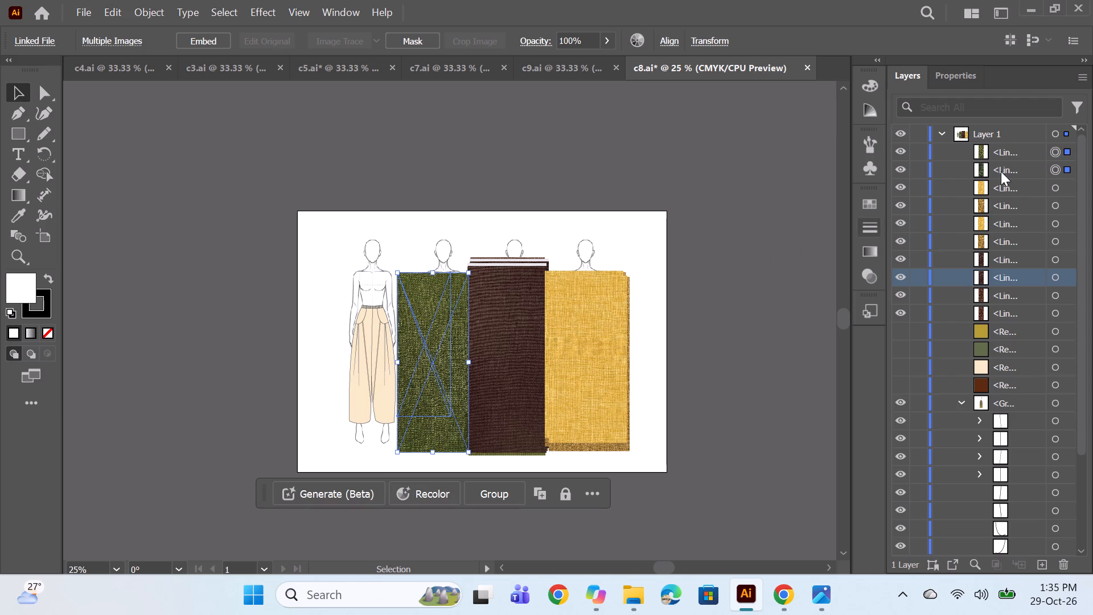
pyautogui.click(1051, 149)
pyautogui.keyDown('shift'); pyautogui.click(1055, 171); pyautogui.keyUp('shift')
pyautogui.keyDown('alt'); pyautogui.moveTo(442, 373); pyautogui.dragTo(501, 375); pyautogui.keyUp('alt')
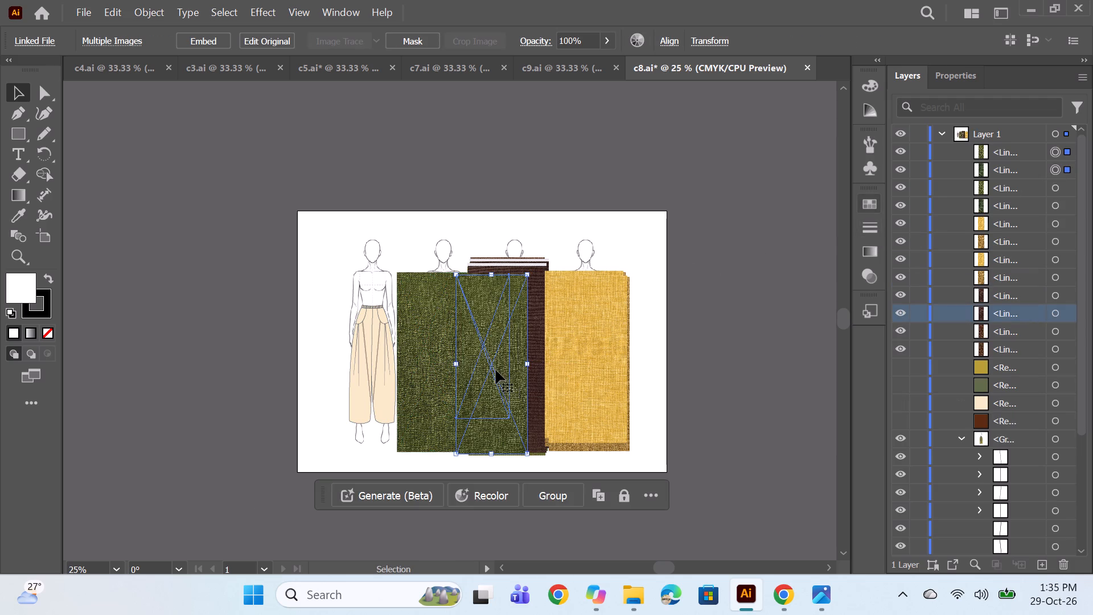
pyautogui.moveTo(496, 370); pyautogui.dragTo(439, 370)
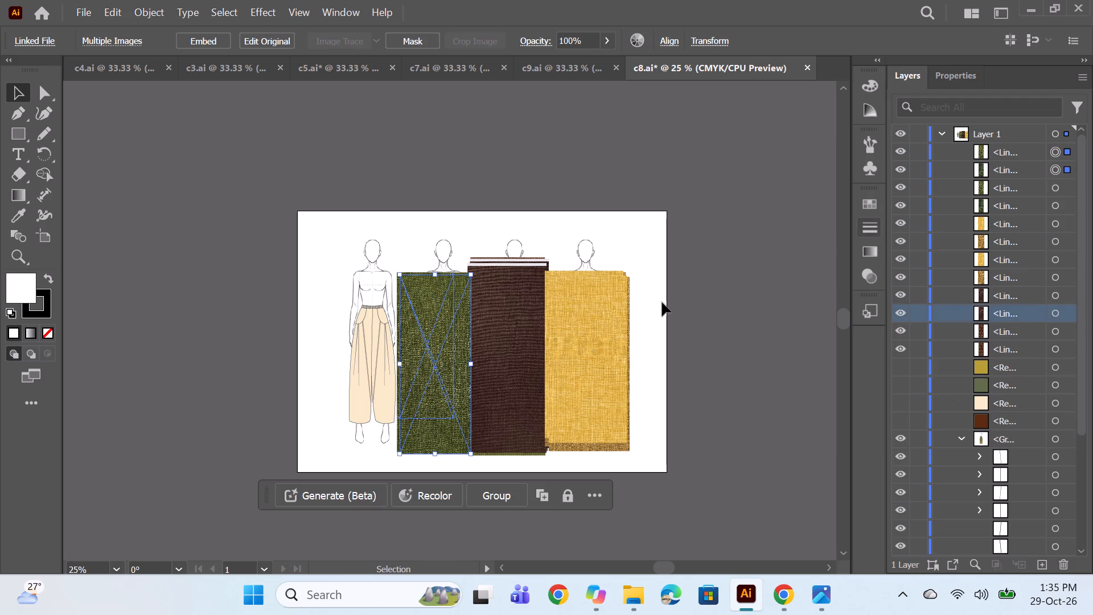
pyautogui.click(714, 366)
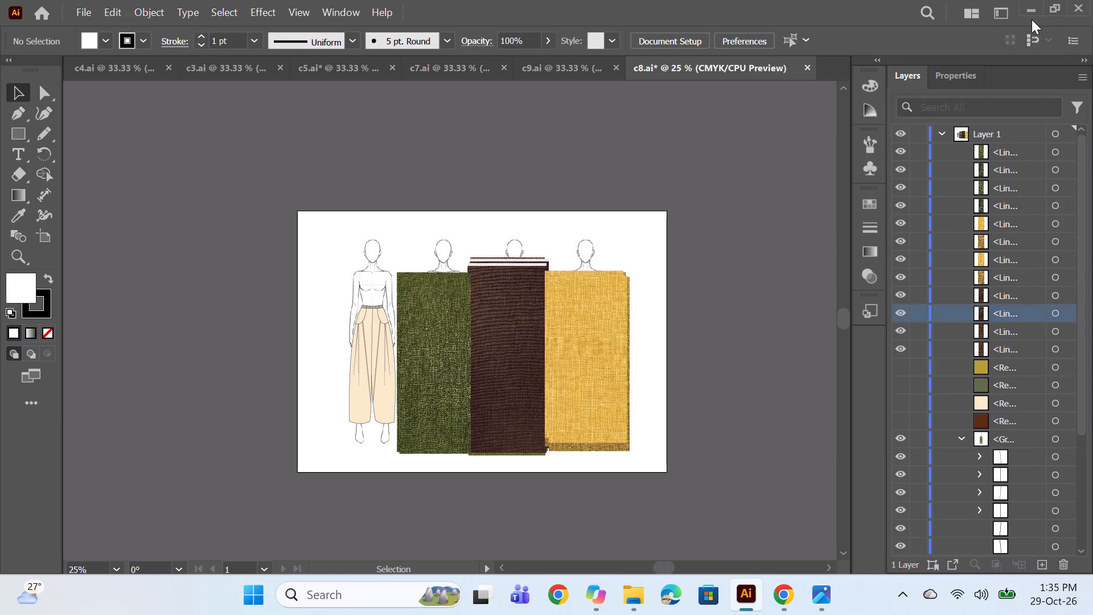
# Copy the beige fabric images c466a24ae... and e5c441e75... from the desktop and paste them into c8.ai in Illustrator.
pyautogui.click(1026, 7)
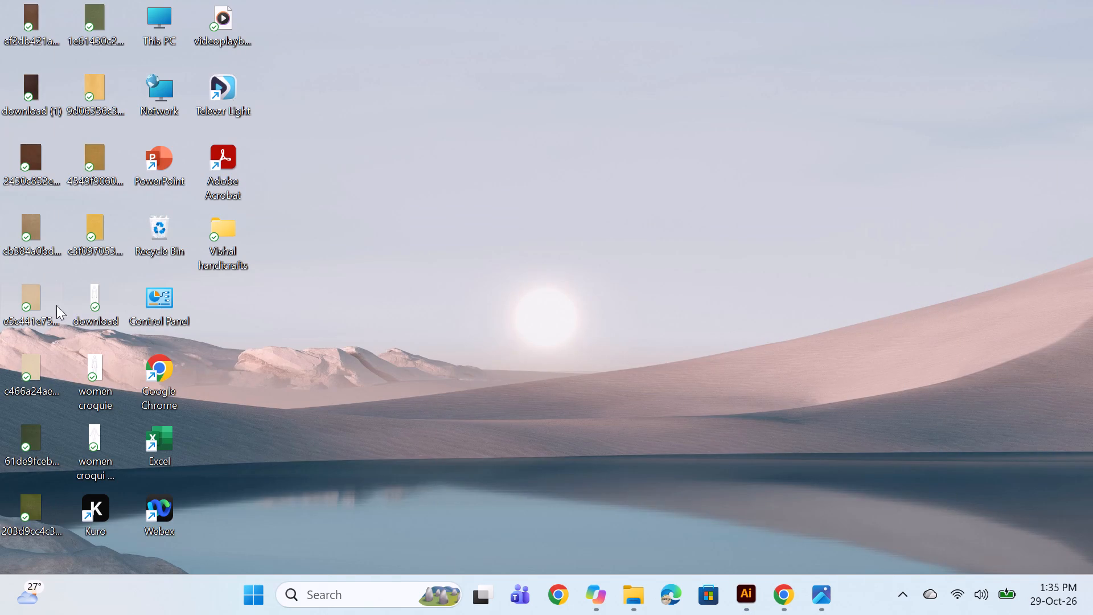
pyautogui.click(35, 362)
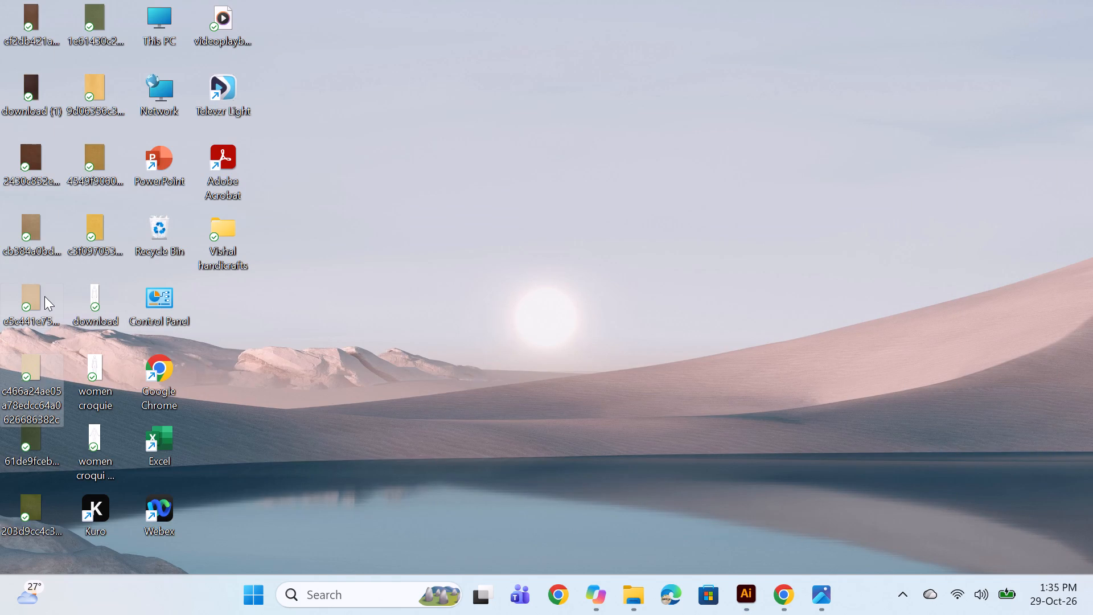
pyautogui.keyDown('ctrl'); pyautogui.click(43, 291); pyautogui.keyUp('ctrl')
pyautogui.rightClick(43, 291)
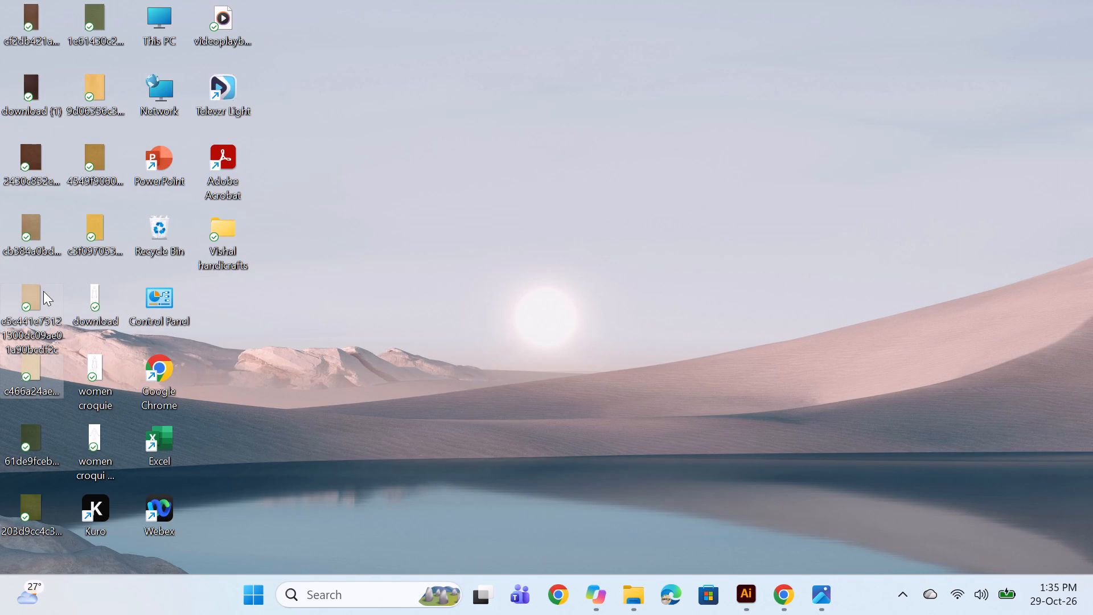
pyautogui.click(124, 41)
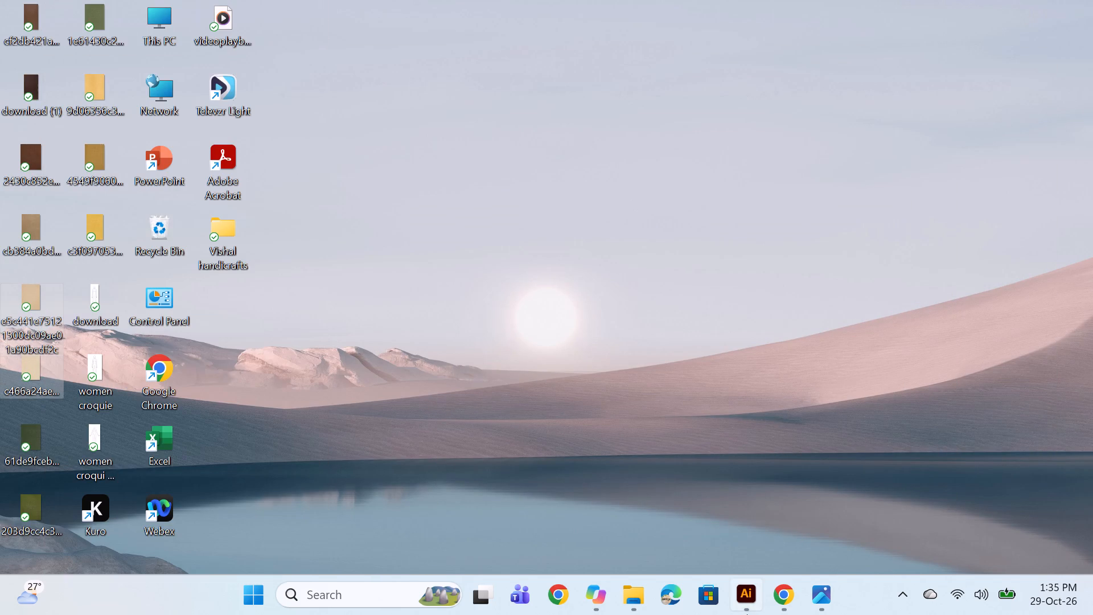
pyautogui.click(747, 614)
pyautogui.hotkey('ctrl', 'v')
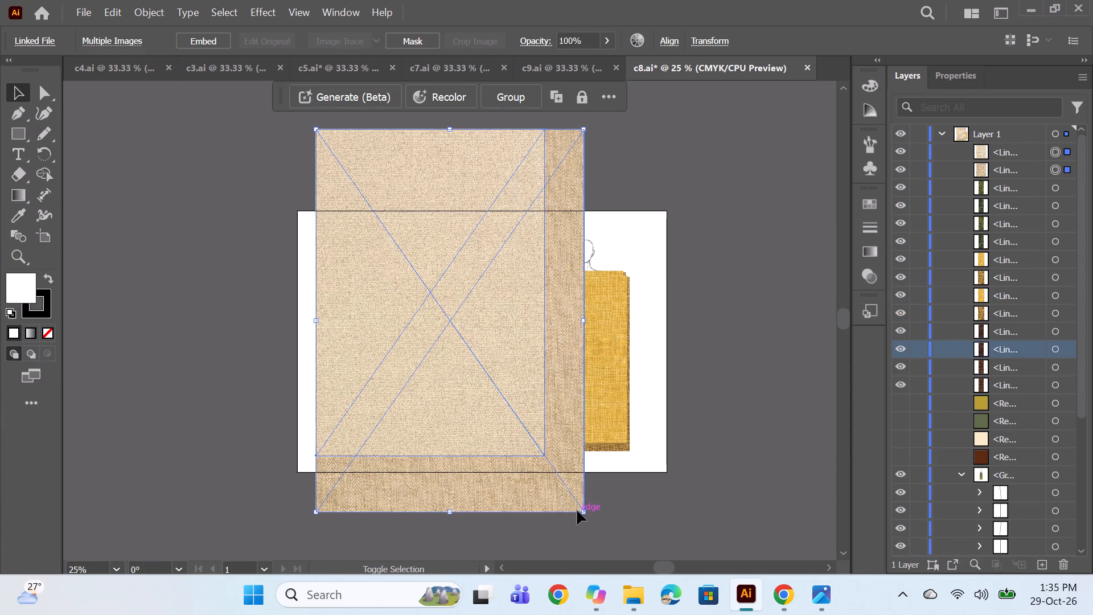
# Shrink both beige fabric images together into narrow, tall strips and place them over the cream trouser.
pyautogui.keyDown('shift'); pyautogui.moveTo(582, 511); pyautogui.dragTo(425, 448); pyautogui.keyUp('shift')
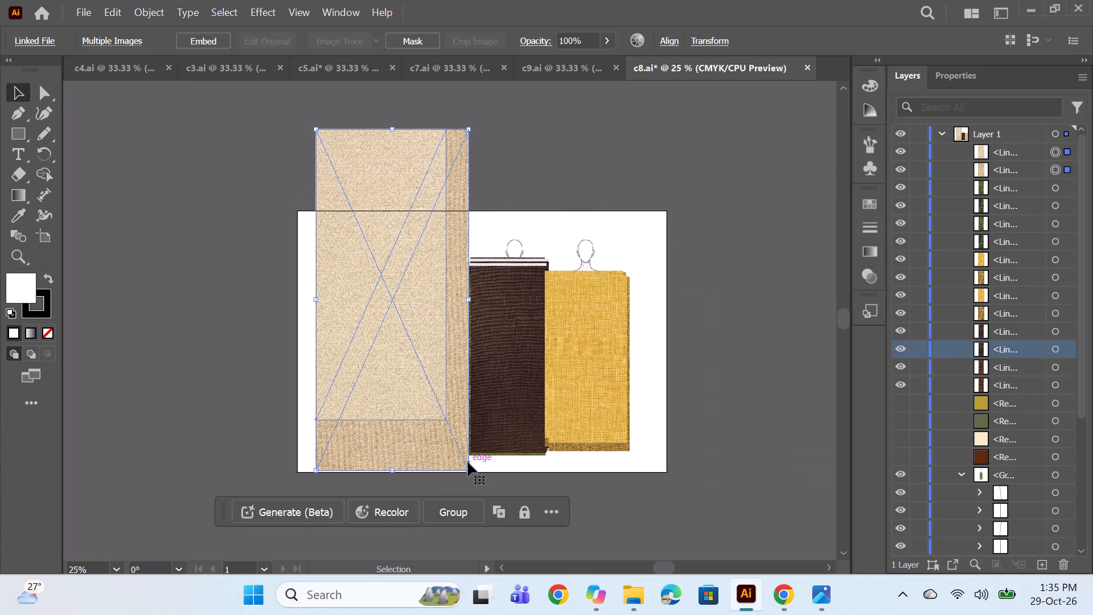
pyautogui.moveTo(469, 470); pyautogui.dragTo(448, 404)
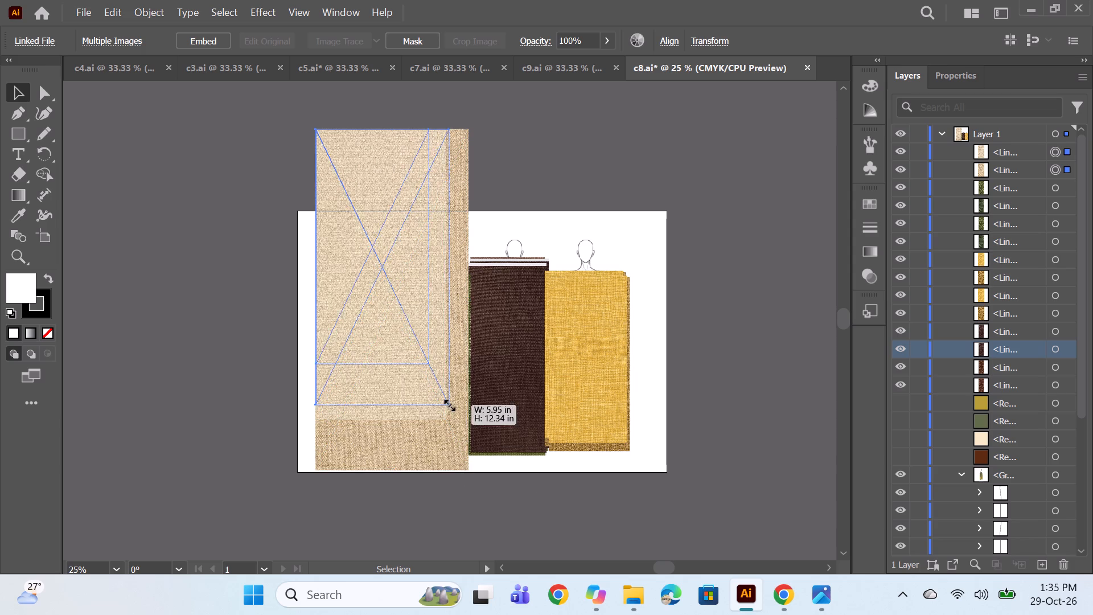
pyautogui.moveTo(448, 404); pyautogui.dragTo(443, 377)
pyautogui.moveTo(402, 294); pyautogui.dragTo(397, 399)
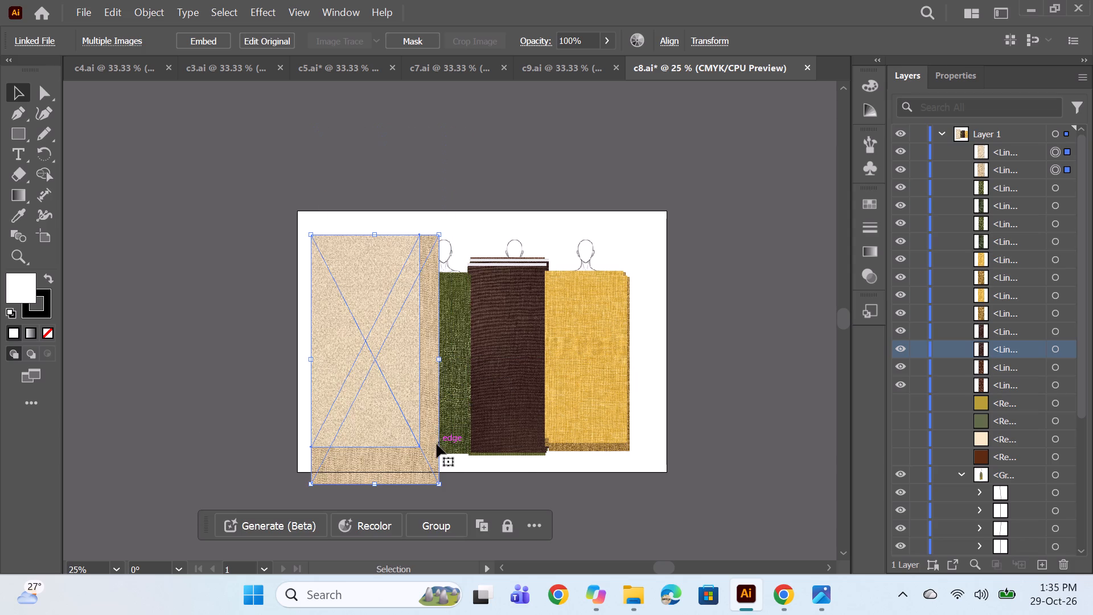
# Narrow and shorten the e5c441e75... strip to match the c466a24ae... strip, and stack the two over the cream trouser.
pyautogui.click(204, 378)
pyautogui.click(380, 410)
pyautogui.moveTo(376, 418); pyautogui.dragTo(378, 436)
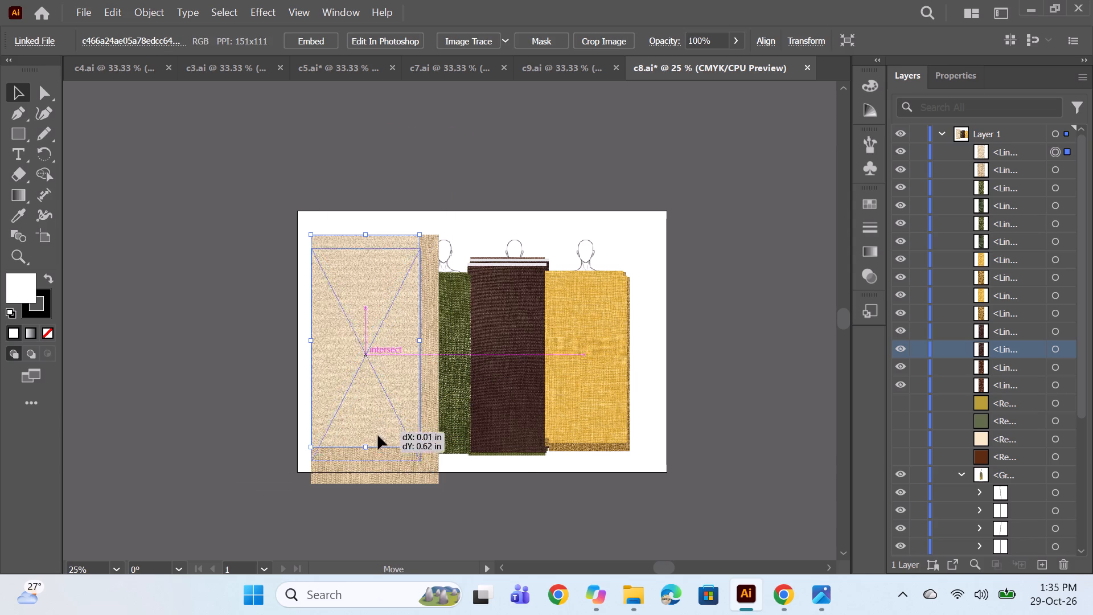
pyautogui.moveTo(378, 436); pyautogui.dragTo(380, 454)
pyautogui.click(429, 247)
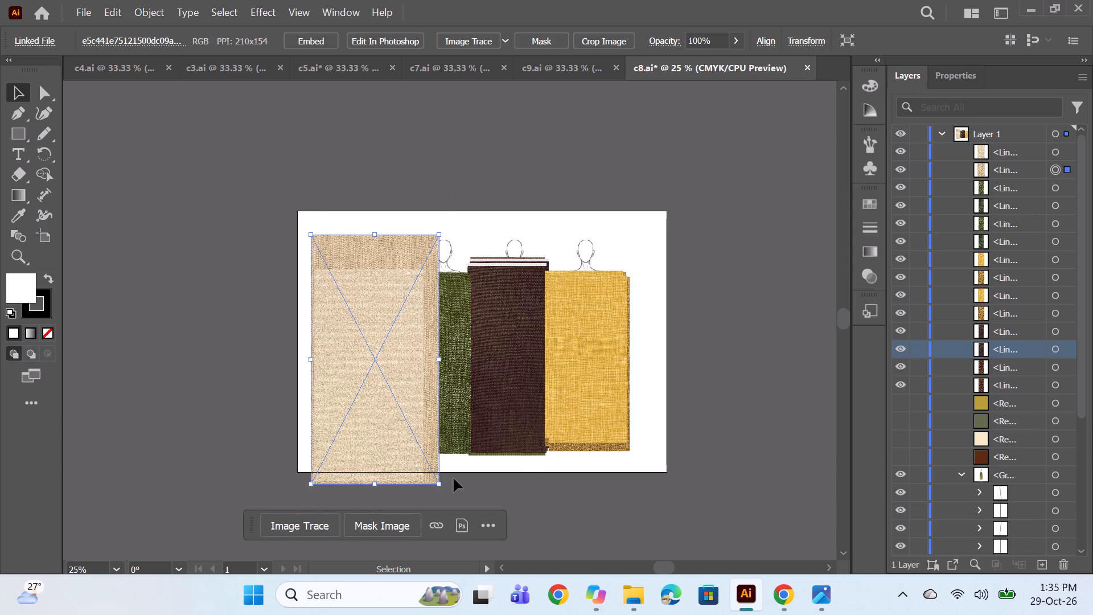
pyautogui.moveTo(437, 485); pyautogui.dragTo(417, 487)
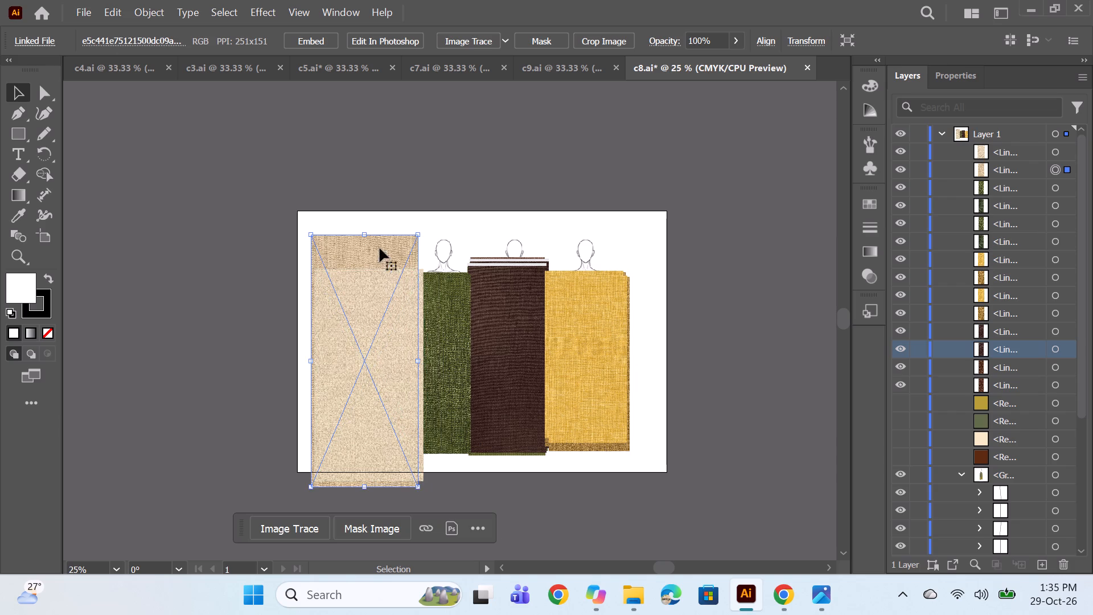
pyautogui.moveTo(364, 233); pyautogui.dragTo(364, 277)
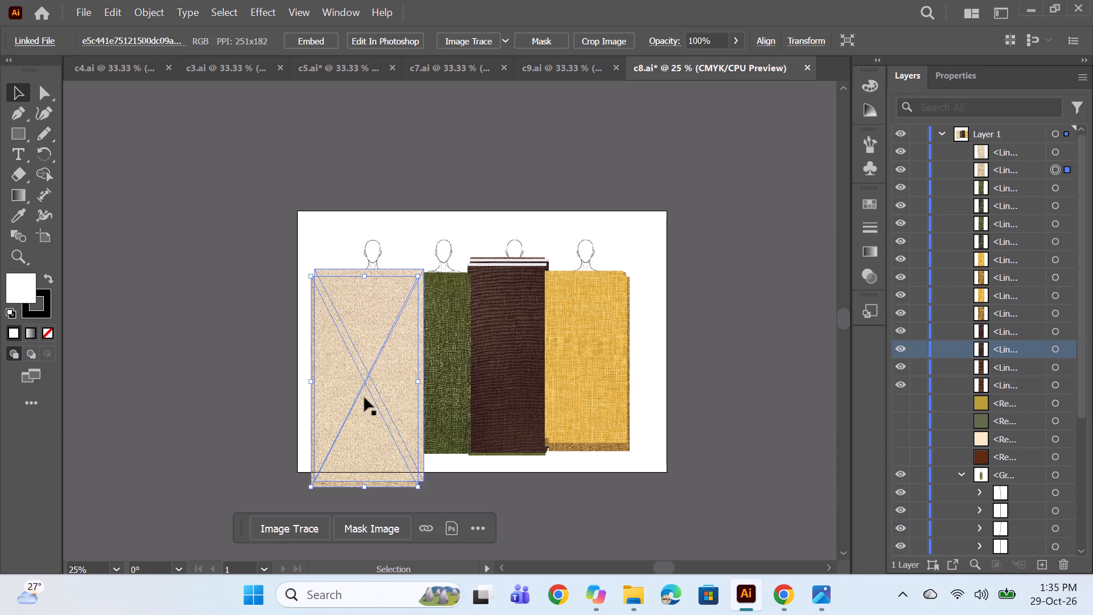
pyautogui.moveTo(369, 363); pyautogui.dragTo(369, 376)
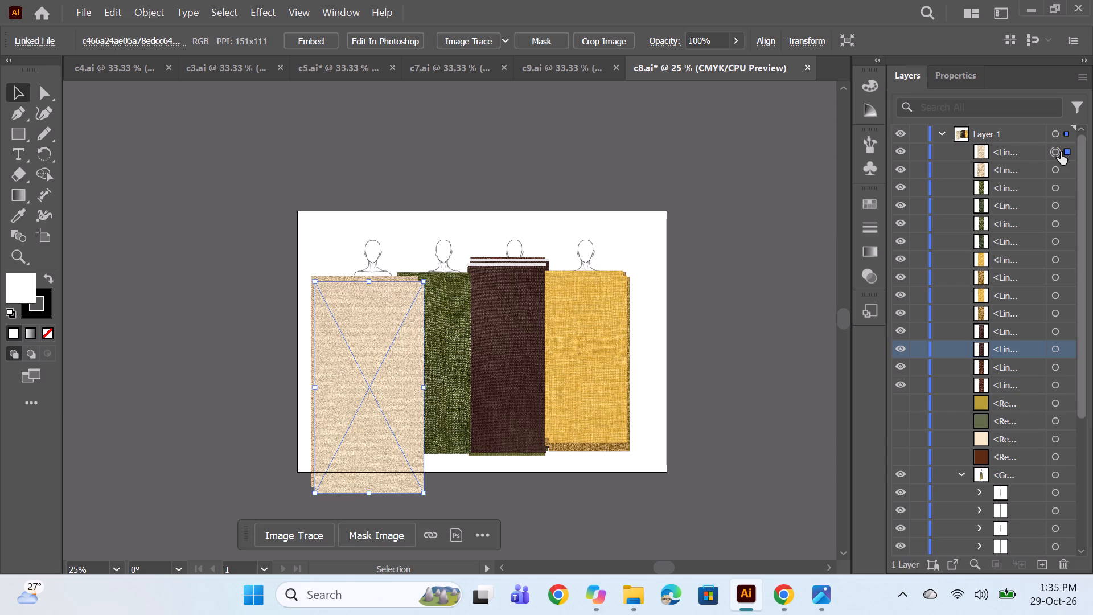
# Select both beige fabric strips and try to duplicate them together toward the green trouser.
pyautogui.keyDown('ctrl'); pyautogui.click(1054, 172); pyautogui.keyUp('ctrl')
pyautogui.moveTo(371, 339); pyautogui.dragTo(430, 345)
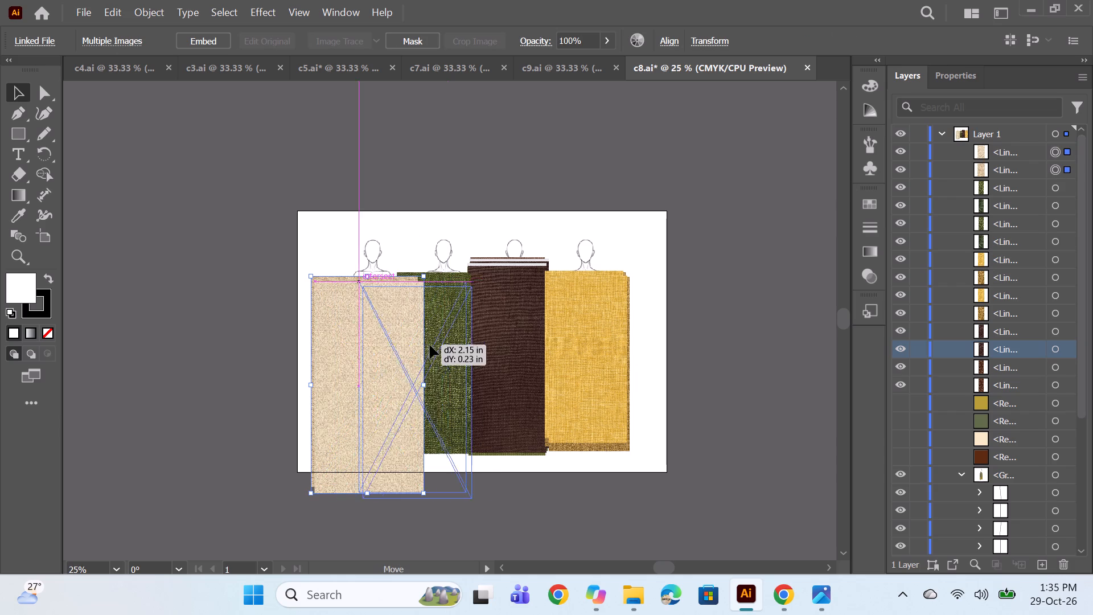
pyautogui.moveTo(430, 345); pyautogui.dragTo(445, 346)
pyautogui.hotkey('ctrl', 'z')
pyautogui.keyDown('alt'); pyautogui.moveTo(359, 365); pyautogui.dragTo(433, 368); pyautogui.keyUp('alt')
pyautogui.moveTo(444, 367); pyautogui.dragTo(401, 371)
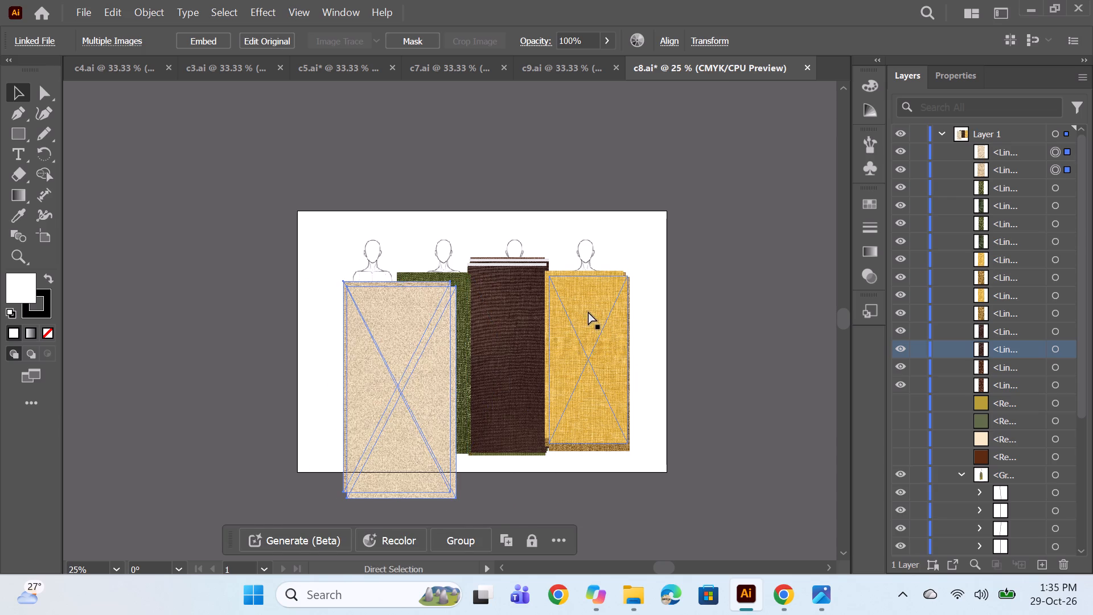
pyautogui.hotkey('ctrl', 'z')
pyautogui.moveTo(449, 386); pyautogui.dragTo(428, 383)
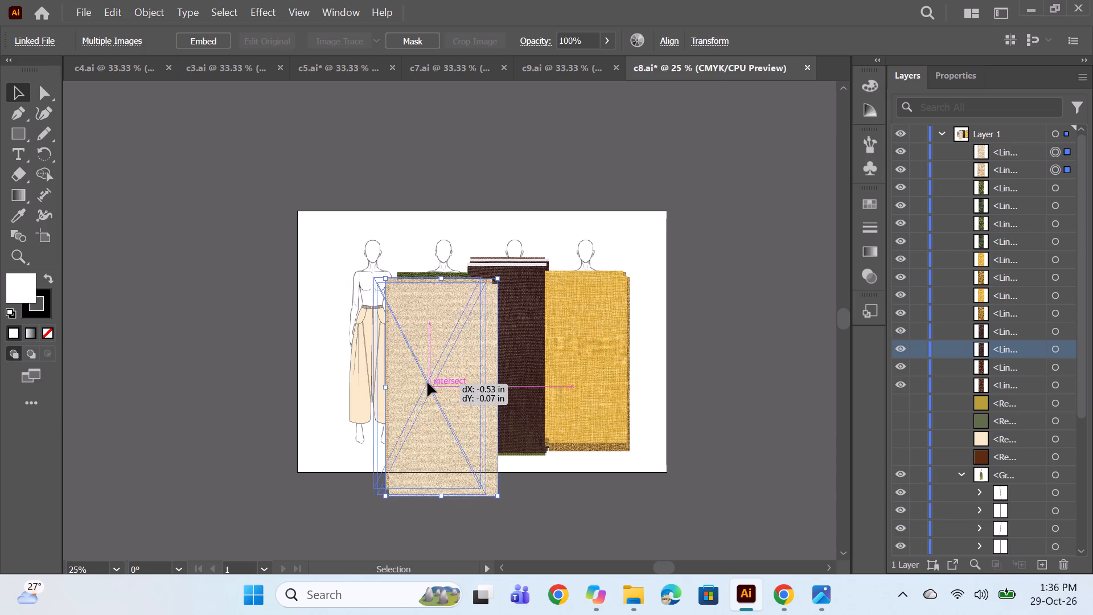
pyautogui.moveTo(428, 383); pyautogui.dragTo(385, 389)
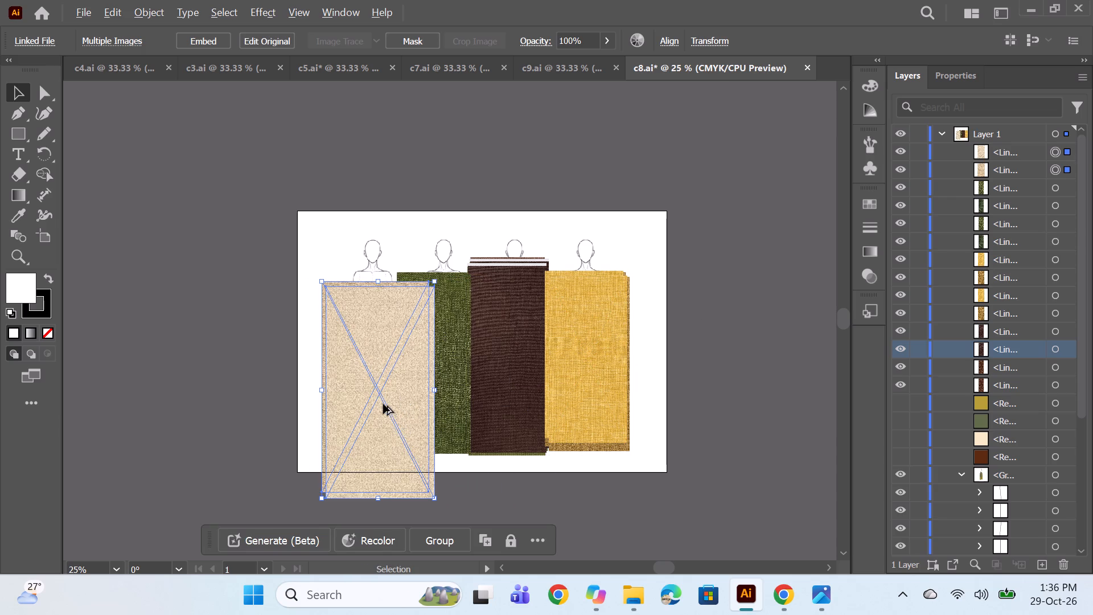
# Duplicate both beige fabric strips together and place the copies over the cream trouser on top of the originals.
pyautogui.keyDown('alt'); pyautogui.moveTo(380, 398); pyautogui.dragTo(465, 397); pyautogui.keyUp('alt')
pyautogui.moveTo(462, 395); pyautogui.dragTo(371, 397)
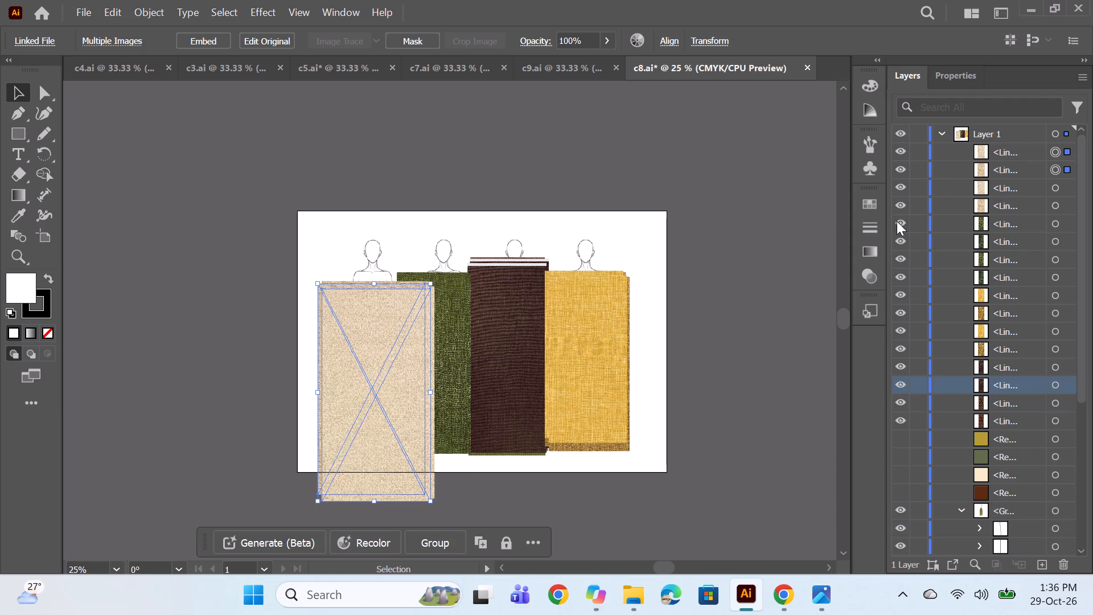
# Scale all four beige fabric strips down together and reposition them over the cream trouser.
pyautogui.keyDown('ctrl'); pyautogui.click(1057, 202); pyautogui.keyUp('ctrl')
pyautogui.keyDown('ctrl'); pyautogui.click(1058, 186); pyautogui.keyUp('ctrl')
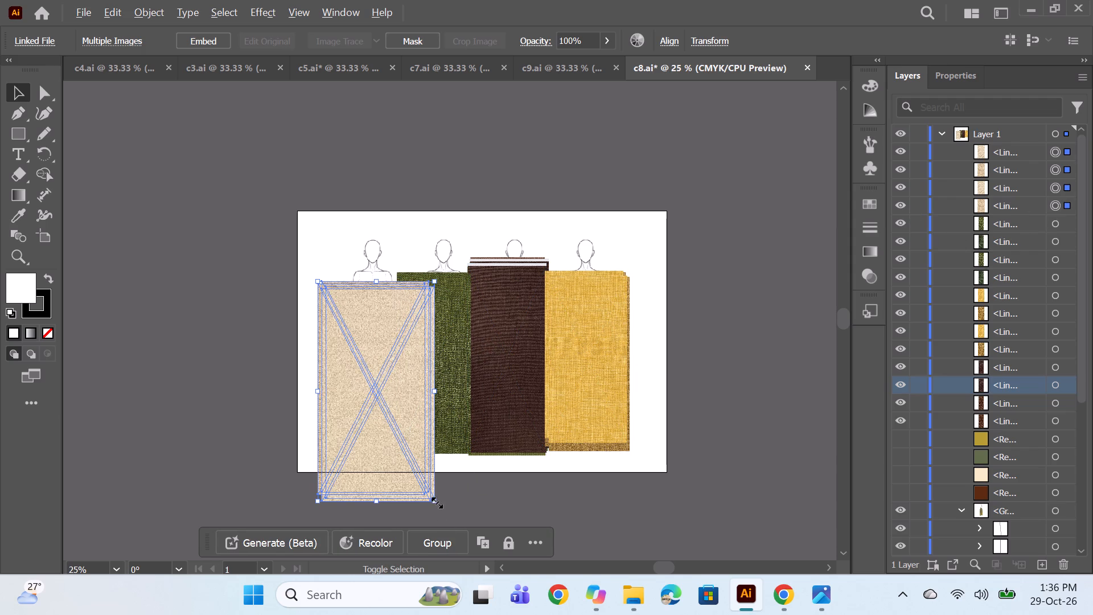
pyautogui.keyDown('alt'); pyautogui.keyDown('shift'); pyautogui.moveTo(435, 501); pyautogui.dragTo(421, 489); pyautogui.keyUp('shift'); pyautogui.keyUp('alt')
pyautogui.click(377, 397)
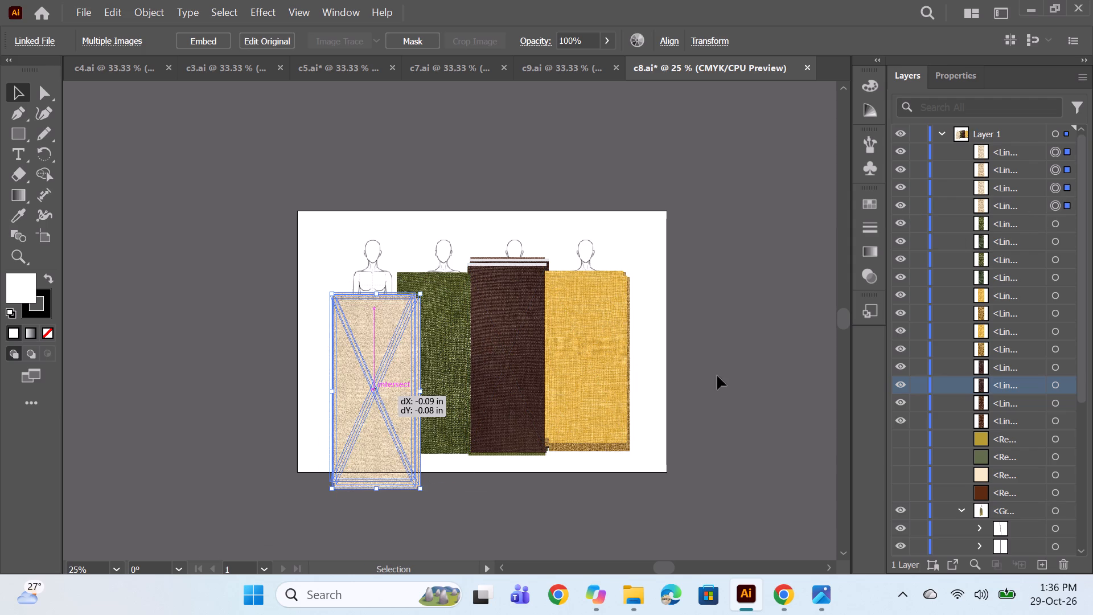
pyautogui.moveTo(800, 351); pyautogui.dragTo(796, 358)
# Move all four mustard fabric strips into the mustard trouser's group, placing them below its four fold-line groups.
pyautogui.scroll(-2, 1049, 344)
pyautogui.scroll(-3, 1029, 402)
pyautogui.scroll(3, 1024, 372)
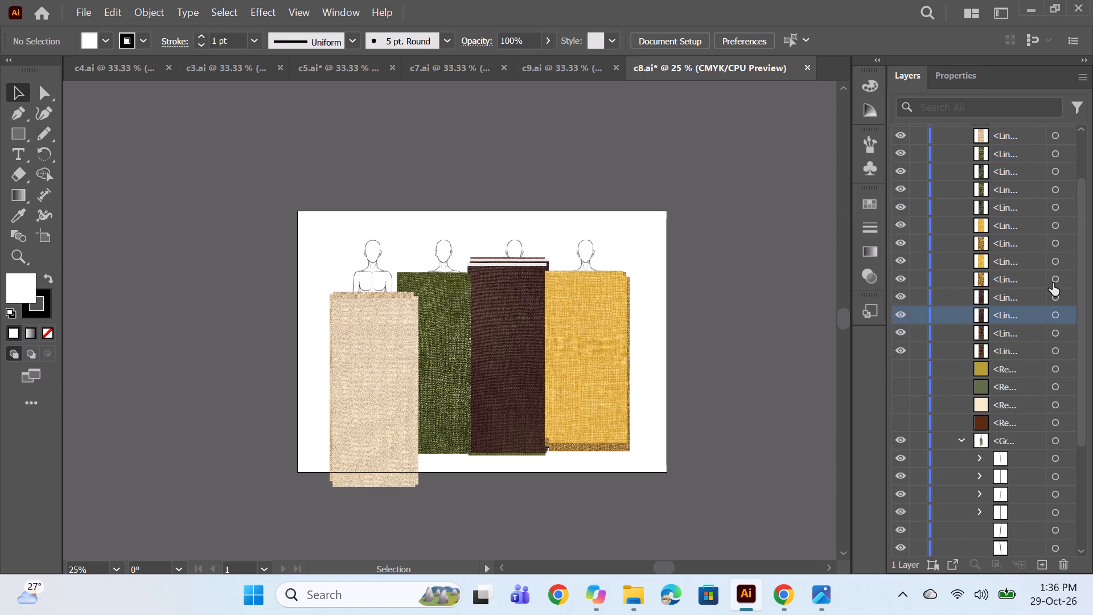
pyautogui.click(1053, 284)
pyautogui.keyDown('shift'); pyautogui.click(1054, 223); pyautogui.keyUp('shift')
pyautogui.click(1024, 220)
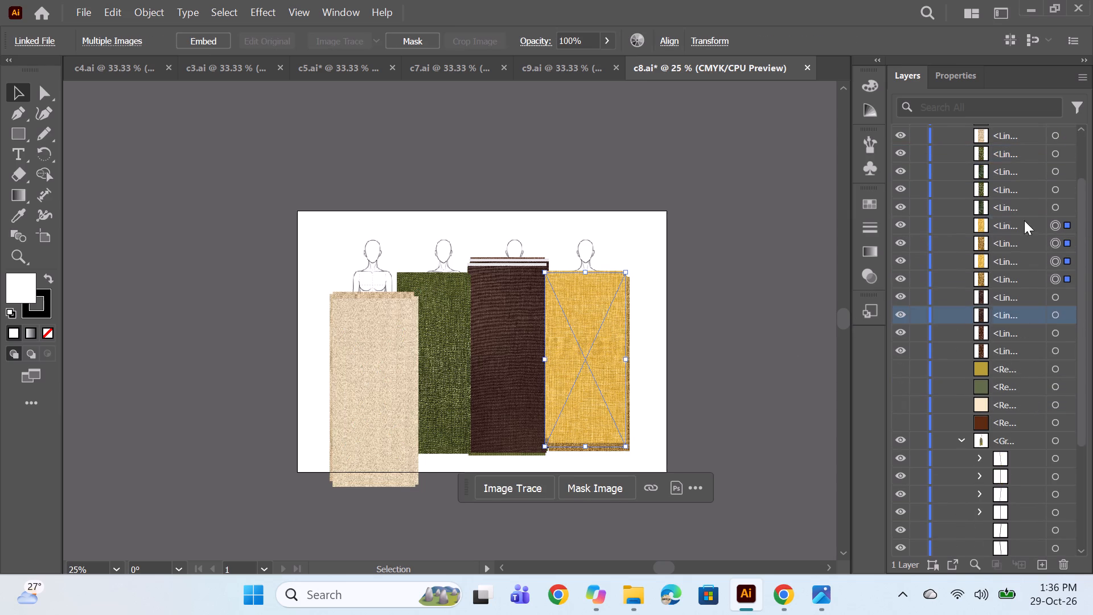
pyautogui.keyDown('shift'); pyautogui.click(1021, 276); pyautogui.keyUp('shift')
pyautogui.moveTo(1021, 255); pyautogui.dragTo(1034, 520)
pyautogui.scroll(-3, 1030, 428)
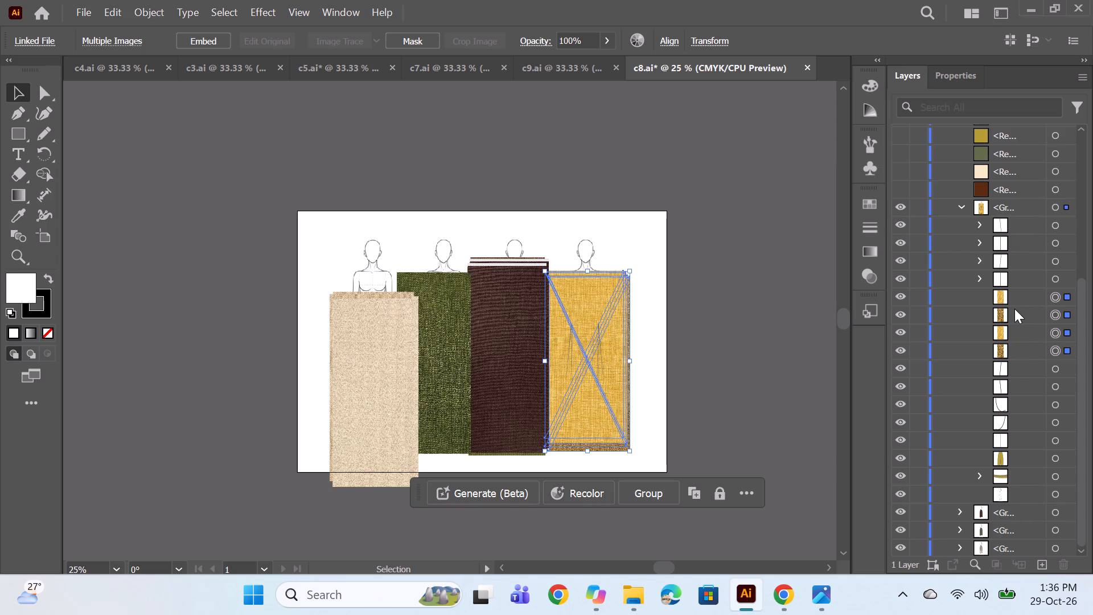
# Within the mustard trouser's group, move one light mustard strip directly below the trouser body shape and the other below the waistband group.
pyautogui.moveTo(1022, 301); pyautogui.dragTo(1033, 468)
pyautogui.moveTo(1020, 316); pyautogui.dragTo(1020, 330)
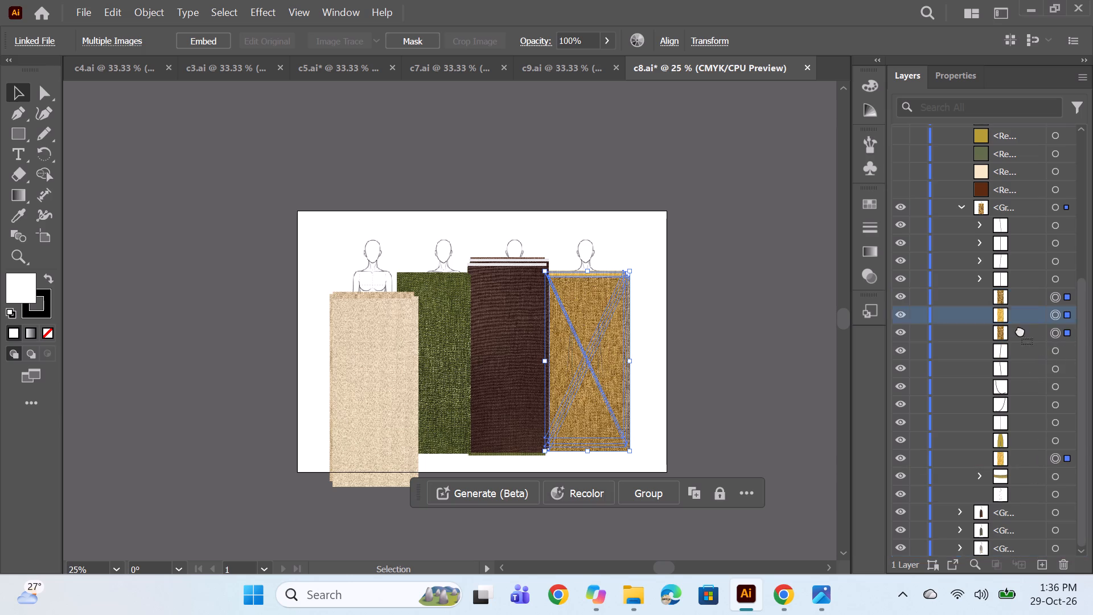
pyautogui.moveTo(1020, 330); pyautogui.dragTo(1045, 483)
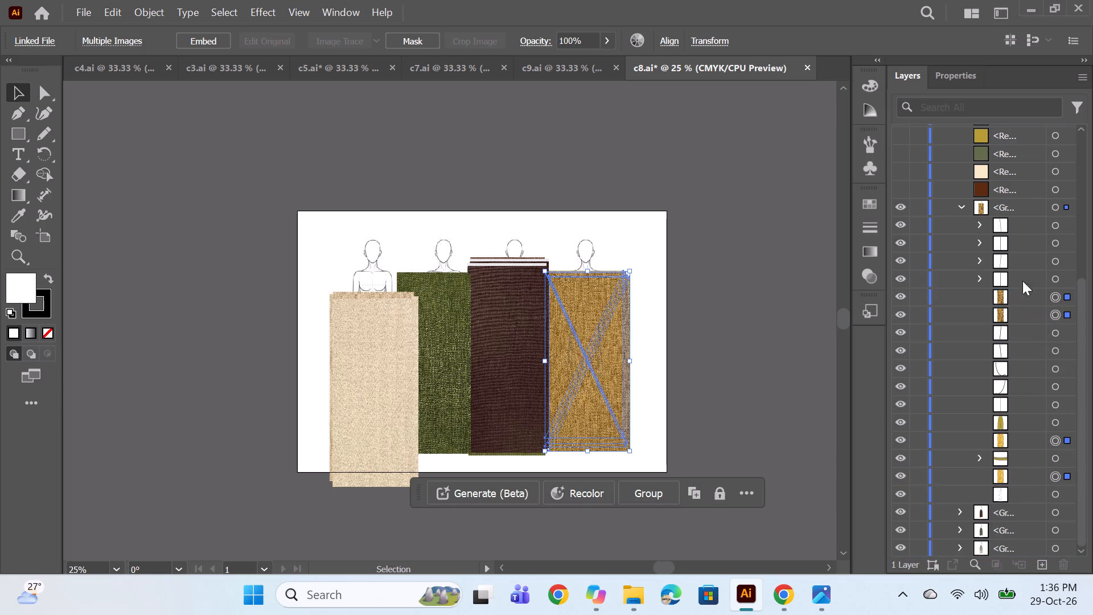
# Check the fold-line groups, and move one darker mustard strip below the first fold-line group and the other below the third.
pyautogui.click(1057, 280)
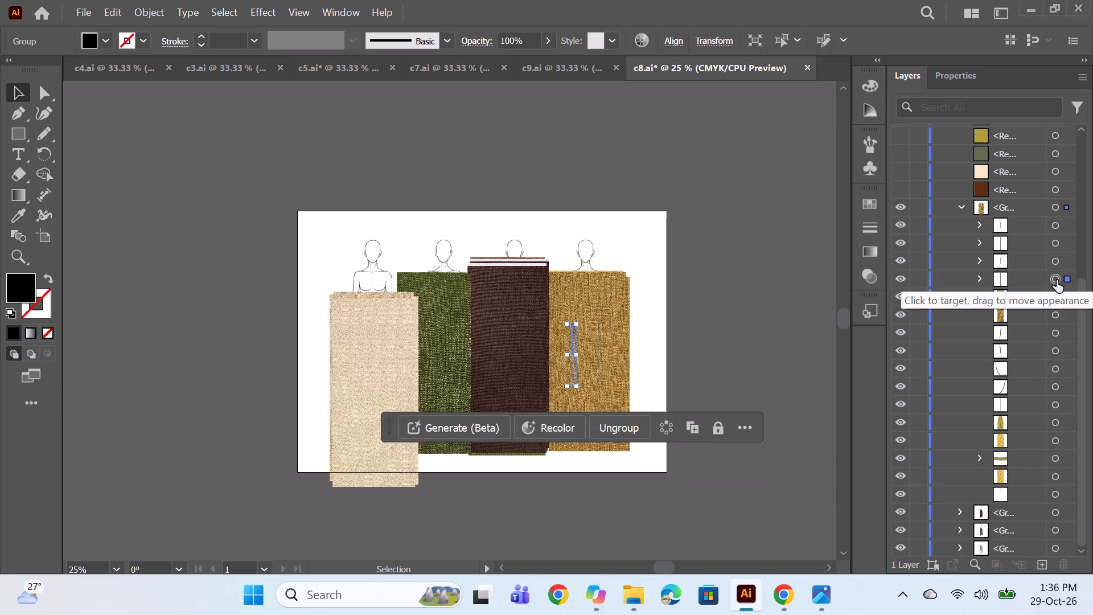
pyautogui.click(1057, 280)
pyautogui.click(1057, 263)
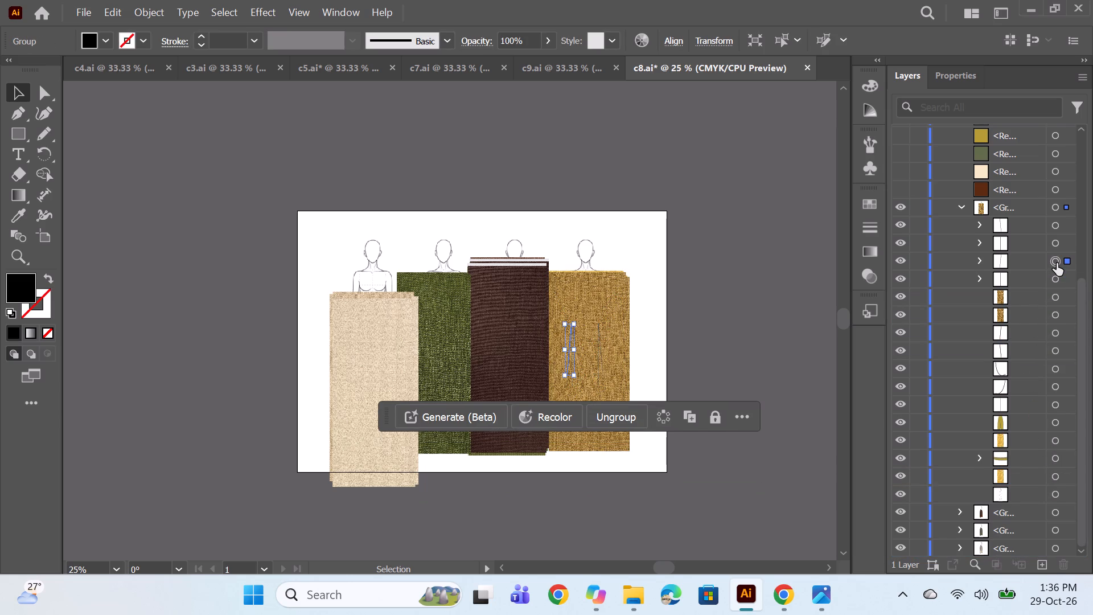
pyautogui.click(1057, 263)
pyautogui.moveTo(1031, 293); pyautogui.dragTo(1031, 274)
pyautogui.moveTo(1022, 311); pyautogui.dragTo(1029, 239)
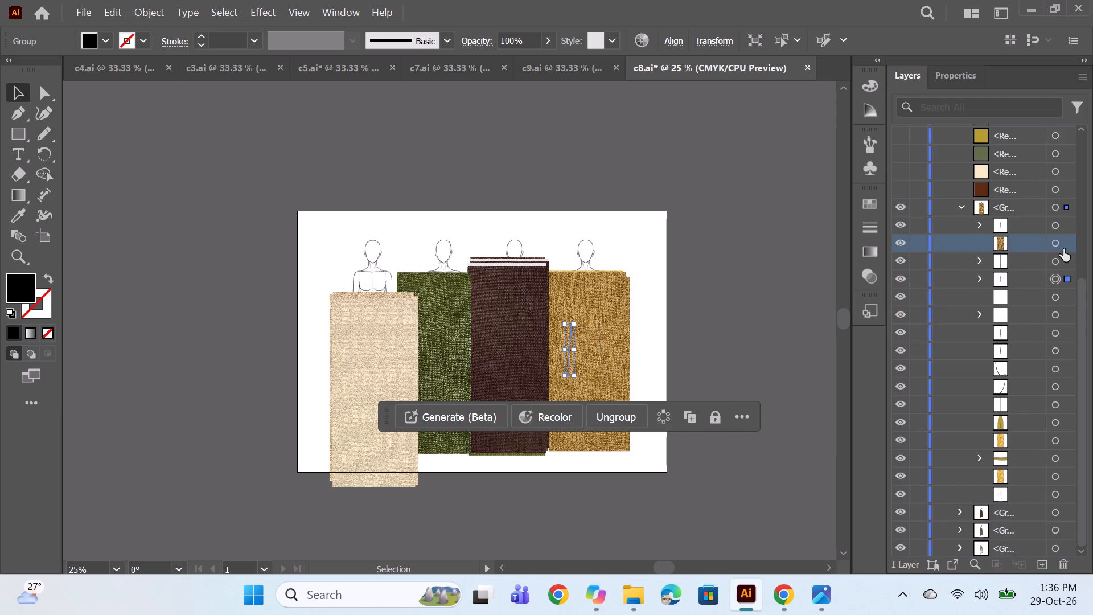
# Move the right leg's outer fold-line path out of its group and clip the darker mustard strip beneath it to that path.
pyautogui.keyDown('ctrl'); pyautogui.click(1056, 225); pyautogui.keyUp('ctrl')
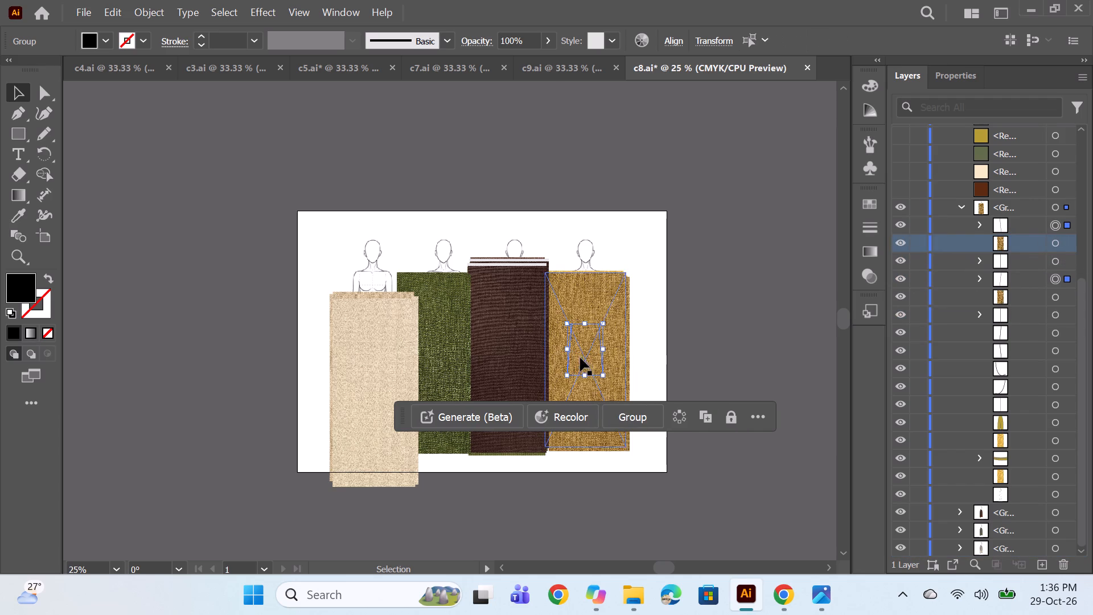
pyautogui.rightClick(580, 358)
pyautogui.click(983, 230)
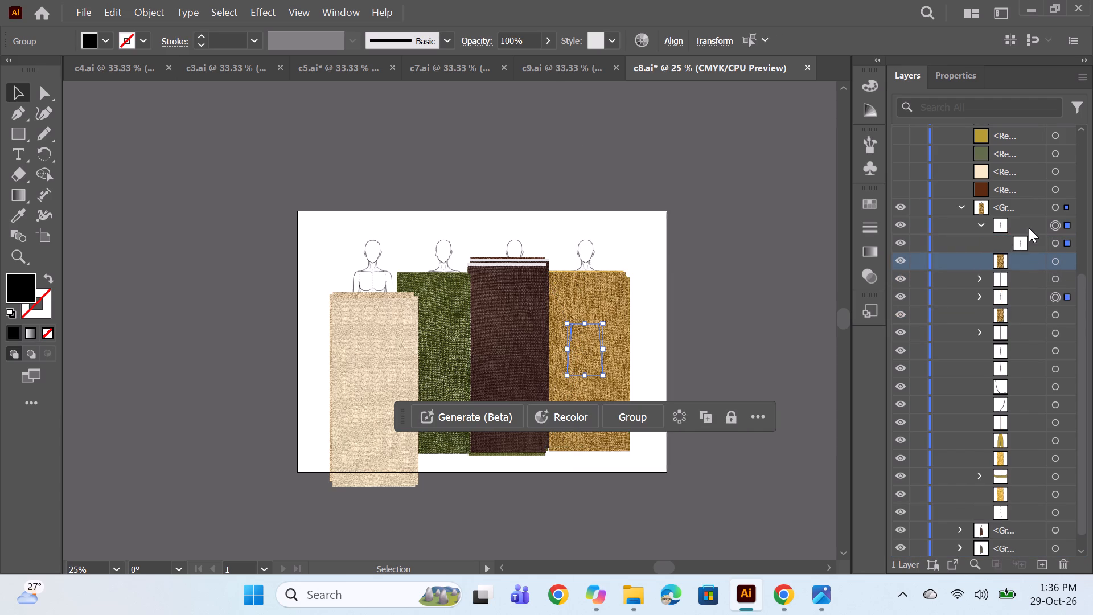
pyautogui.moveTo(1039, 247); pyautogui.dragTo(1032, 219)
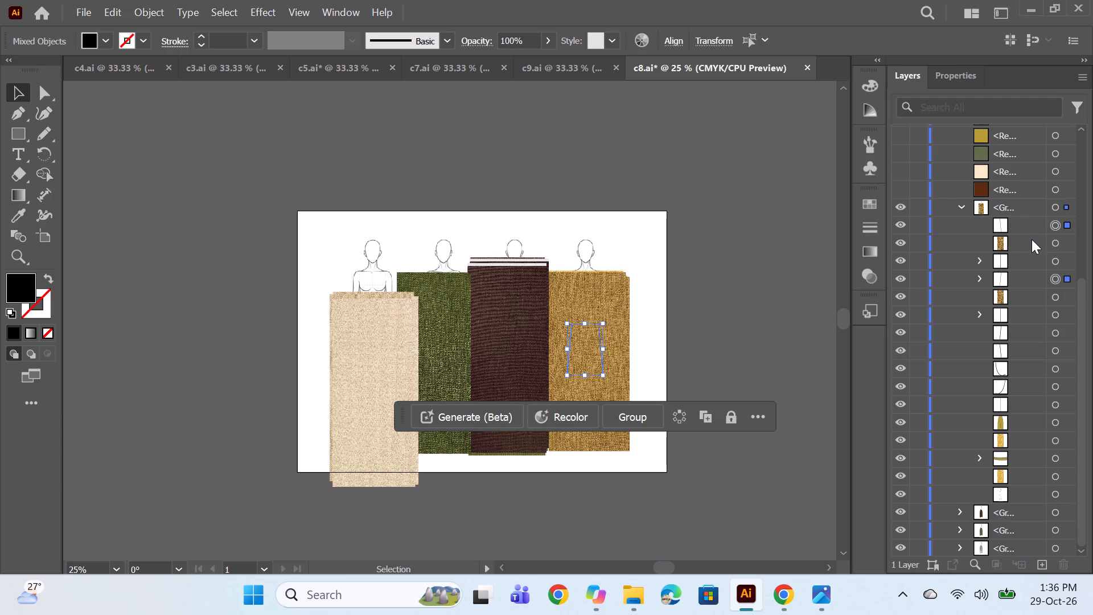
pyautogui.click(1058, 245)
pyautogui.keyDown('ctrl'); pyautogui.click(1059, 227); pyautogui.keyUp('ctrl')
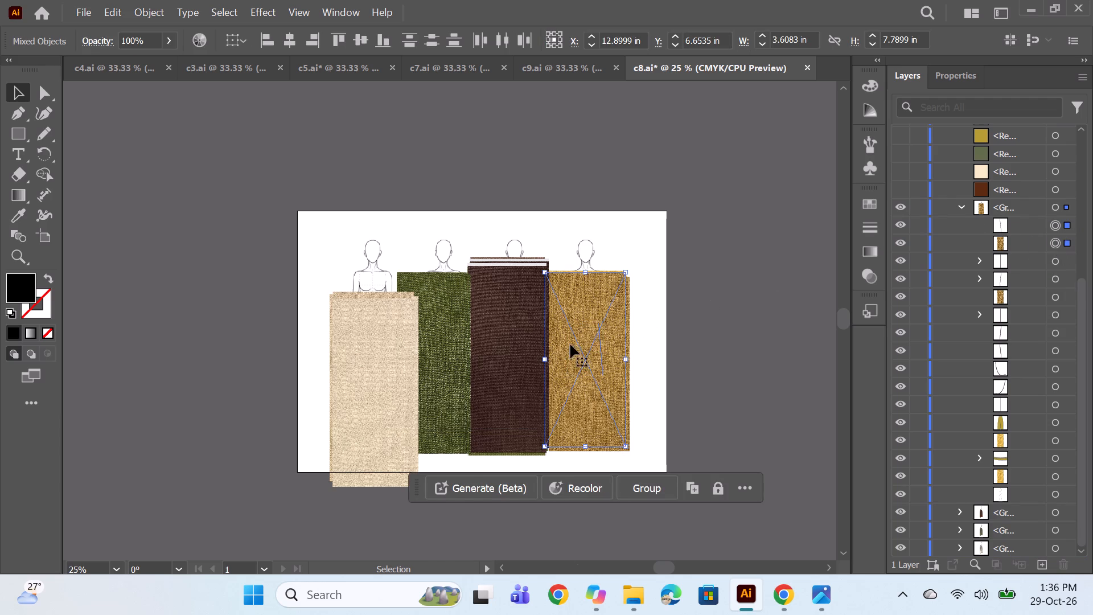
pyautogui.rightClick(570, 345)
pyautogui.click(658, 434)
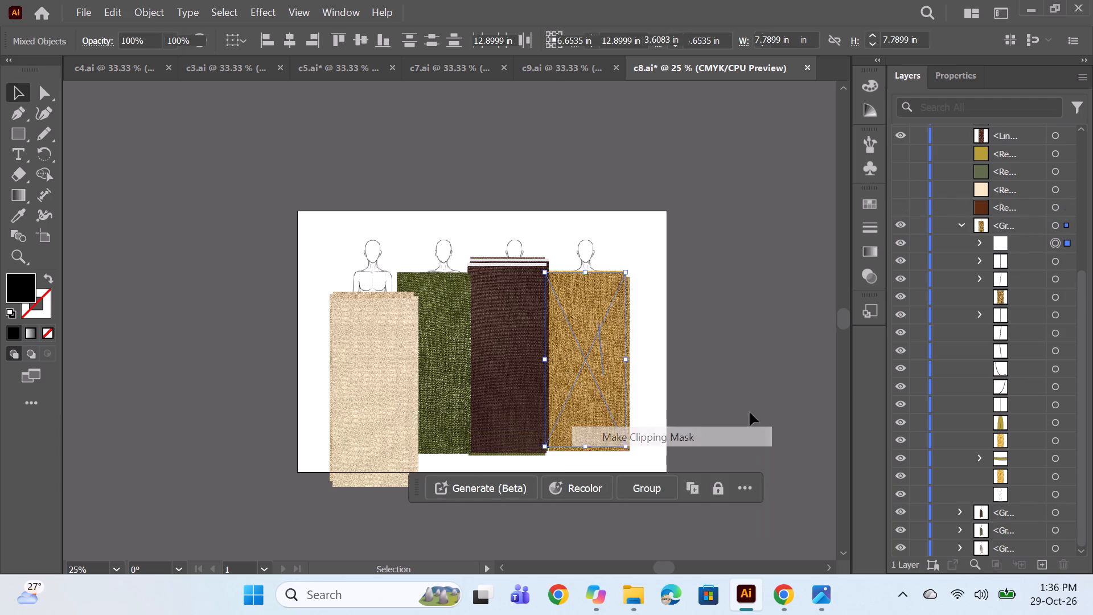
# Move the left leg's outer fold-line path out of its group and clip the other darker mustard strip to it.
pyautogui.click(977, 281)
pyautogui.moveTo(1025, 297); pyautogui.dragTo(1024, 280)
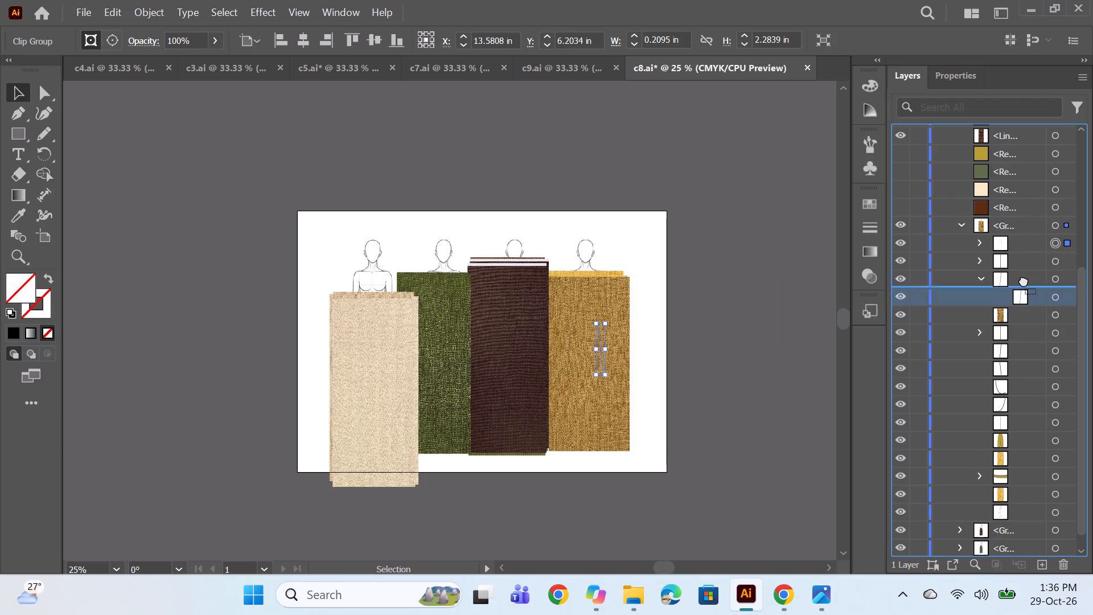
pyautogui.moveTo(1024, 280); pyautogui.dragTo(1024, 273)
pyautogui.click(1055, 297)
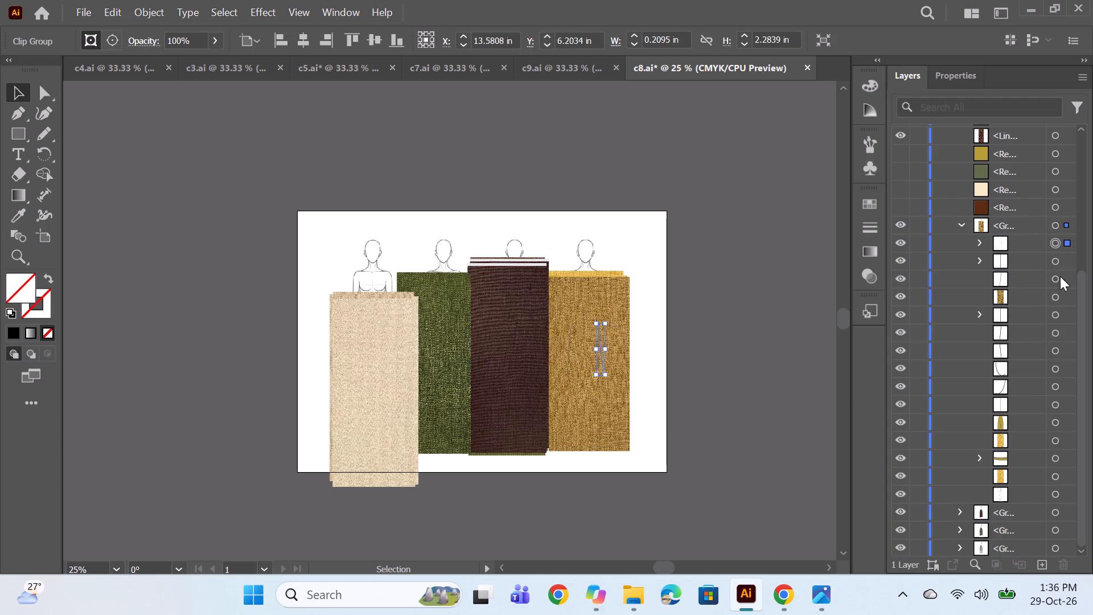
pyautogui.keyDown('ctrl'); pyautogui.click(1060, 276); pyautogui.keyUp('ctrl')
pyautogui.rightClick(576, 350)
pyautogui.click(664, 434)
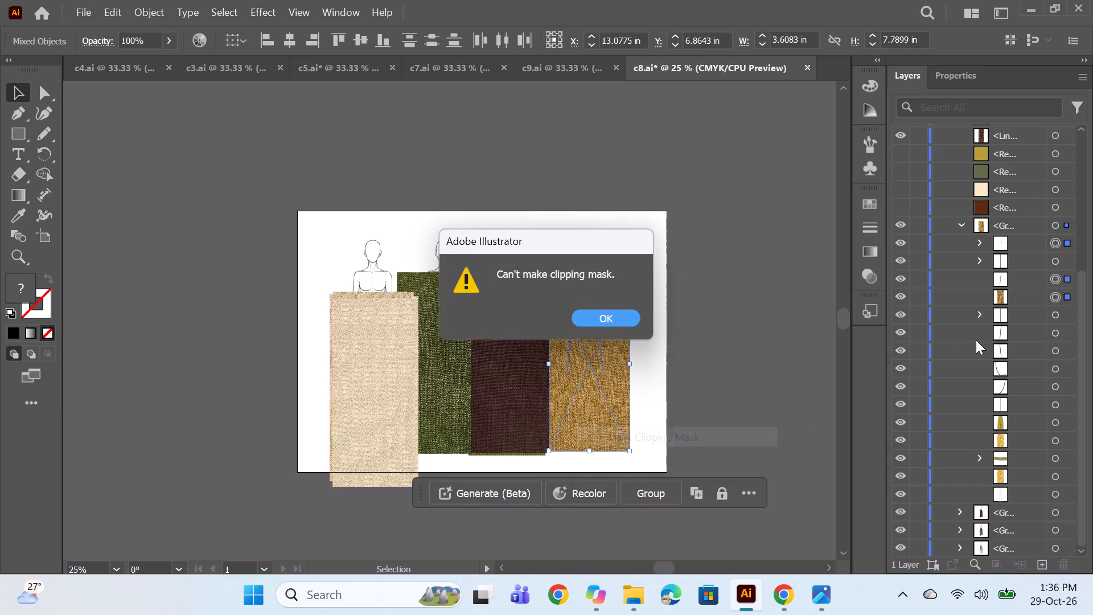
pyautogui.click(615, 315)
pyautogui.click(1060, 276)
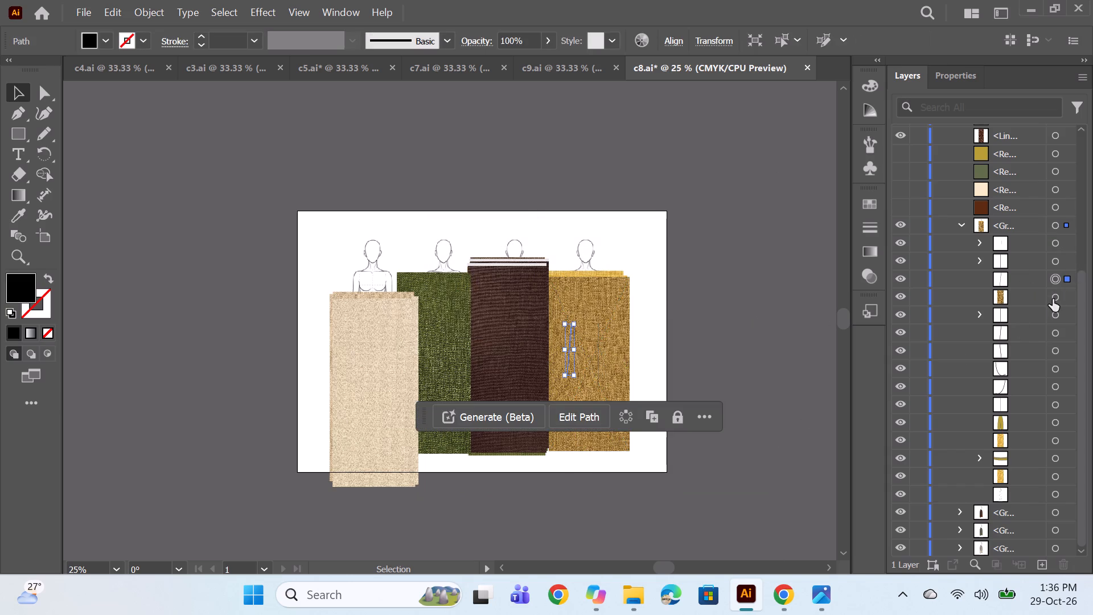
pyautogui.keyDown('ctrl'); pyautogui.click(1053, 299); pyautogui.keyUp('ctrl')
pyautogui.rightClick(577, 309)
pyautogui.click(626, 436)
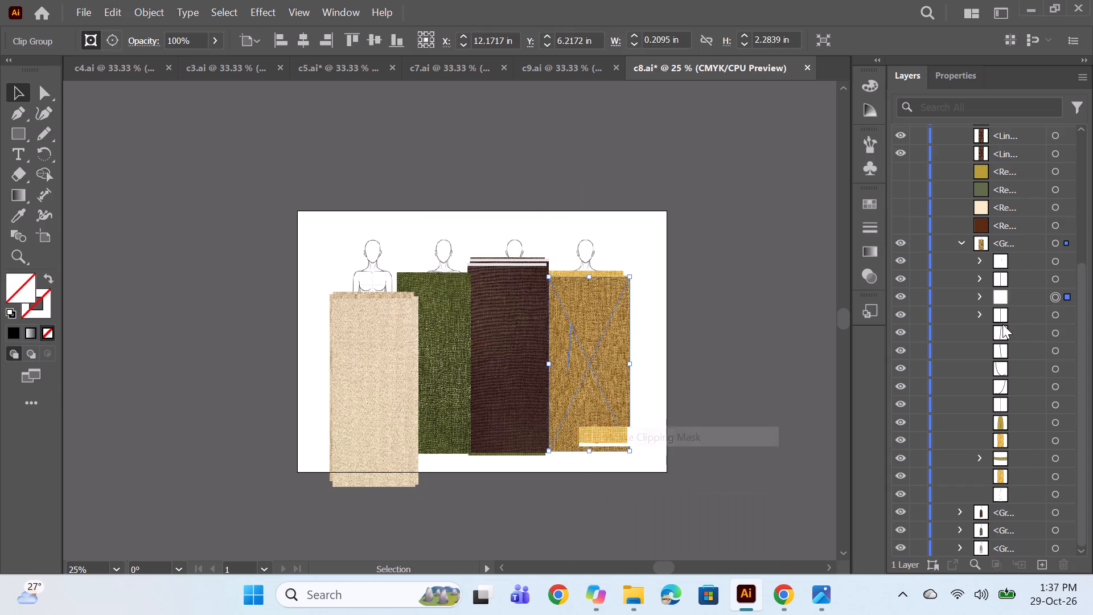
# Clip the light mustard strip to the trouser body shape with a clipping mask.
pyautogui.click(1054, 423)
pyautogui.keyDown('ctrl'); pyautogui.click(1058, 445); pyautogui.keyUp('ctrl')
pyautogui.rightClick(576, 356)
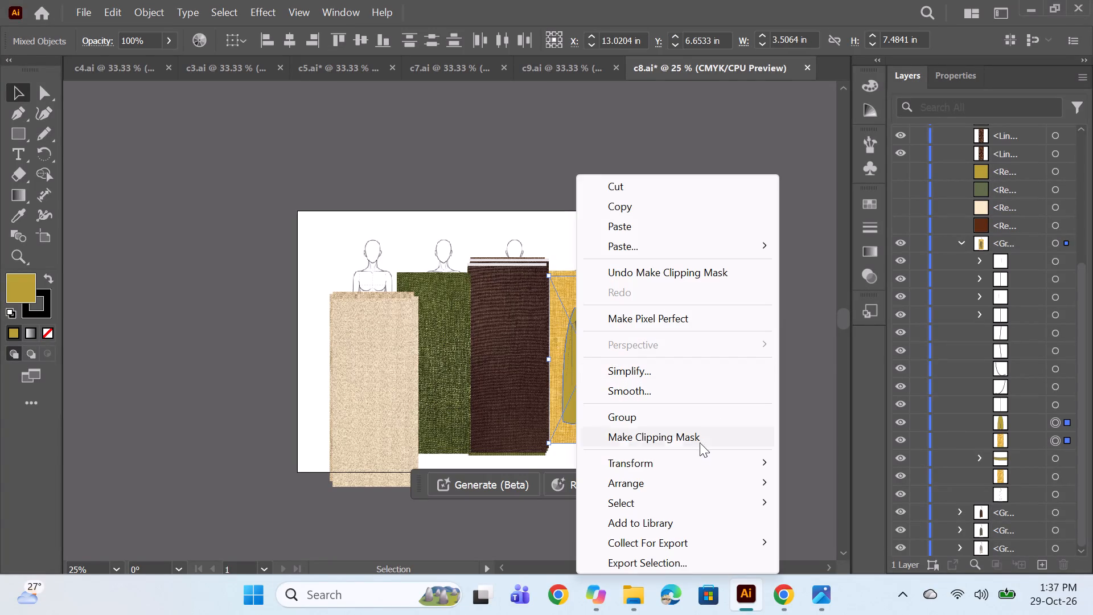
pyautogui.click(693, 435)
# Make a clipping mask from the waistband group and the light mustard strip beneath it.
pyautogui.click(1057, 477)
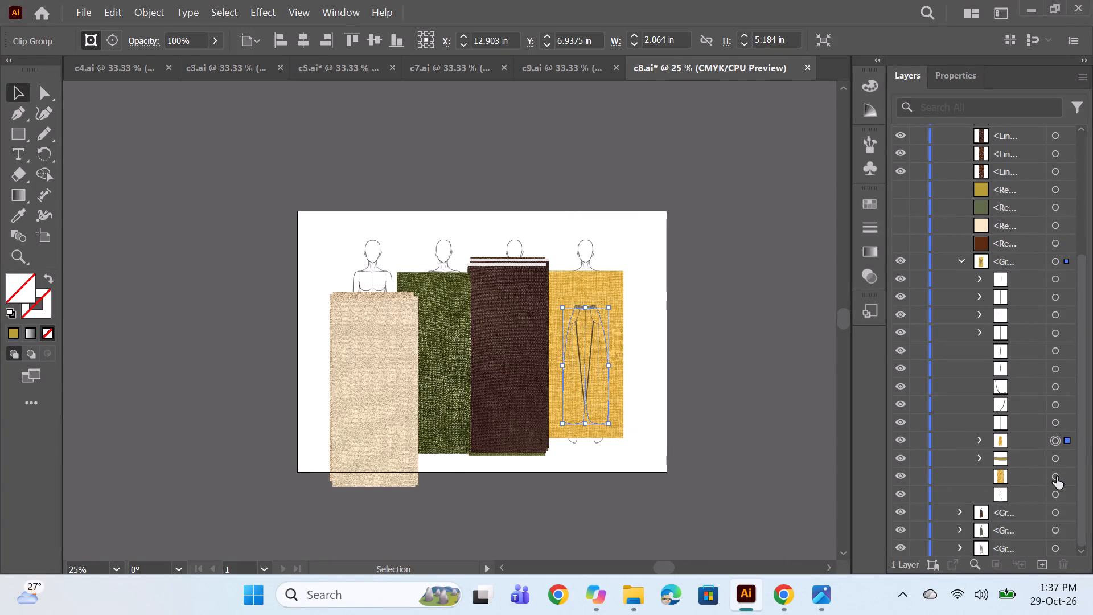
pyautogui.keyDown('ctrl'); pyautogui.click(1057, 462); pyautogui.keyUp('ctrl')
pyautogui.rightClick(609, 346)
pyautogui.click(698, 443)
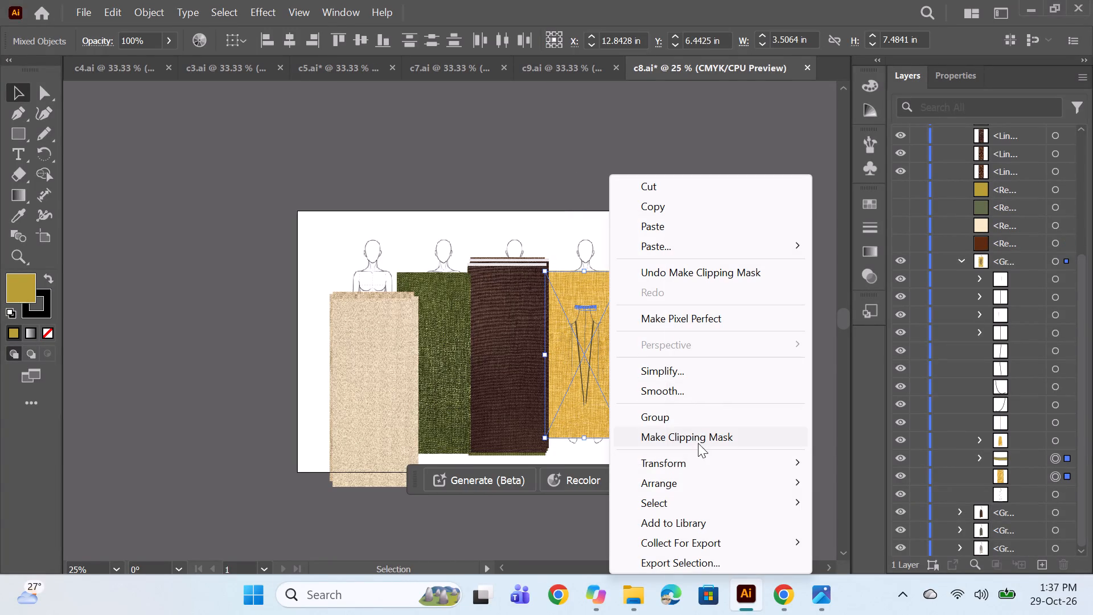
pyautogui.keyDown('ctrl'); pyautogui.click(762, 278); pyautogui.keyUp('ctrl')
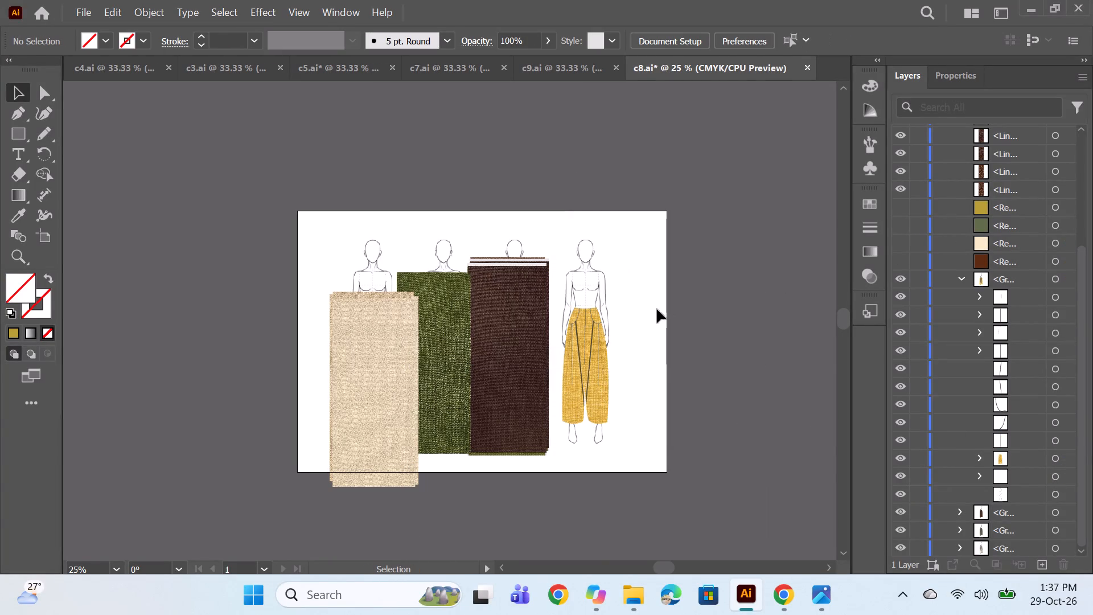
# Examine the clipped mustard trouser up close, undoing and redoing the waistband clipping mask to compare.
pyautogui.keyDown('alt'); pyautogui.scroll(4, 605, 323); pyautogui.keyUp('alt')
pyautogui.scroll(-4, 661, 296)
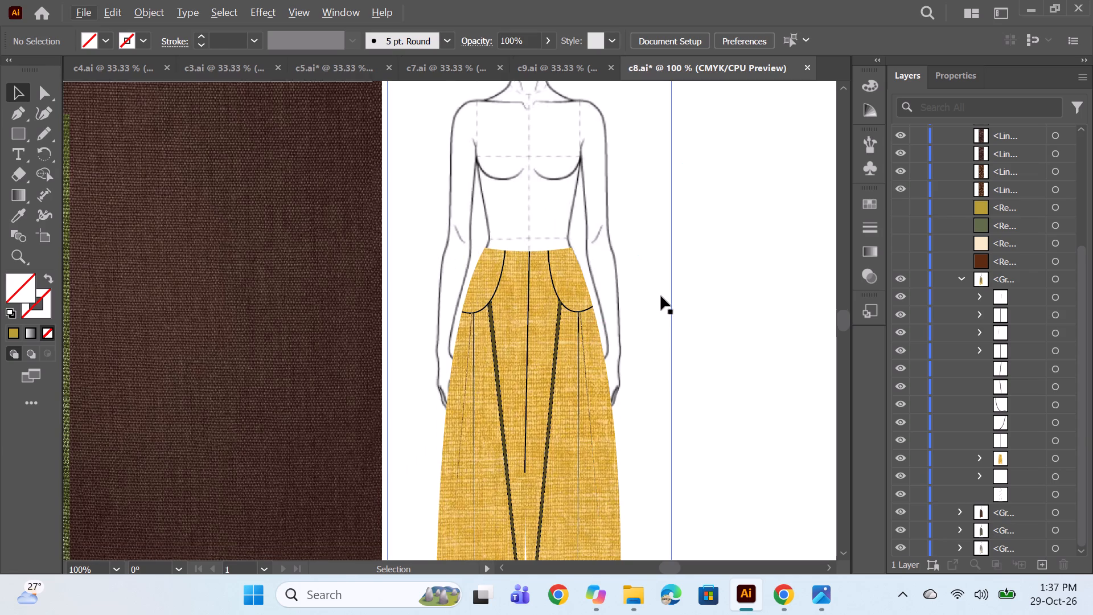
pyautogui.scroll(-1, 661, 296)
pyautogui.keyDown('alt'); pyautogui.scroll(3, 610, 305); pyautogui.keyUp('alt')
pyautogui.keyDown('alt'); pyautogui.scroll(-1, 454, 289); pyautogui.keyUp('alt')
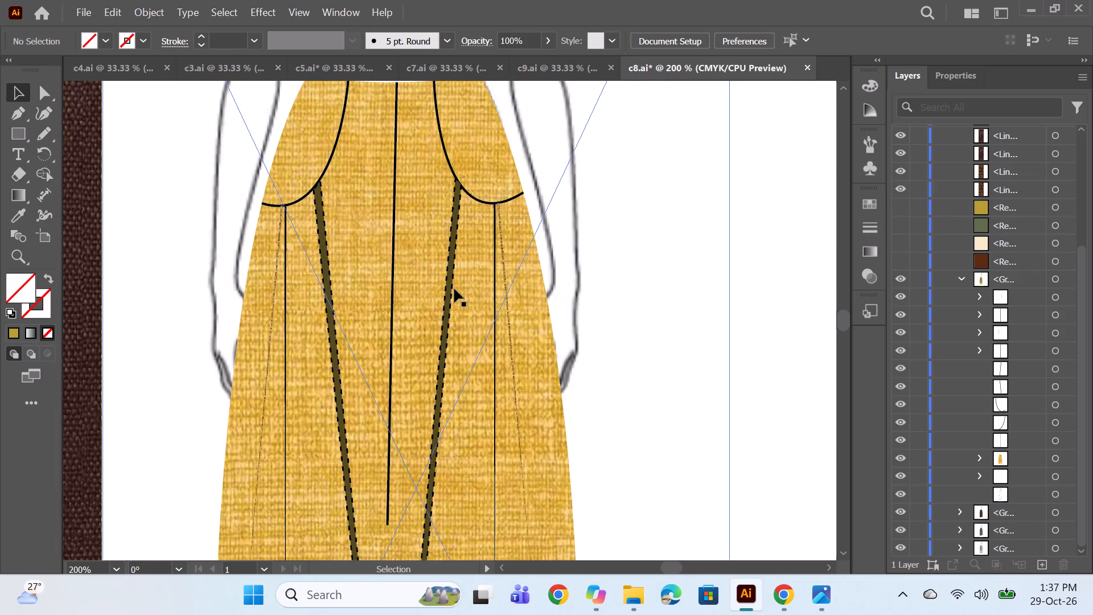
pyautogui.keyDown('alt'); pyautogui.scroll(-1, 454, 289); pyautogui.keyUp('alt')
pyautogui.hotkey('ctrl', 'z')
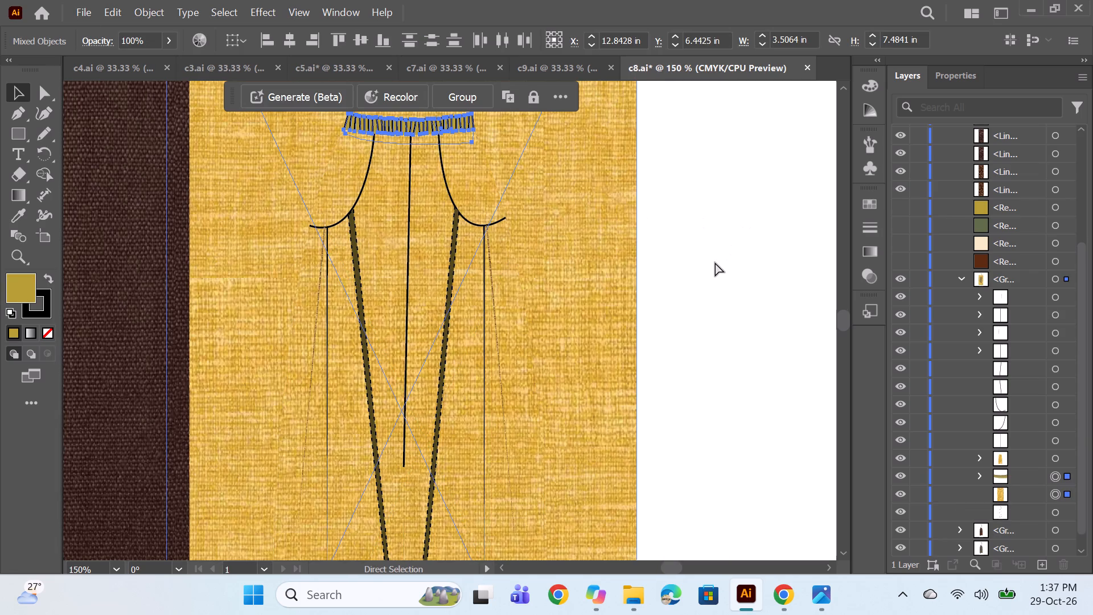
pyautogui.hotkey('ctrl', 'shift', 'z')
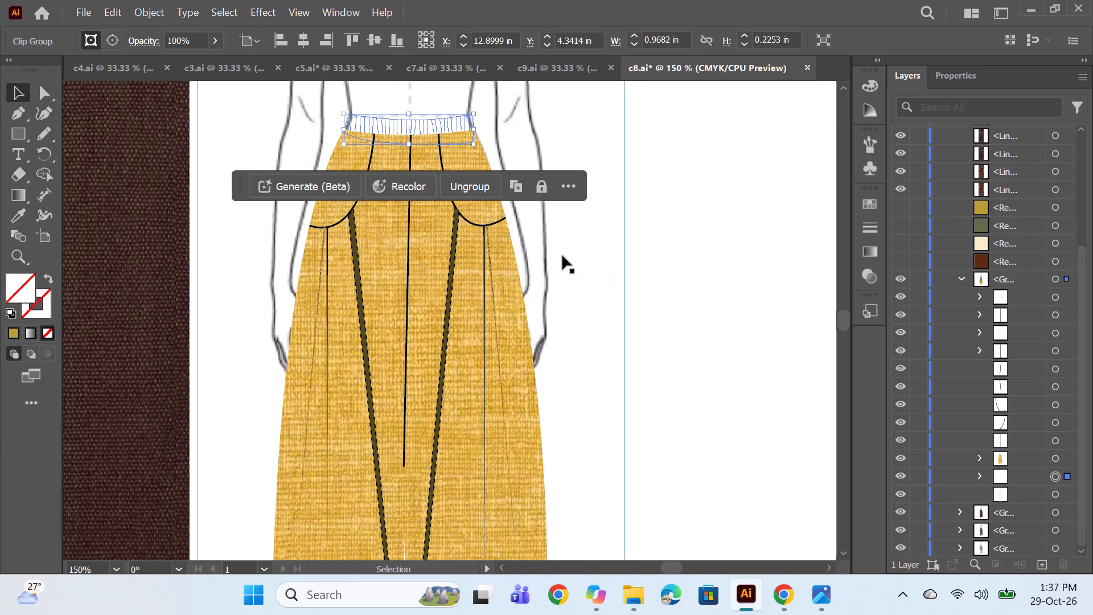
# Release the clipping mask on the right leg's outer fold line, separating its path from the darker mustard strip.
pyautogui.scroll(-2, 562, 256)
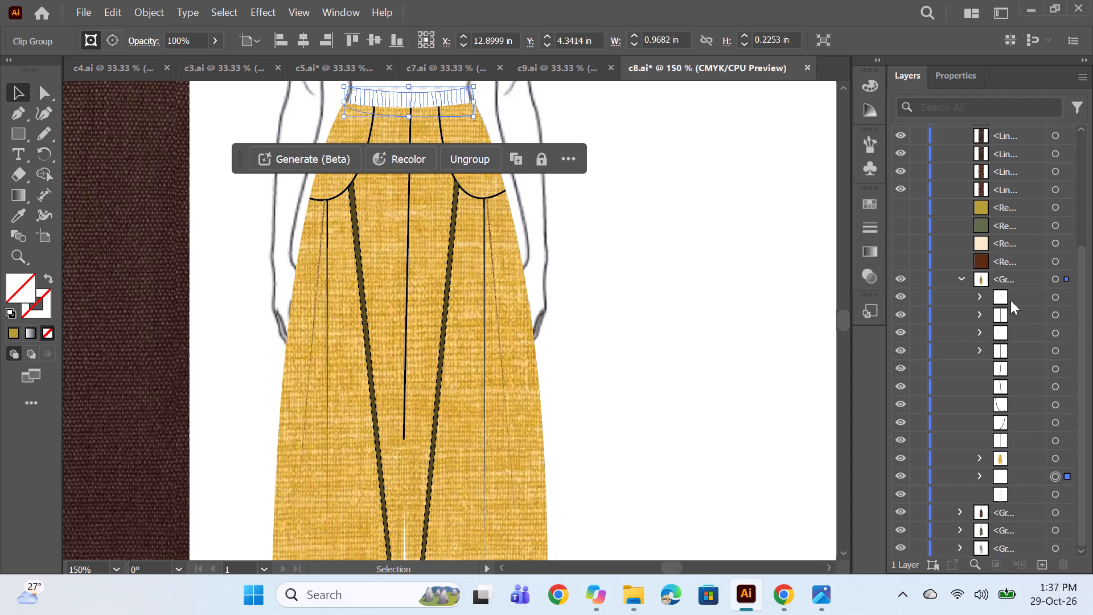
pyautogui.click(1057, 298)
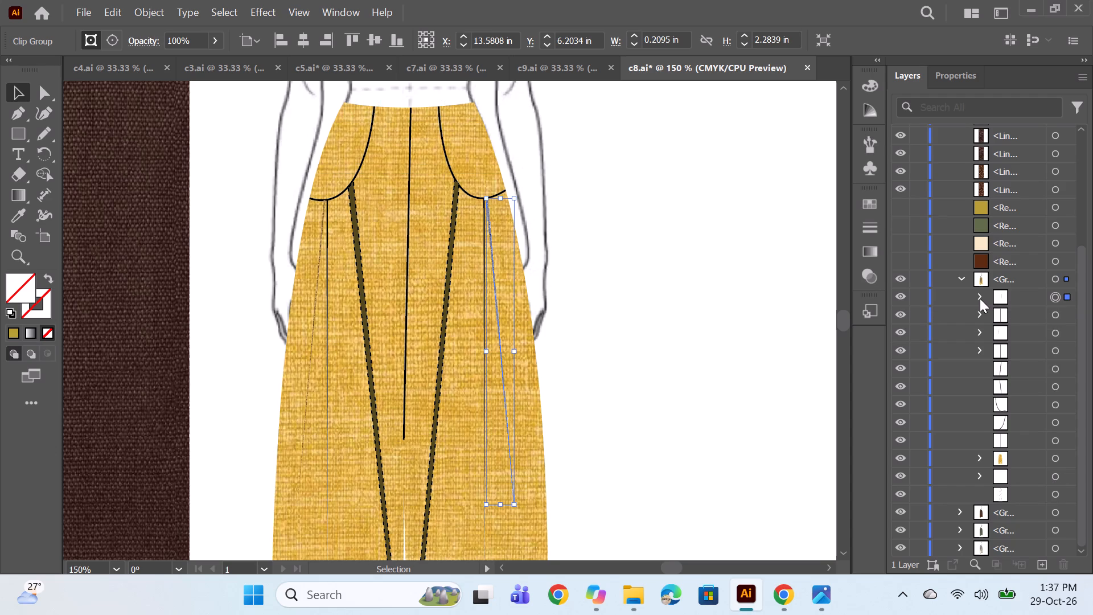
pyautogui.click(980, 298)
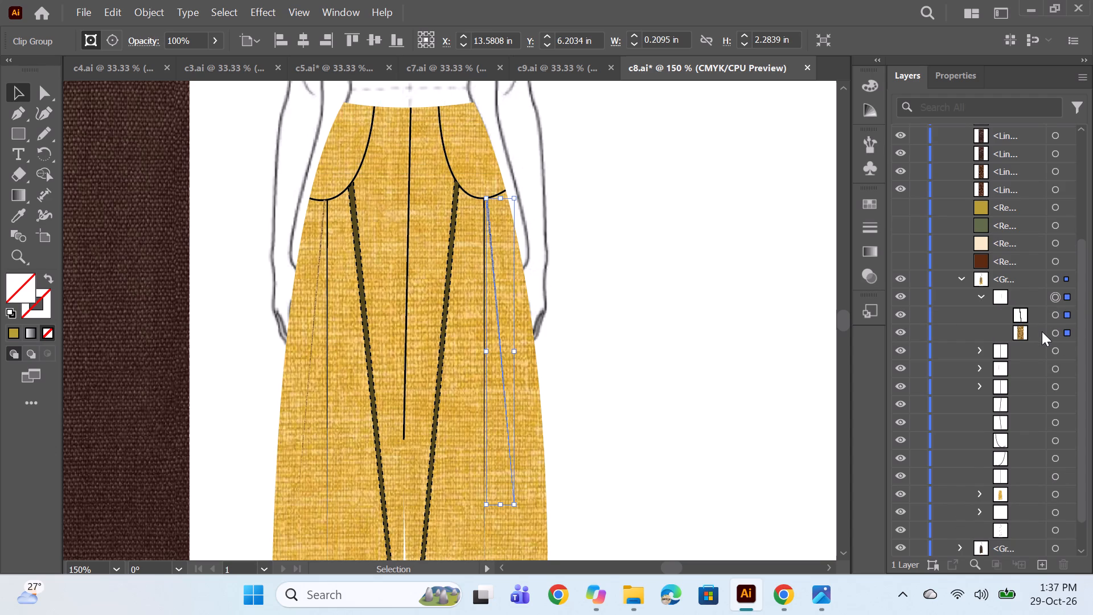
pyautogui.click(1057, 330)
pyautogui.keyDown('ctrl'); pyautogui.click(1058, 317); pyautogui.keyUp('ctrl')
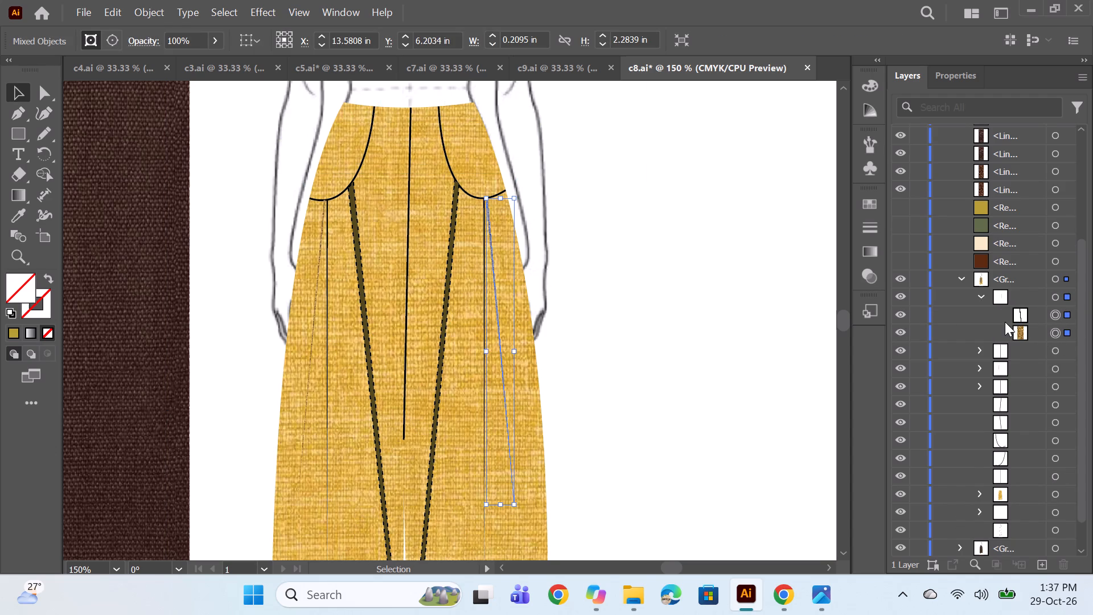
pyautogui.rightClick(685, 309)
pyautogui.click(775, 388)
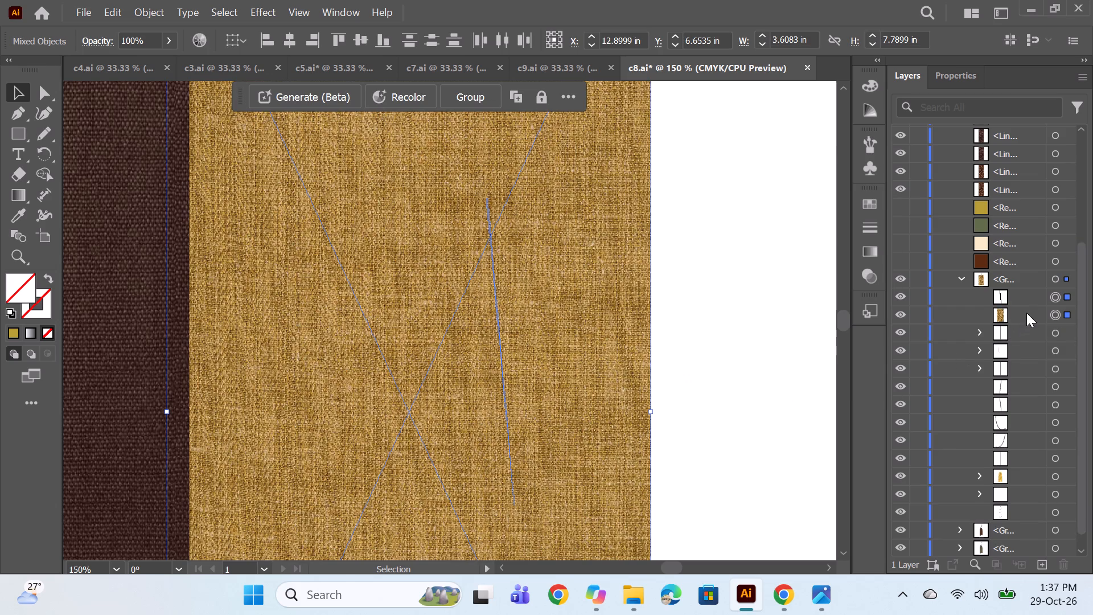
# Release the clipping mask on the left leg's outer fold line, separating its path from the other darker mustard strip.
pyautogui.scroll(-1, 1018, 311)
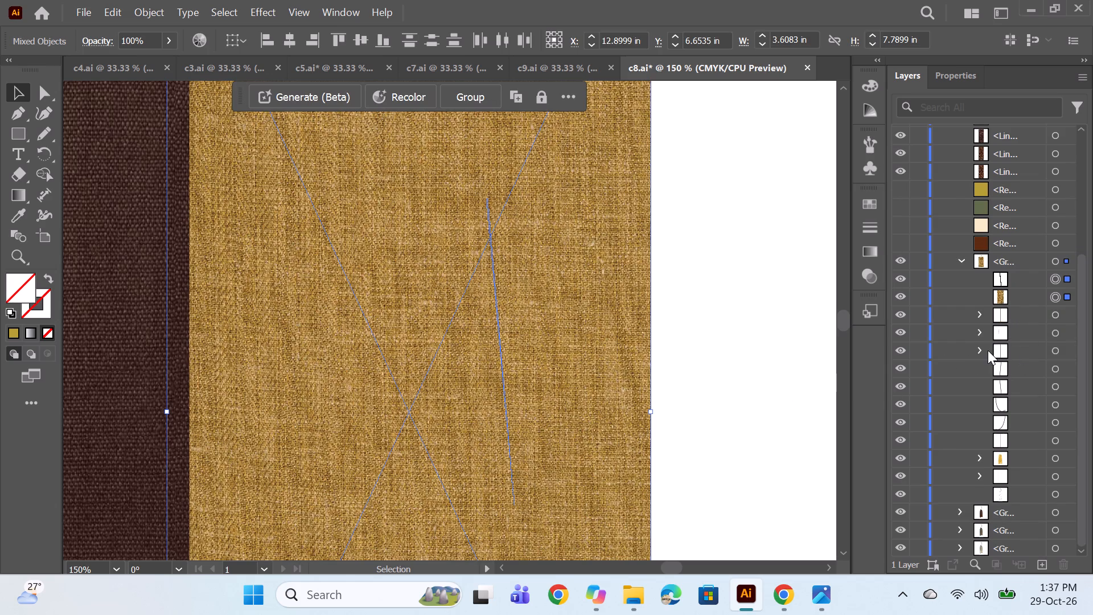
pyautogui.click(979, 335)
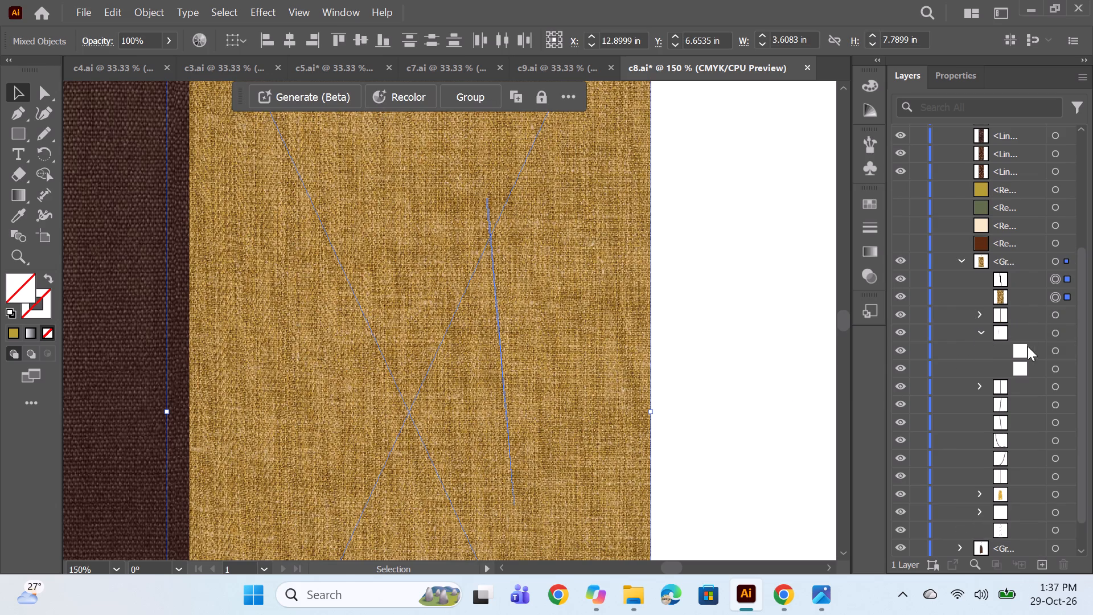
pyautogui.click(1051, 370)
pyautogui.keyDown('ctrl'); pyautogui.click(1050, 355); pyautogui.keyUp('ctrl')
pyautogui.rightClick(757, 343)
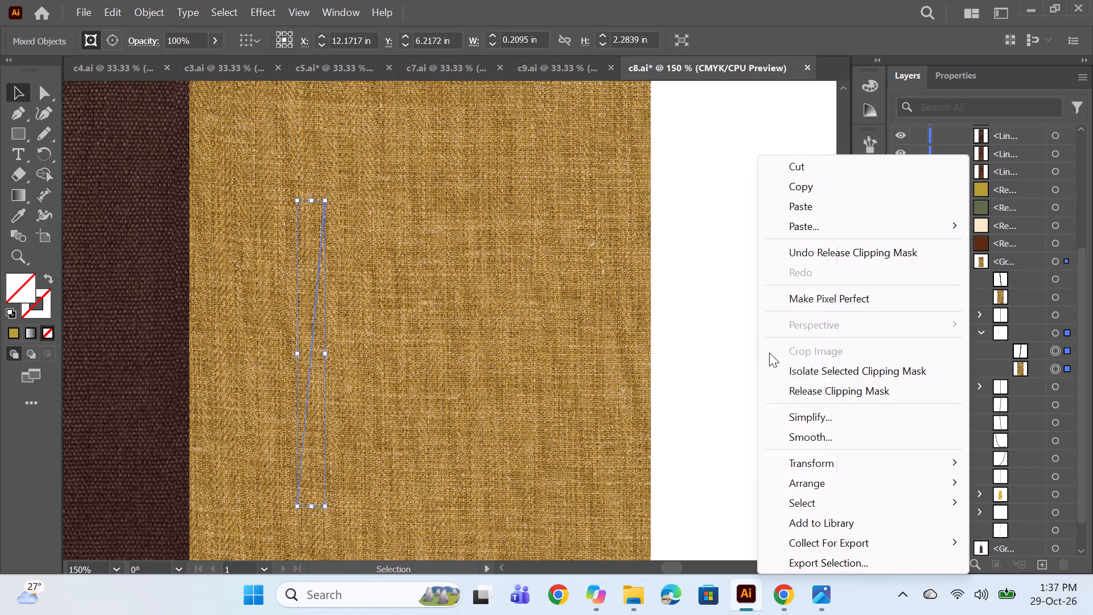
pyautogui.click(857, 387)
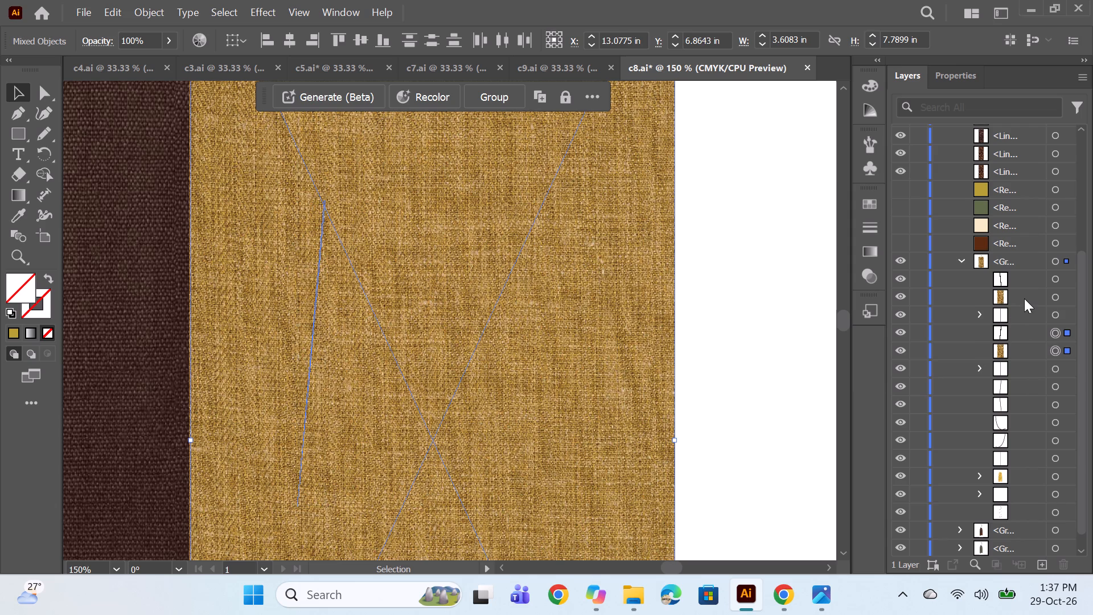
# Identify the two dark dashed panel paths in the mustard trouser, and move one darker mustard strip directly below the left panel's path.
pyautogui.scroll(-1, 1024, 298)
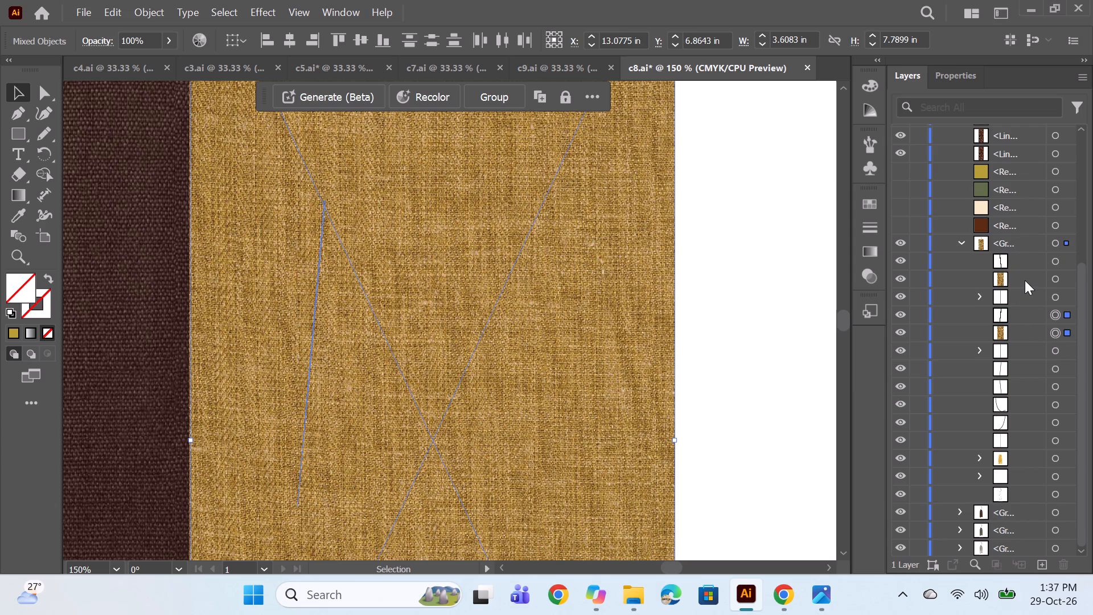
pyautogui.click(903, 386)
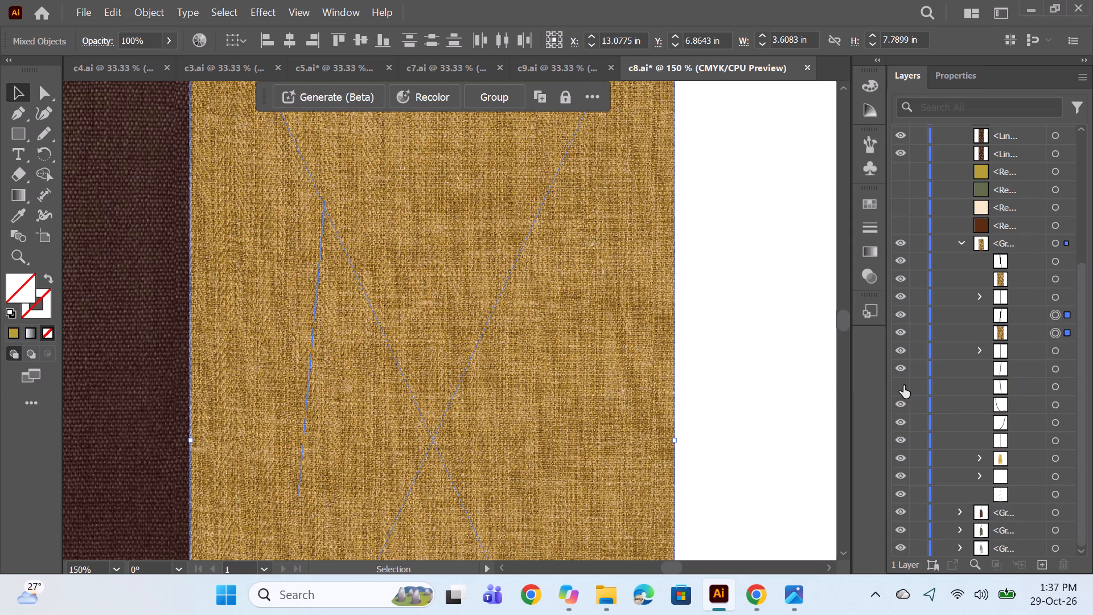
pyautogui.click(903, 386)
pyautogui.click(1059, 369)
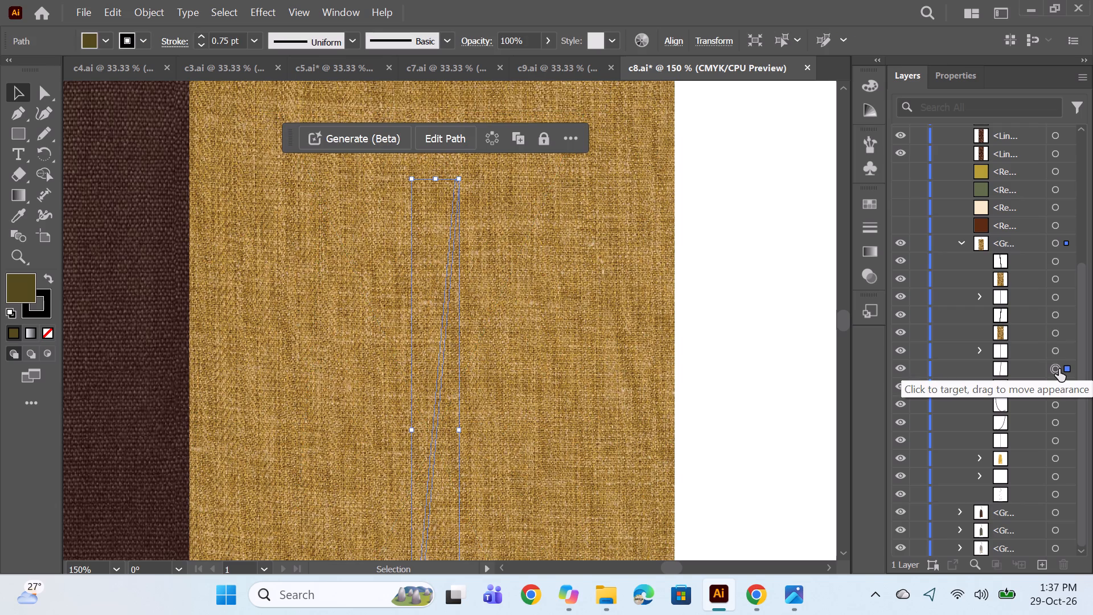
pyautogui.keyDown('alt'); pyautogui.scroll(-1, 1004, 359); pyautogui.keyUp('alt')
pyautogui.keyDown('alt'); pyautogui.scroll(-1, 632, 338); pyautogui.keyUp('alt')
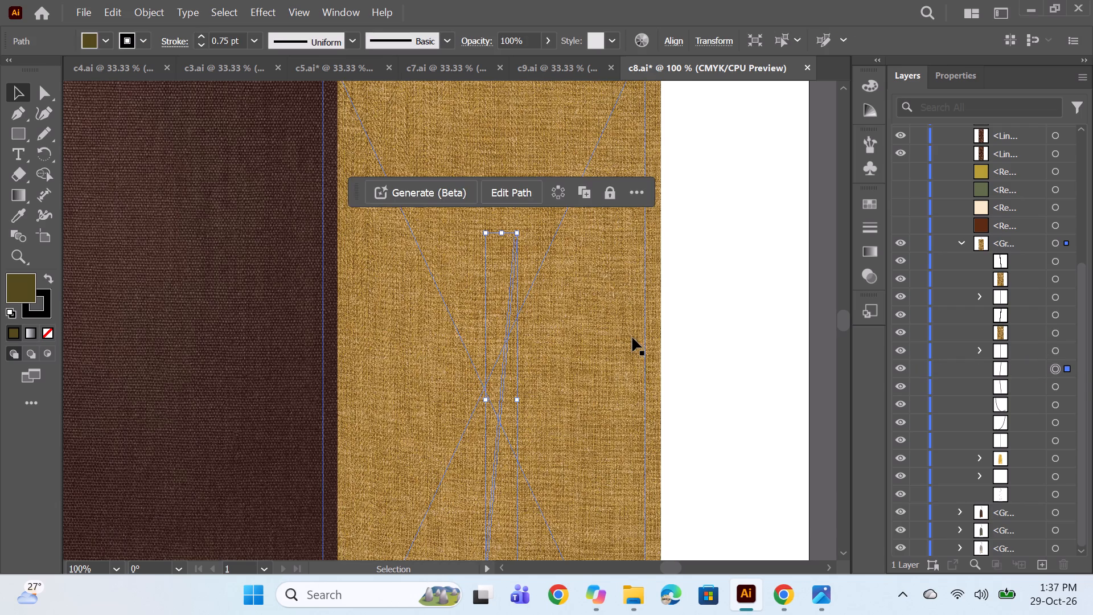
pyautogui.keyDown('alt'); pyautogui.scroll(-1, 639, 341); pyautogui.keyUp('alt')
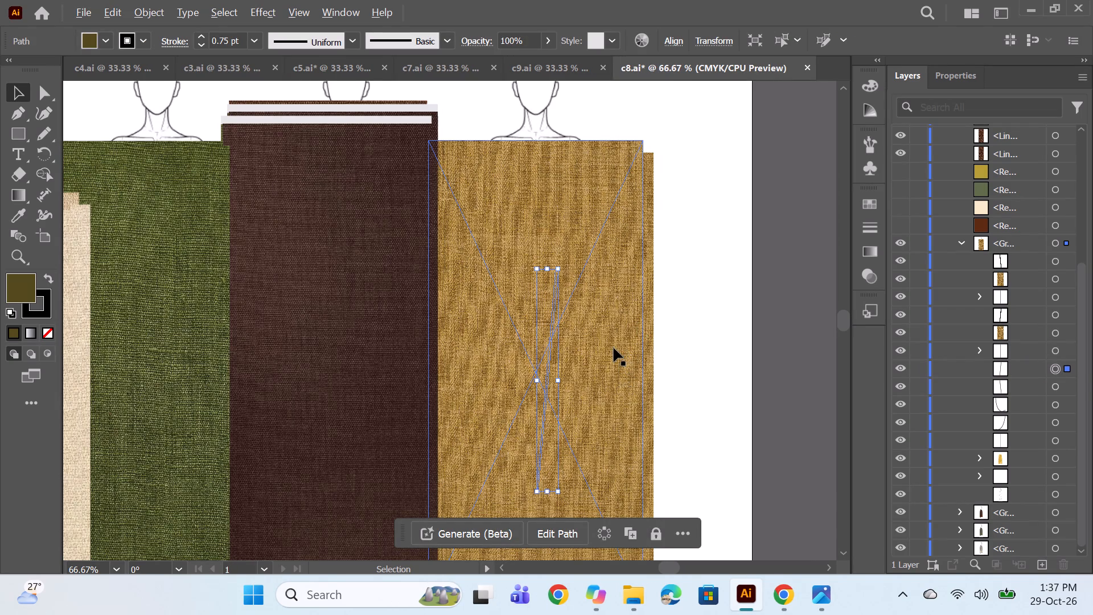
pyautogui.click(1051, 388)
pyautogui.moveTo(1024, 338); pyautogui.dragTo(1026, 351)
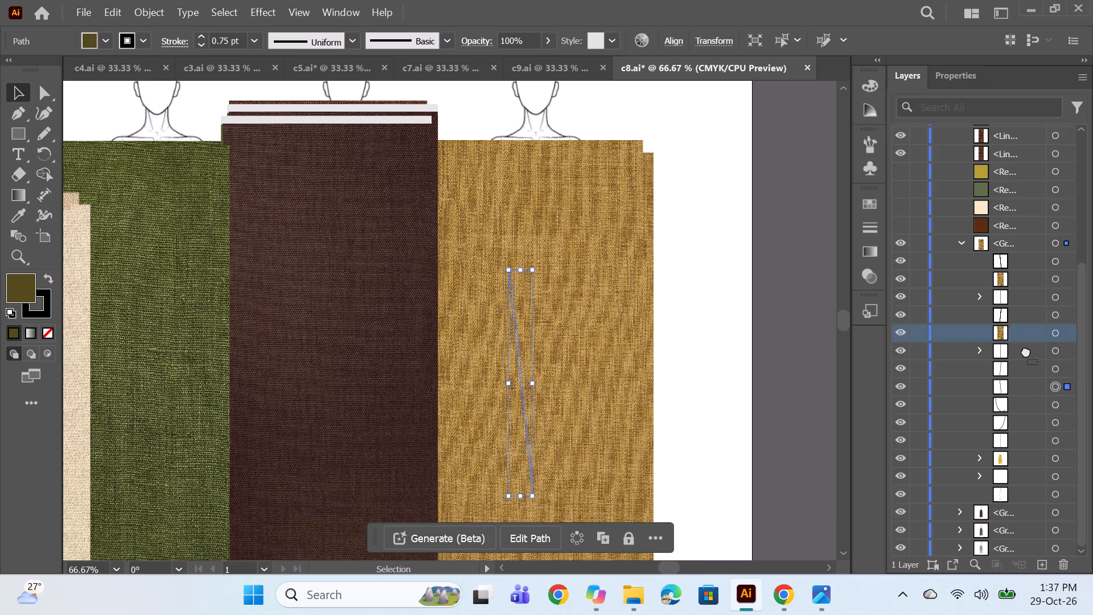
pyautogui.moveTo(1026, 351); pyautogui.dragTo(1029, 397)
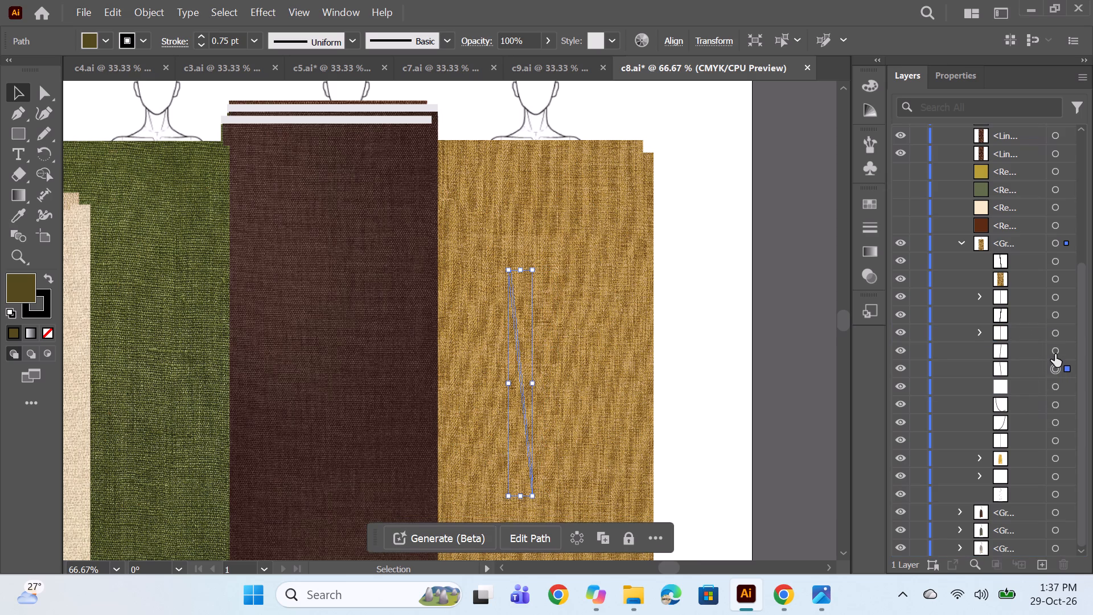
# Move the other darker mustard strip directly below the right dark panel's path and clip the strip to that path.
pyautogui.click(1055, 354)
pyautogui.moveTo(1020, 277); pyautogui.dragTo(1032, 361)
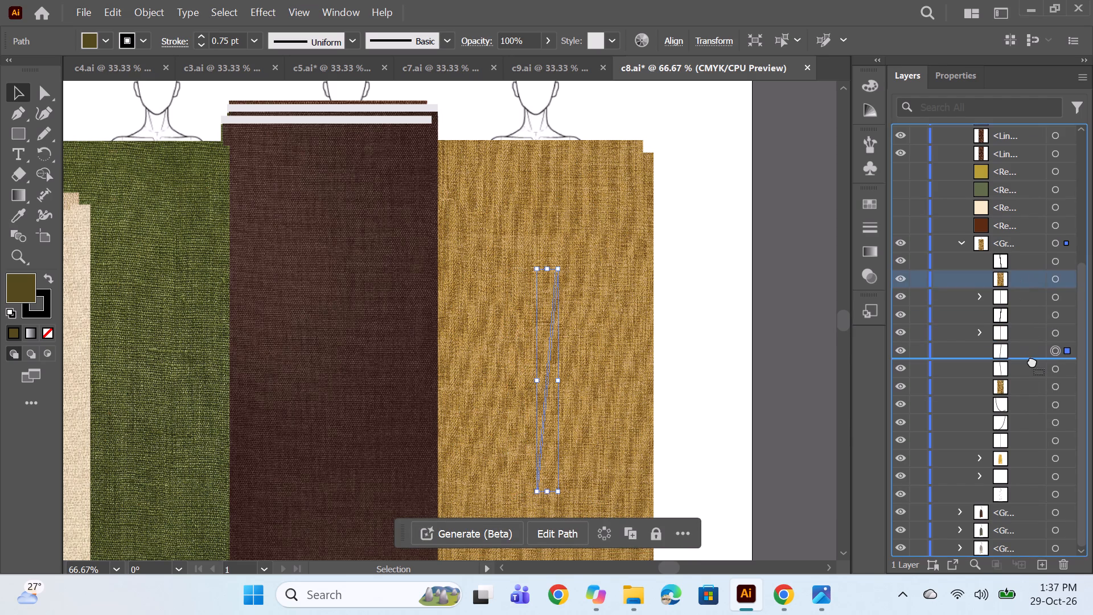
pyautogui.moveTo(1032, 361); pyautogui.dragTo(1033, 362)
pyautogui.keyDown('ctrl'); pyautogui.click(1054, 346); pyautogui.keyUp('ctrl')
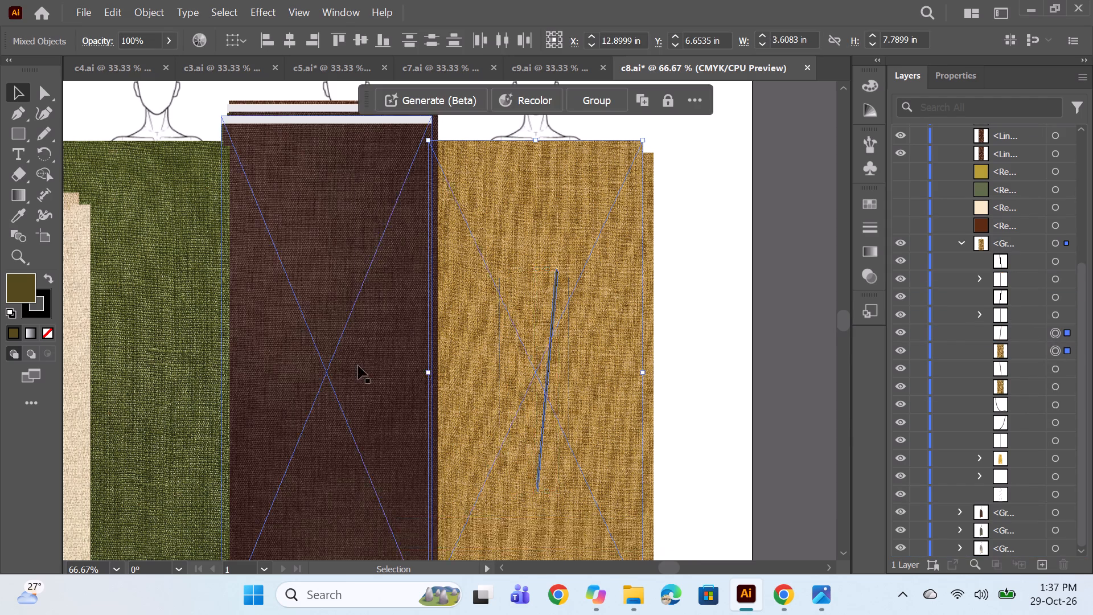
pyautogui.rightClick(358, 366)
pyautogui.click(451, 437)
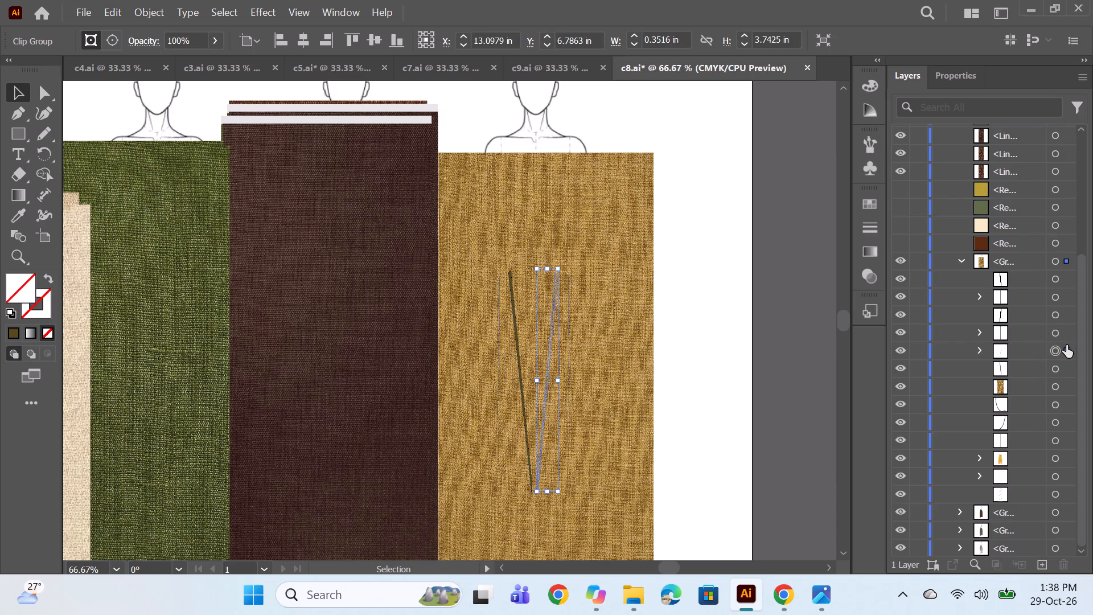
# Clip the remaining darker mustard strip to the left dark panel's path with a clipping mask.
pyautogui.click(1058, 383)
pyautogui.keyDown('ctrl'); pyautogui.click(1058, 372); pyautogui.keyUp('ctrl')
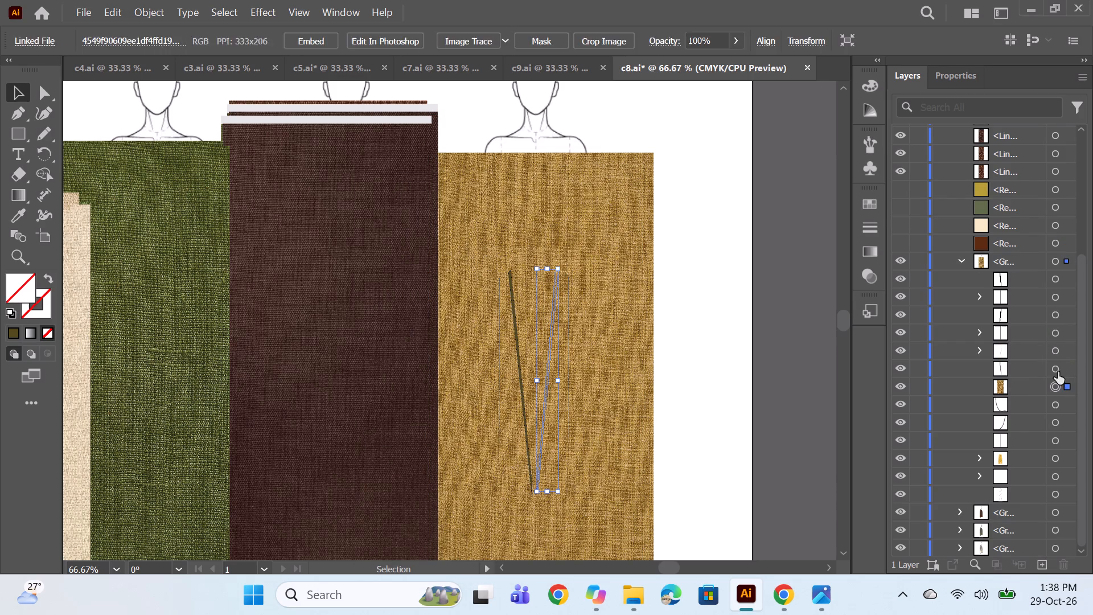
pyautogui.rightClick(622, 347)
pyautogui.click(700, 439)
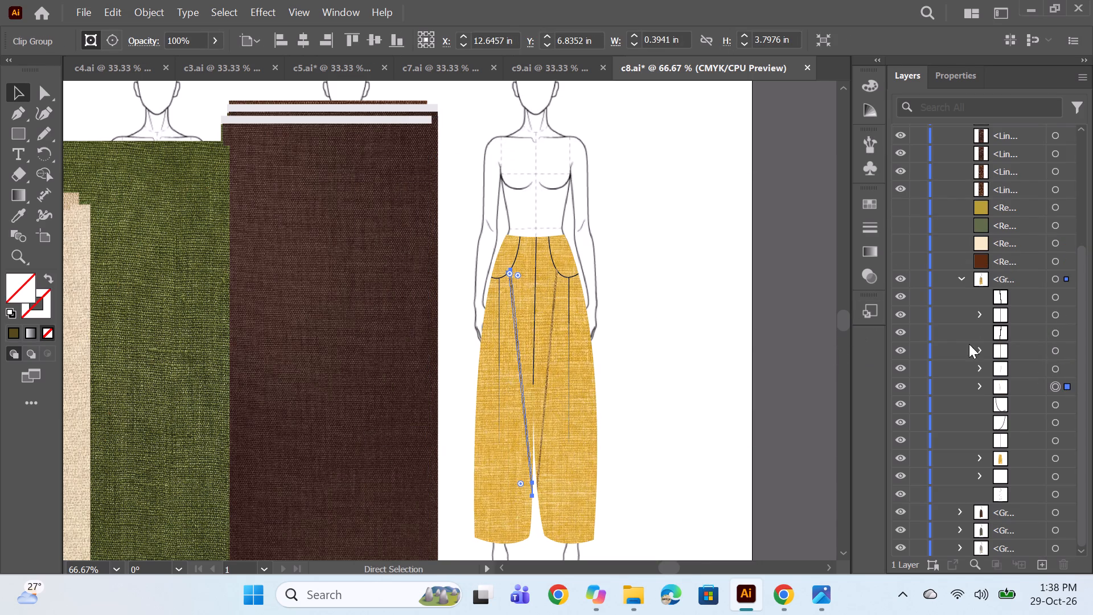
# Apply a 1 pt stroke to the clip groups of both narrow panels, the trouser body and the waistband.
pyautogui.click(1055, 368)
pyautogui.keyDown('ctrl'); pyautogui.click(1057, 386); pyautogui.keyUp('ctrl')
pyautogui.keyDown('ctrl'); pyautogui.click(1054, 461); pyautogui.keyUp('ctrl')
pyautogui.keyDown('ctrl'); pyautogui.click(1055, 475); pyautogui.keyUp('ctrl')
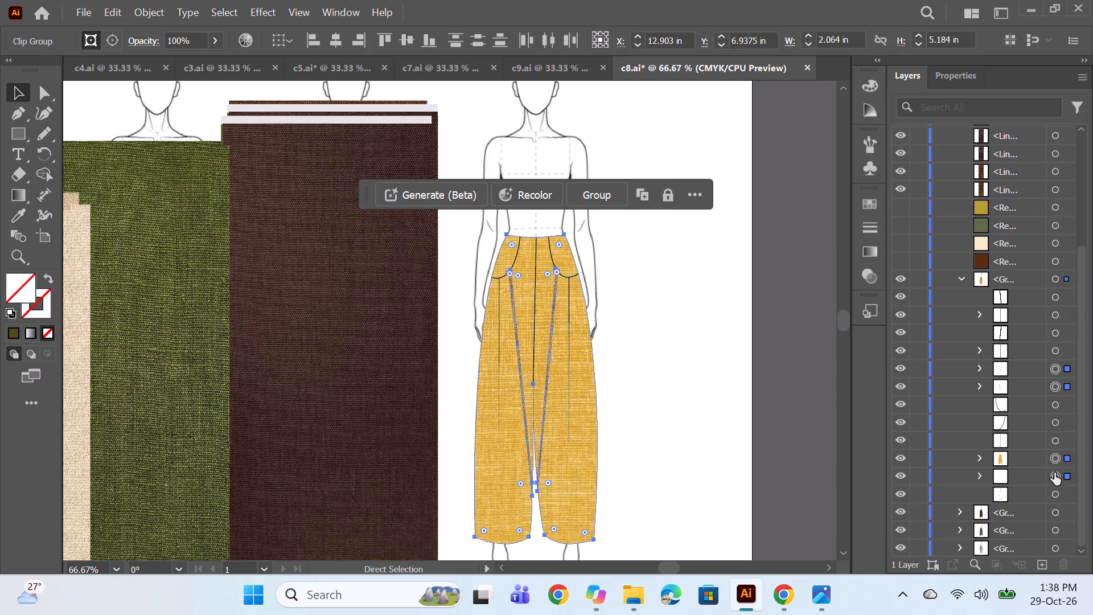
pyautogui.click(870, 231)
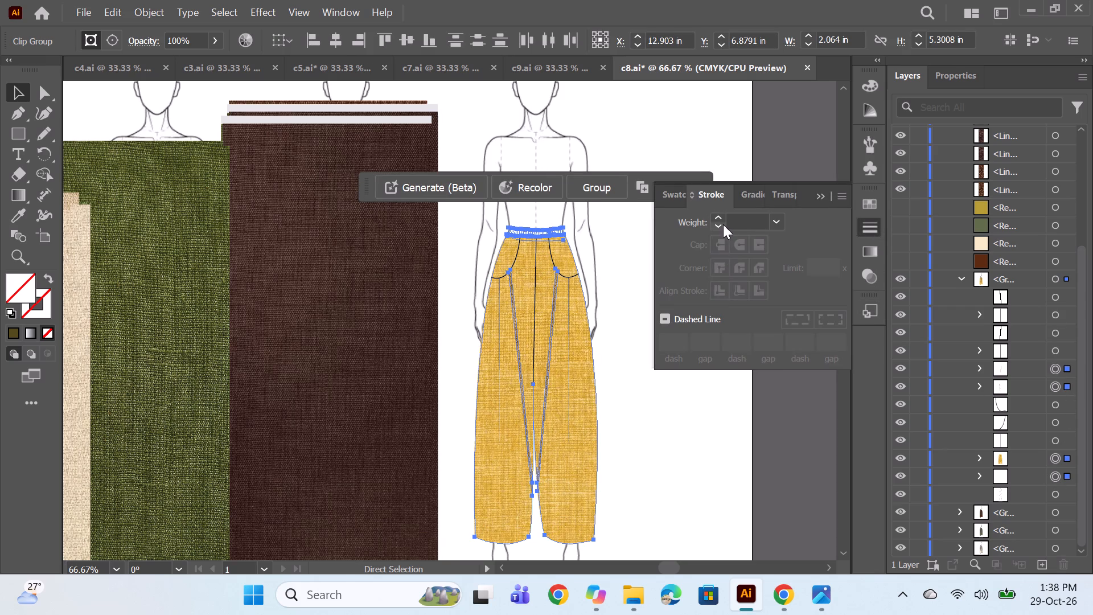
pyautogui.doubleClick(723, 220)
pyautogui.click(723, 220)
pyautogui.click(723, 220)
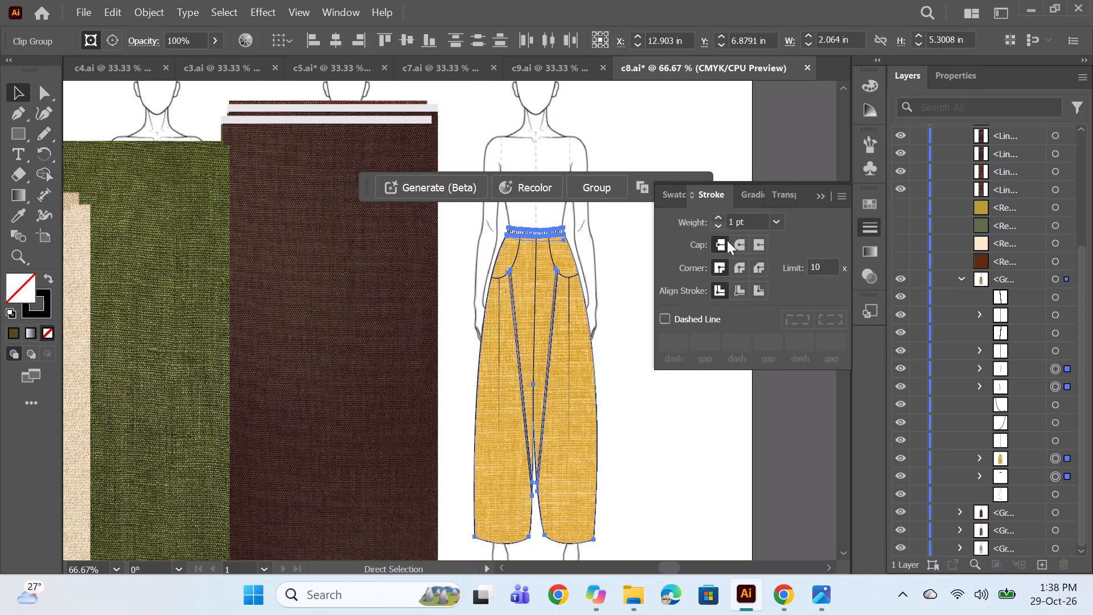
pyautogui.keyDown('ctrl'); pyautogui.click(739, 469); pyautogui.keyUp('ctrl')
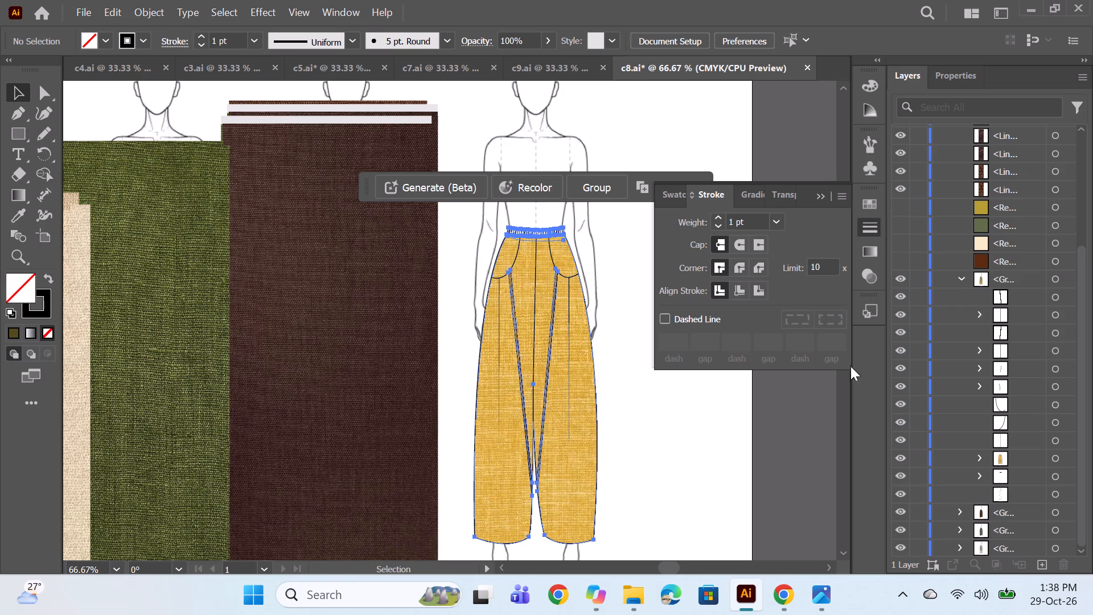
pyautogui.click(815, 198)
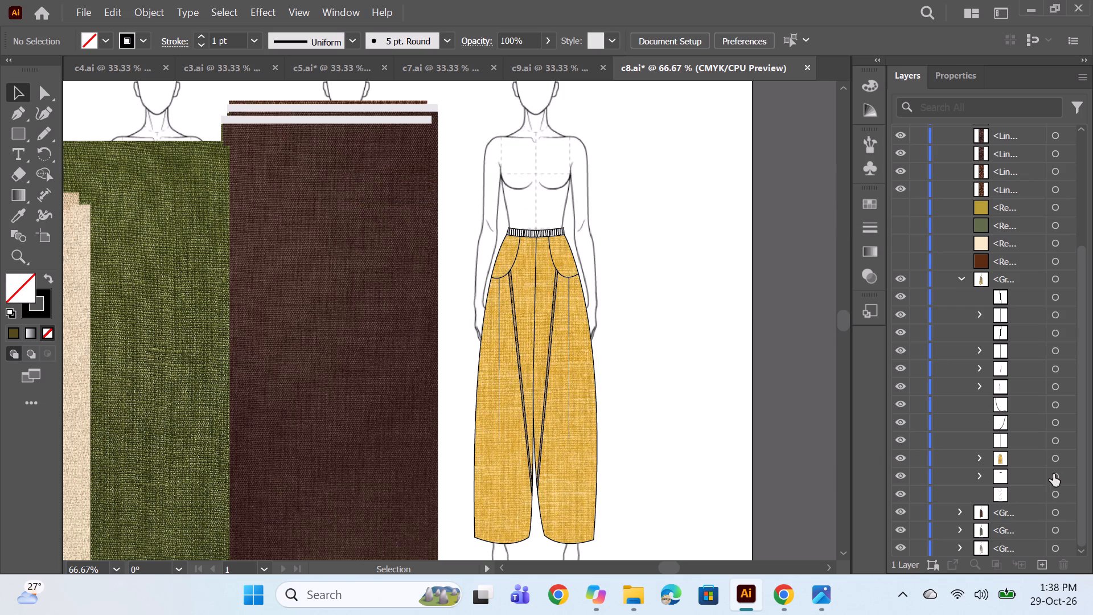
# Group the waistband's gather lines and move the group out of the waistband clip group, directly above the trouser body.
pyautogui.click(1053, 474)
pyautogui.click(980, 476)
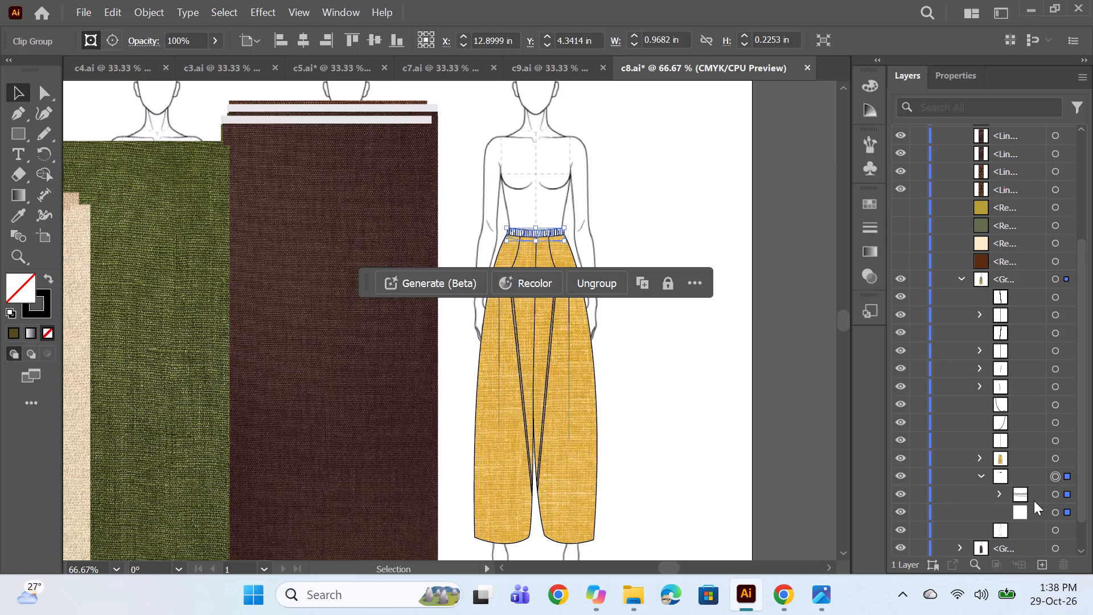
pyautogui.click(1053, 514)
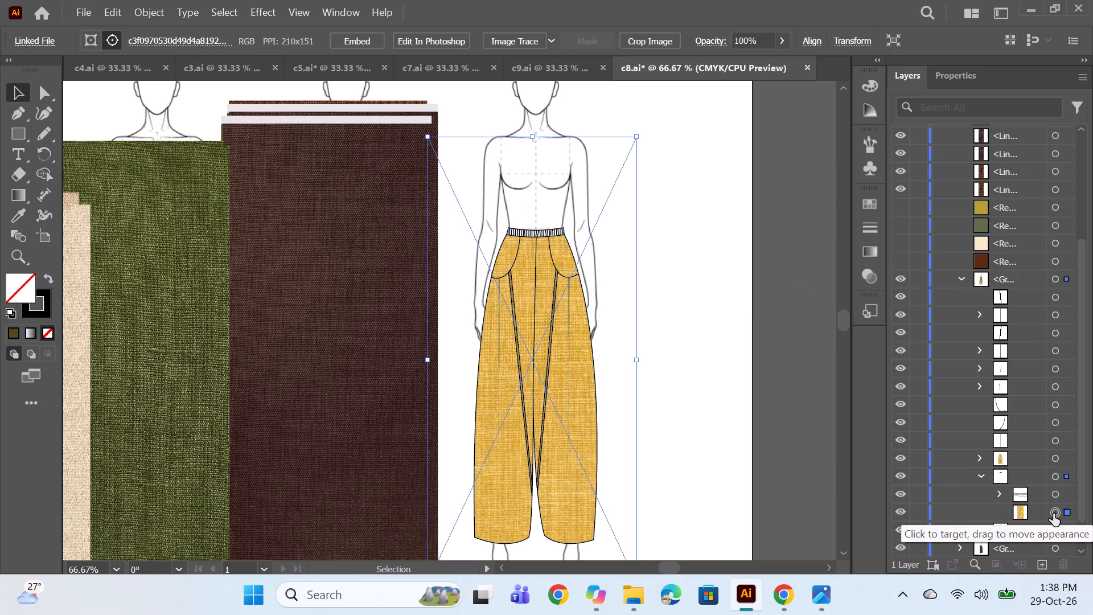
pyautogui.click(1004, 495)
pyautogui.scroll(-1, 1044, 495)
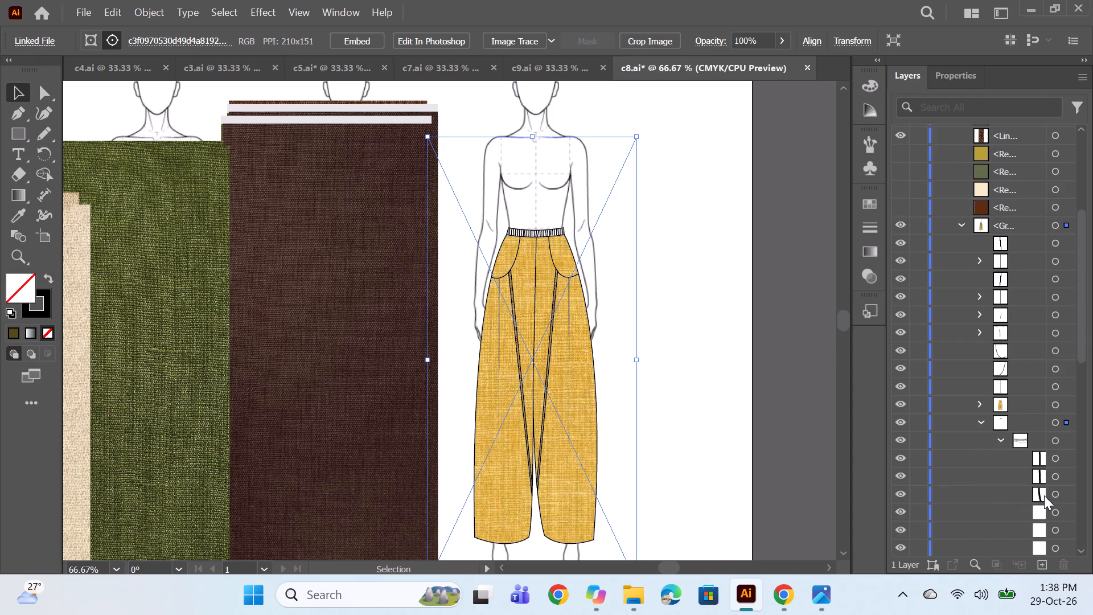
pyautogui.click(1053, 459)
pyautogui.scroll(-12, 1032, 465)
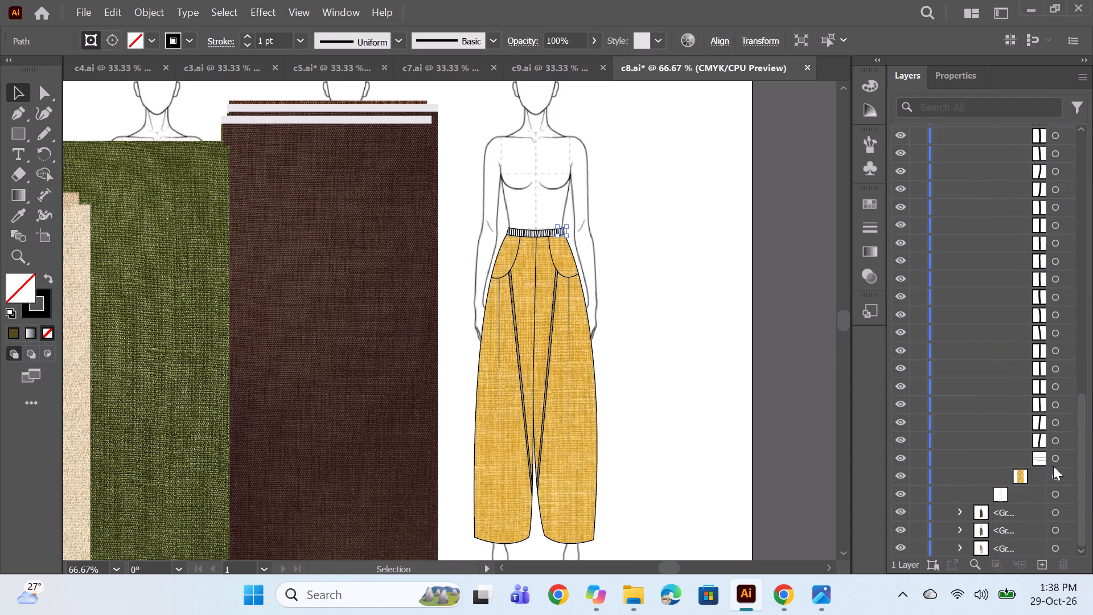
pyautogui.keyDown('shift'); pyautogui.click(1057, 444); pyautogui.keyUp('shift')
pyautogui.hotkey('ctrl', 'g')
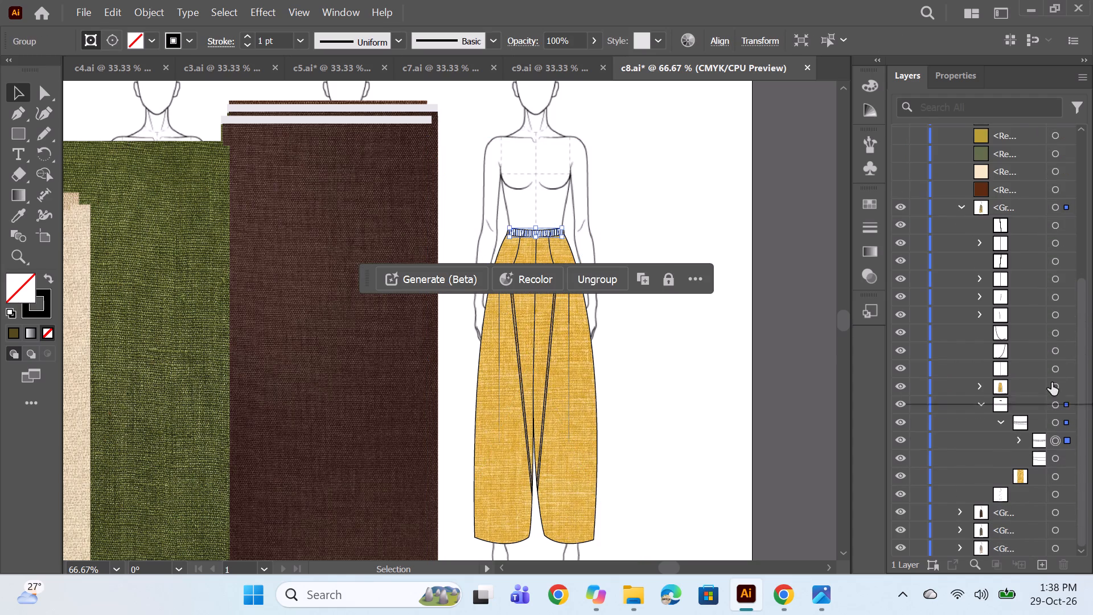
pyautogui.moveTo(1034, 441); pyautogui.dragTo(1023, 377)
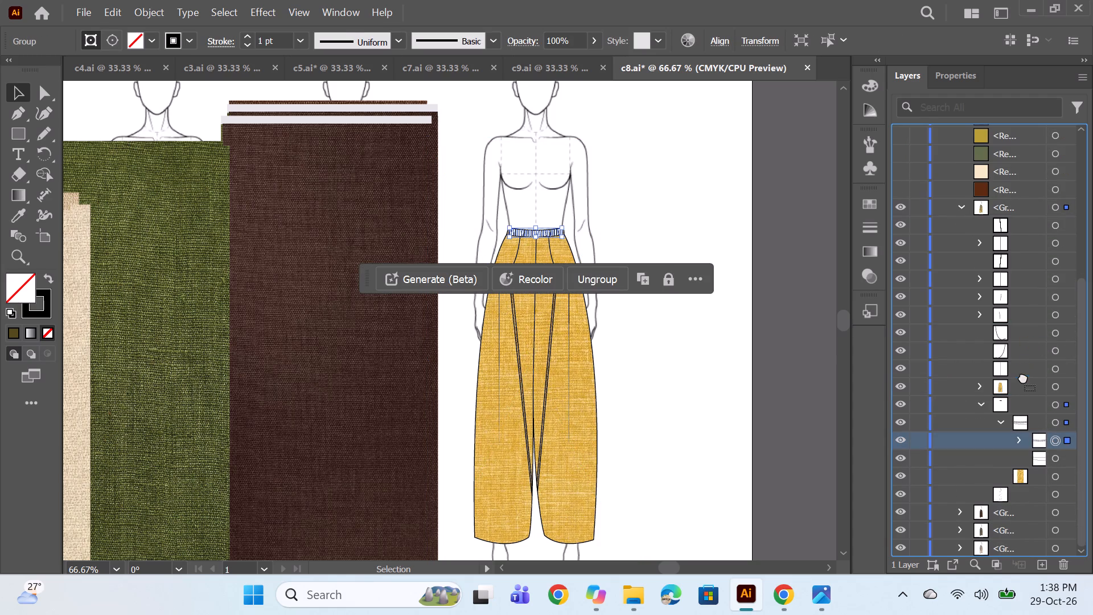
pyautogui.moveTo(1023, 377); pyautogui.dragTo(1022, 378)
# Move the waistband outline path out of its nested group, directly above the mustard fabric image in the waistband clip group.
pyautogui.click(1059, 462)
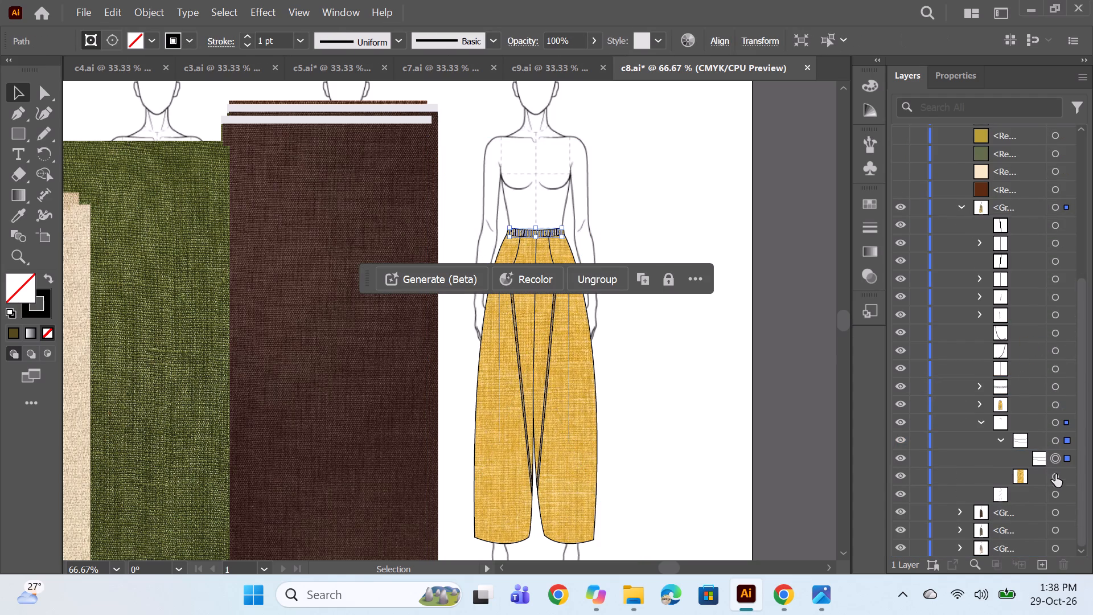
pyautogui.click(1053, 478)
pyautogui.moveTo(1041, 462); pyautogui.dragTo(1041, 441)
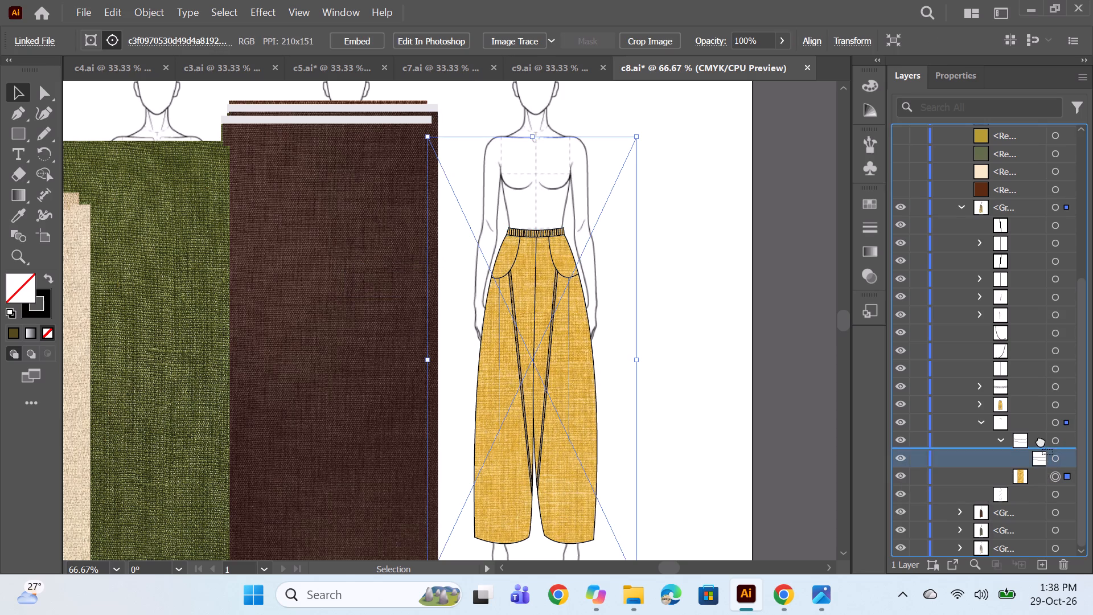
pyautogui.moveTo(1041, 441); pyautogui.dragTo(1041, 434)
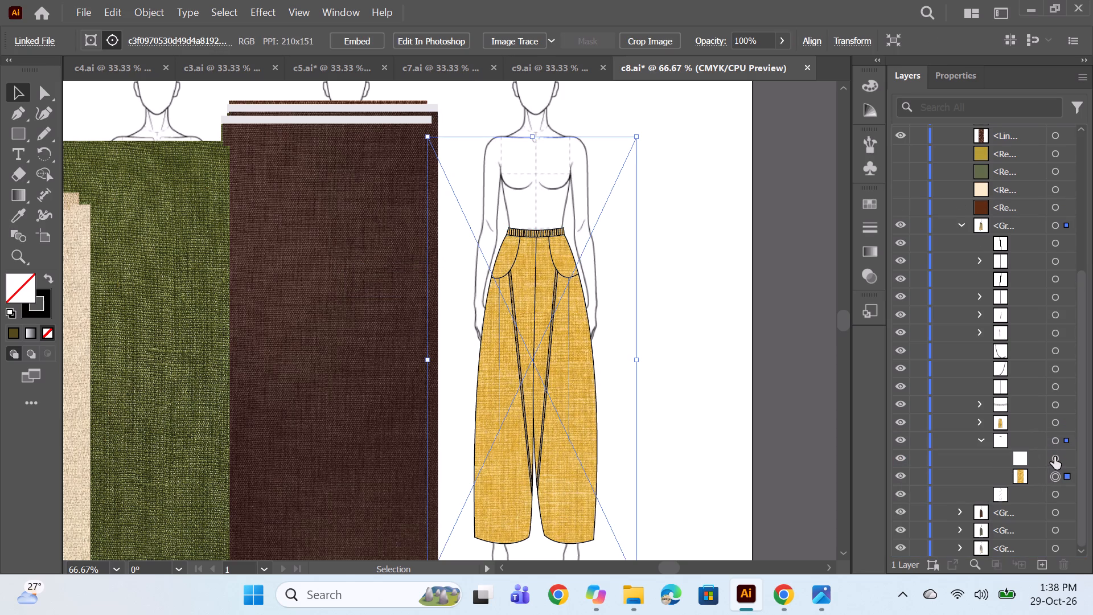
pyautogui.click(770, 339)
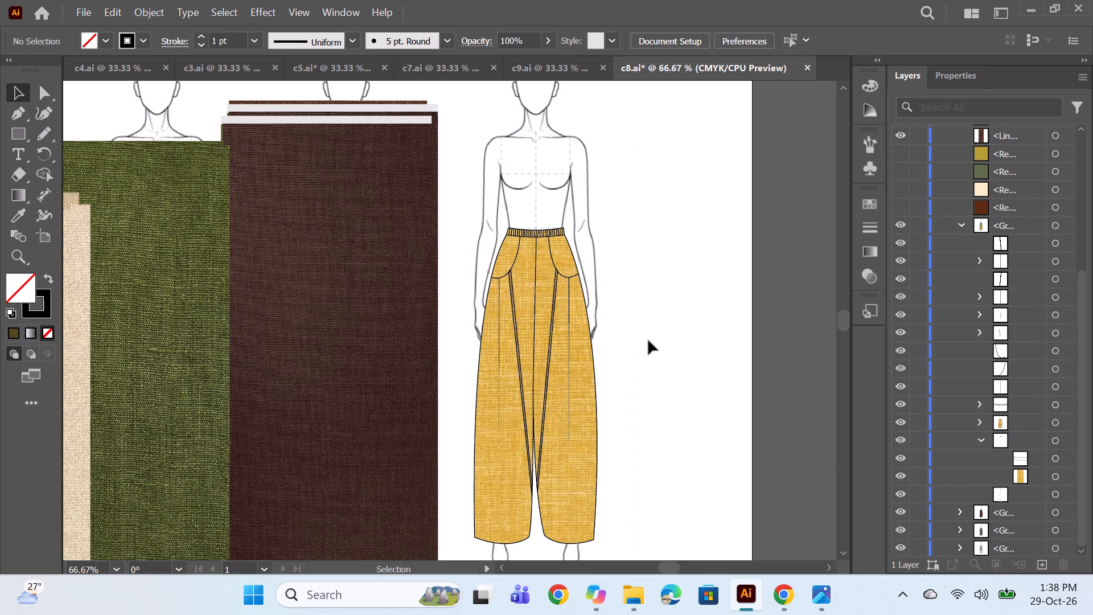
# Examine the clipped and outlined mustard trouser up close and against the whole artboard.
pyautogui.keyDown('alt'); pyautogui.scroll(-1, 641, 341); pyautogui.keyUp('alt')
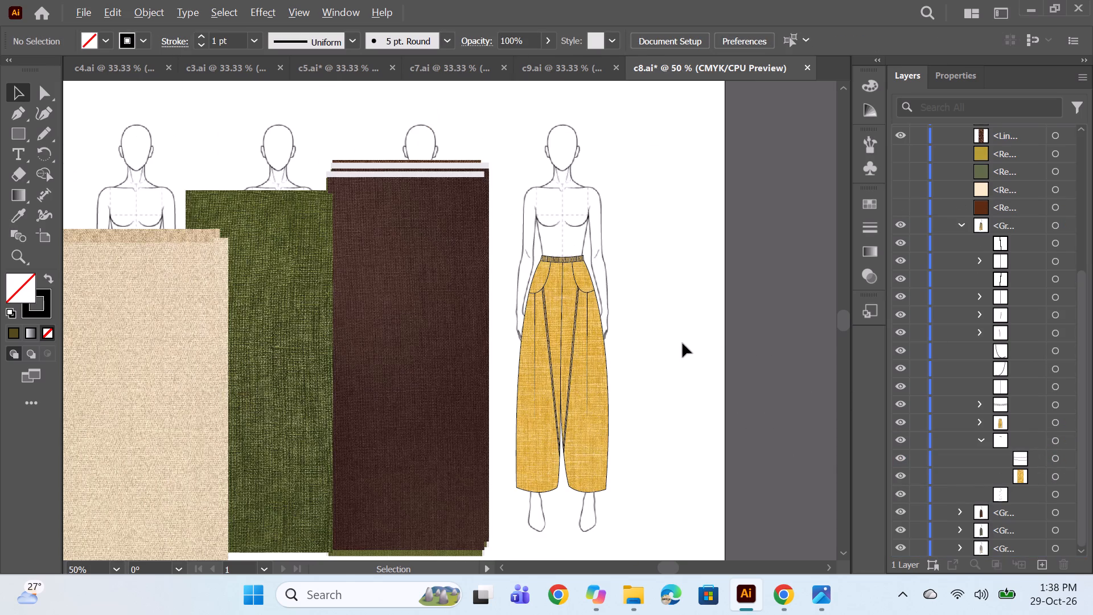
pyautogui.keyDown('alt'); pyautogui.scroll(-1, 683, 343); pyautogui.keyUp('alt')
pyautogui.keyDown('alt'); pyautogui.scroll(1, 621, 366); pyautogui.keyUp('alt')
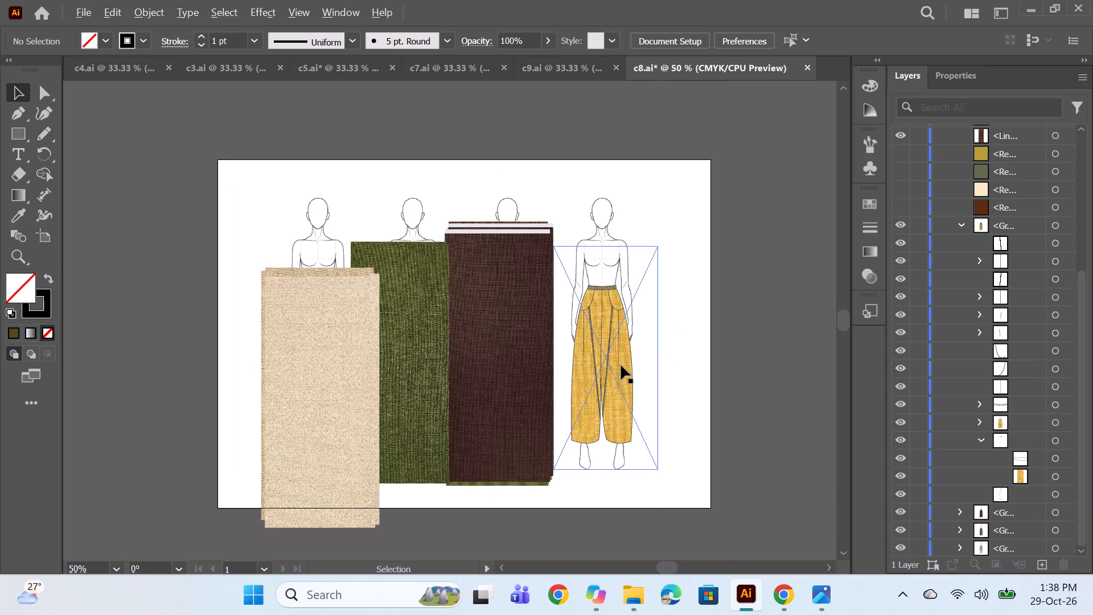
pyautogui.keyDown('alt'); pyautogui.scroll(4, 621, 366); pyautogui.keyUp('alt')
pyautogui.keyDown('alt'); pyautogui.scroll(-1, 613, 334); pyautogui.keyUp('alt')
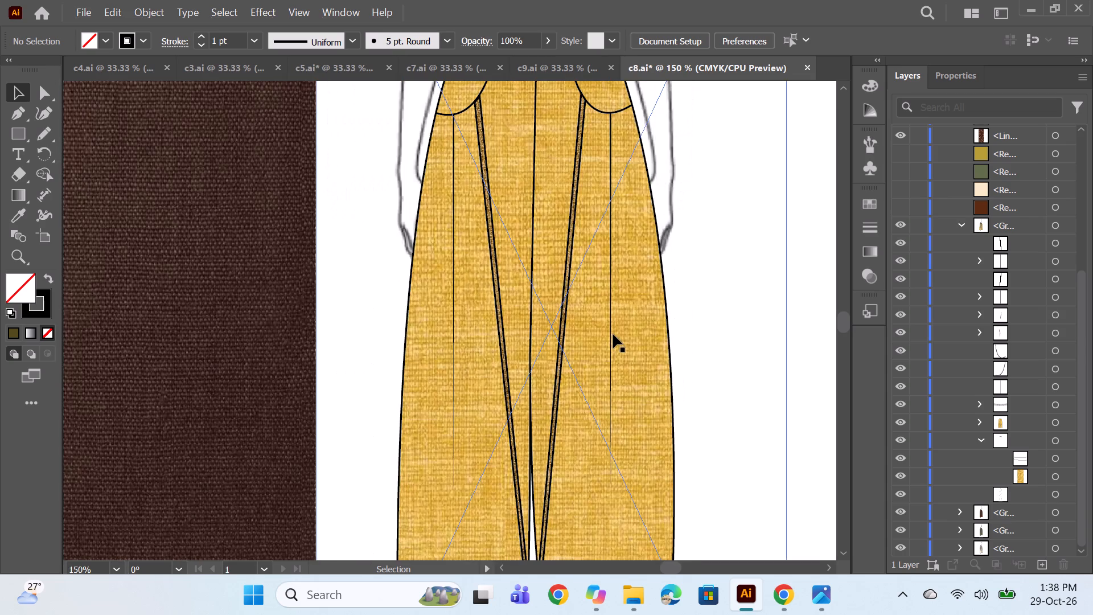
pyautogui.keyDown('alt'); pyautogui.scroll(-2, 610, 334); pyautogui.keyUp('alt')
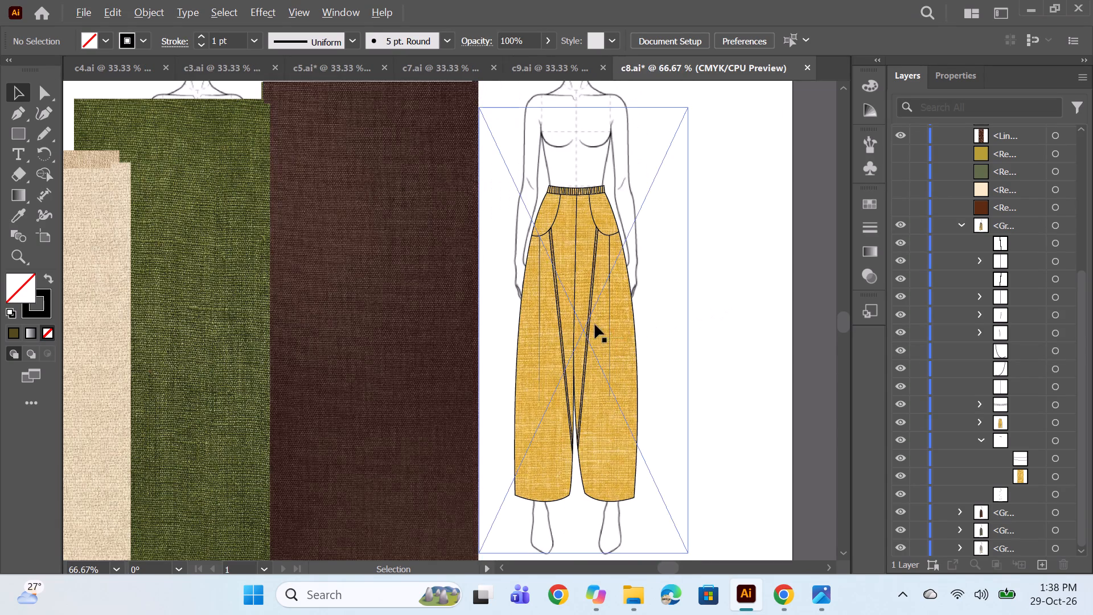
pyautogui.keyDown('alt'); pyautogui.scroll(-1, 595, 325); pyautogui.keyUp('alt')
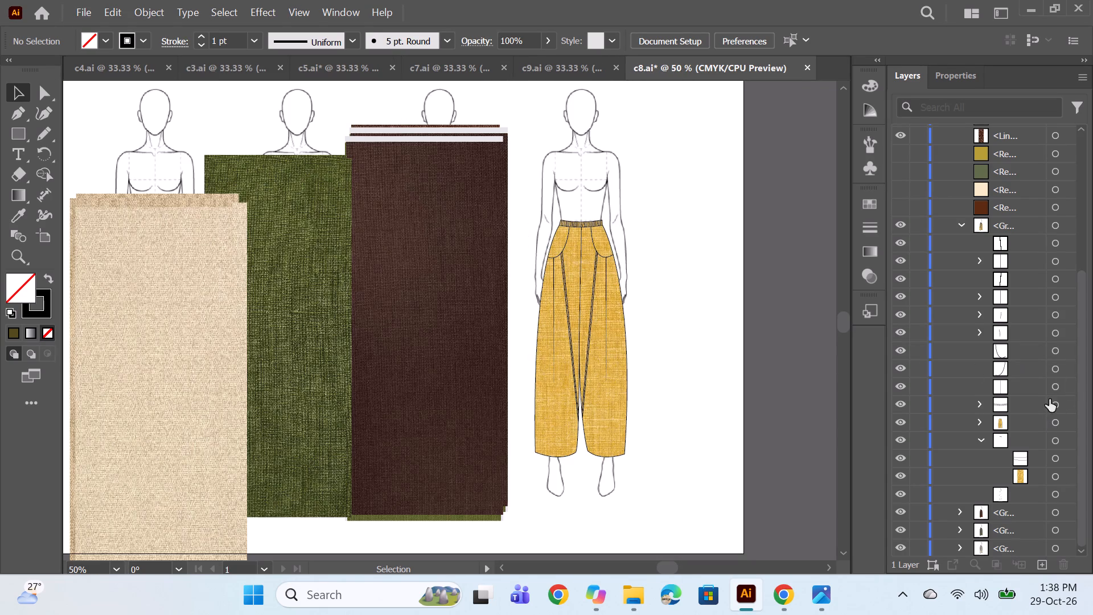
# Reduce the stroke weight of the two narrow clipped panels on the mustard trouser to 0.5 pt.
pyautogui.click(1058, 336)
pyautogui.keyDown('ctrl'); pyautogui.click(1059, 318); pyautogui.keyUp('ctrl')
pyautogui.click(872, 235)
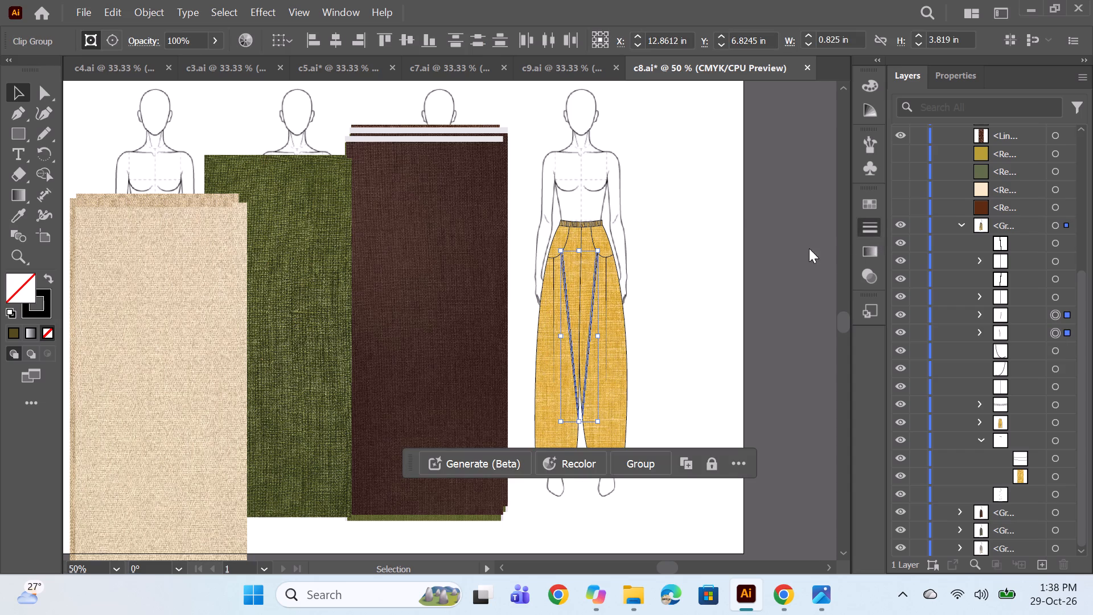
pyautogui.click(722, 228)
pyautogui.click(722, 228)
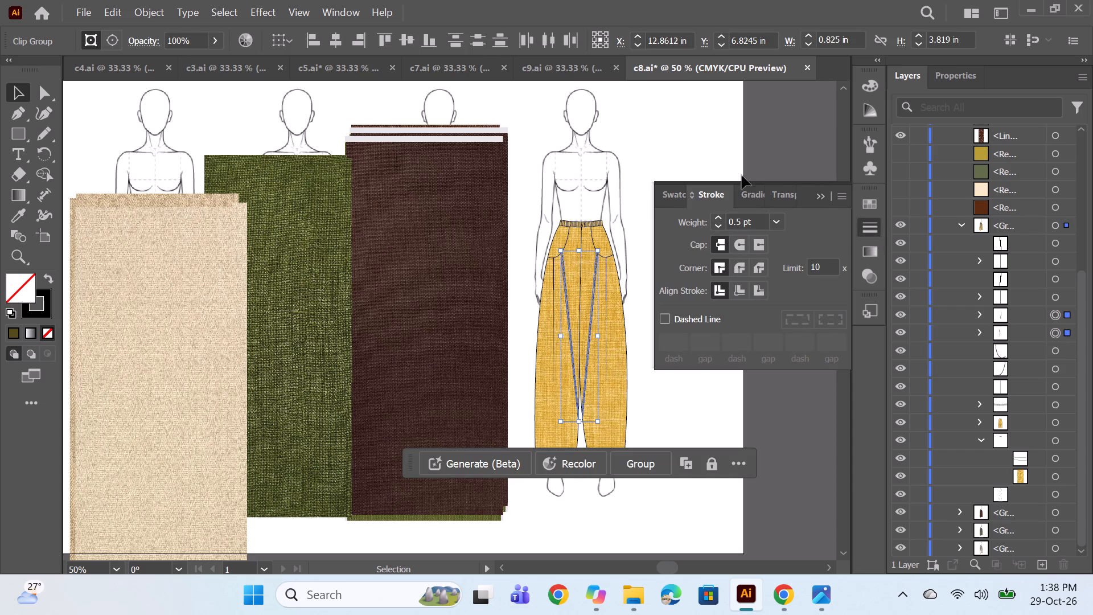
pyautogui.click(755, 163)
pyautogui.click(811, 199)
pyautogui.click(821, 197)
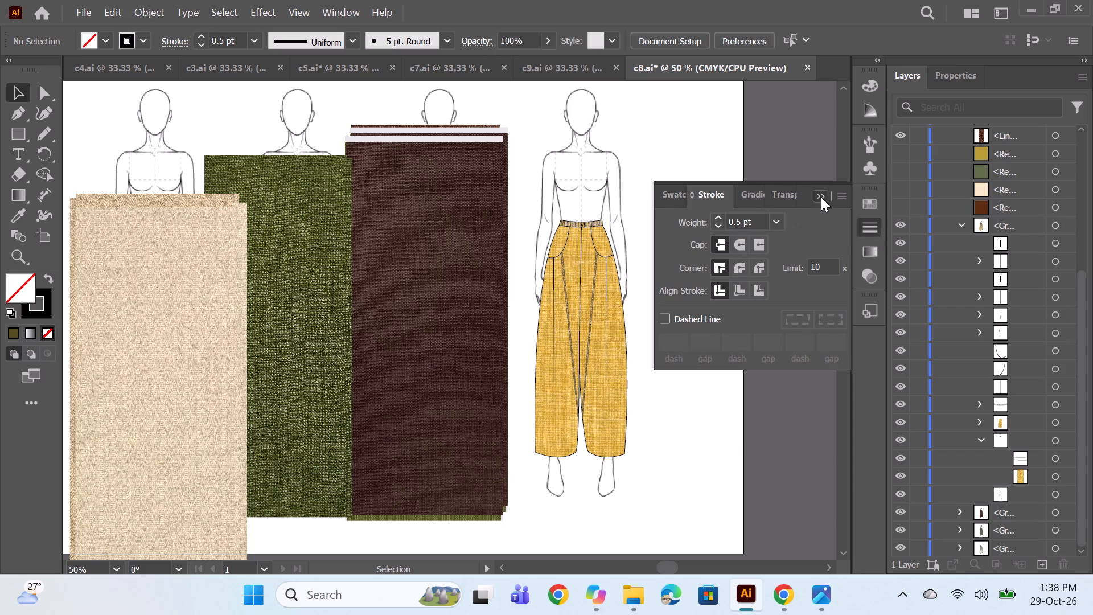
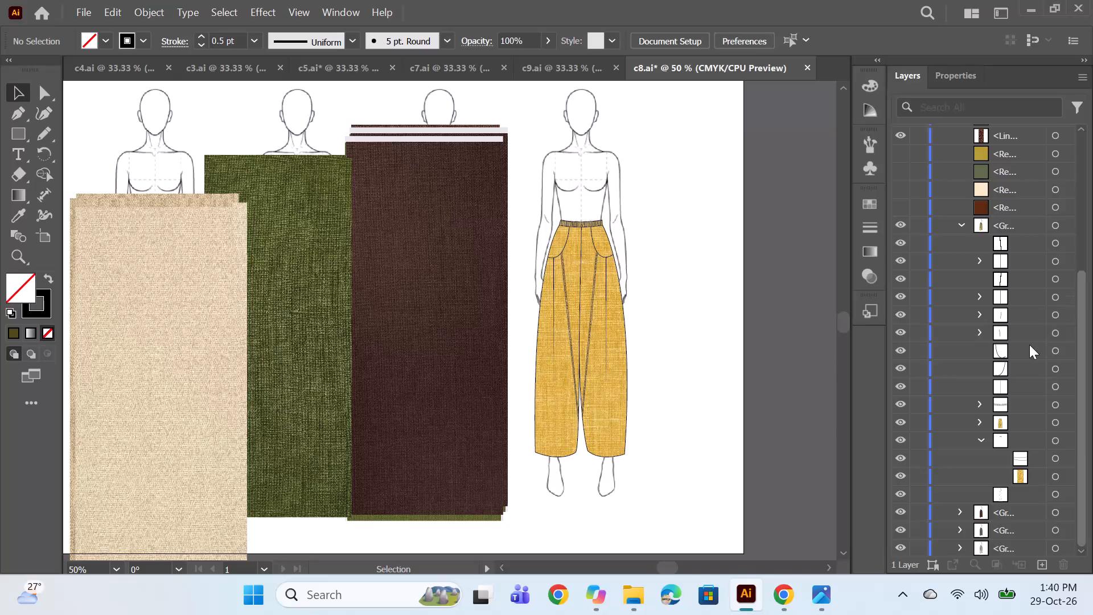
# Move the four dark brown fabric images into the brown trouser's group.
pyautogui.scroll(7, 1019, 301)
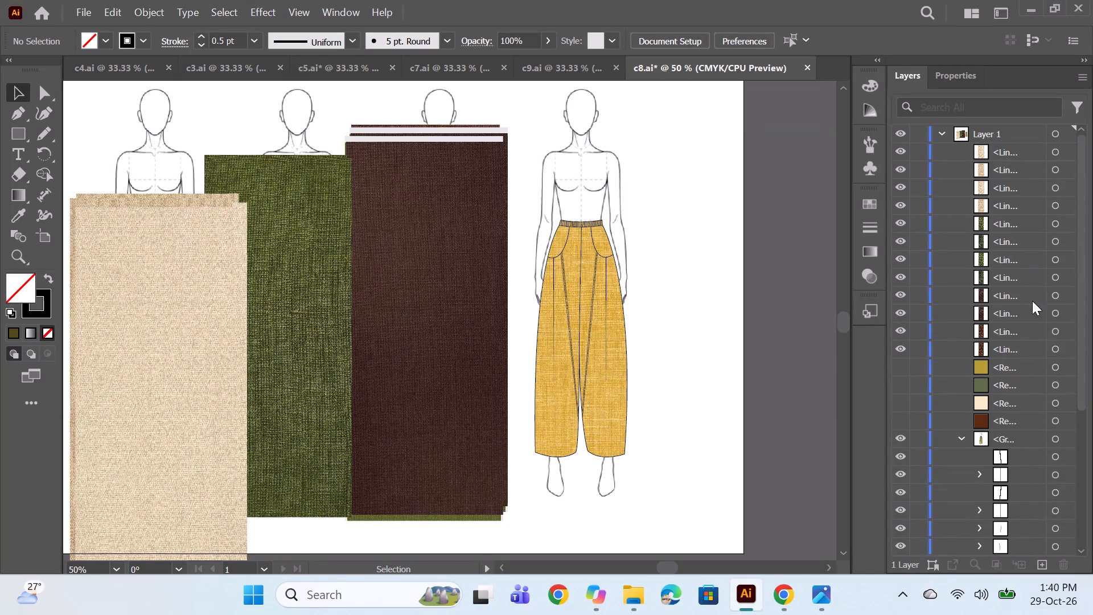
pyautogui.click(1030, 293)
pyautogui.keyDown('shift'); pyautogui.click(1005, 354); pyautogui.keyUp('shift')
pyautogui.moveTo(1022, 304); pyautogui.dragTo(1022, 321)
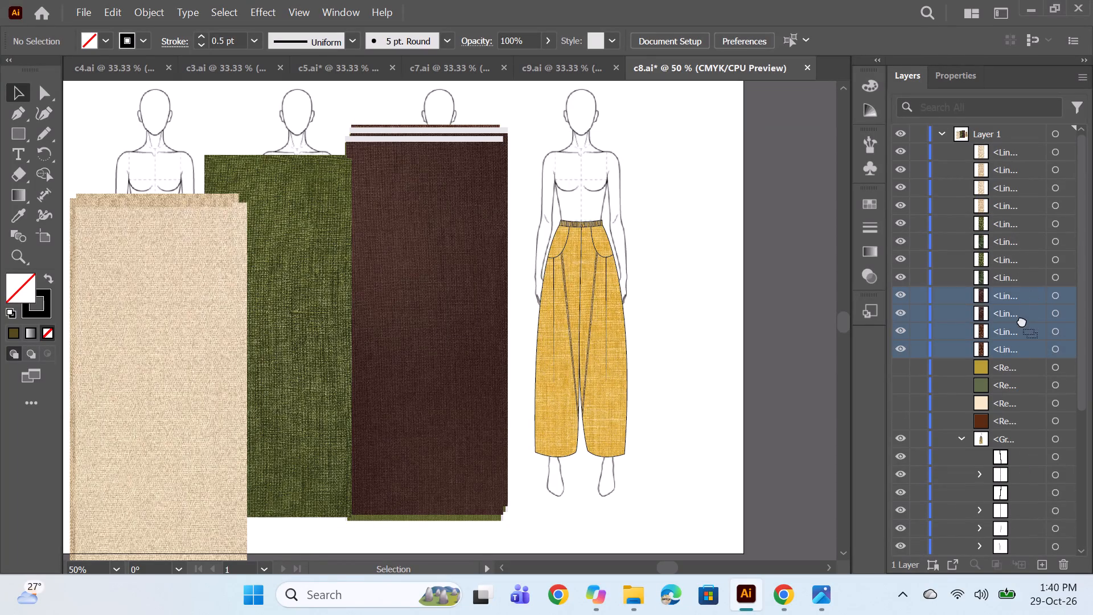
pyautogui.moveTo(1022, 321); pyautogui.dragTo(1014, 552)
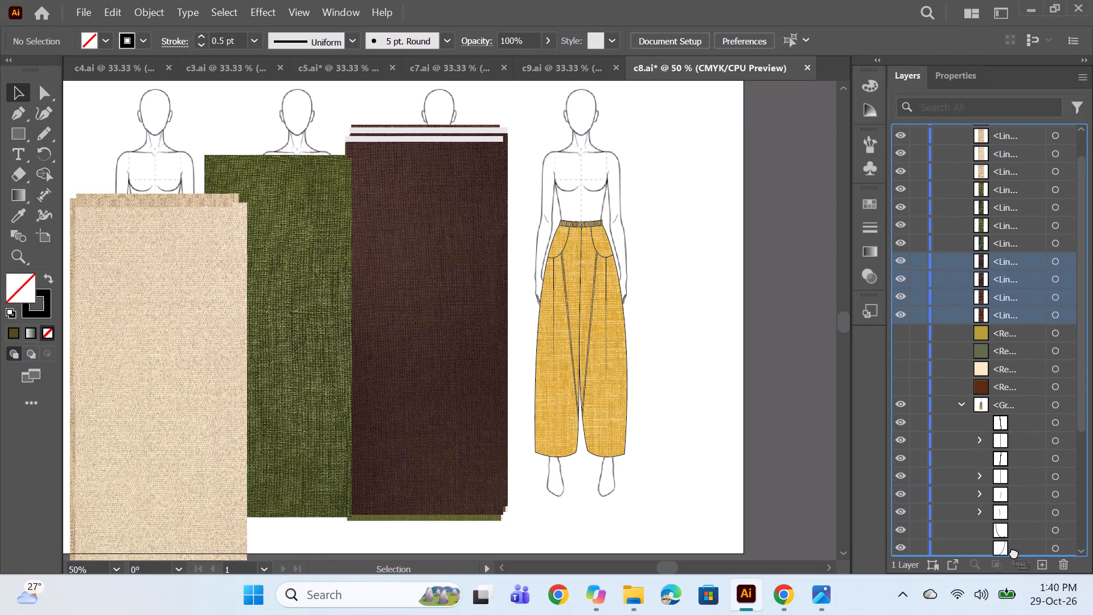
pyautogui.moveTo(1014, 552); pyautogui.dragTo(1017, 523)
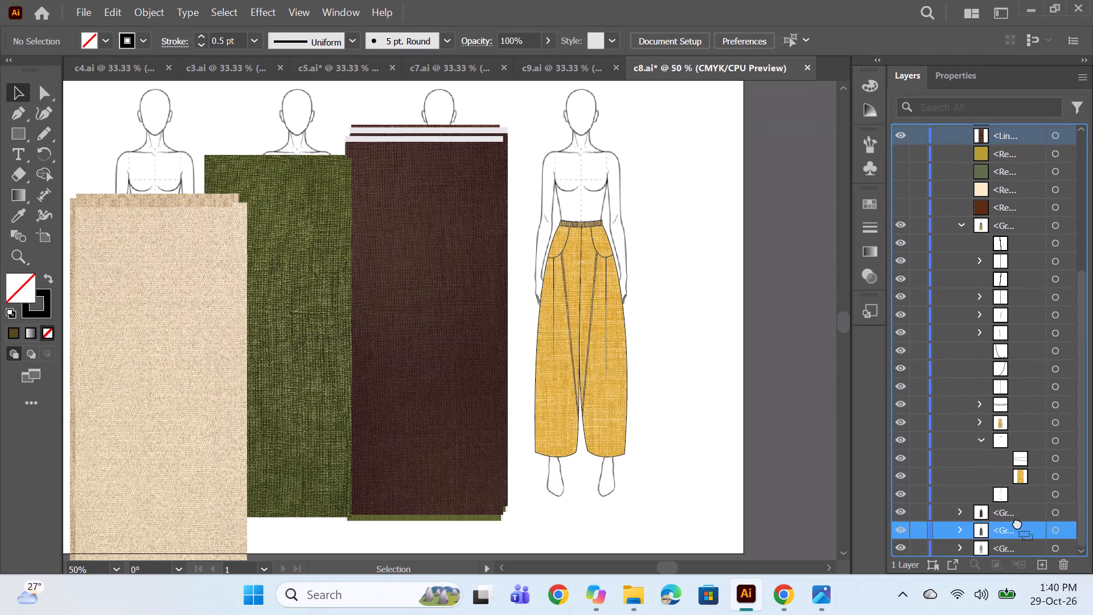
pyautogui.moveTo(1017, 523); pyautogui.dragTo(1017, 510)
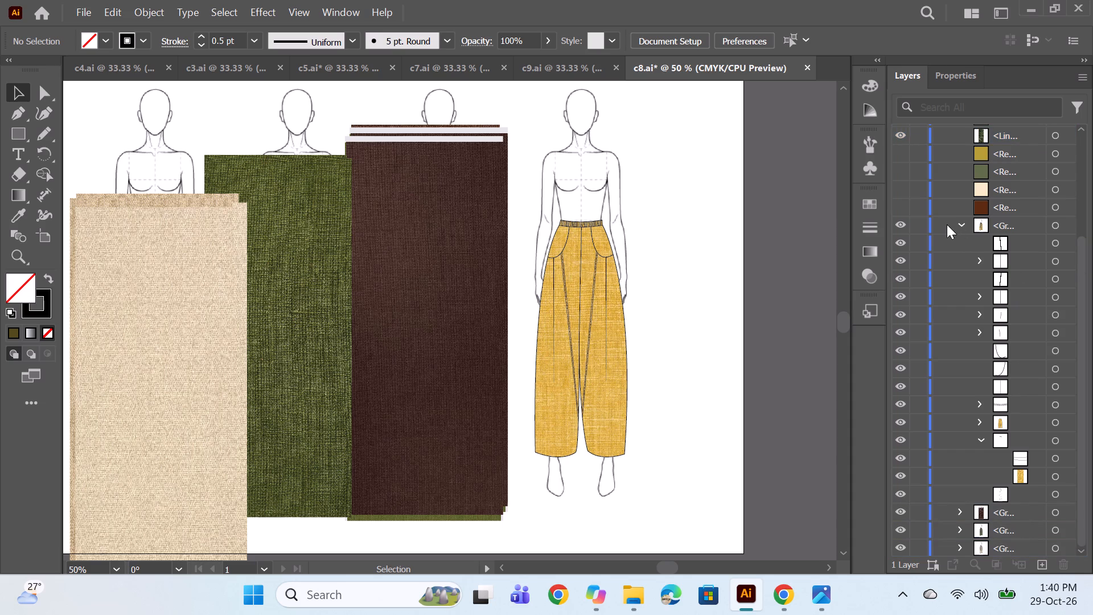
pyautogui.click(959, 224)
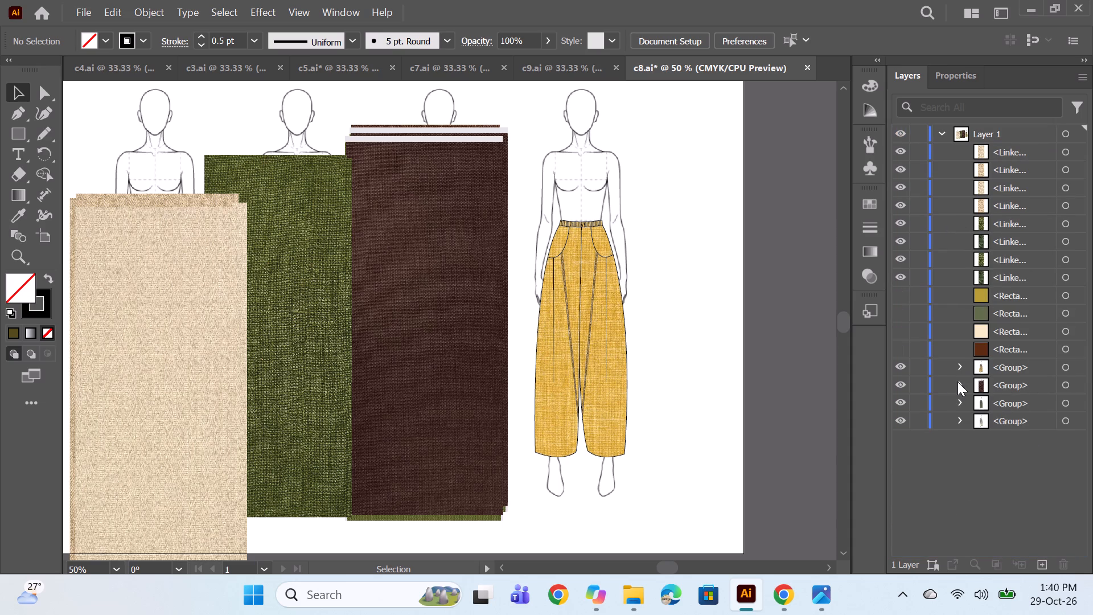
# Place one brown fabric image directly beneath the trouser body in the brown trouser's group.
pyautogui.click(958, 382)
pyautogui.scroll(-4, 1014, 377)
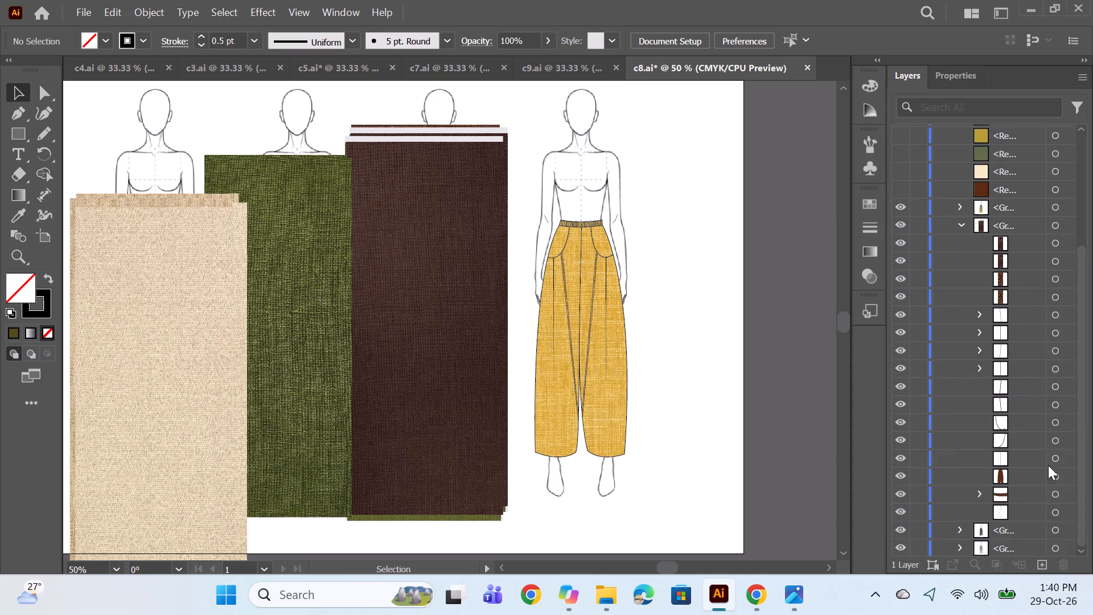
pyautogui.click(1056, 370)
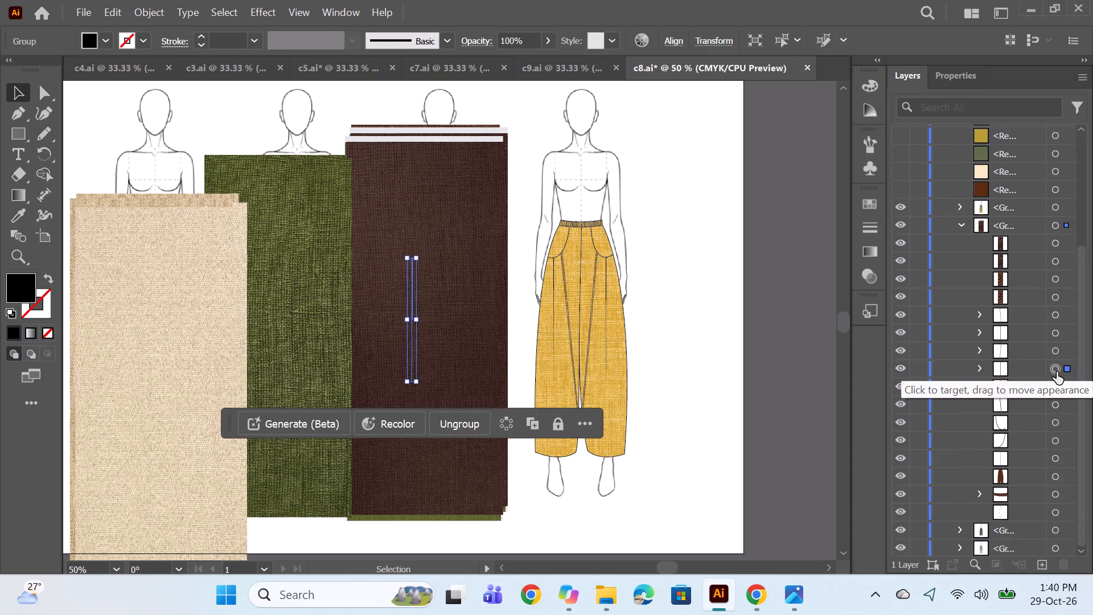
pyautogui.click(1053, 389)
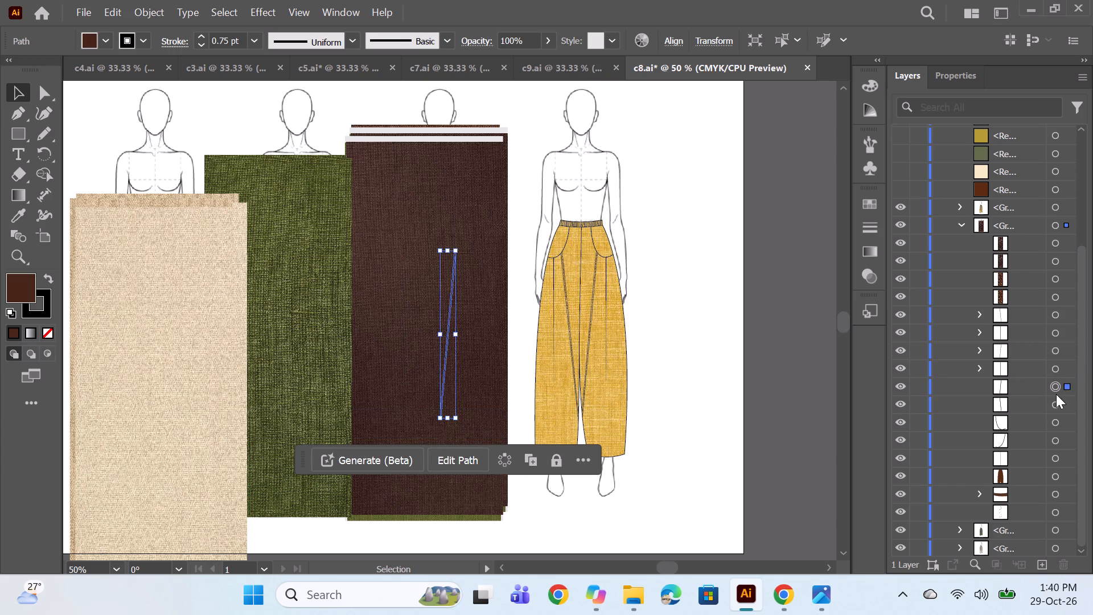
pyautogui.click(1052, 404)
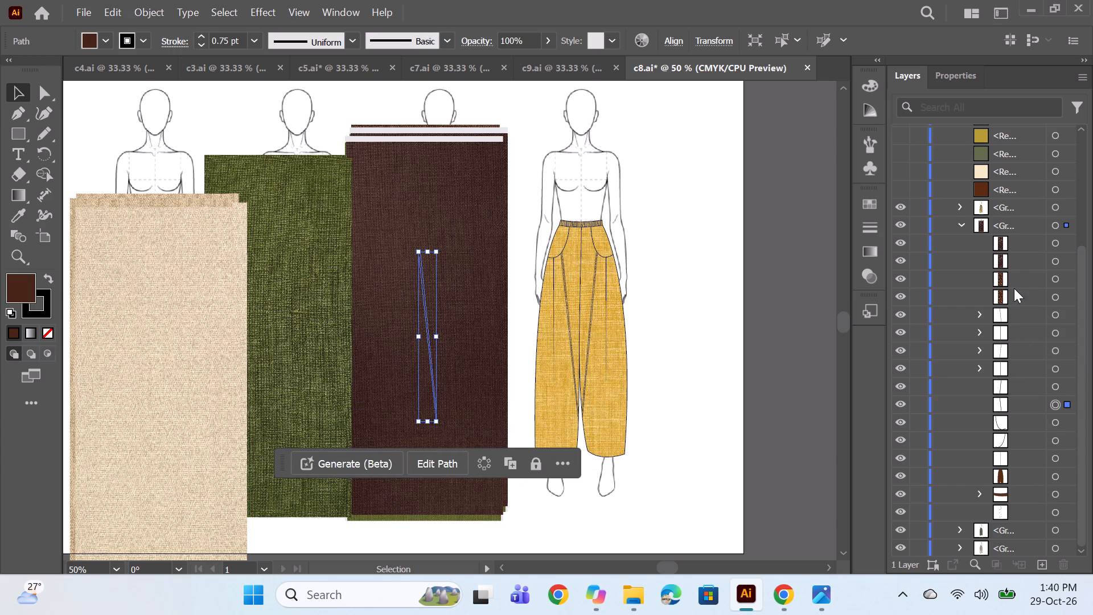
pyautogui.moveTo(1017, 277); pyautogui.dragTo(1022, 484)
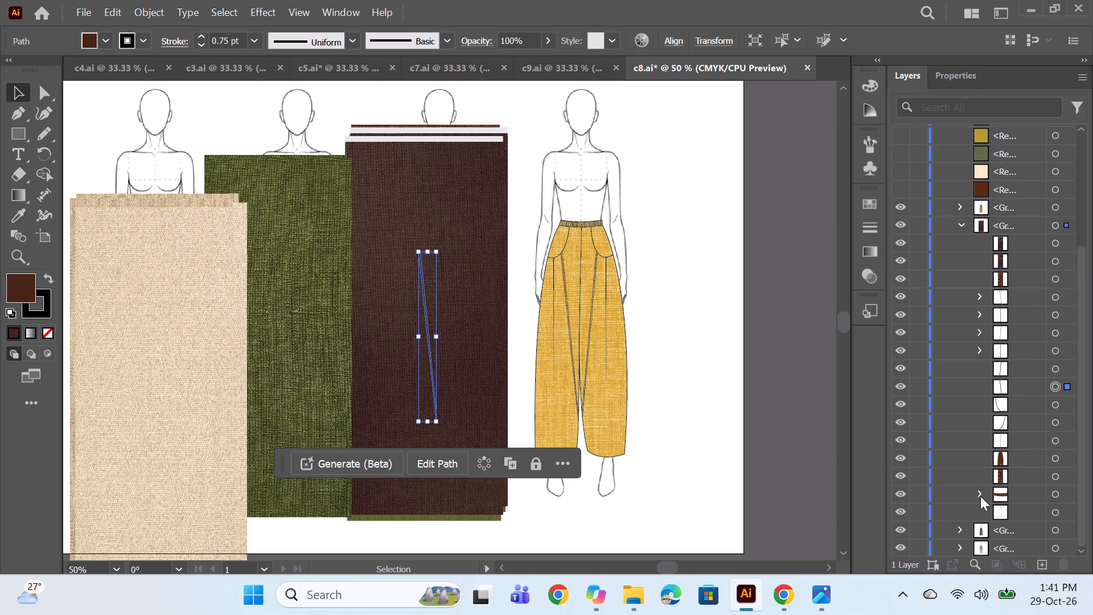
# Group the brown waistband's gather lines and move the group out of the waistband group.
pyautogui.click(980, 496)
pyautogui.click(1054, 512)
pyautogui.scroll(-9, 1062, 502)
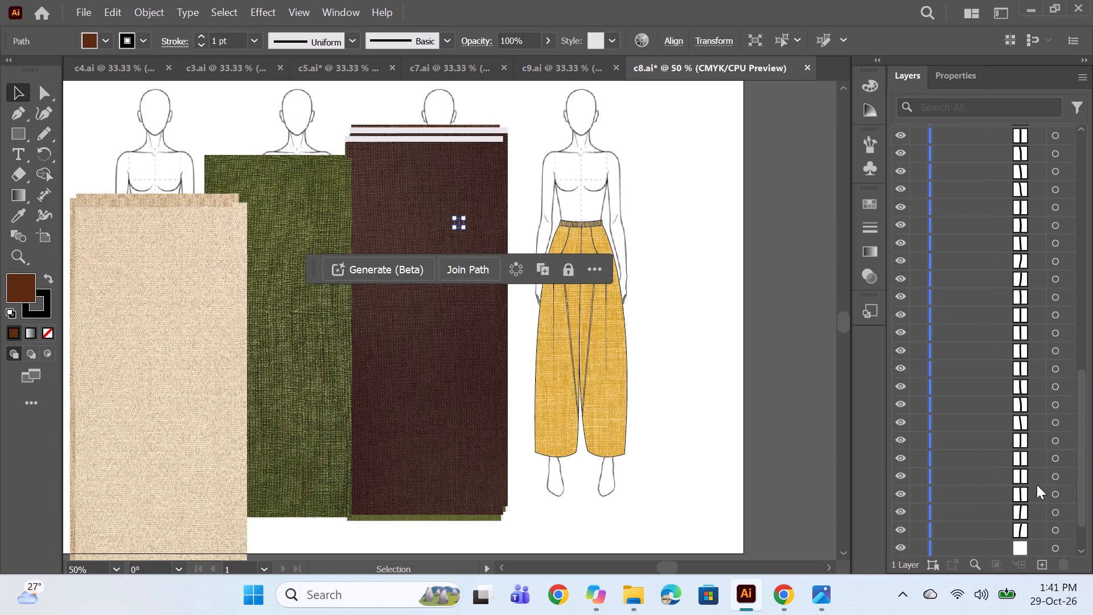
pyautogui.keyDown('shift'); pyautogui.click(1050, 531); pyautogui.keyUp('shift')
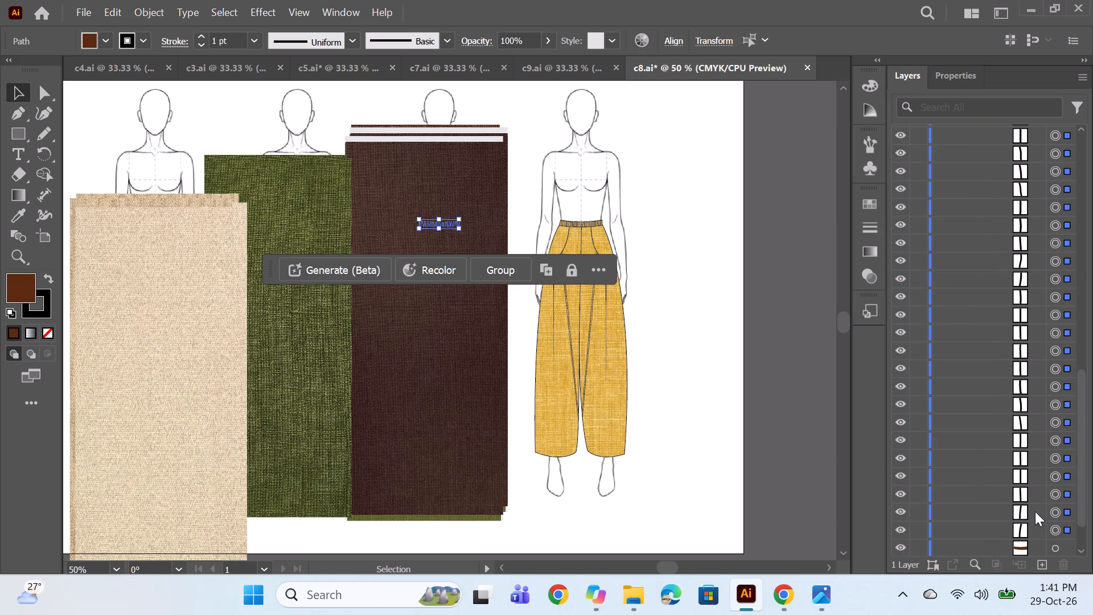
pyautogui.hotkey('ctrl', 'g')
pyautogui.moveTo(1027, 473); pyautogui.dragTo(1029, 450)
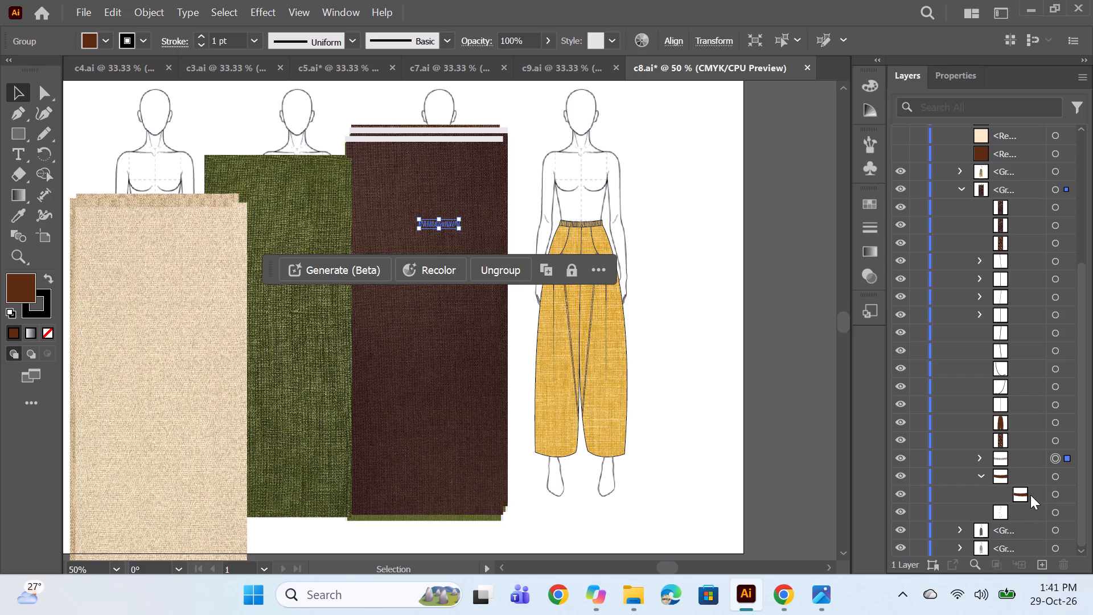
# Move the brown waistband outline out of its nested group and place the gather-line group directly above the trouser body.
pyautogui.moveTo(1030, 495); pyautogui.dragTo(1030, 475)
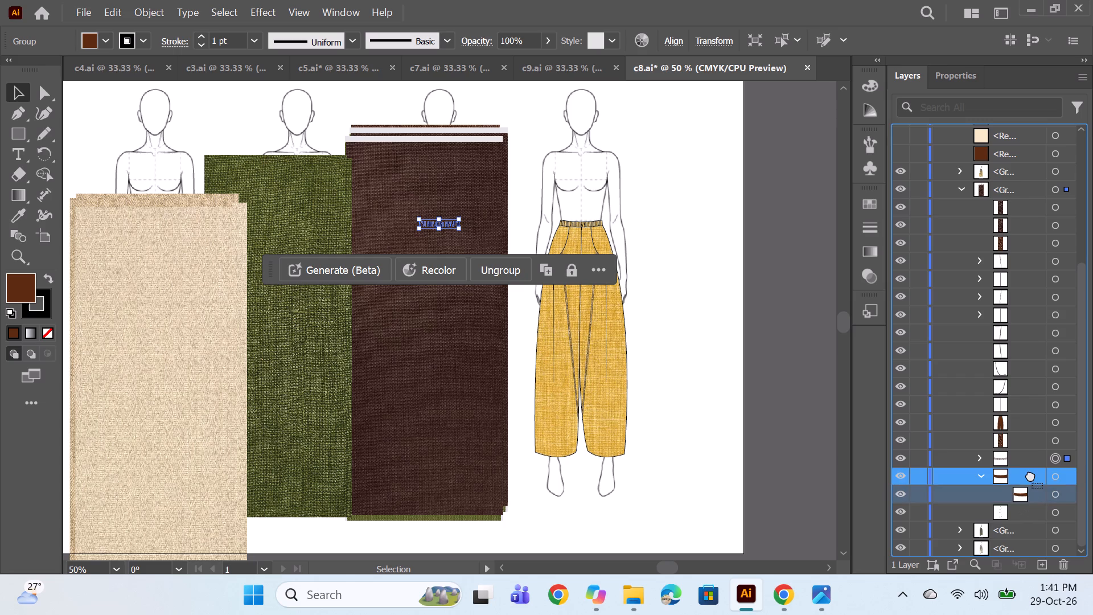
pyautogui.moveTo(1030, 475); pyautogui.dragTo(1030, 465)
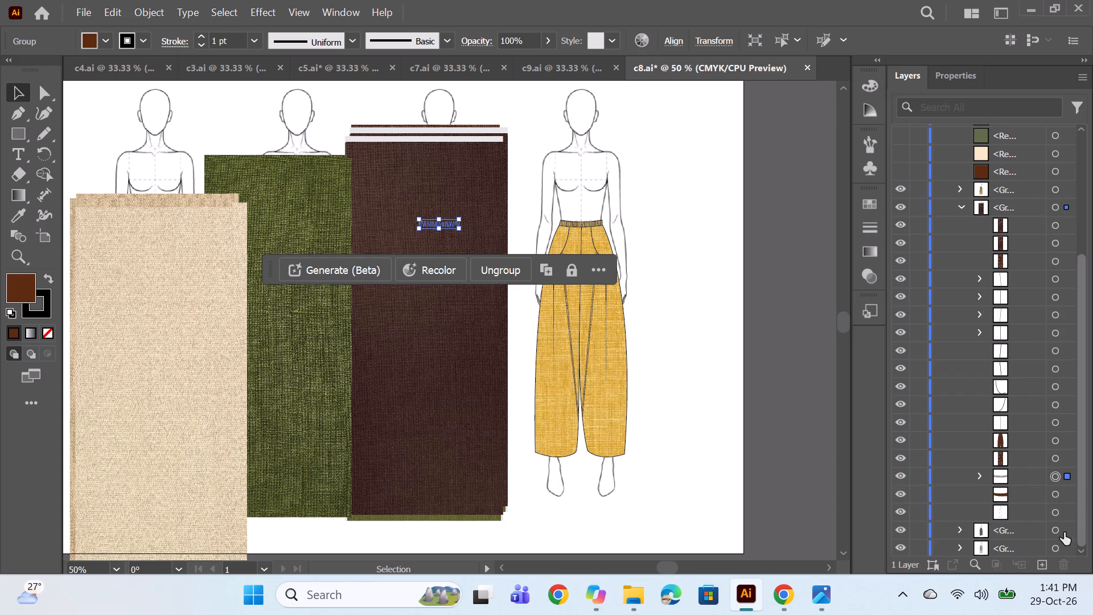
pyautogui.moveTo(1017, 475); pyautogui.dragTo(1026, 433)
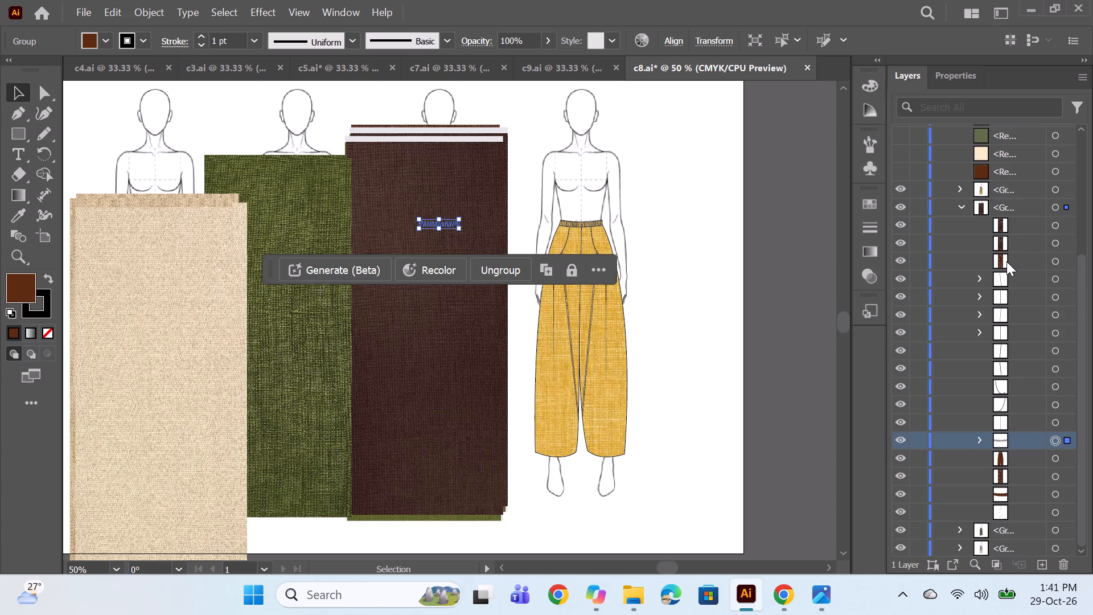
# Place the remaining three brown fabric images directly beneath the waistband outline and each of the two narrow slanted panels.
pyautogui.moveTo(1006, 262); pyautogui.dragTo(1012, 500)
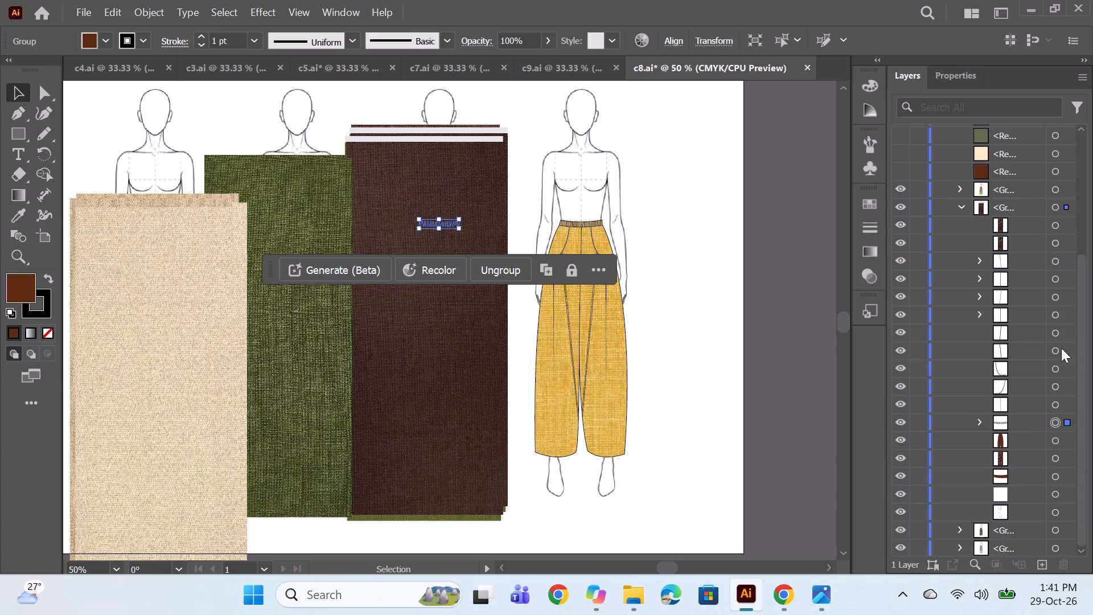
pyautogui.moveTo(1024, 218); pyautogui.dragTo(1020, 408)
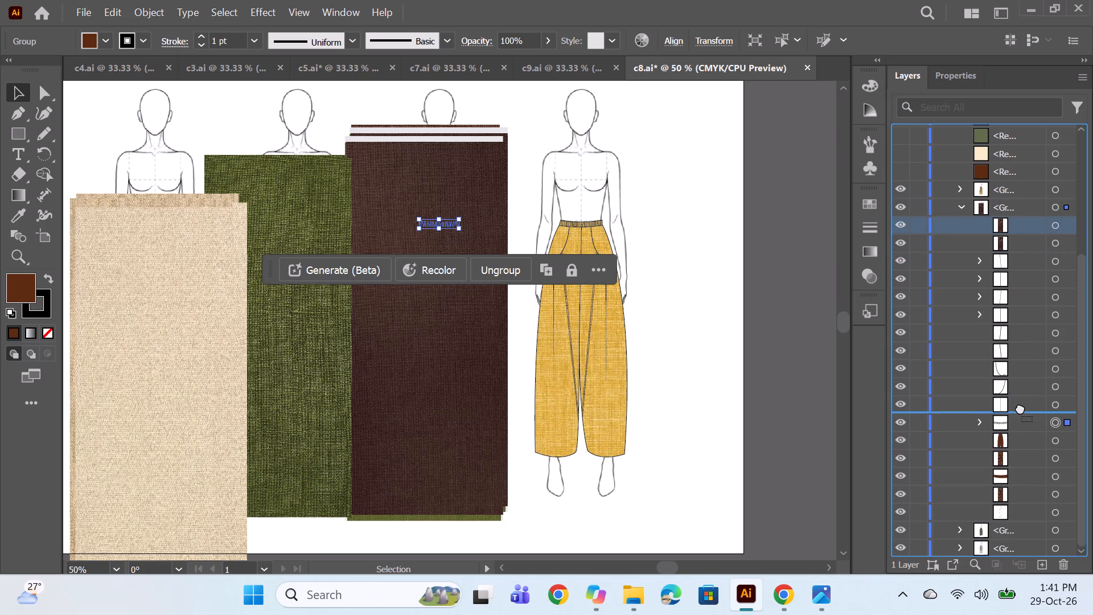
pyautogui.moveTo(1020, 408); pyautogui.dragTo(1021, 367)
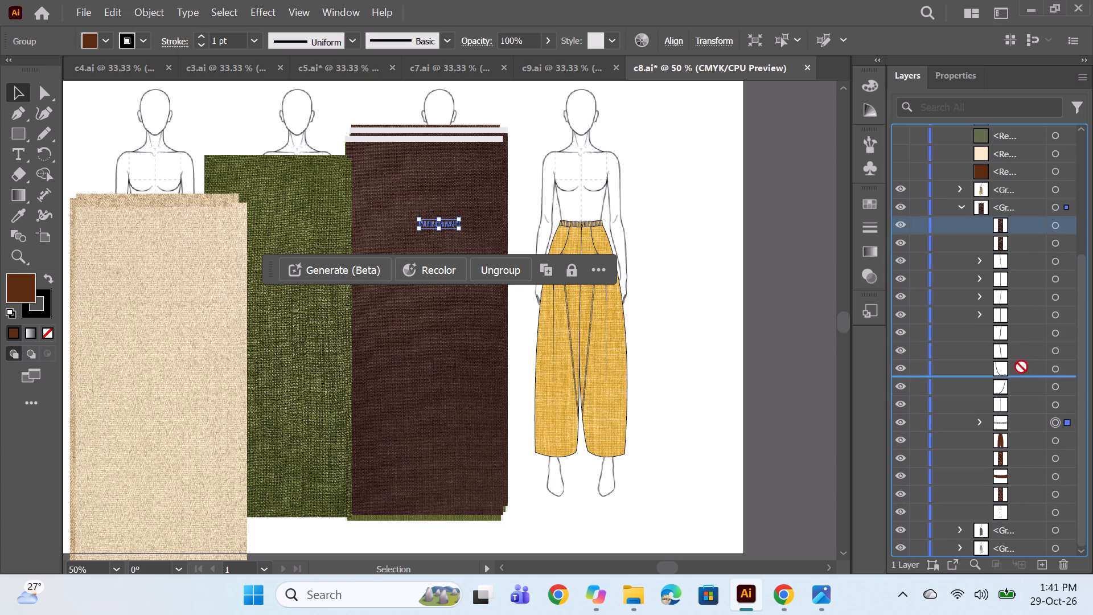
pyautogui.moveTo(1021, 367); pyautogui.dragTo(1024, 357)
pyautogui.moveTo(1005, 225); pyautogui.dragTo(1016, 322)
# Clip a brown fabric image to each of the two narrow slanted panels with clipping masks.
pyautogui.click(1058, 314)
pyautogui.keyDown('ctrl'); pyautogui.click(1053, 301); pyautogui.keyUp('ctrl')
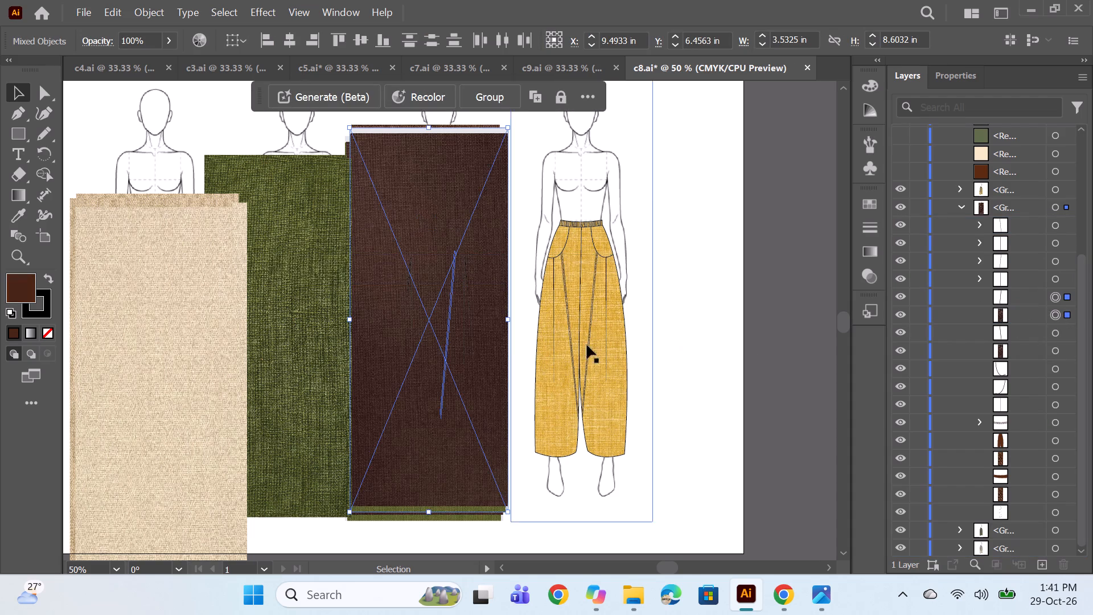
pyautogui.rightClick(478, 342)
pyautogui.click(561, 443)
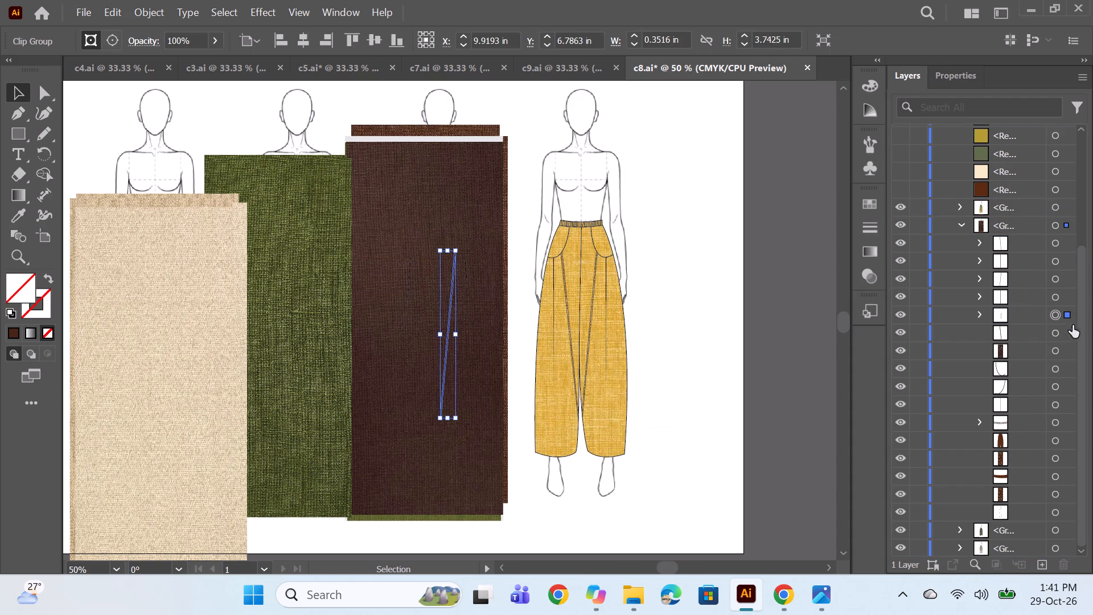
pyautogui.click(1061, 333)
pyautogui.keyDown('ctrl'); pyautogui.click(1056, 346); pyautogui.keyUp('ctrl')
pyautogui.rightClick(469, 313)
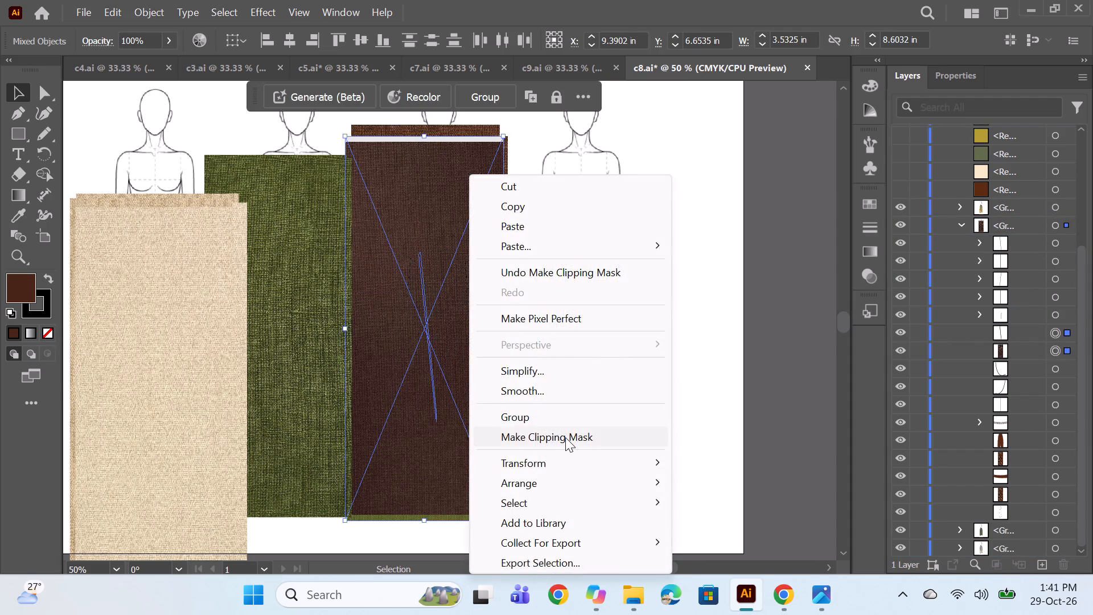
pyautogui.click(565, 437)
# Clip the brown fabric image beneath the trouser body to the body shape with a clipping mask.
pyautogui.click(1057, 422)
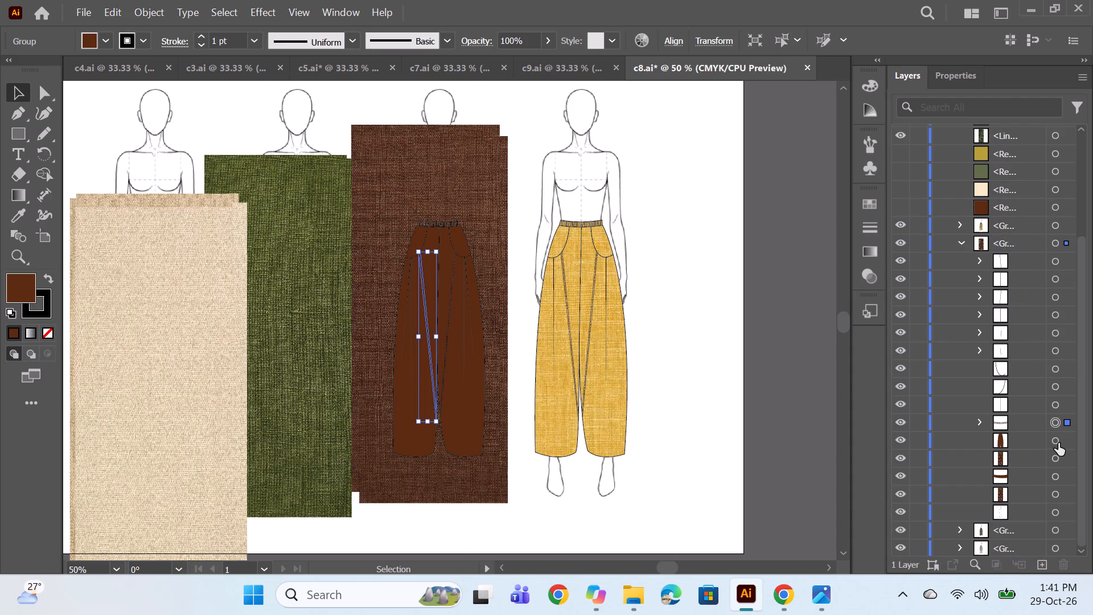
pyautogui.keyDown('ctrl'); pyautogui.click(1055, 442); pyautogui.keyUp('ctrl')
pyautogui.click(1053, 460)
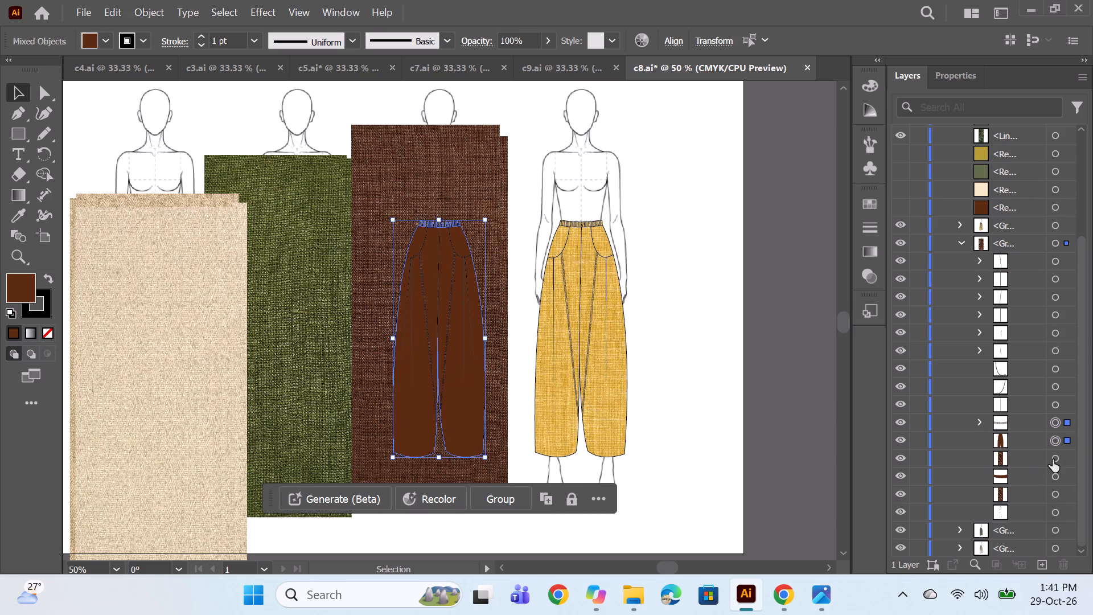
pyautogui.keyDown('ctrl'); pyautogui.click(1057, 440); pyautogui.keyUp('ctrl')
pyautogui.rightClick(499, 296)
pyautogui.click(594, 432)
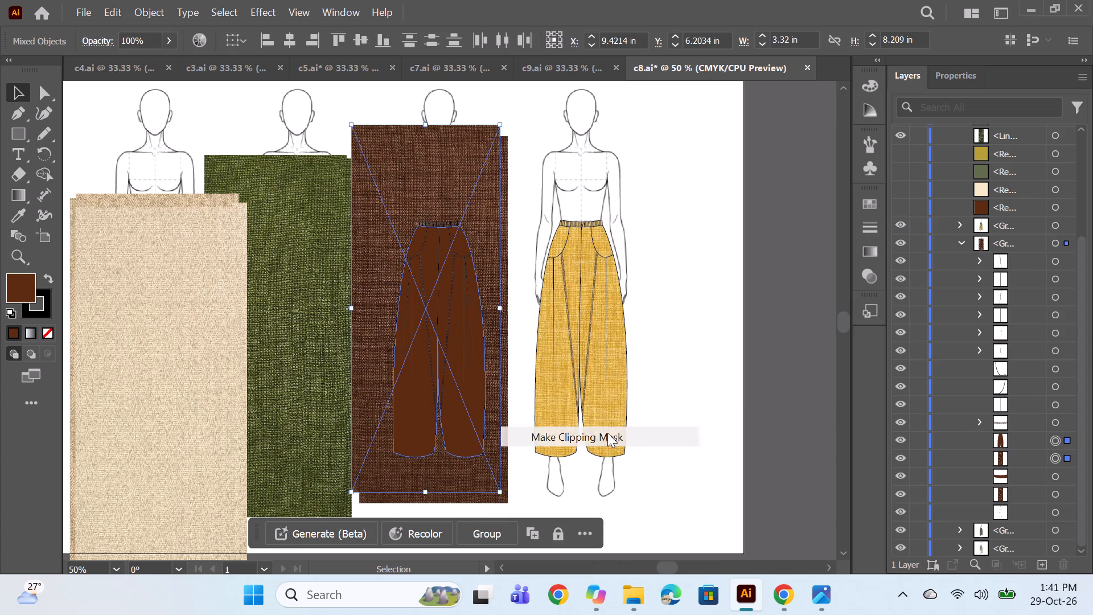
# Clip the last brown fabric image to the waistband outline with a clipping mask.
pyautogui.click(1053, 499)
pyautogui.keyDown('ctrl'); pyautogui.click(1054, 487); pyautogui.keyUp('ctrl')
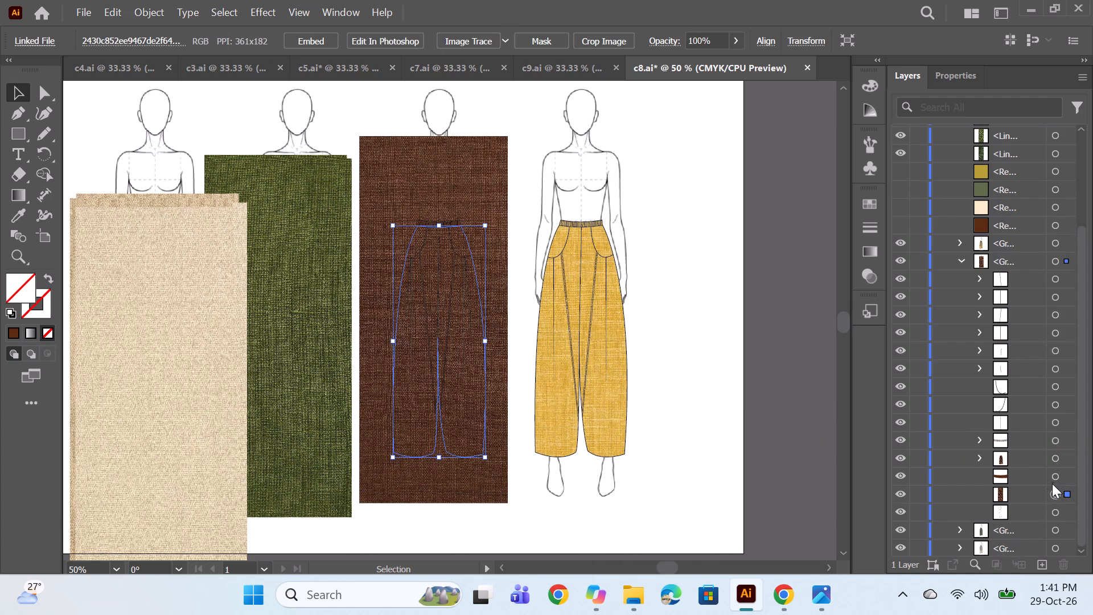
pyautogui.keyDown('ctrl'); pyautogui.click(1052, 483); pyautogui.keyUp('ctrl')
pyautogui.keyDown('ctrl'); pyautogui.click(1047, 480); pyautogui.keyUp('ctrl')
pyautogui.keyDown('ctrl'); pyautogui.click(1061, 474); pyautogui.keyUp('ctrl')
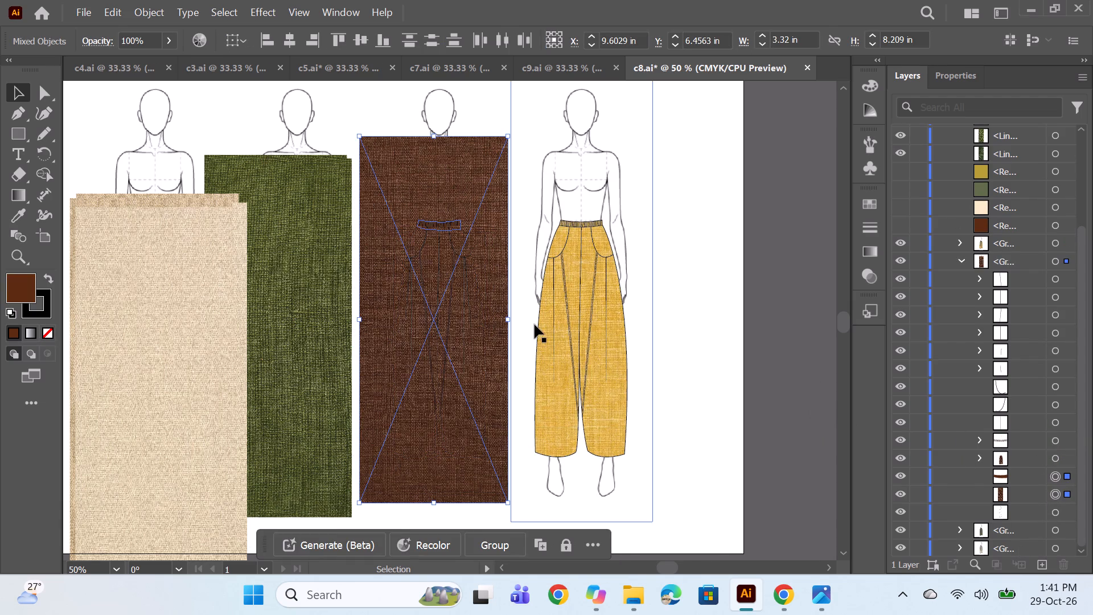
pyautogui.rightClick(450, 312)
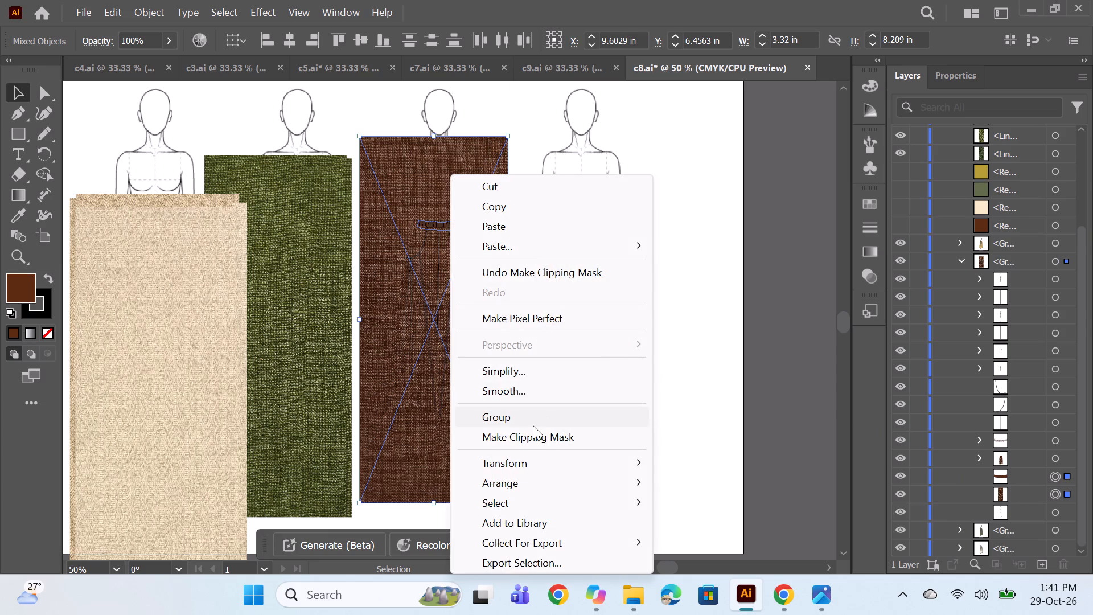
pyautogui.click(531, 432)
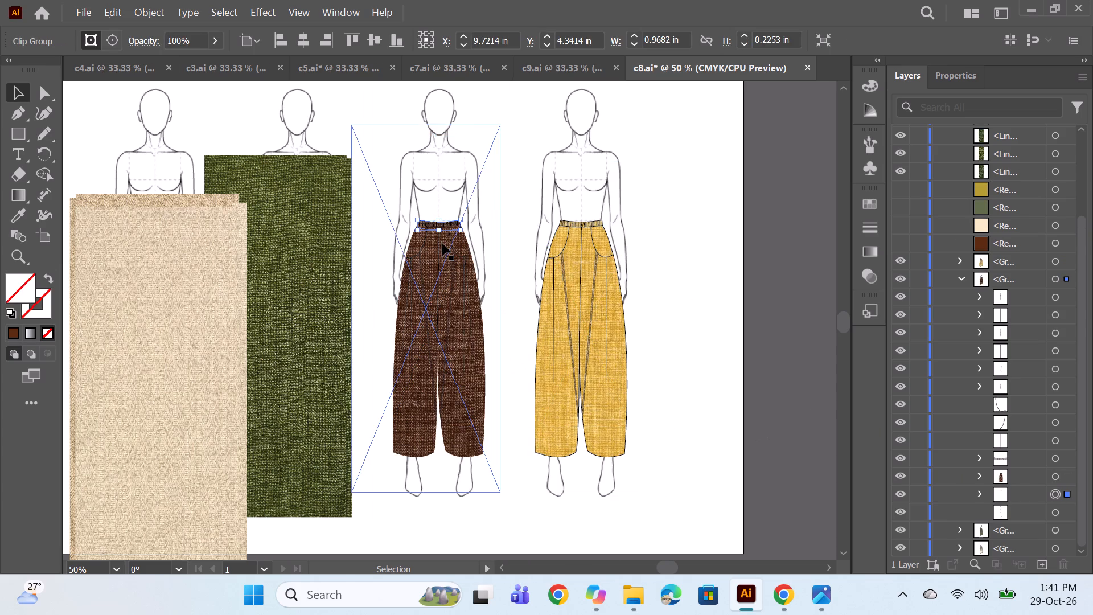
# Give the brown trouser's clipped body, waistband and two narrow panels a stroke weight of 2 pt.
pyautogui.keyDown('alt'); pyautogui.scroll(1, 442, 243); pyautogui.keyUp('alt')
pyautogui.keyDown('alt'); pyautogui.scroll(-1, 453, 245); pyautogui.keyUp('alt')
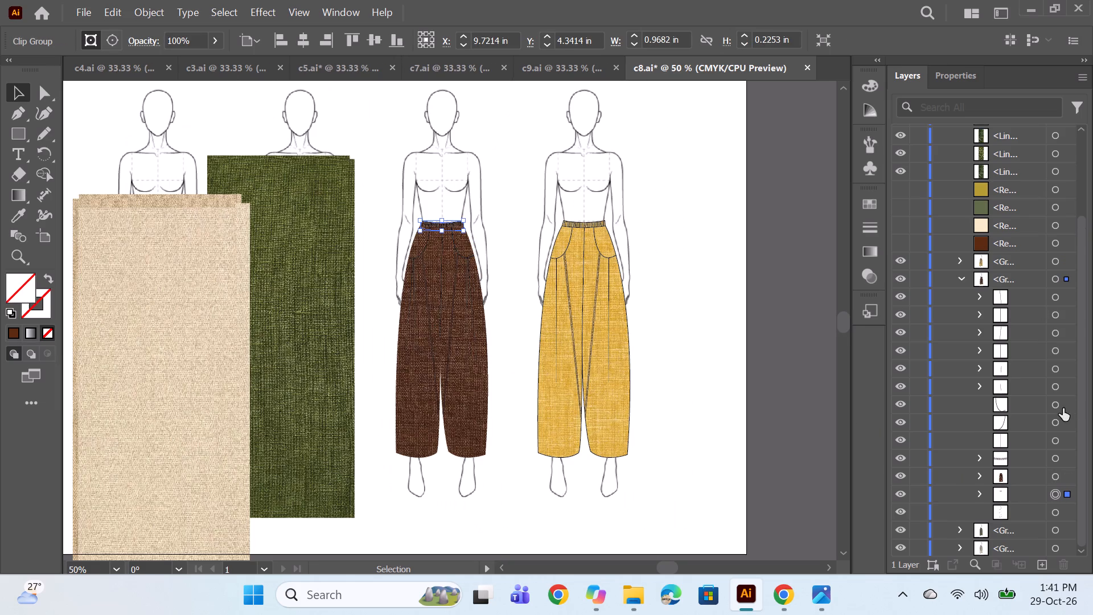
pyautogui.click(1053, 481)
pyautogui.keyDown('ctrl'); pyautogui.click(1056, 494); pyautogui.keyUp('ctrl')
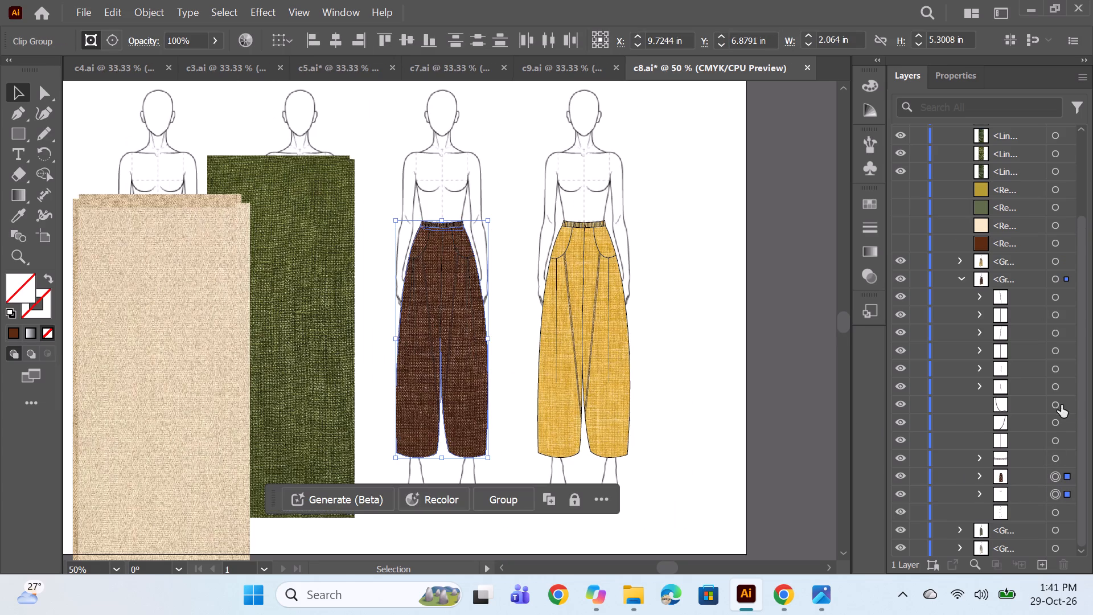
pyautogui.keyDown('ctrl'); pyautogui.click(1054, 391); pyautogui.keyUp('ctrl')
pyautogui.keyDown('ctrl'); pyautogui.click(1054, 375); pyautogui.keyUp('ctrl')
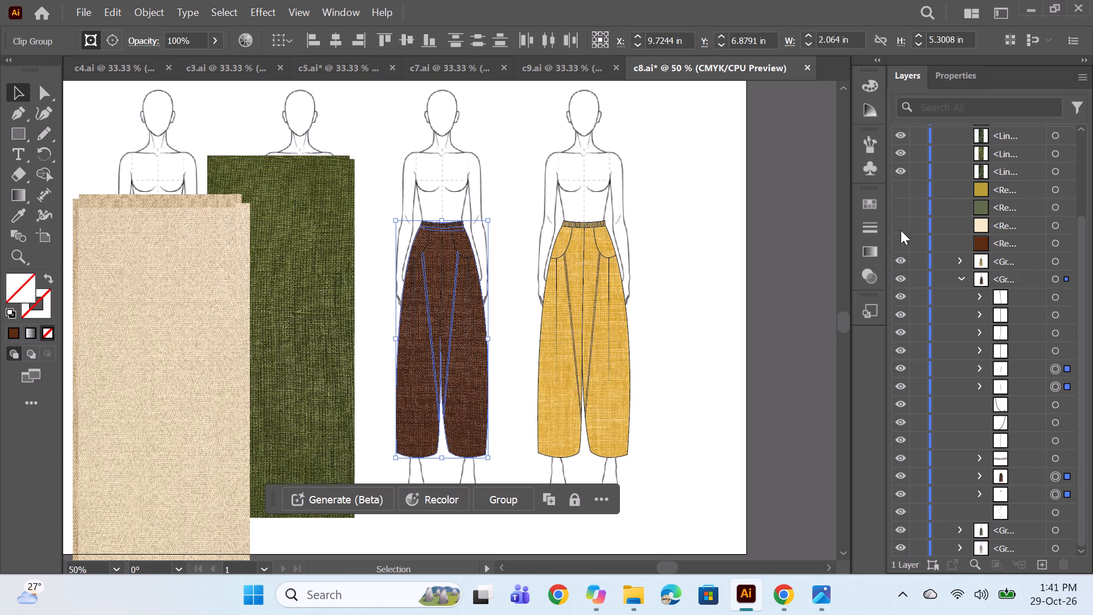
pyautogui.click(874, 223)
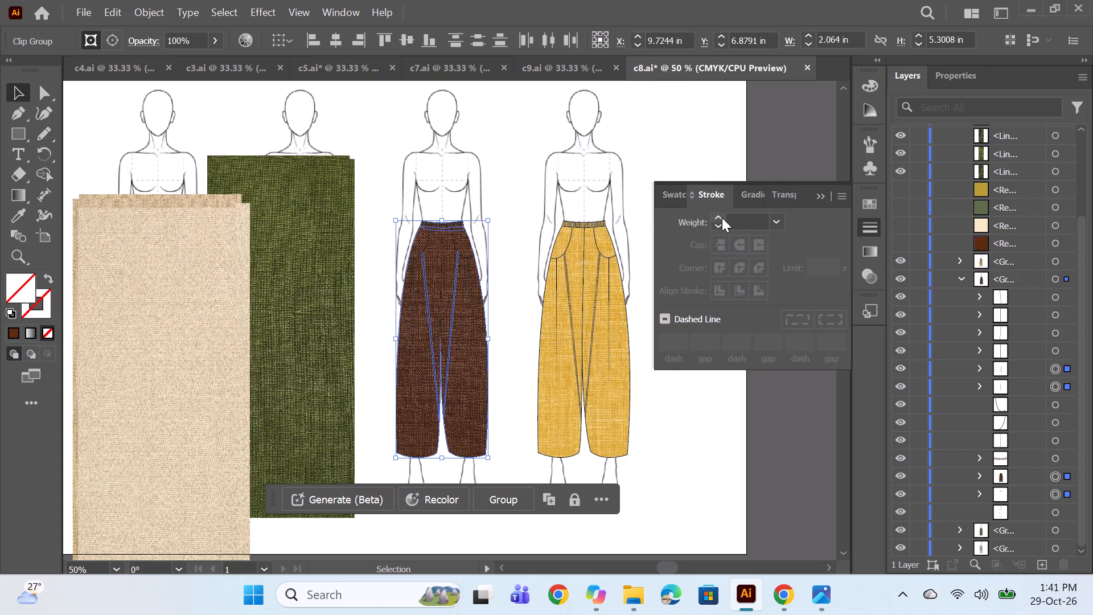
pyautogui.tripleClick(717, 218)
pyautogui.click(717, 218)
pyautogui.click(717, 218)
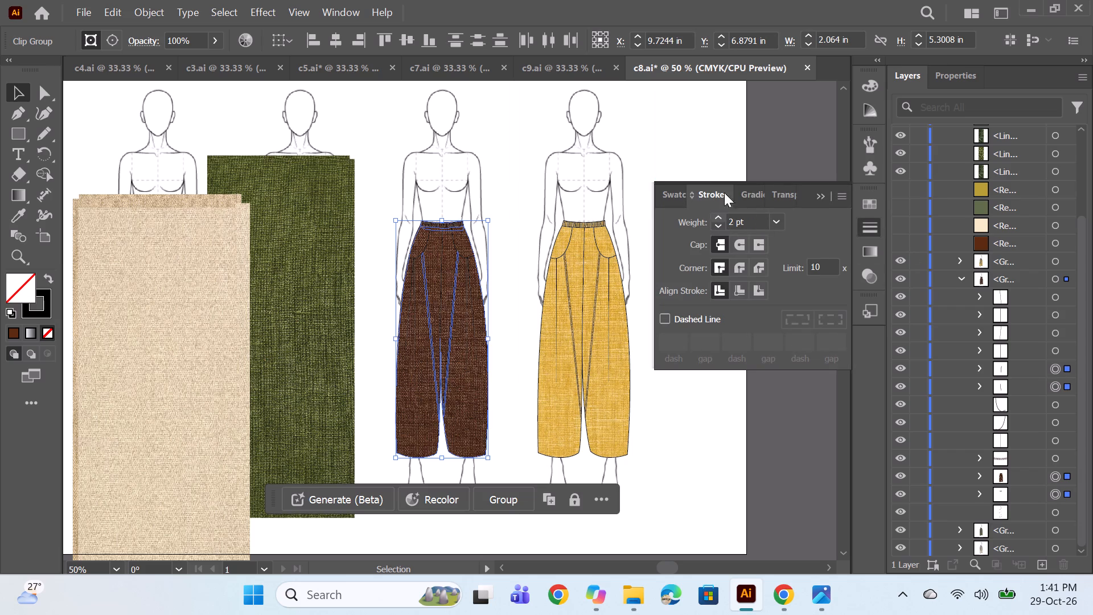
# Undo the 2 pt stroke weight applied to the brown trouser's clipped parts.
pyautogui.keyDown('ctrl'); pyautogui.click(719, 161); pyautogui.keyUp('ctrl')
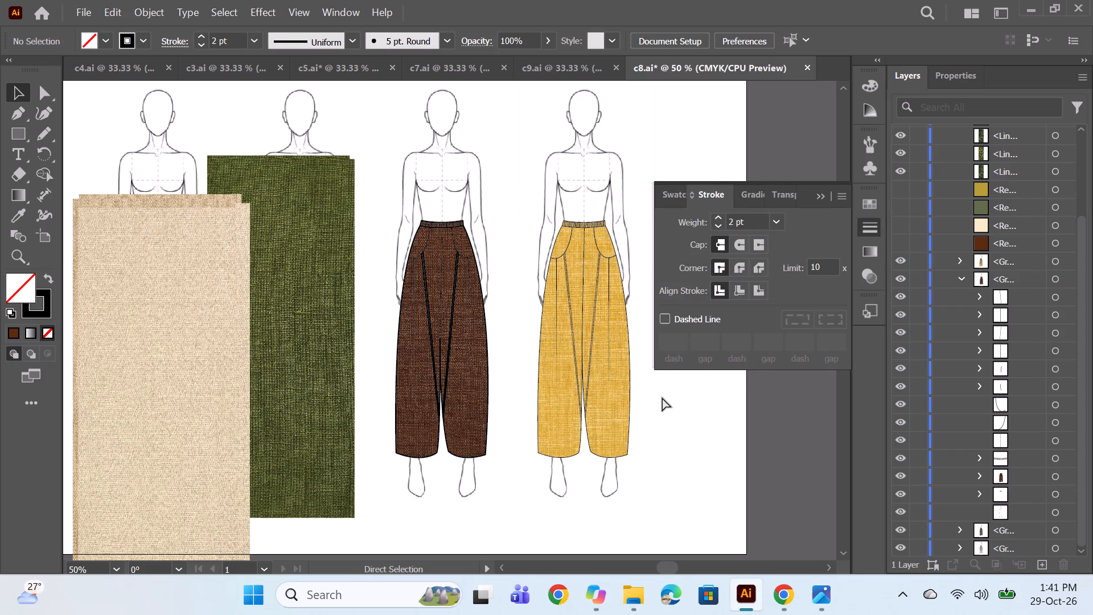
pyautogui.hotkey('ctrl', 'z')
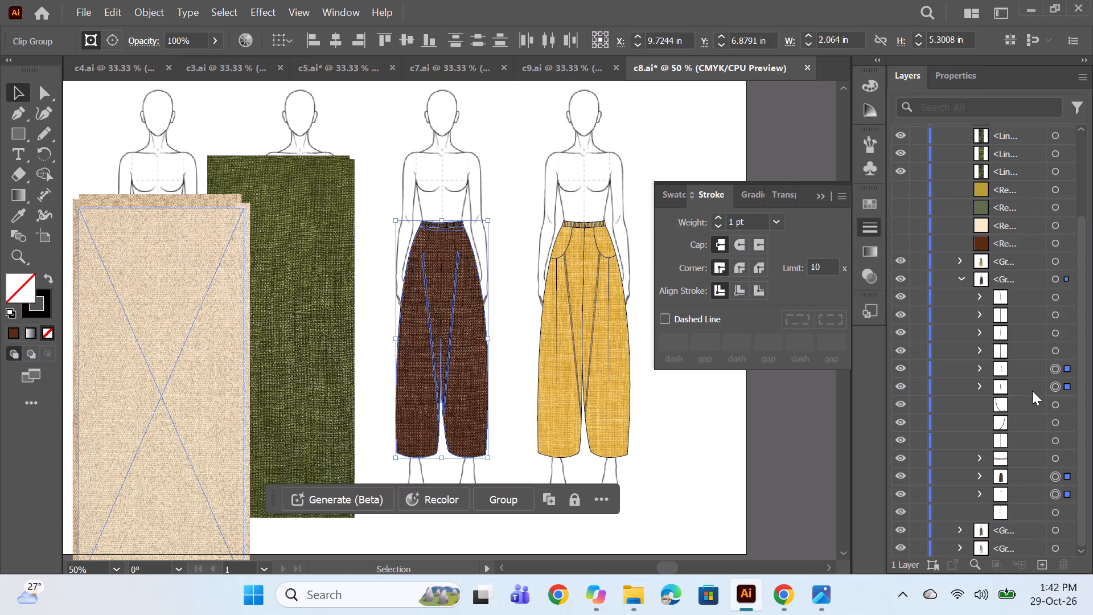
# Give the brown trouser's two curved pocket lines a stroke weight of 2 pt.
pyautogui.click(1060, 404)
pyautogui.keyDown('ctrl'); pyautogui.click(1051, 423); pyautogui.keyUp('ctrl')
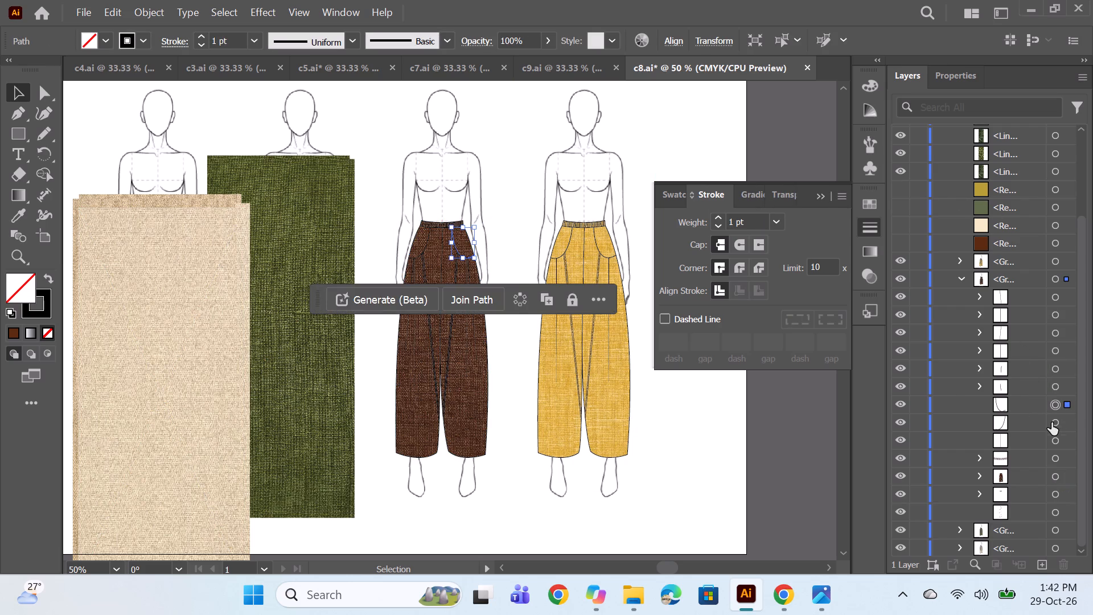
pyautogui.click(720, 218)
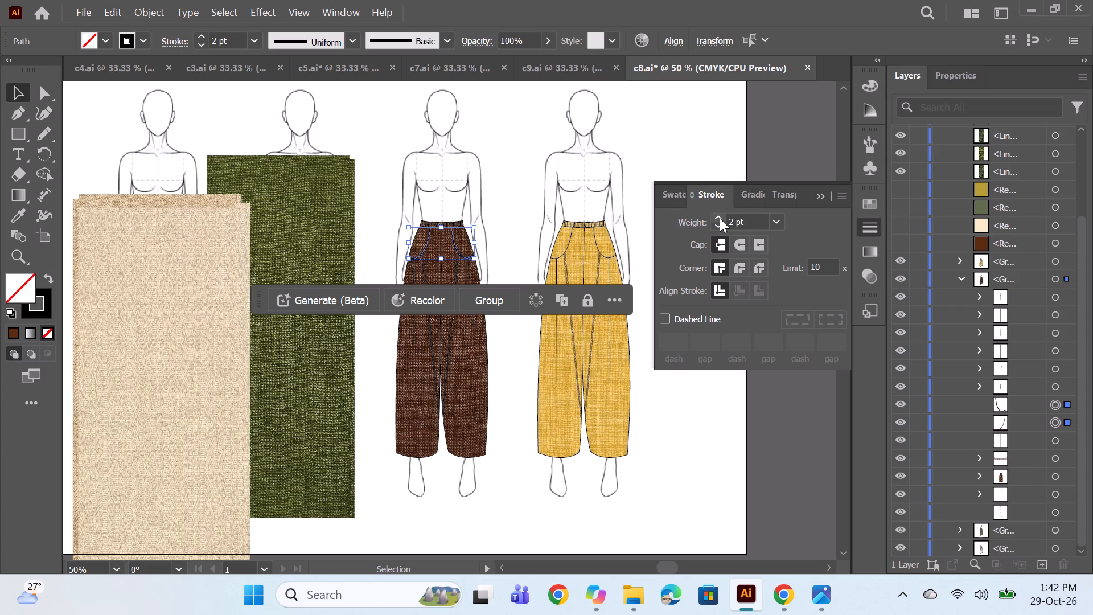
pyautogui.click(721, 154)
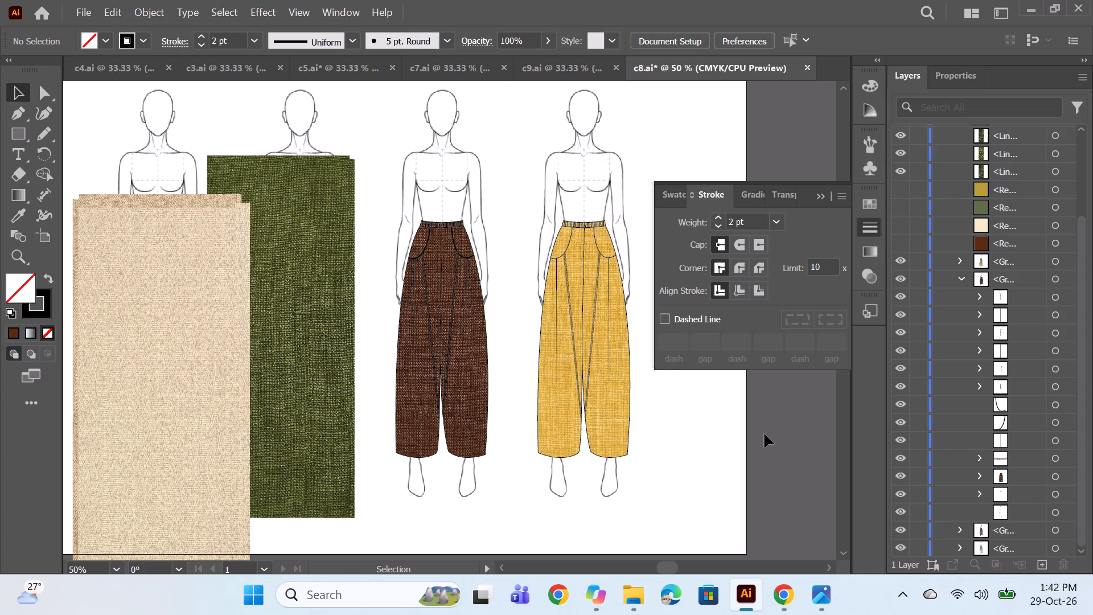
# Give only the brown trouser's clipped body a stroke weight of 2 pt.
pyautogui.click(1054, 479)
pyautogui.click(719, 212)
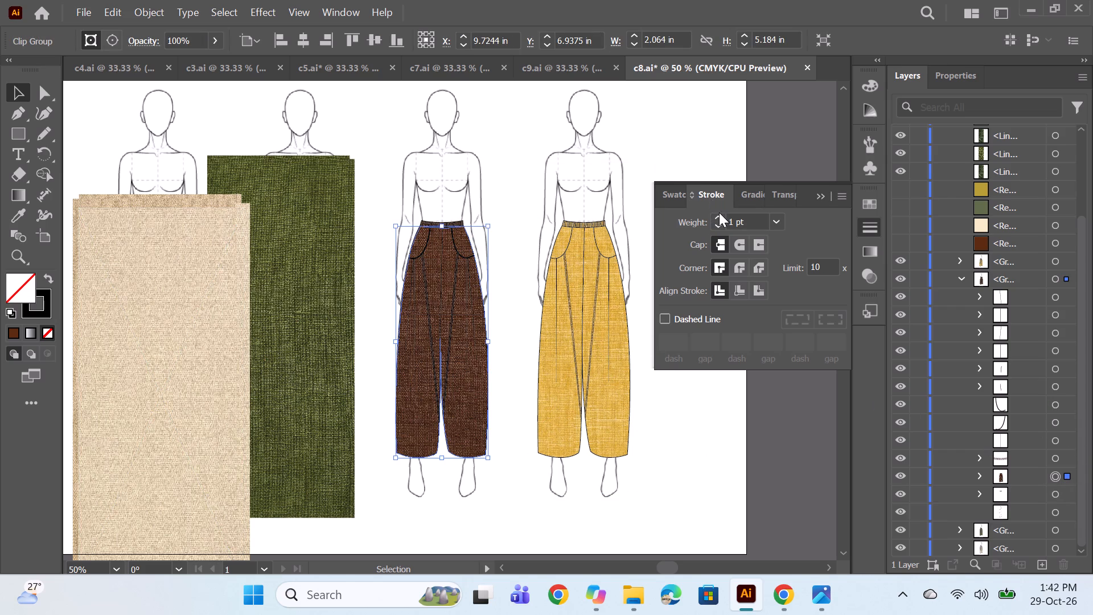
pyautogui.click(719, 215)
pyautogui.click(717, 157)
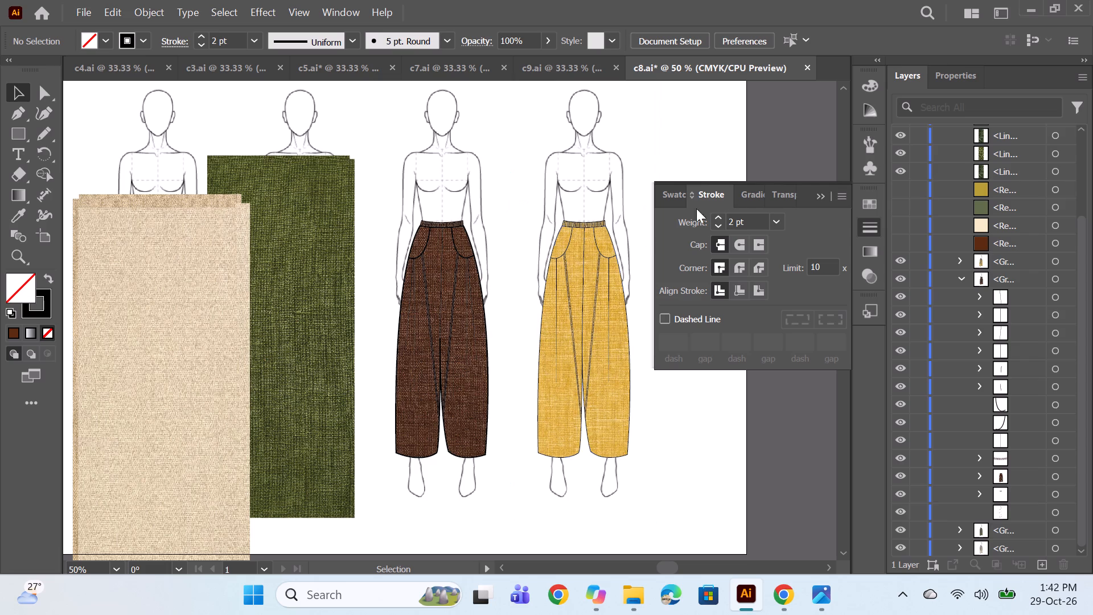
pyautogui.click(818, 197)
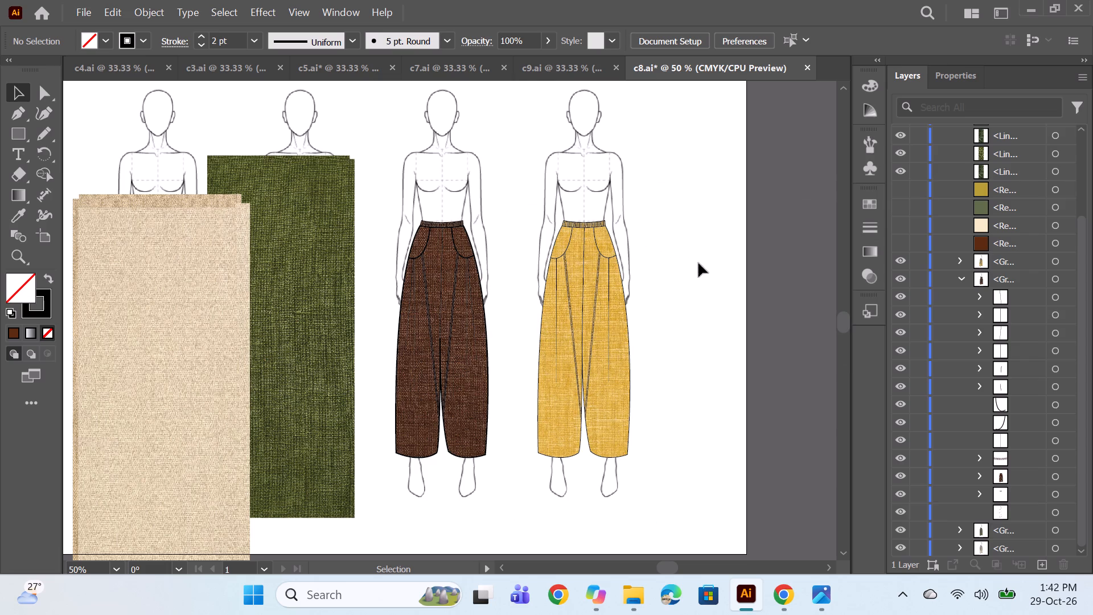
# Move the four green fabric images into the green trouser's group, directly beneath its two narrow slanted panels.
pyautogui.press('space')
pyautogui.press('space')
pyautogui.press('space')
pyautogui.press('space')
pyautogui.press('space')
pyautogui.press('space')
pyautogui.press('space')
pyautogui.press('space')
pyautogui.press('space')
pyautogui.moveTo(667, 265); pyautogui.dragTo(762, 252)
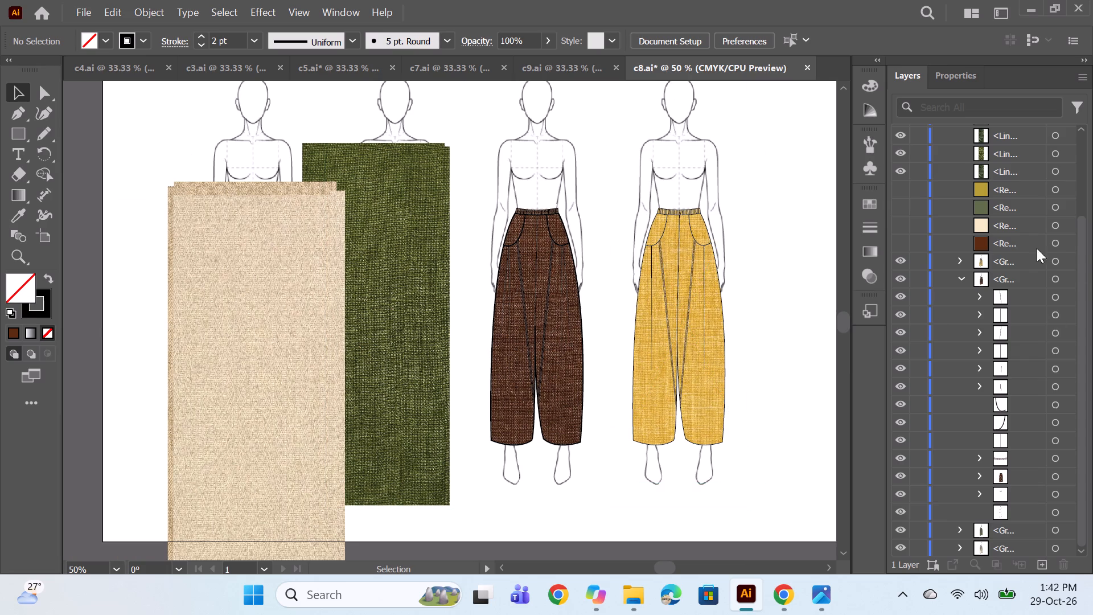
pyautogui.click(963, 279)
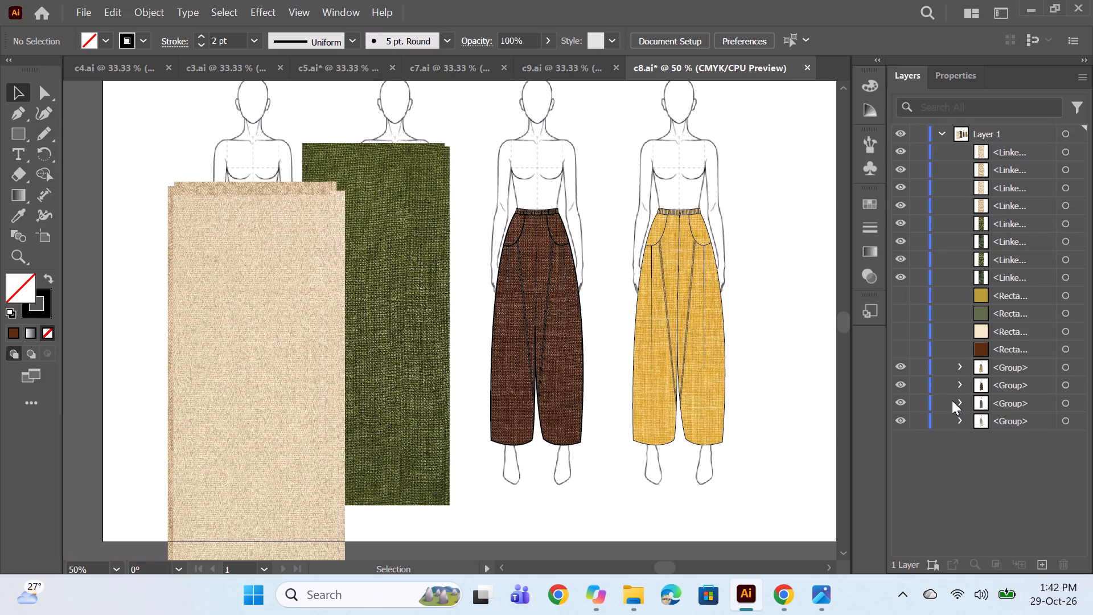
pyautogui.click(959, 400)
pyautogui.click(1024, 229)
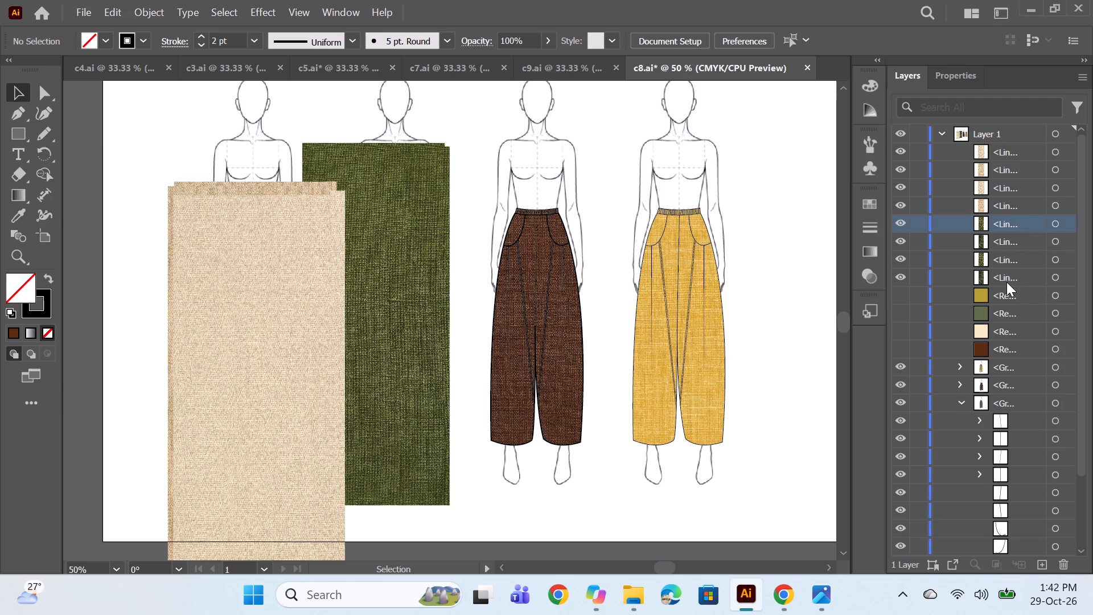
pyautogui.keyDown('shift'); pyautogui.click(1007, 282); pyautogui.keyUp('shift')
pyautogui.moveTo(1013, 245); pyautogui.dragTo(1018, 522)
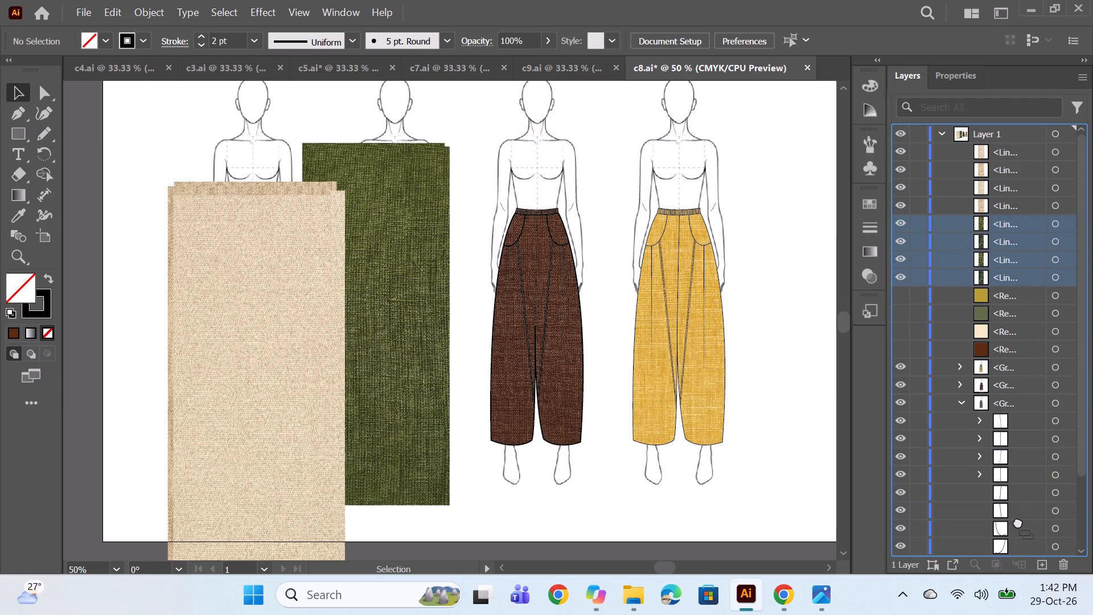
pyautogui.moveTo(1018, 522); pyautogui.dragTo(1017, 521)
# Move one green fabric image beneath the green trouser's body shape in the stacking order.
pyautogui.scroll(-3, 1010, 440)
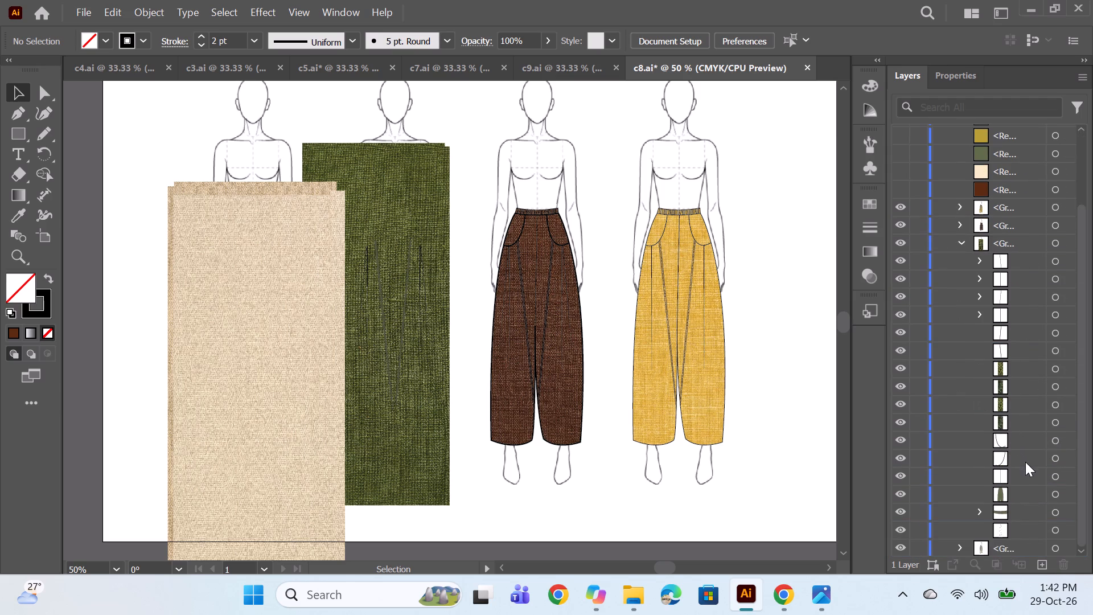
pyautogui.moveTo(1024, 400); pyautogui.dragTo(1034, 502)
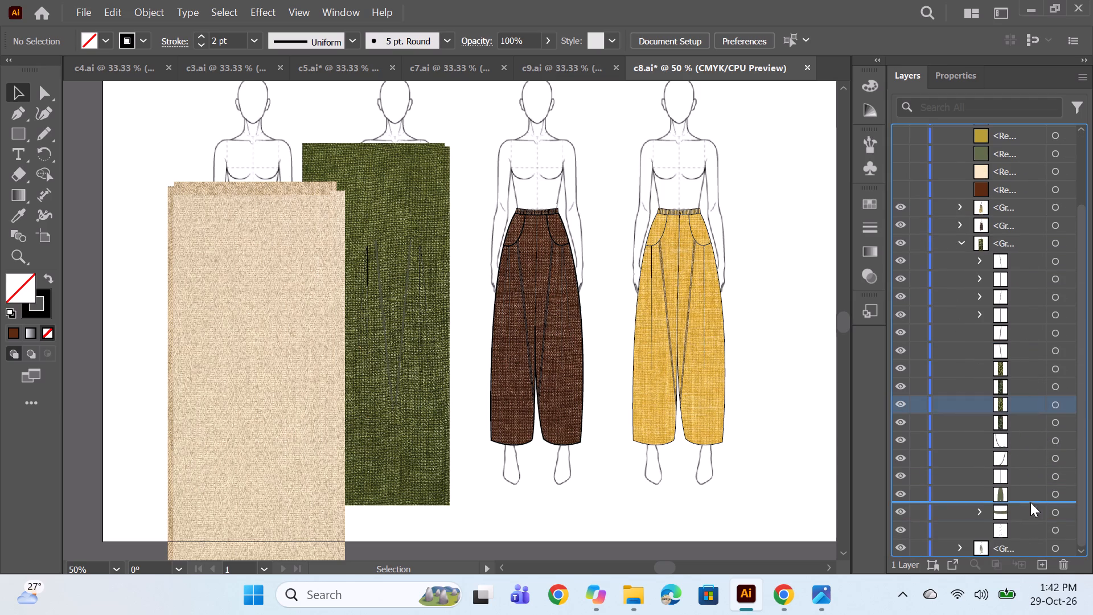
# Group all the gather lines inside the green trouser's waistband group, leaving out the waistband outline.
pyautogui.click(980, 510)
pyautogui.scroll(-3, 1028, 475)
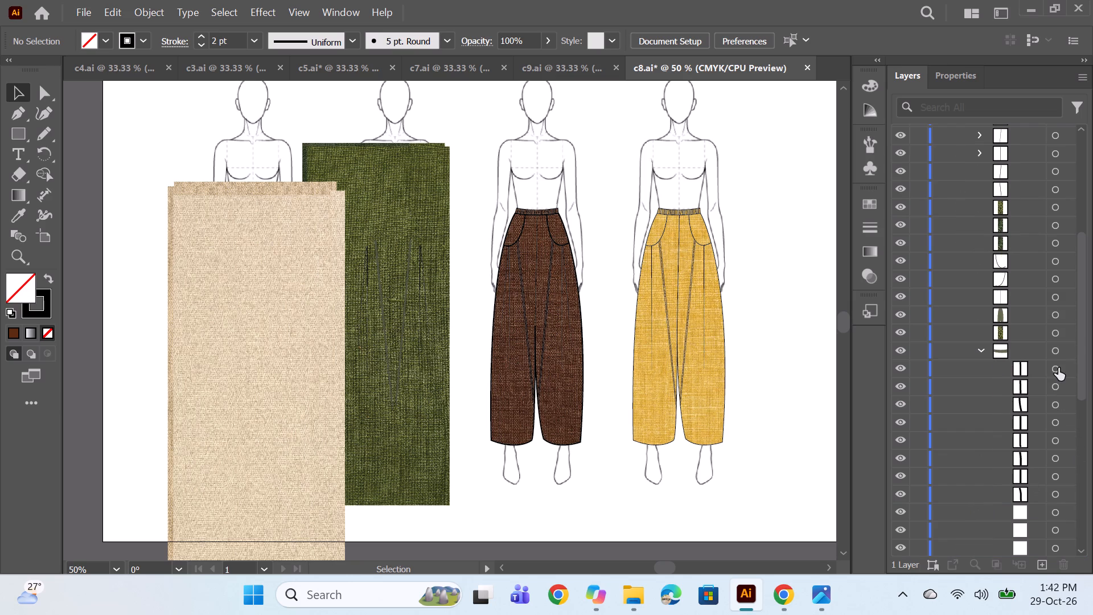
pyautogui.click(1058, 368)
pyautogui.scroll(-7, 1010, 415)
pyautogui.keyDown('shift'); pyautogui.click(1056, 493); pyautogui.keyUp('shift')
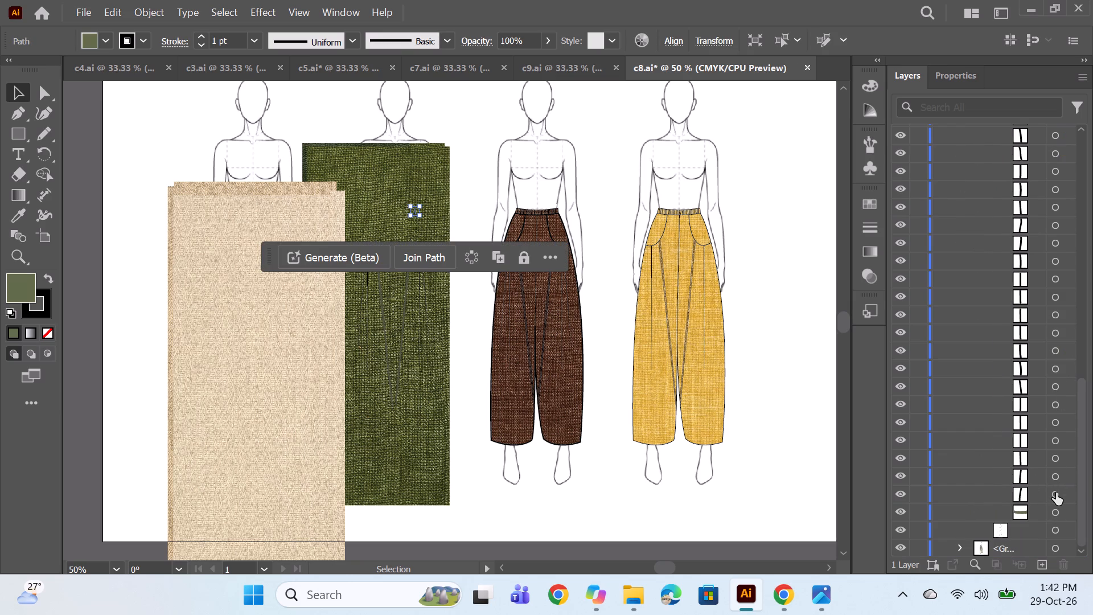
pyautogui.hotkey('ctrl', 'g')
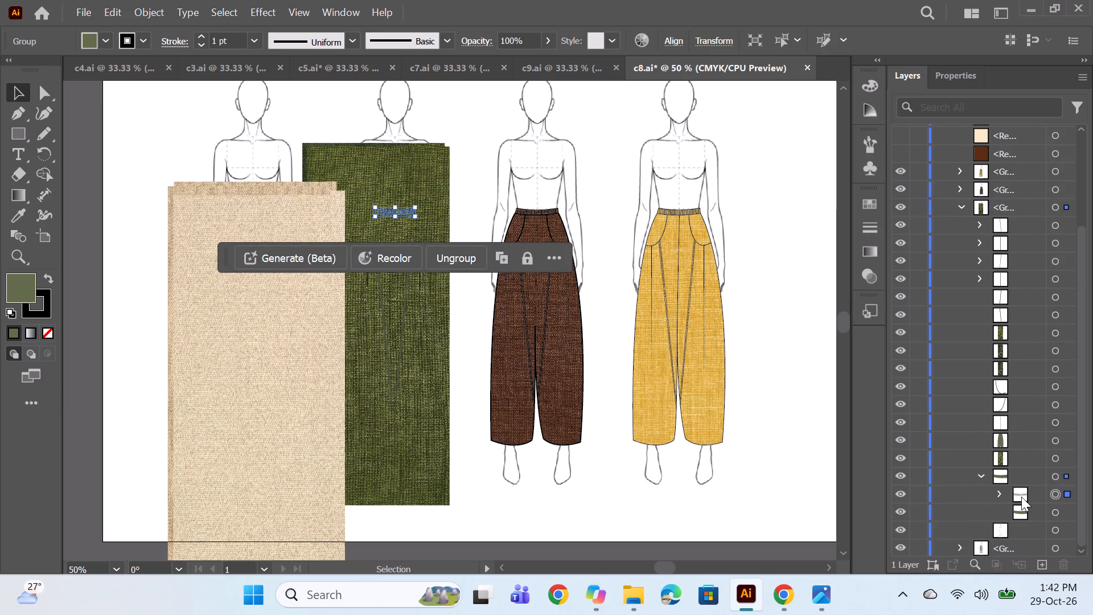
# Take the gather lines and waistband outline out of the waistband group, placing the gathers above the two narrow slanted panels.
pyautogui.moveTo(1027, 494); pyautogui.dragTo(1027, 471)
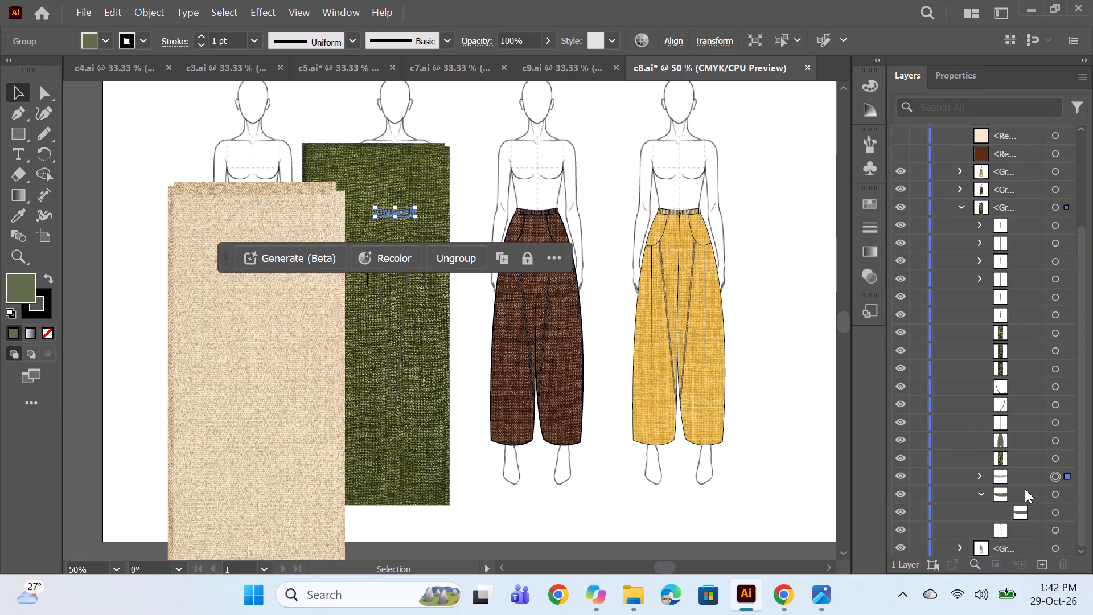
pyautogui.moveTo(1027, 514); pyautogui.dragTo(1030, 486)
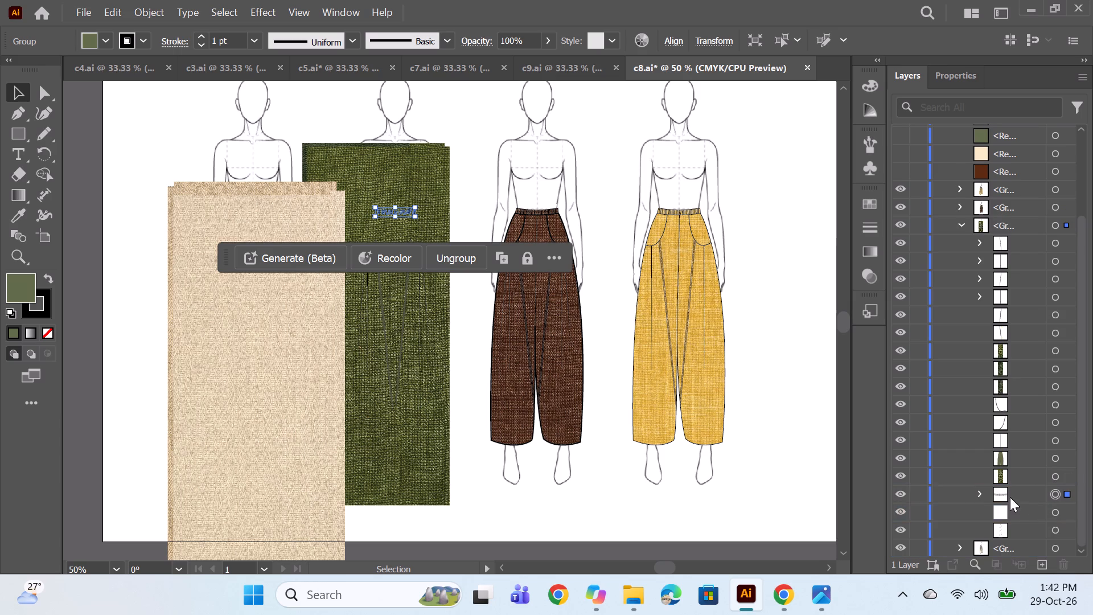
pyautogui.moveTo(1024, 493); pyautogui.dragTo(1033, 345)
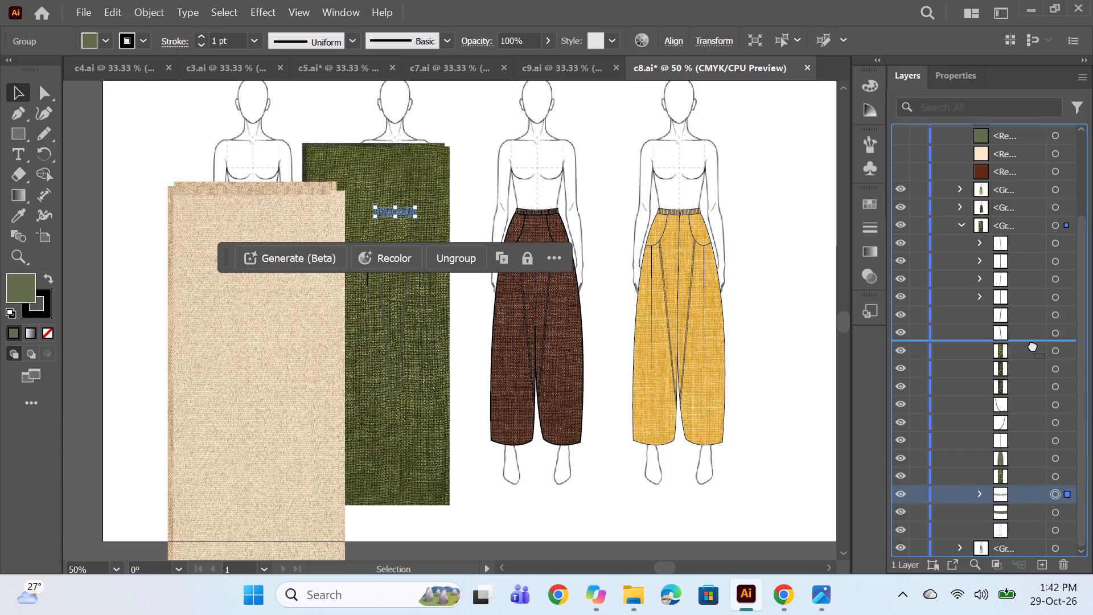
pyautogui.moveTo(1033, 345); pyautogui.dragTo(1037, 307)
# Move one green fabric image beneath the waistband outline and another between the two narrow slanted panels.
pyautogui.scroll(-1, 1010, 427)
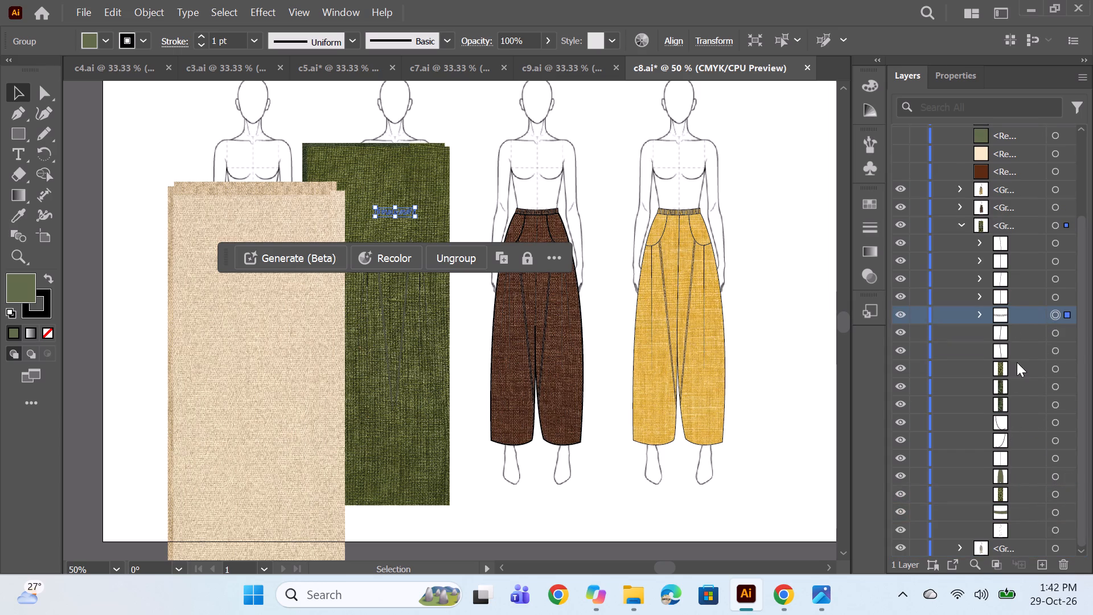
pyautogui.moveTo(1017, 362); pyautogui.dragTo(1007, 518)
pyautogui.moveTo(1016, 388); pyautogui.dragTo(1019, 346)
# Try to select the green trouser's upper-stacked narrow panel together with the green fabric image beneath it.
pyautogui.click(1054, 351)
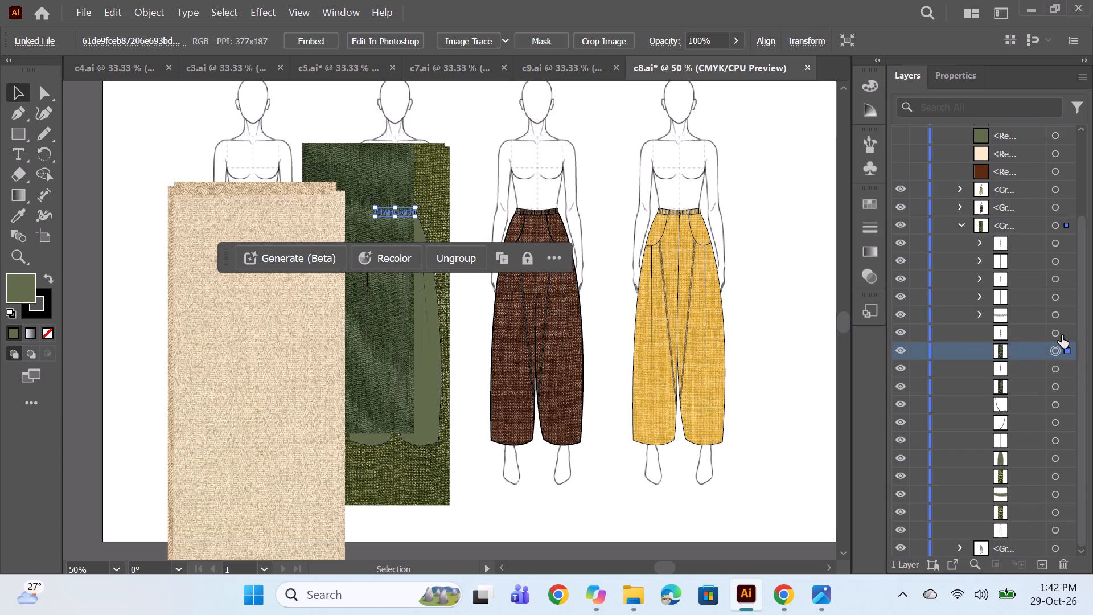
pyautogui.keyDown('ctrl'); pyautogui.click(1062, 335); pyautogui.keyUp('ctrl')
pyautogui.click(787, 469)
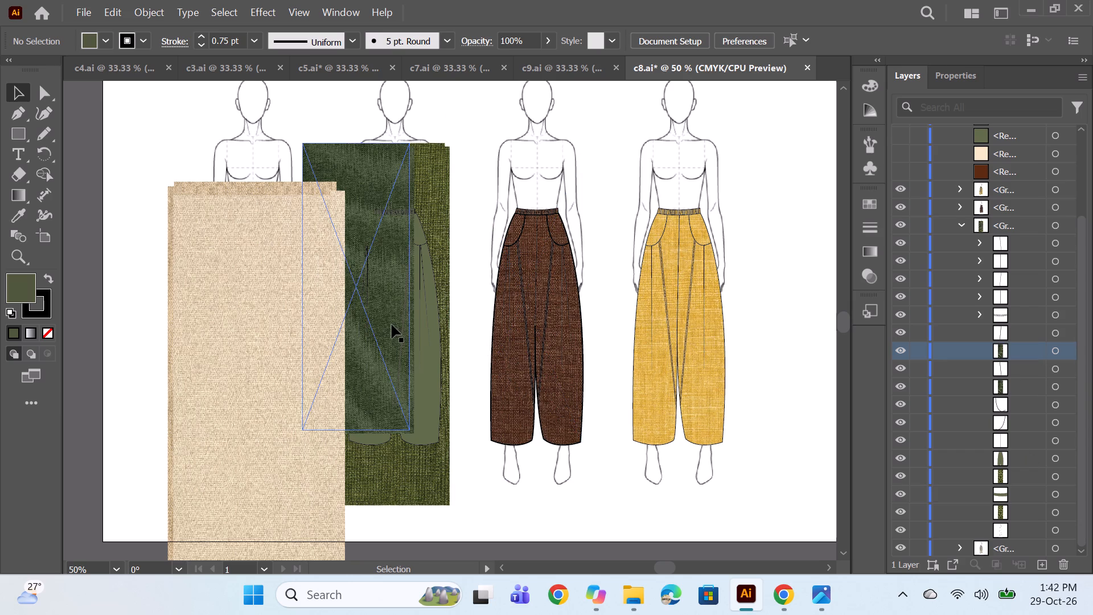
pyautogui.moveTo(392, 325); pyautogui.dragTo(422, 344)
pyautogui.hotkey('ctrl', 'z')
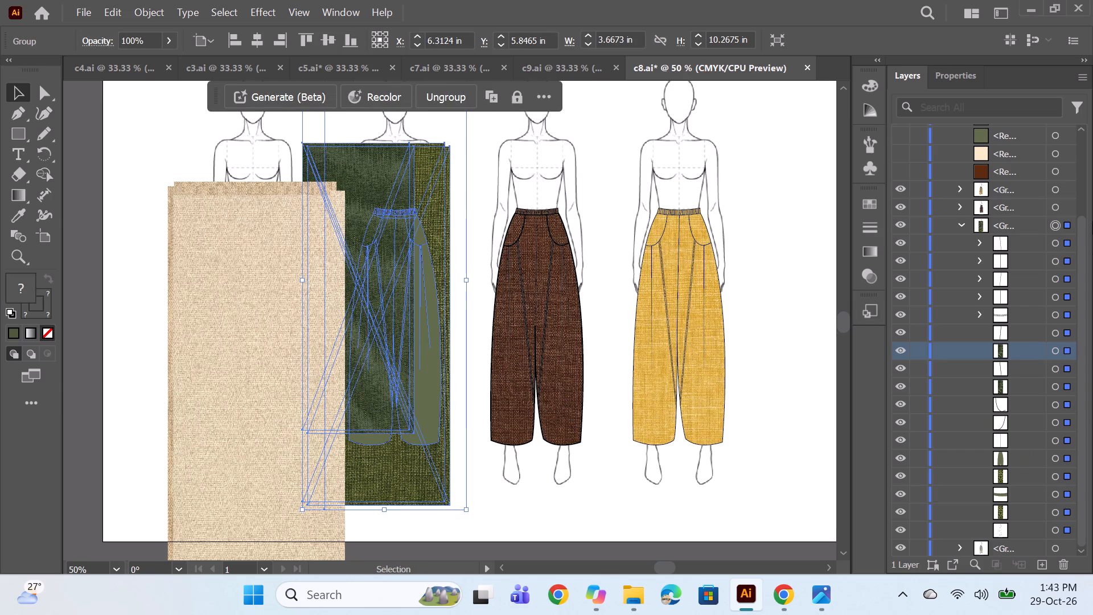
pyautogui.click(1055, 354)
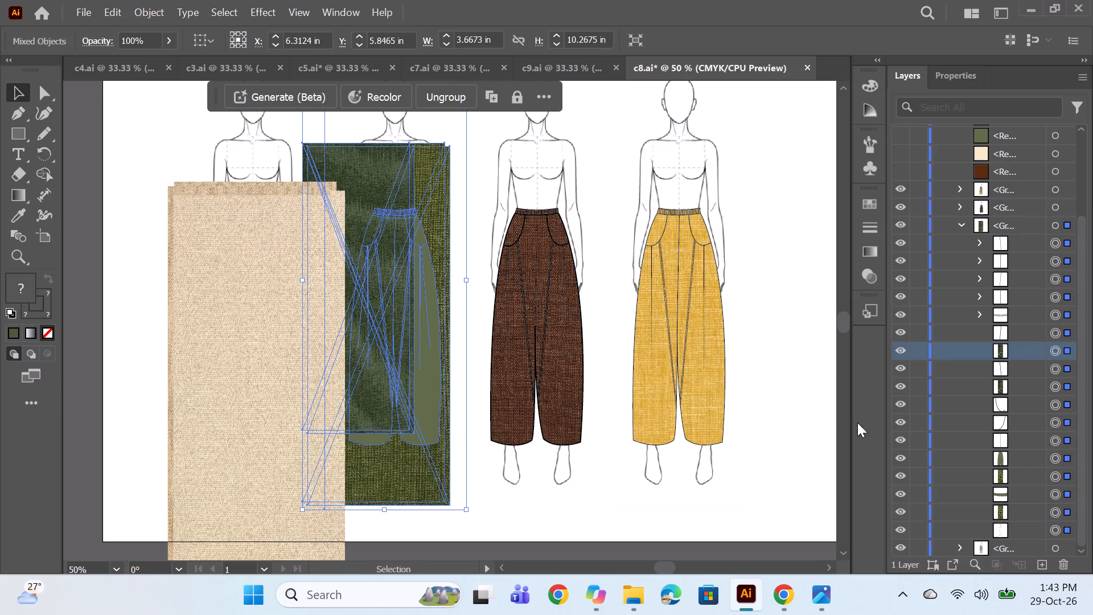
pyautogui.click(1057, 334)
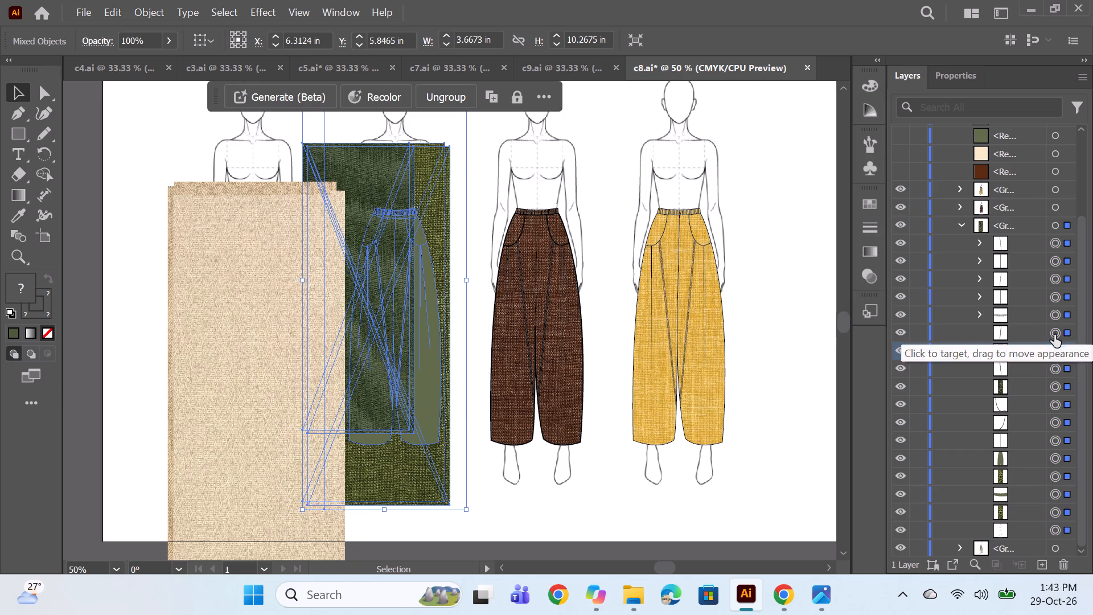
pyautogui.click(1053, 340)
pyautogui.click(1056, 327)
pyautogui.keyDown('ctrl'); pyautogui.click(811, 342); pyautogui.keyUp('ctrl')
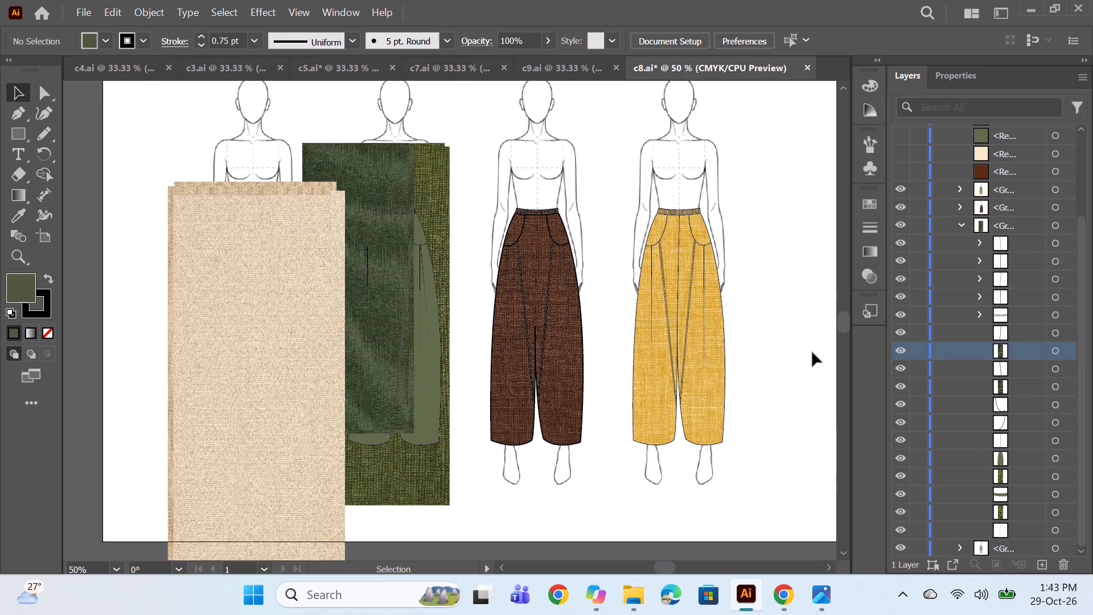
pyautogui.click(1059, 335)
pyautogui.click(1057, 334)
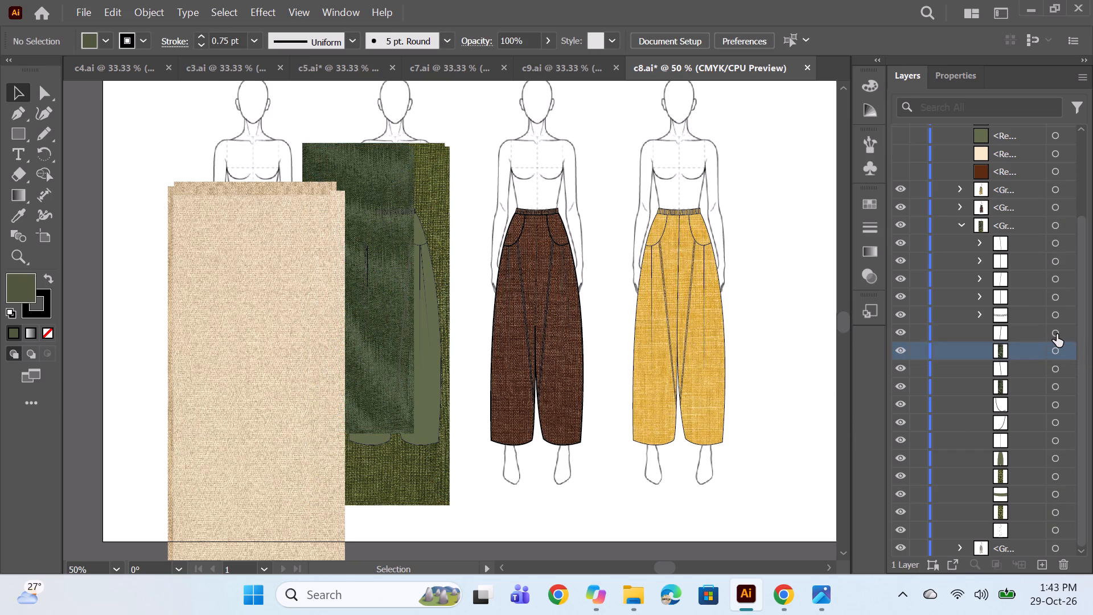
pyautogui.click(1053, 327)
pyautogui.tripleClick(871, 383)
# Save the c8.ai document.
pyautogui.hotkey('ctrl', 's')
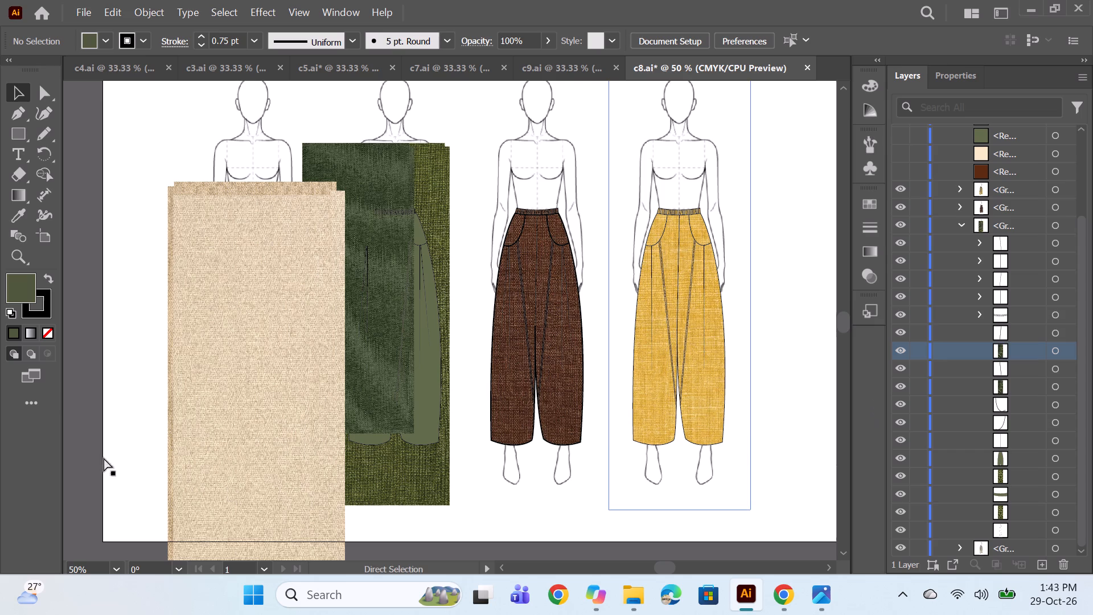
pyautogui.doubleClick(88, 438)
pyautogui.doubleClick(1055, 375)
pyautogui.tripleClick(1059, 338)
pyautogui.click(830, 17)
pyautogui.click(792, 140)
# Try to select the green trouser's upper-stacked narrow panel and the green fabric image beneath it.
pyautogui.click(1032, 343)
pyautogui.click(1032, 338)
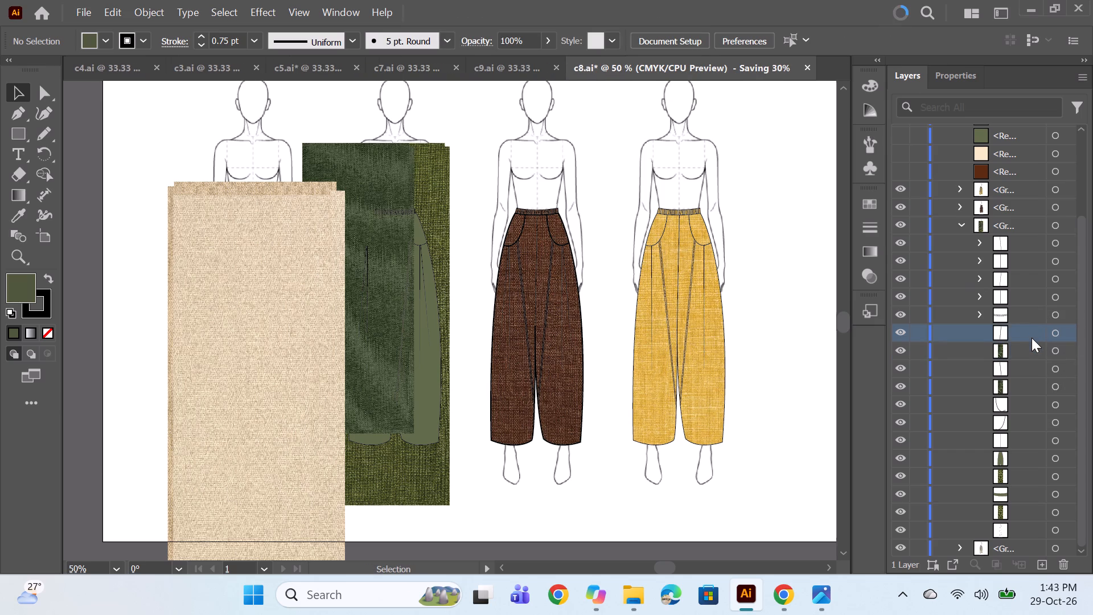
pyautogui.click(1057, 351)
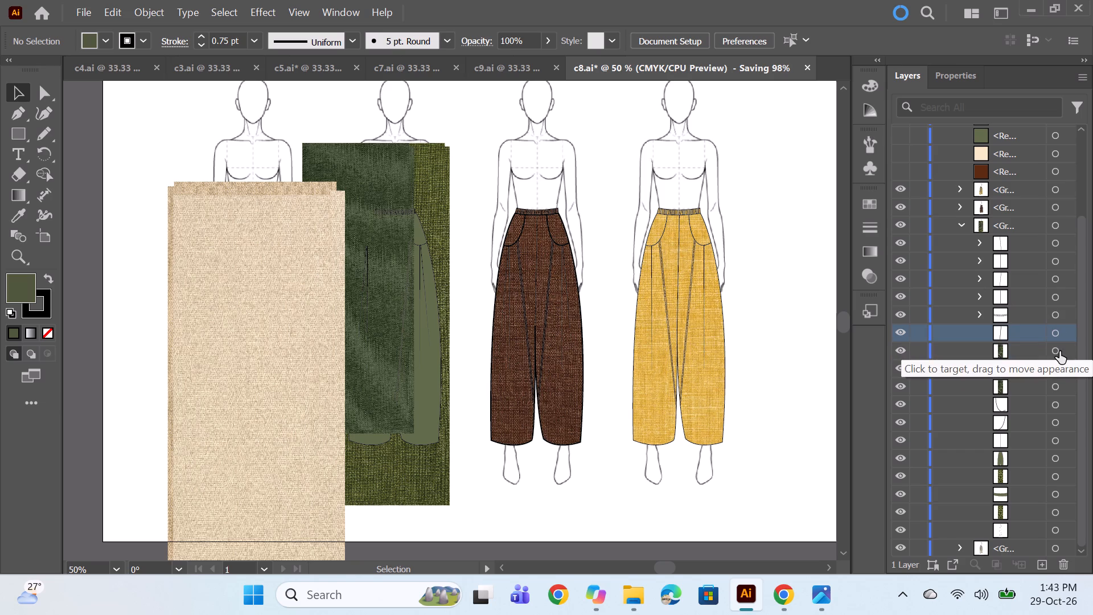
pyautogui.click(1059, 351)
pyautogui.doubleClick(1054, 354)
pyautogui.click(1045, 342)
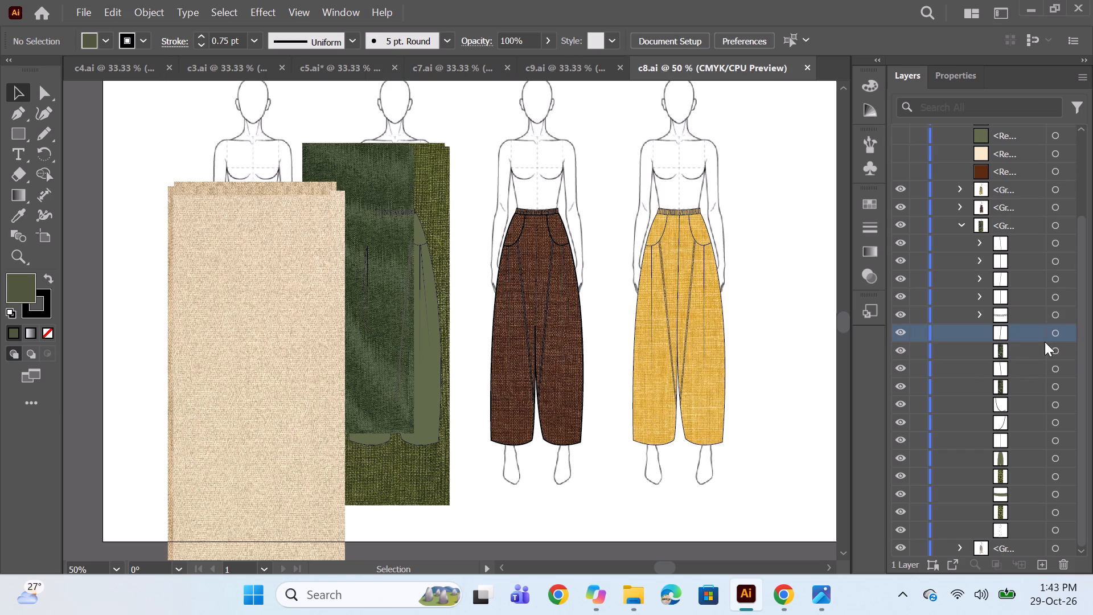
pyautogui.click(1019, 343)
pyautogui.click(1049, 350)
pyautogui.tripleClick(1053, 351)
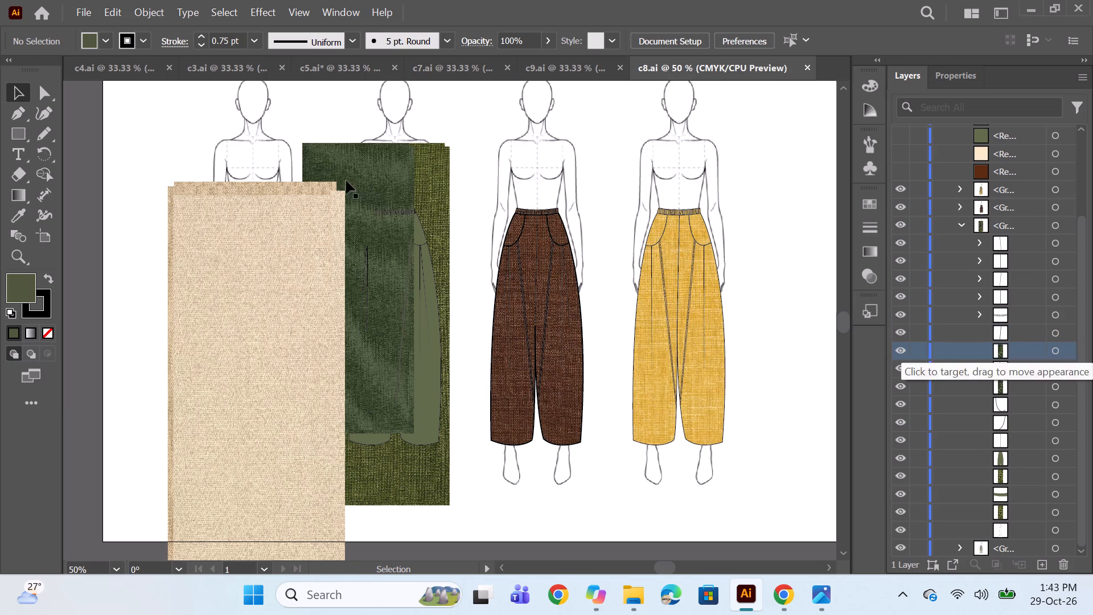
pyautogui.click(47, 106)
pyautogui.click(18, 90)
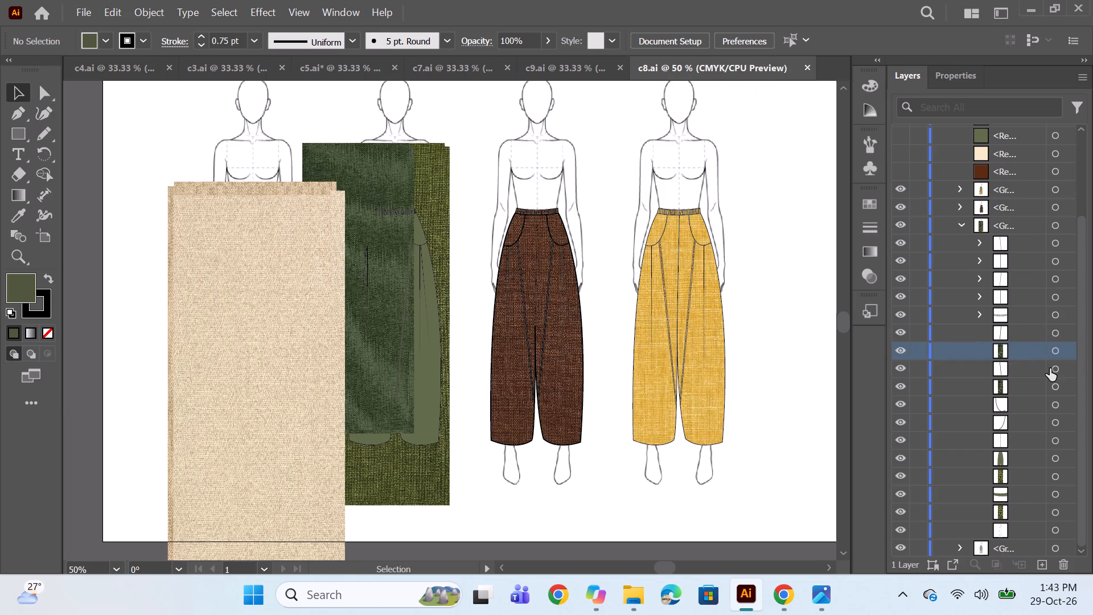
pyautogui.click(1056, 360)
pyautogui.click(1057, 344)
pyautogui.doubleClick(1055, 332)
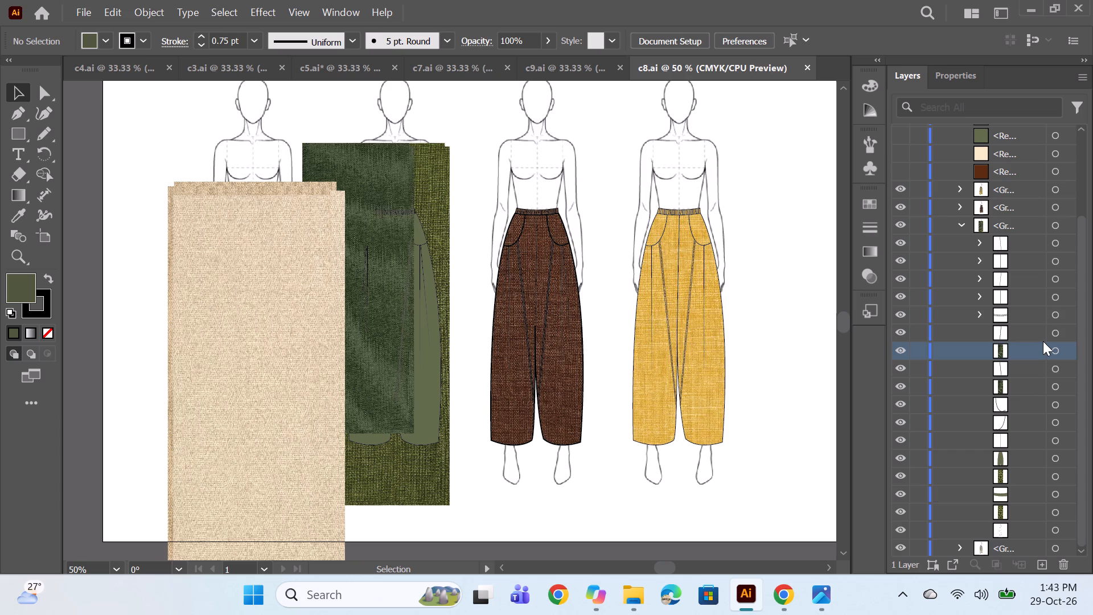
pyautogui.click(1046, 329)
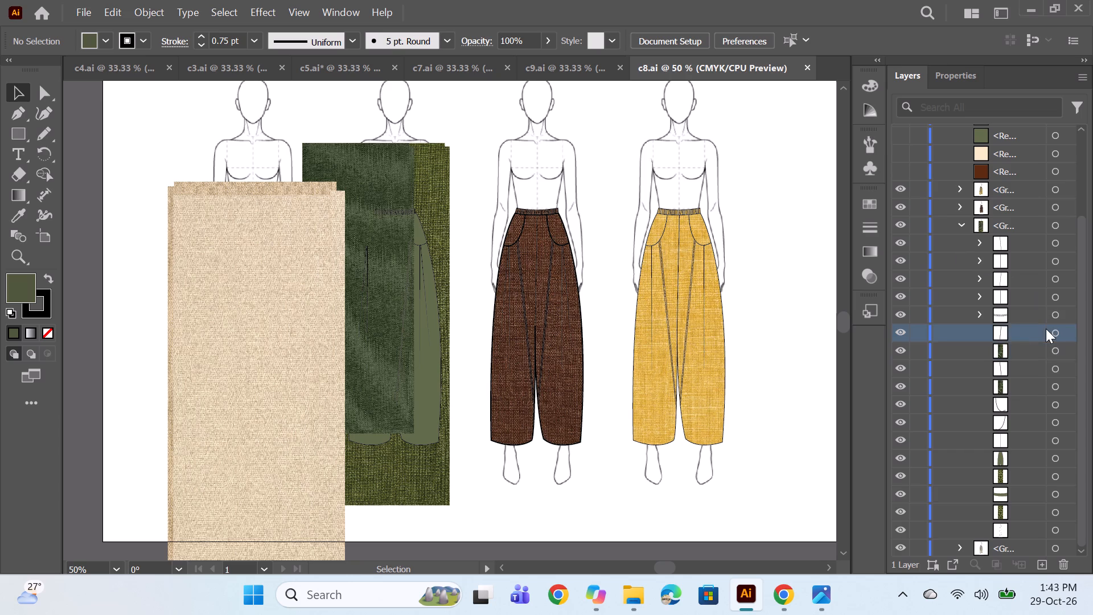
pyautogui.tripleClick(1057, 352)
# Close the c9.ai, c7.ai, c5.ai and c8.ai documents, saving the changes to c5.ai.
pyautogui.click(624, 67)
pyautogui.click(621, 64)
pyautogui.click(621, 66)
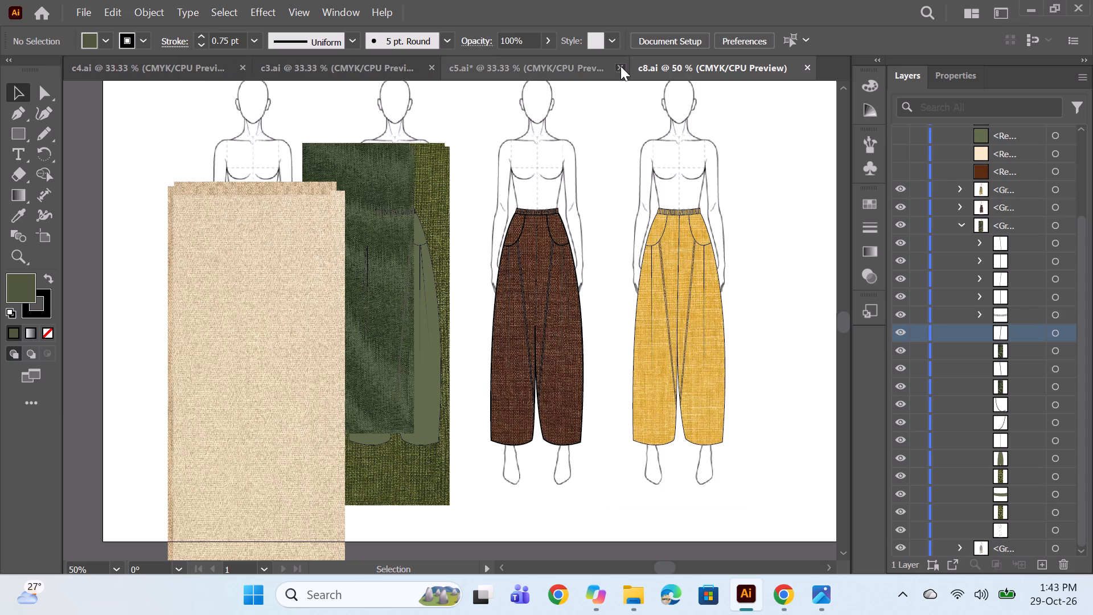
pyautogui.click(534, 315)
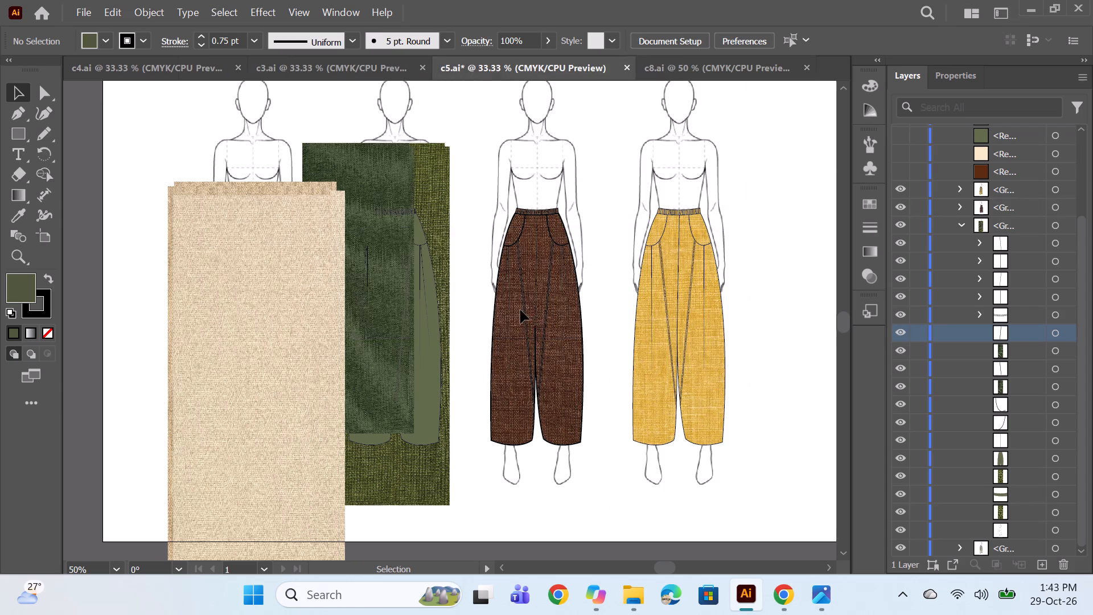
pyautogui.click(636, 68)
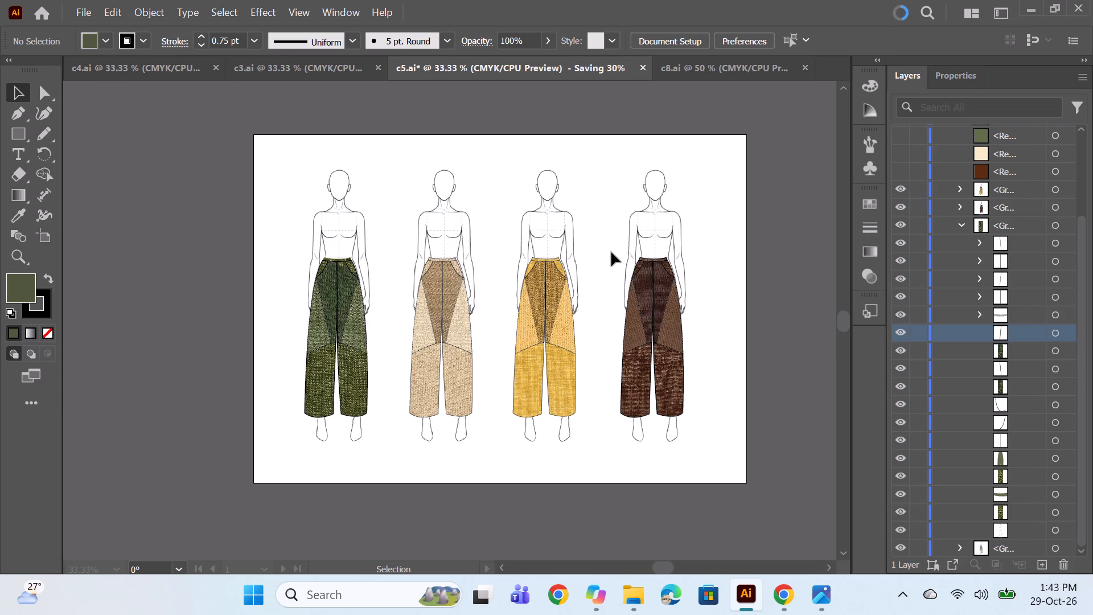
pyautogui.click(645, 65)
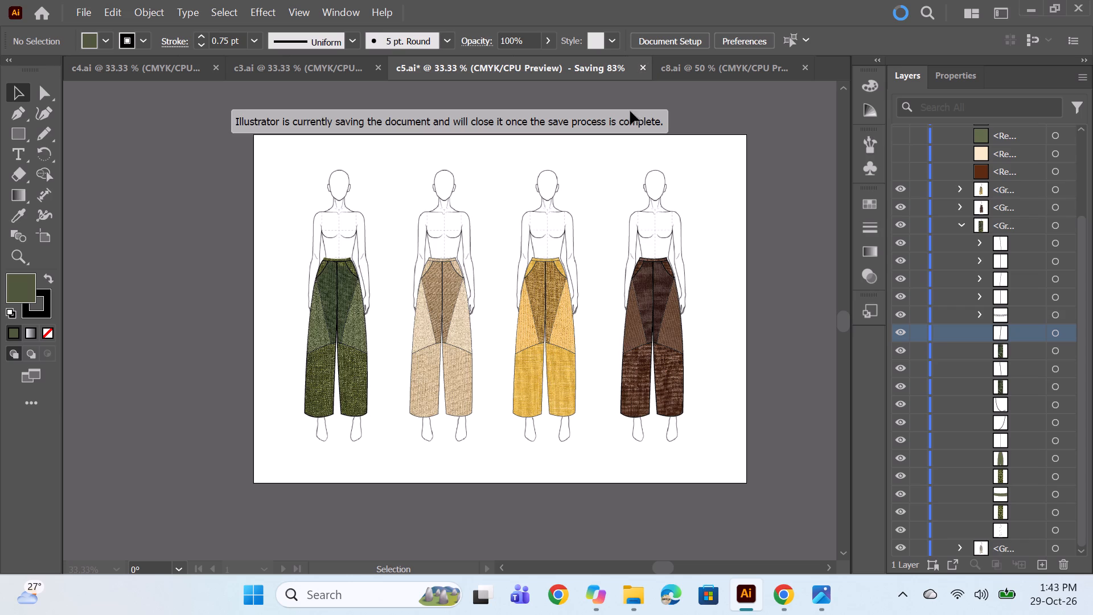
pyautogui.click(644, 65)
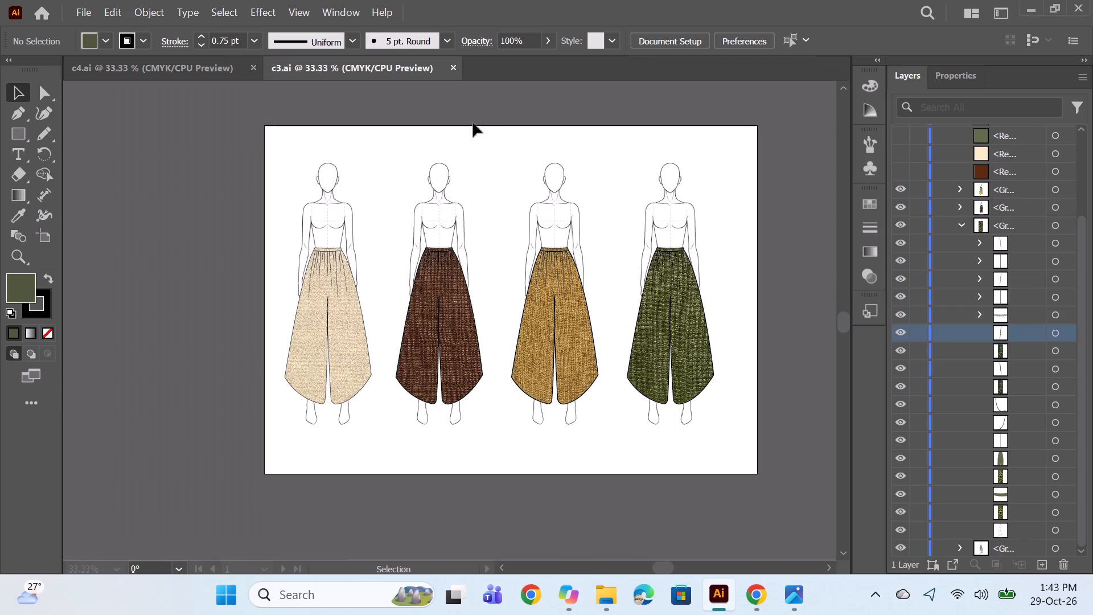
# Reopen c8.ai from the khadi,cotton trouser silhouettes folder.
pyautogui.click(330, 68)
pyautogui.click(170, 65)
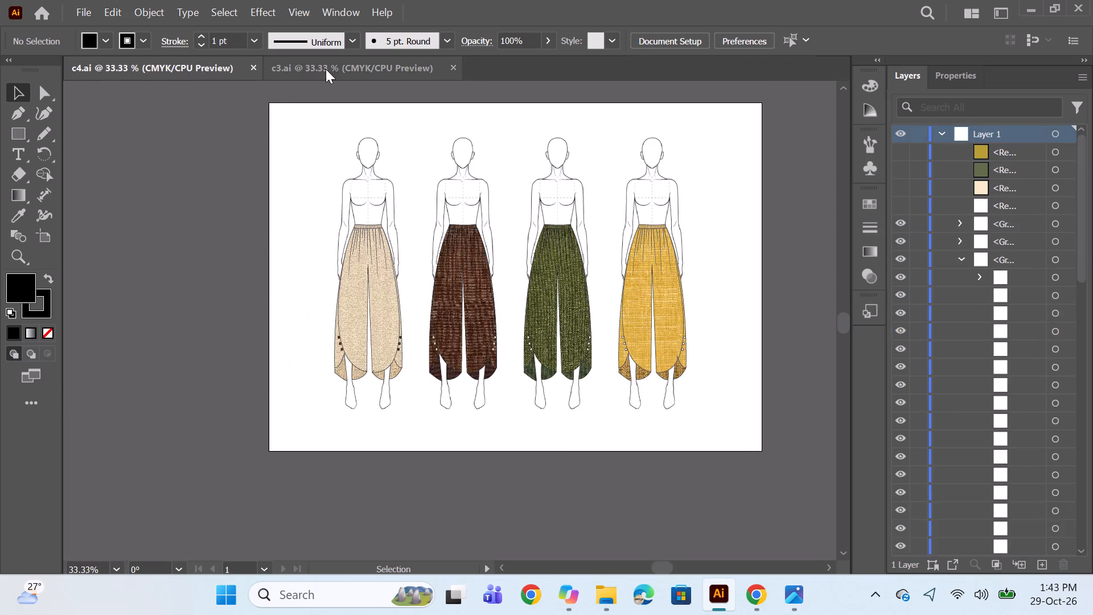
pyautogui.click(326, 69)
pyautogui.click(1028, 5)
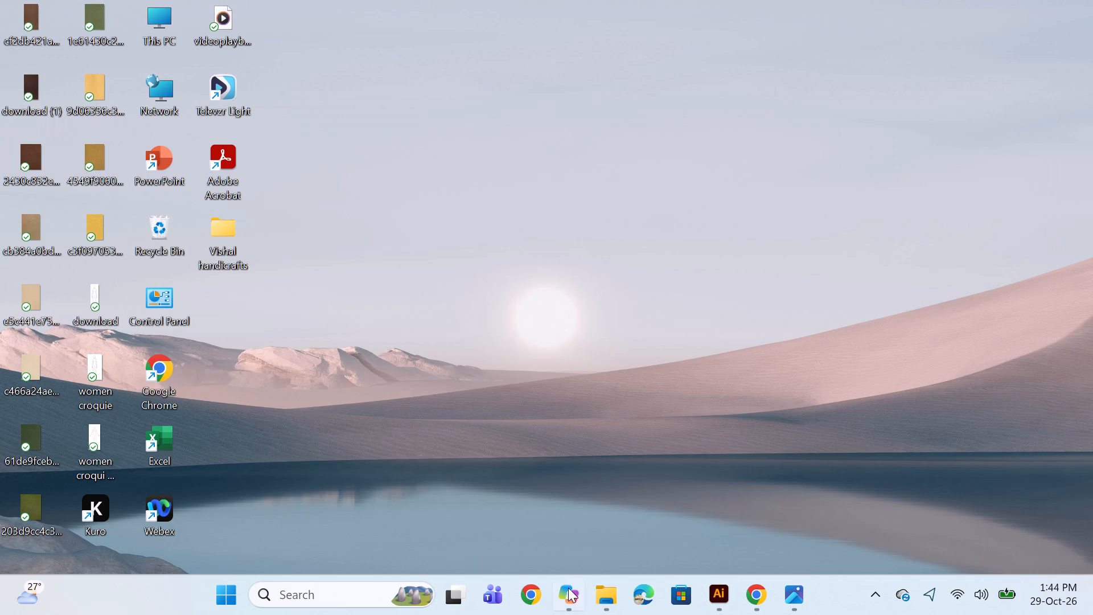
pyautogui.click(589, 600)
pyautogui.click(549, 532)
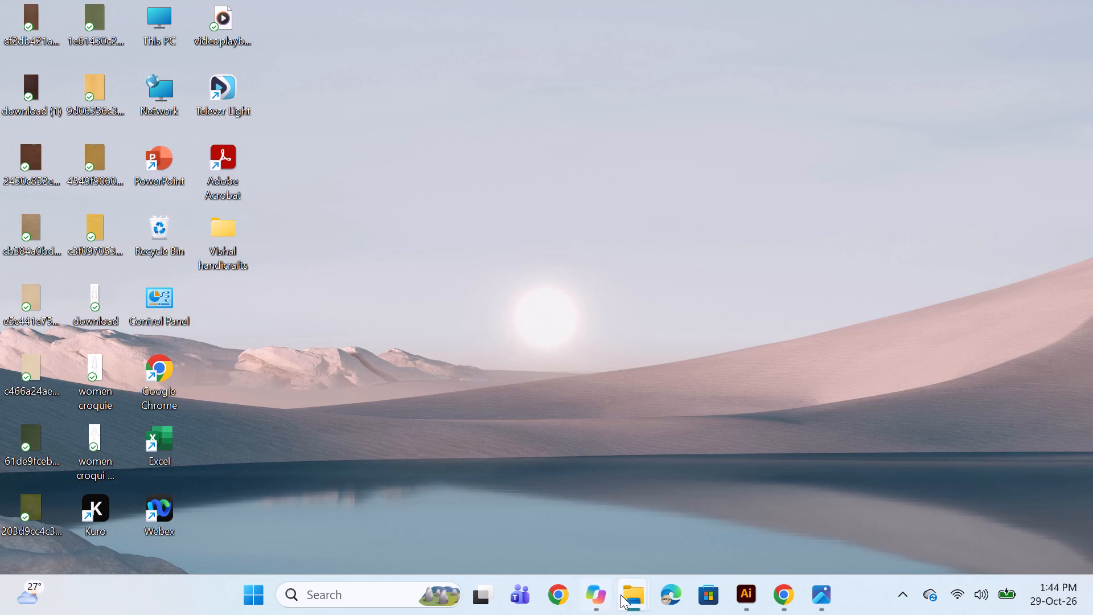
pyautogui.moveTo(626, 601); pyautogui.dragTo(632, 608)
pyautogui.click(627, 596)
pyautogui.click(557, 546)
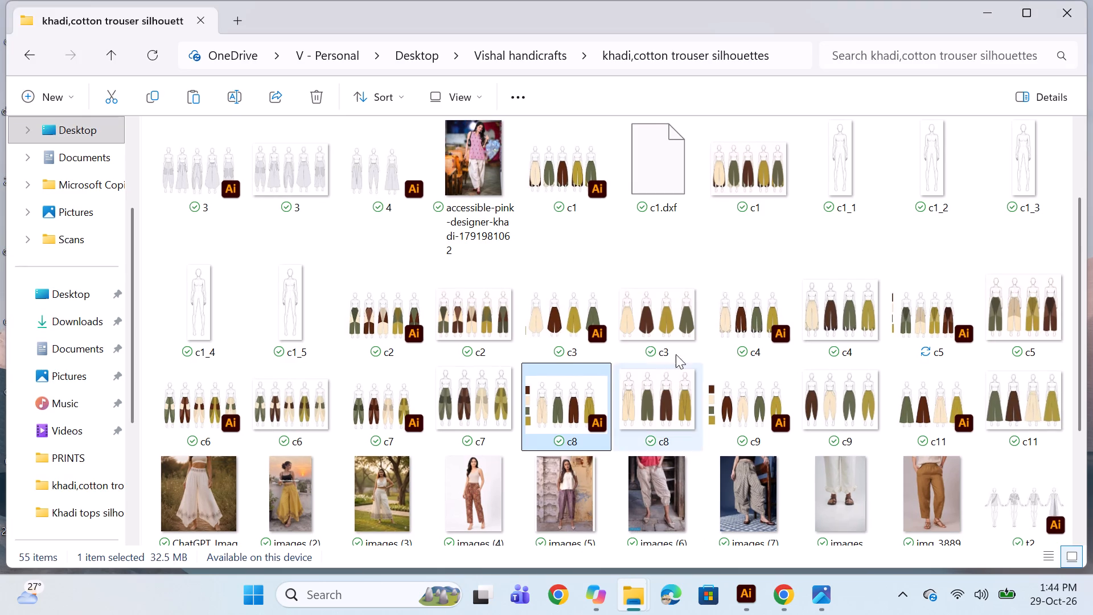
pyautogui.scroll(-1, 690, 388)
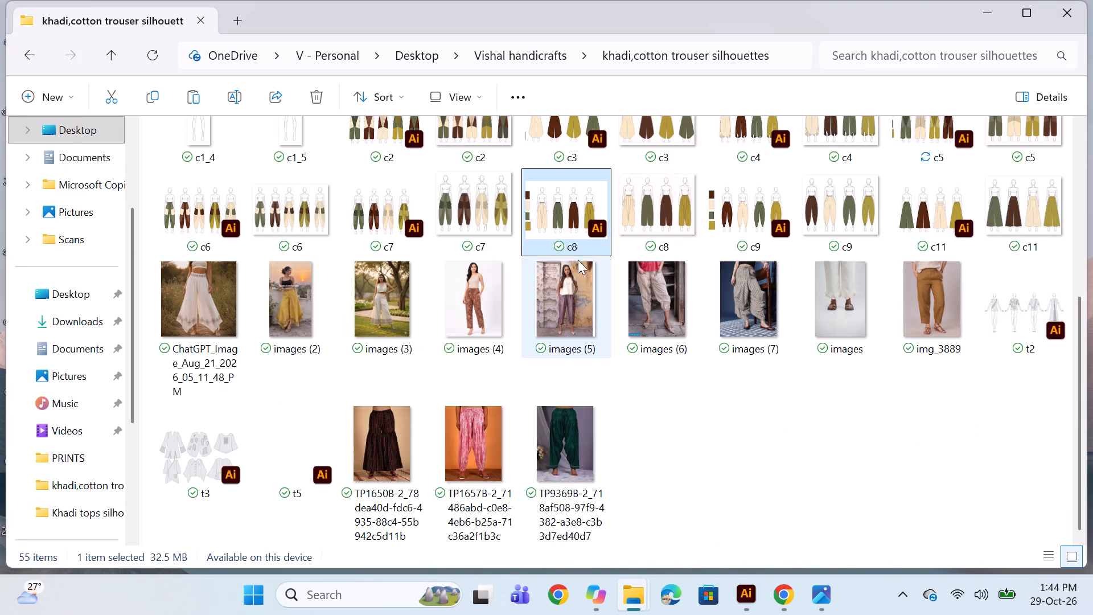
pyautogui.doubleClick(581, 232)
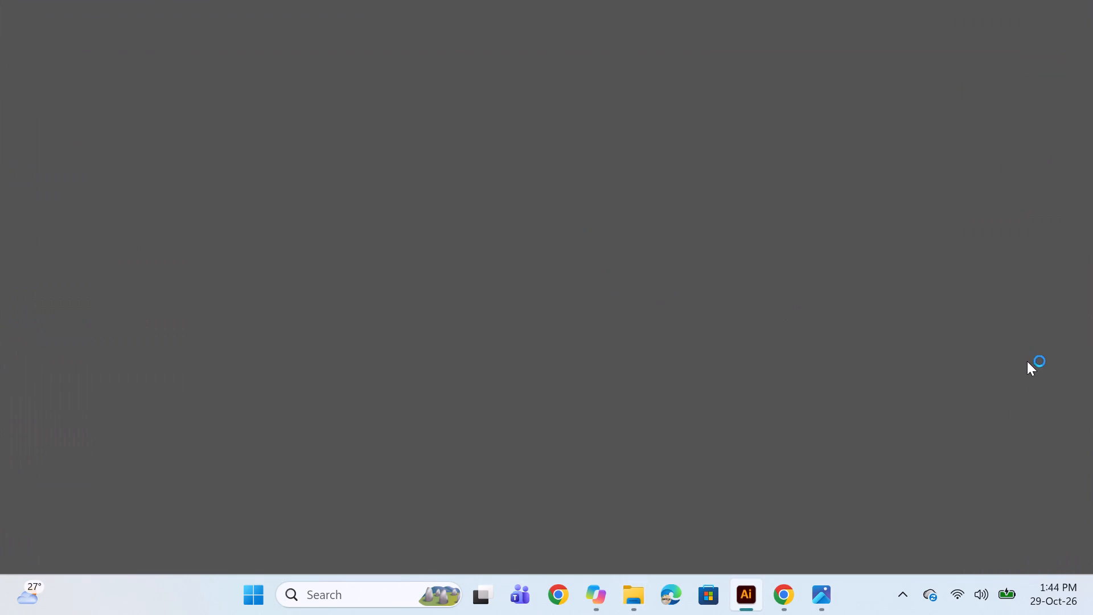
# Move the dark green fabric image beneath the upper-stacked narrow panel so it lies over the green trouser.
pyautogui.scroll(-1, 669, 262)
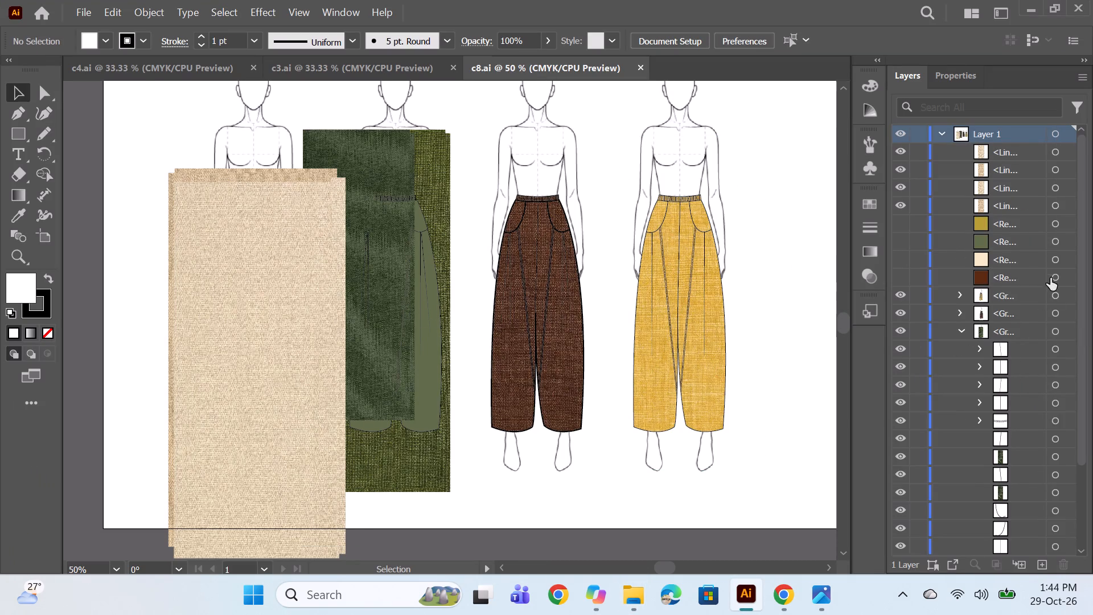
pyautogui.scroll(-2, 1067, 464)
pyautogui.click(1055, 356)
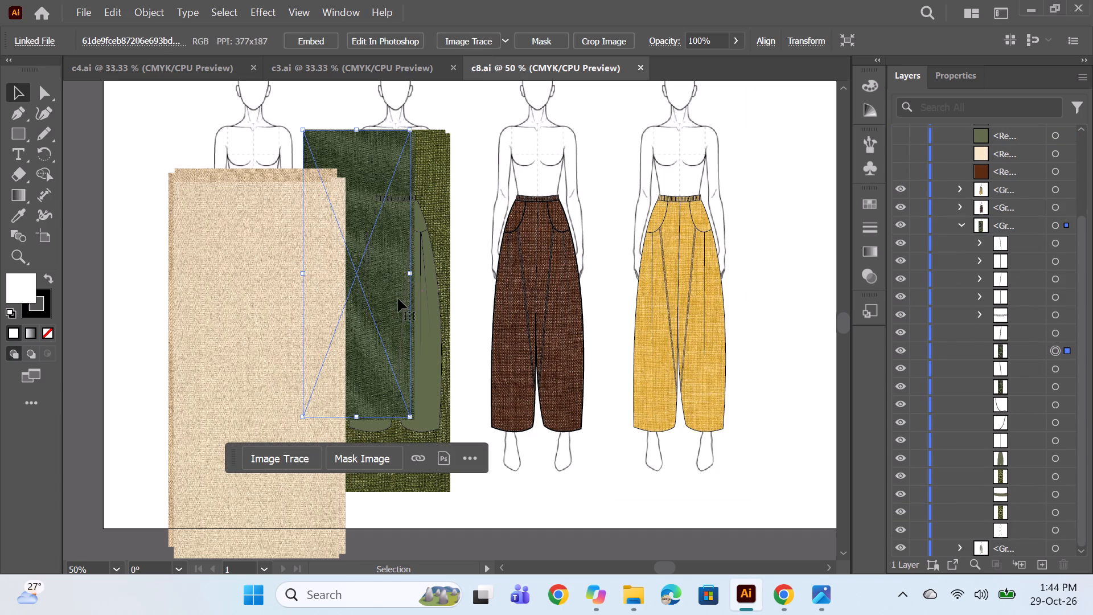
pyautogui.moveTo(391, 296); pyautogui.dragTo(424, 326)
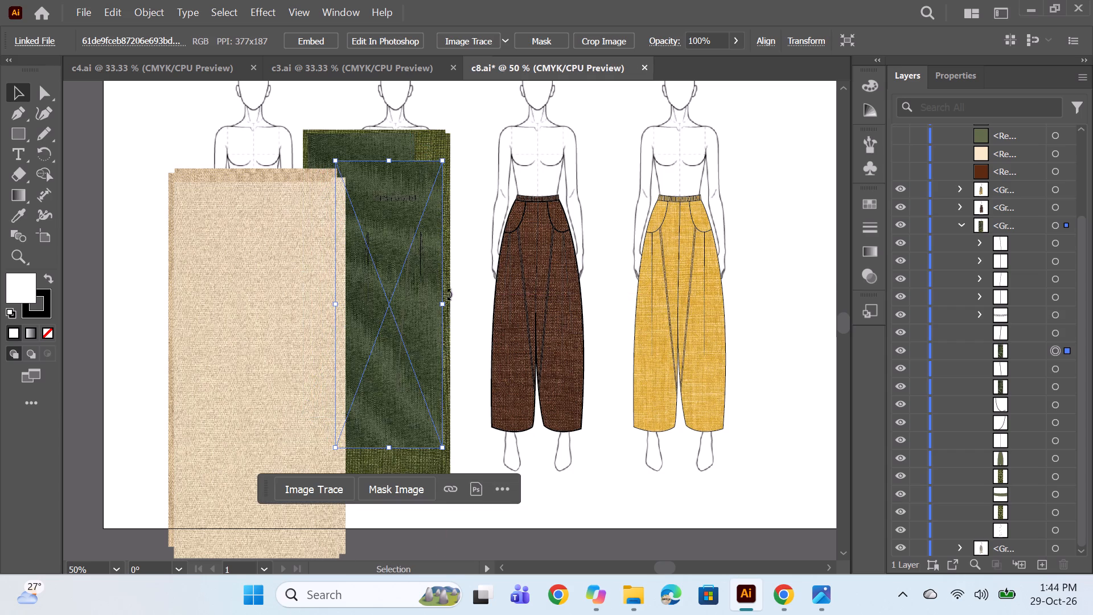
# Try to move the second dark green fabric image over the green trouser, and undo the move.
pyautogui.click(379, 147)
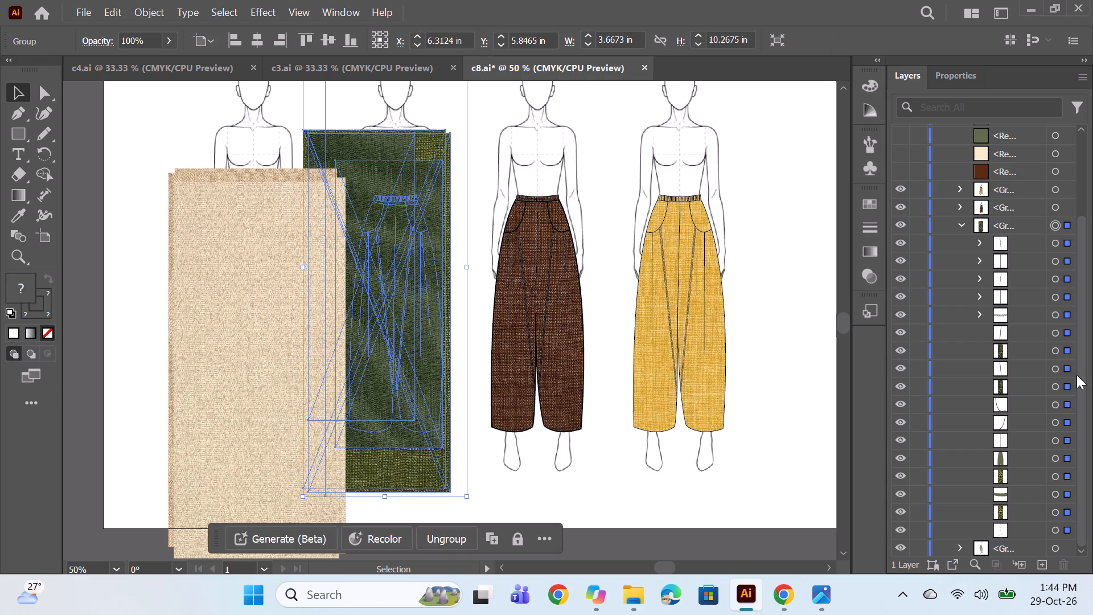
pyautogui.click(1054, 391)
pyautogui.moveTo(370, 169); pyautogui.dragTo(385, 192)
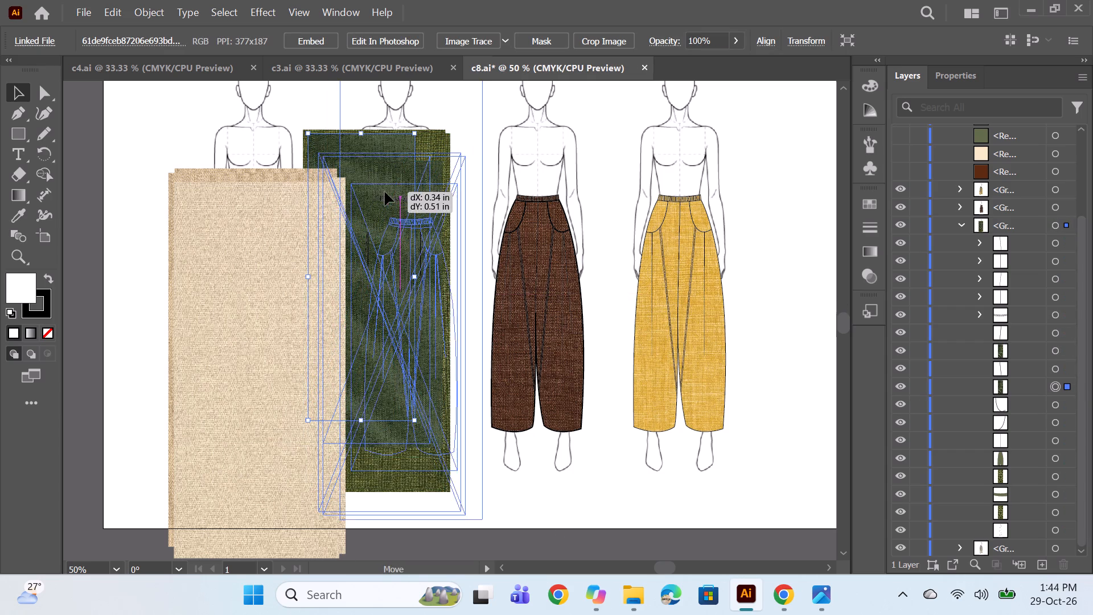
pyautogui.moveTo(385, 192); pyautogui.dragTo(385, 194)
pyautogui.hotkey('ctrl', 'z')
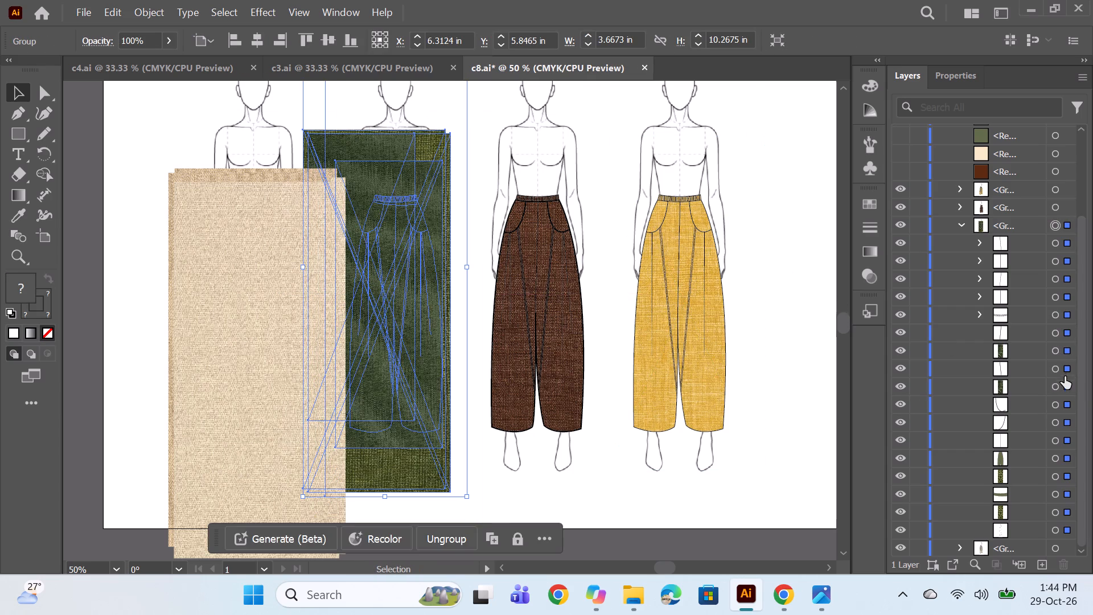
# Move only the second dark green fabric image so it covers the green trouser's other narrow slanted panel.
pyautogui.click(1061, 387)
pyautogui.press('Right')
pyautogui.press('Right')
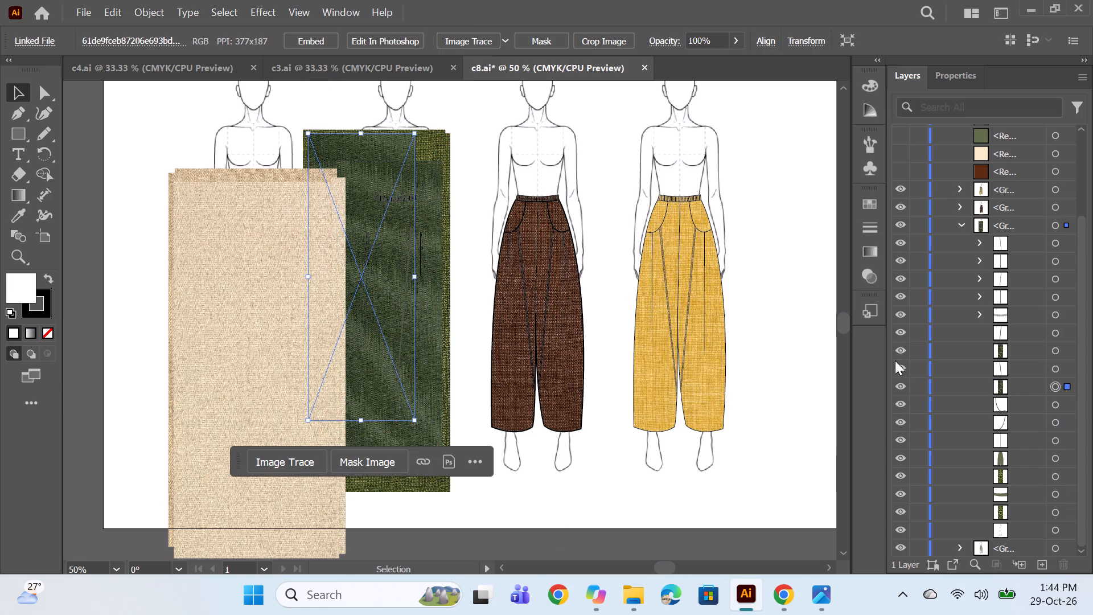
pyautogui.press('Right')
pyautogui.press('Right')
pyautogui.press('Right')
pyautogui.press('Right')
pyautogui.press('Right')
pyautogui.press('Right')
pyautogui.press('Right')
pyautogui.press('Right')
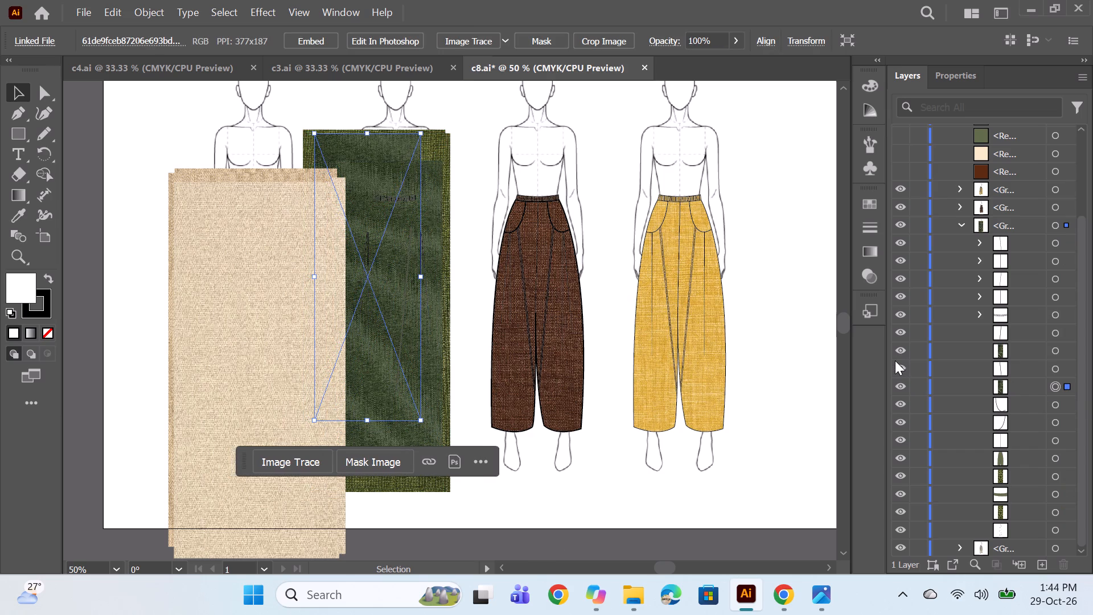
pyautogui.press('Right')
pyautogui.press('Right')
pyautogui.press('Right')
pyautogui.press('Right')
pyautogui.press('Right')
pyautogui.press('Right')
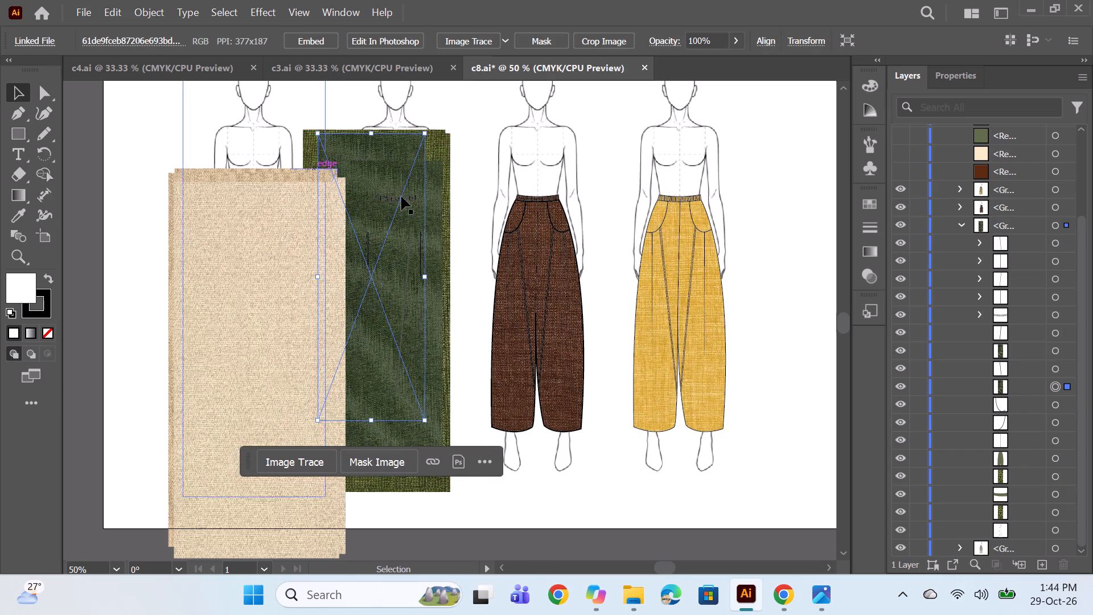
pyautogui.moveTo(400, 151); pyautogui.dragTo(414, 191)
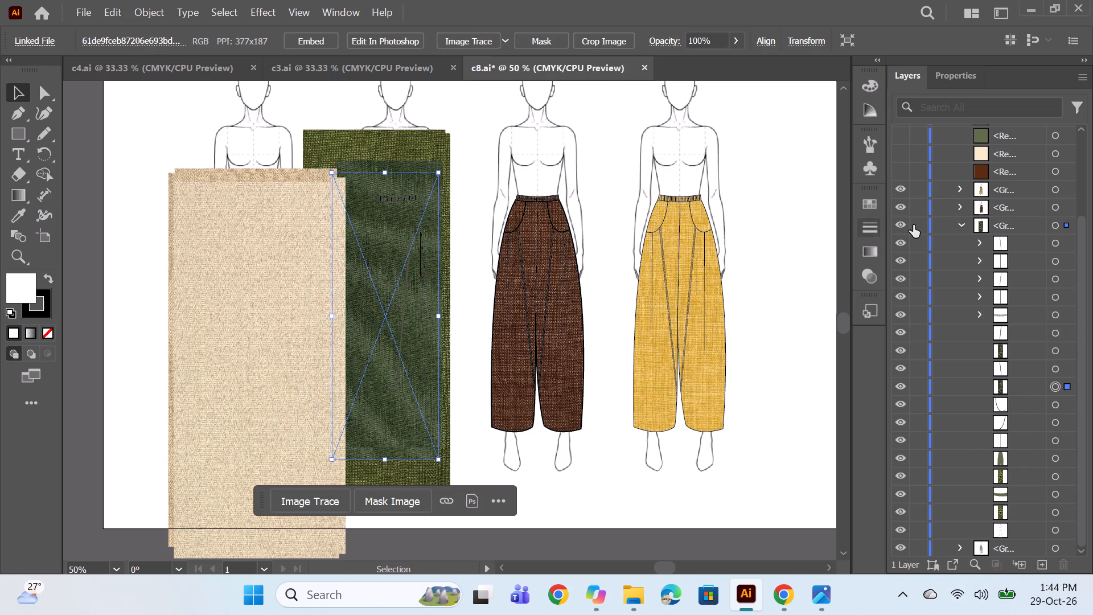
# Clip the first dark green fabric image to the green trouser's right-hand narrow slanted panel with a clipping mask.
pyautogui.click(1052, 349)
pyautogui.keyDown('ctrl'); pyautogui.click(1055, 335); pyautogui.keyUp('ctrl')
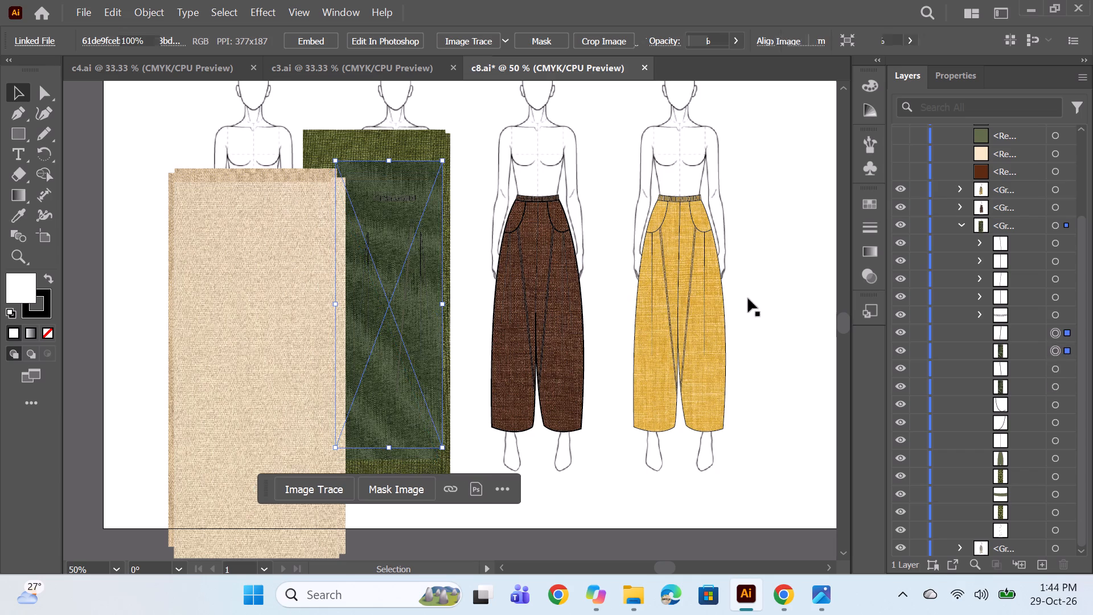
pyautogui.rightClick(422, 300)
pyautogui.click(519, 438)
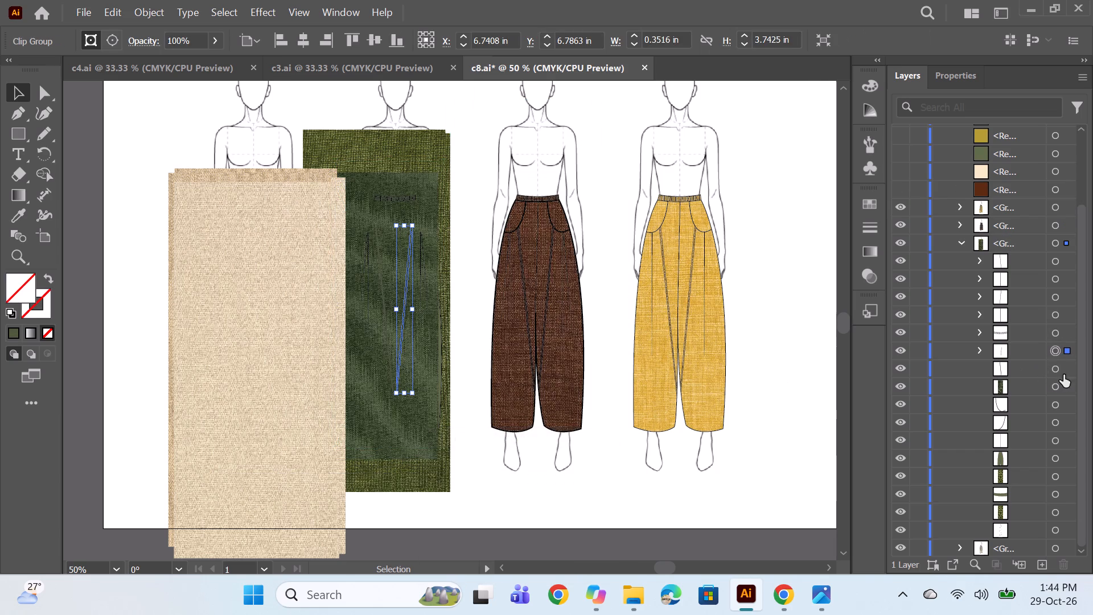
# Clip the second dark green fabric image to the green trouser's left-hand narrow slanted panel with a clipping mask.
pyautogui.click(1062, 387)
pyautogui.keyDown('ctrl'); pyautogui.click(1056, 371); pyautogui.keyUp('ctrl')
pyautogui.rightClick(362, 331)
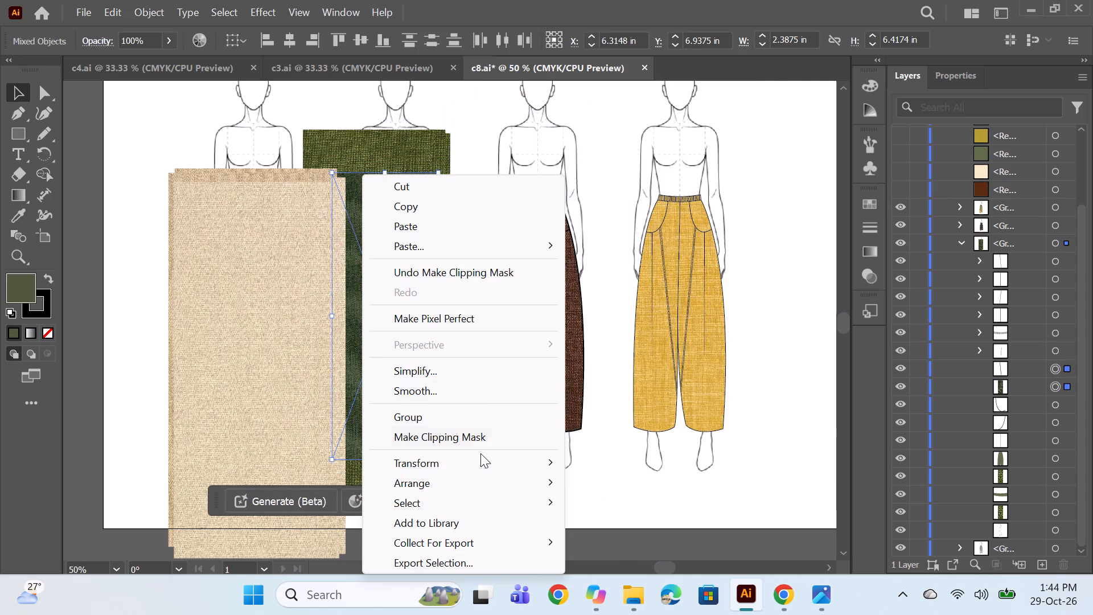
pyautogui.click(474, 436)
# Clip the larger green fabric image to the green trouser's main body shape with a clipping mask.
pyautogui.click(1053, 466)
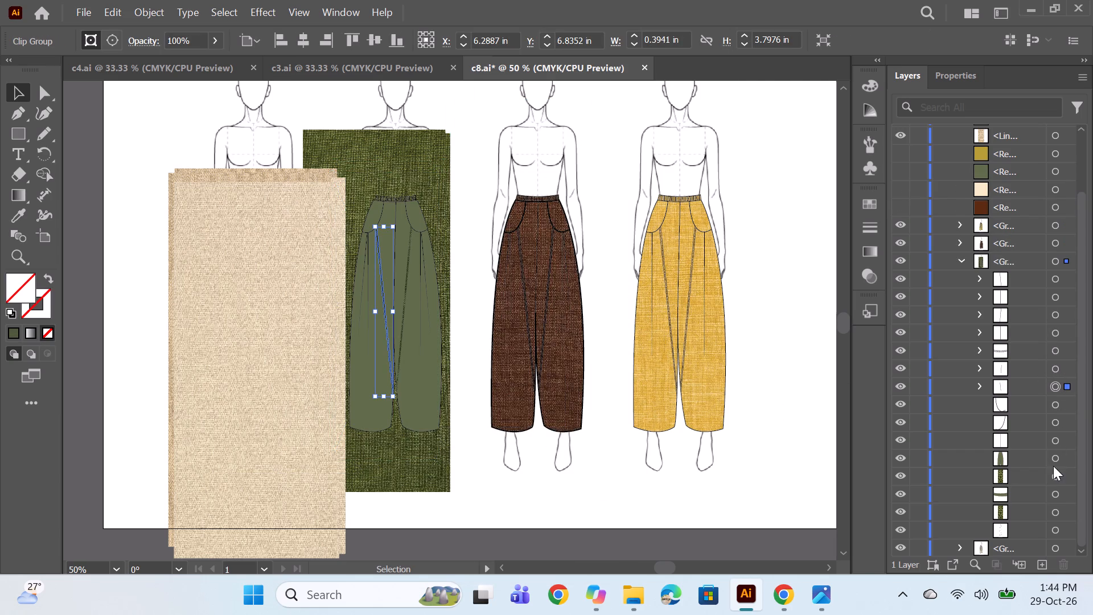
pyautogui.click(1055, 462)
pyautogui.keyDown('ctrl'); pyautogui.click(1057, 473); pyautogui.keyUp('ctrl')
pyautogui.rightClick(414, 283)
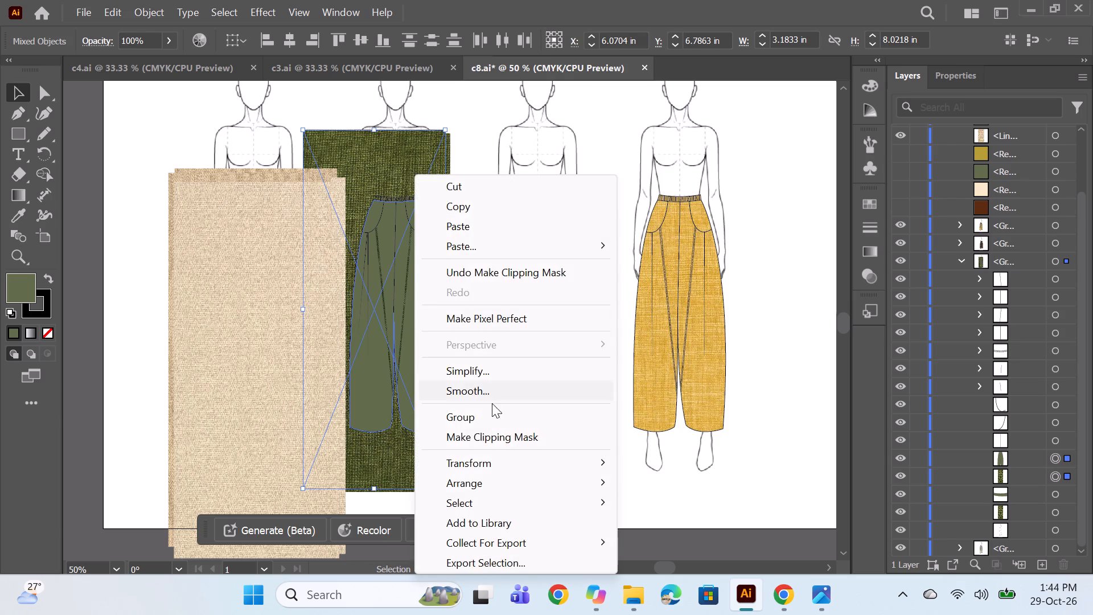
pyautogui.click(508, 436)
# Clip the remaining green fabric image to the green trouser's waistband with a clipping mask.
pyautogui.click(1056, 498)
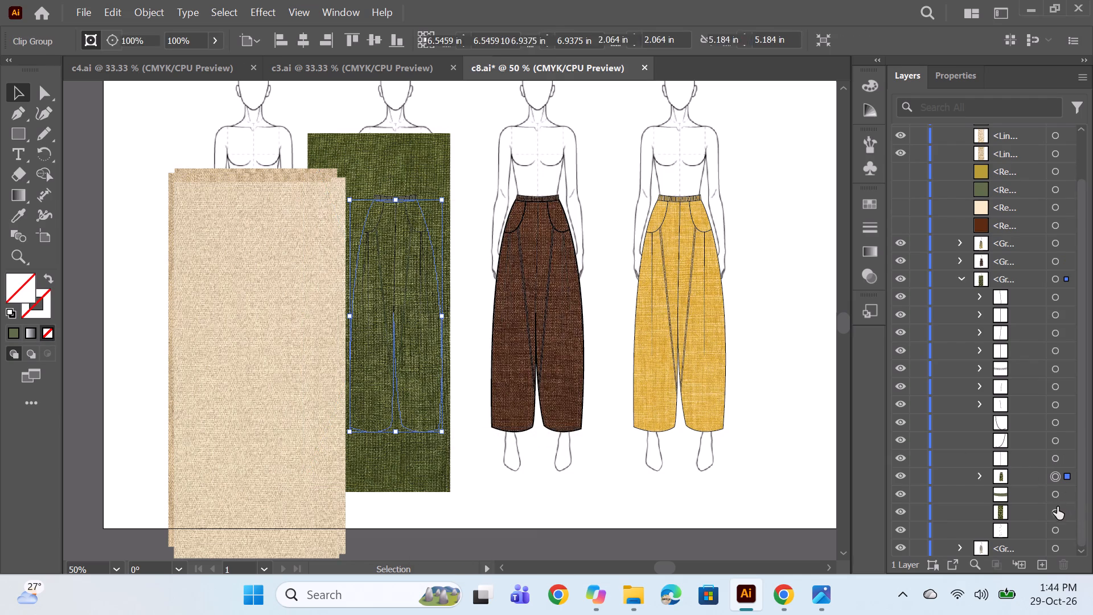
pyautogui.keyDown('ctrl'); pyautogui.click(1058, 511); pyautogui.keyUp('ctrl')
pyautogui.rightClick(367, 315)
pyautogui.click(474, 436)
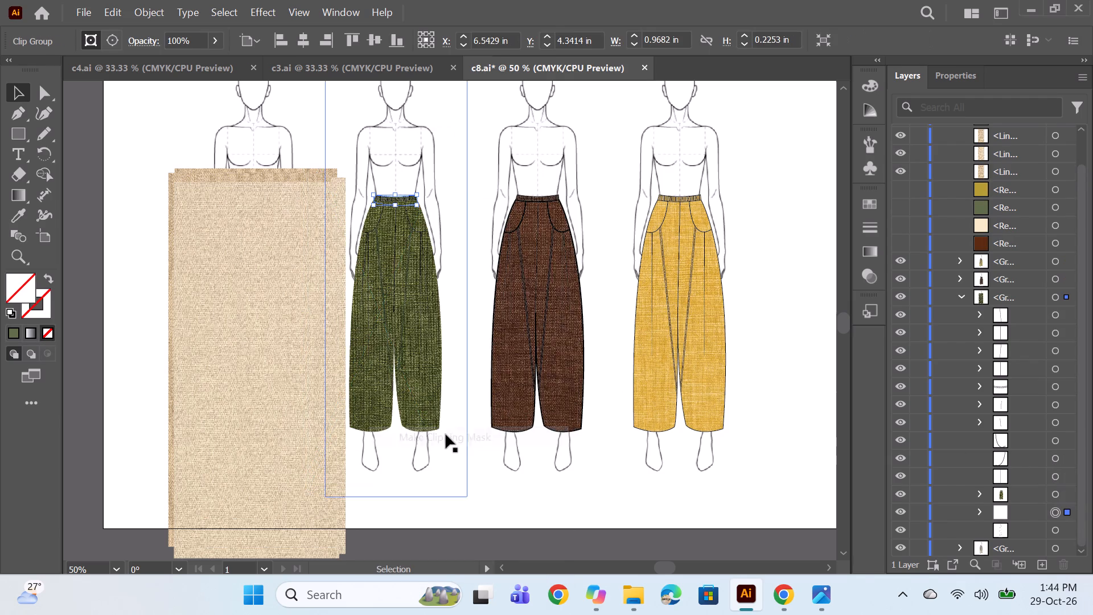
# Give the green trouser's clipped body and waistband a 2 pt black outline stroke.
pyautogui.click(1052, 502)
pyautogui.click(1054, 491)
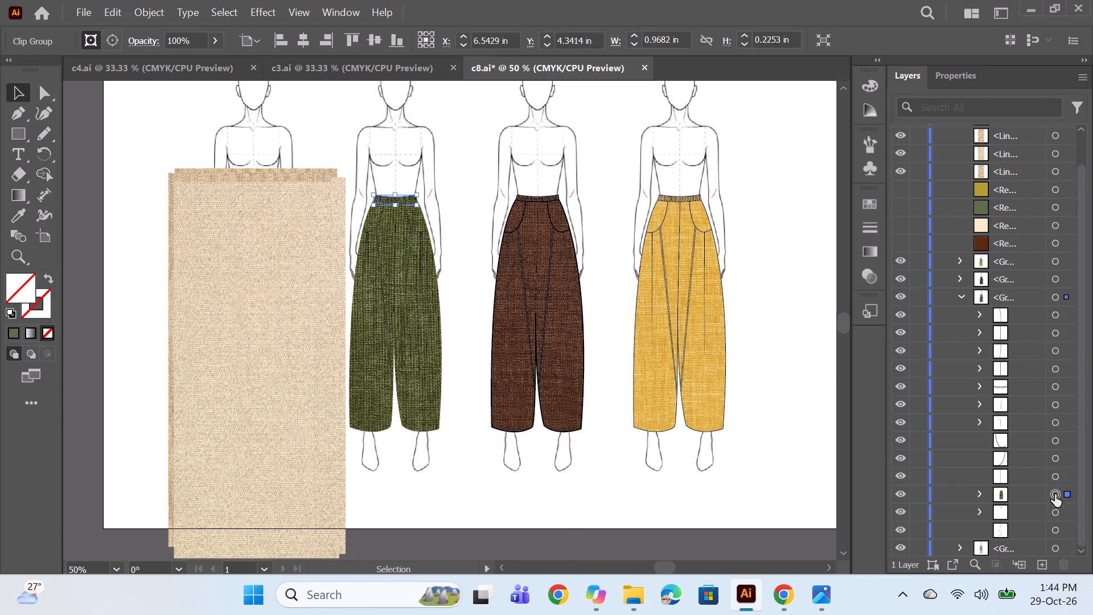
pyautogui.keyDown('ctrl'); pyautogui.click(1058, 513); pyautogui.keyUp('ctrl')
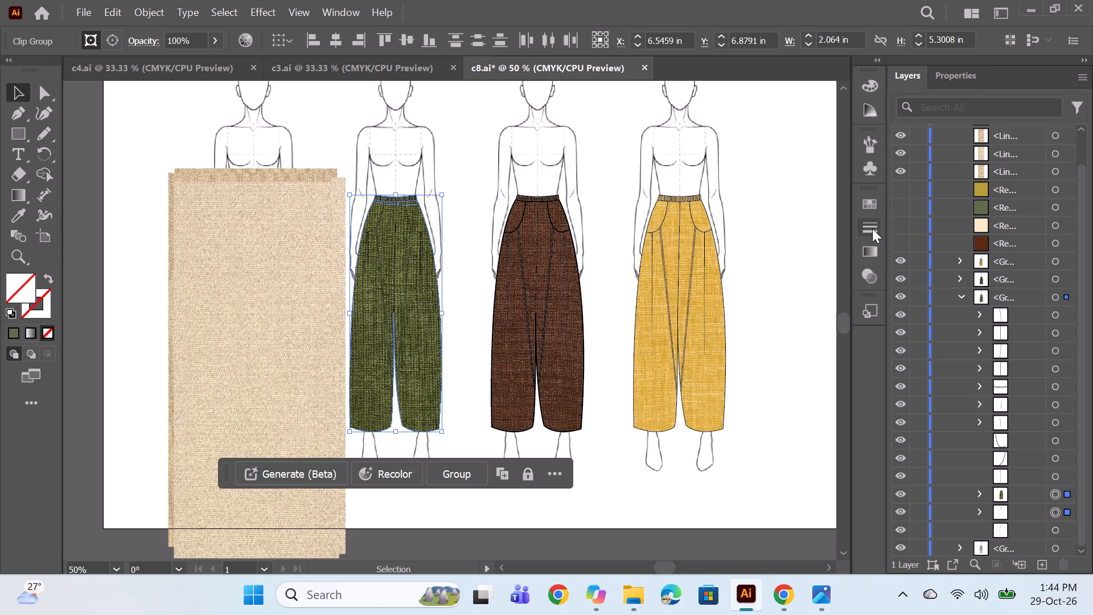
pyautogui.click(872, 228)
pyautogui.tripleClick(716, 221)
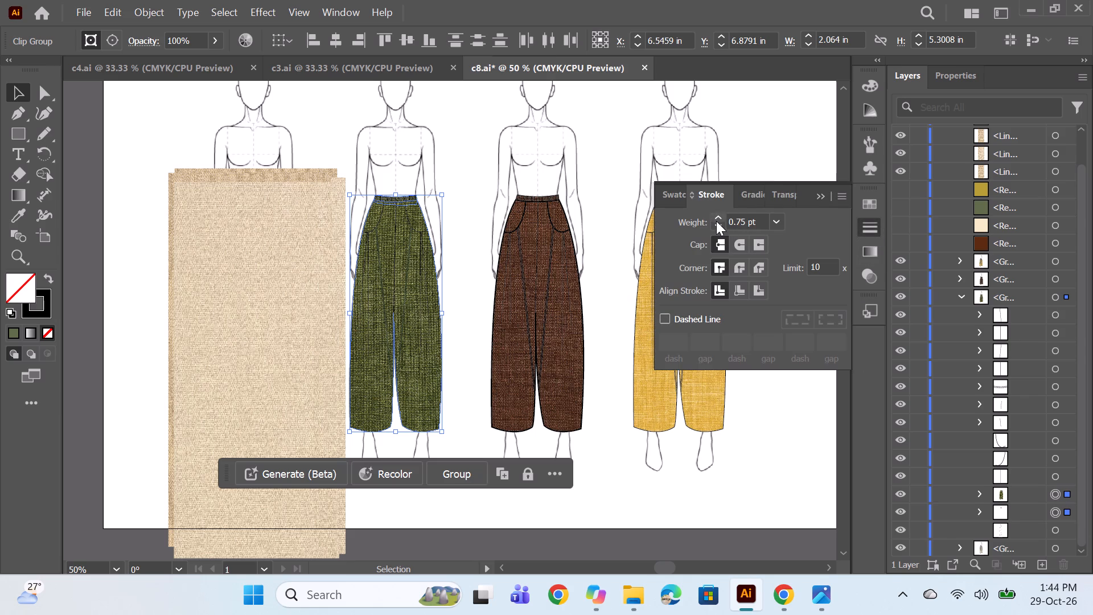
pyautogui.click(716, 221)
pyautogui.click(716, 221)
# Set the stroke weight of the green trouser's two pocket curves to 2 pt.
pyautogui.click(1056, 457)
pyautogui.keyDown('ctrl'); pyautogui.click(1060, 441); pyautogui.keyUp('ctrl')
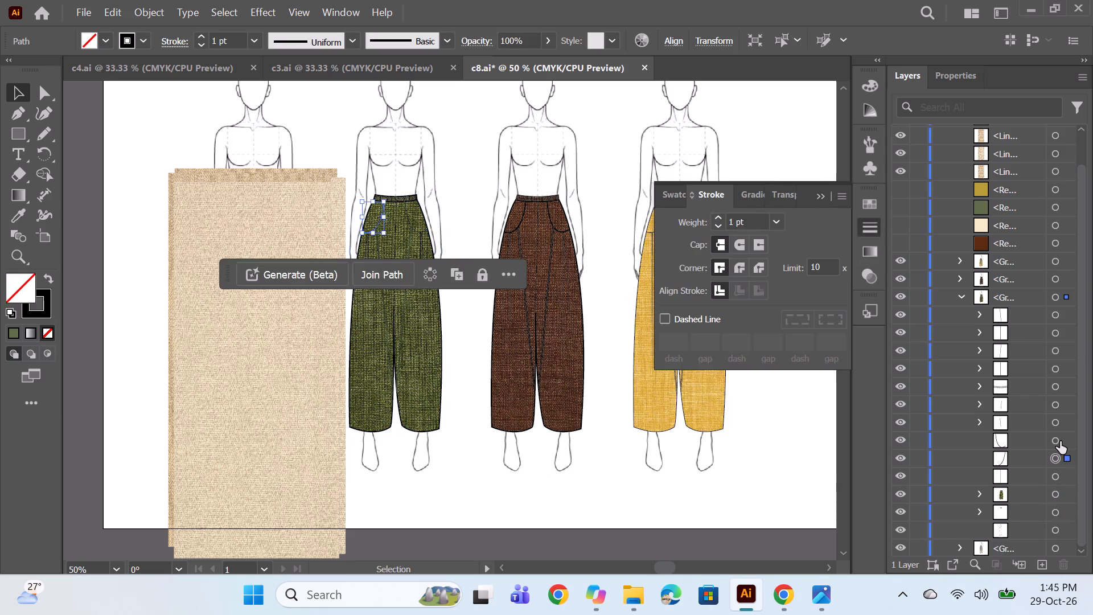
pyautogui.doubleClick(714, 218)
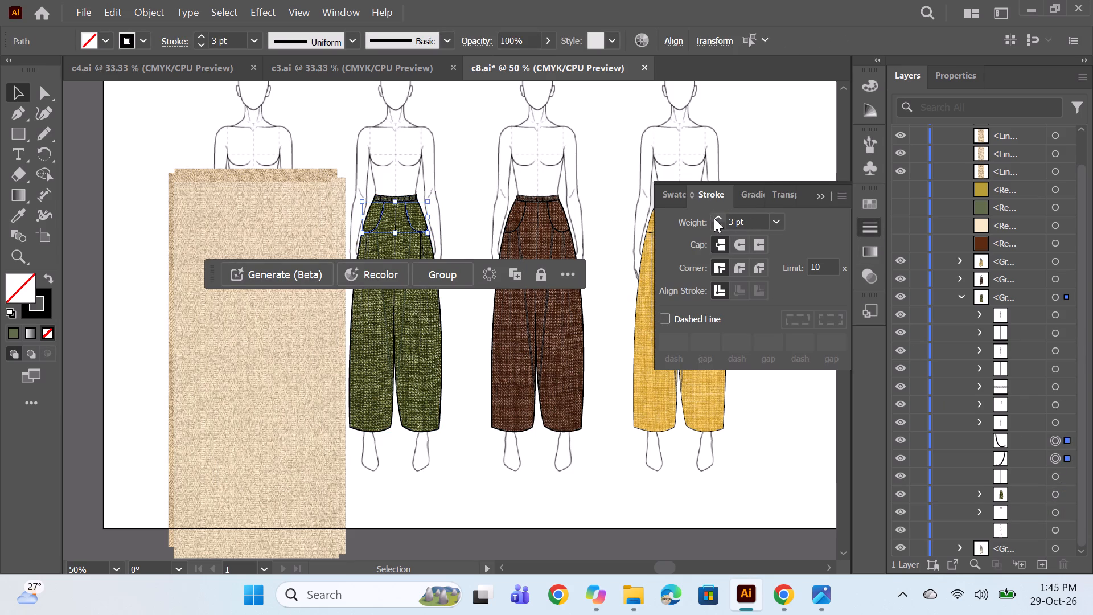
pyautogui.click(714, 226)
pyautogui.keyDown('ctrl'); pyautogui.click(774, 173); pyautogui.keyUp('ctrl')
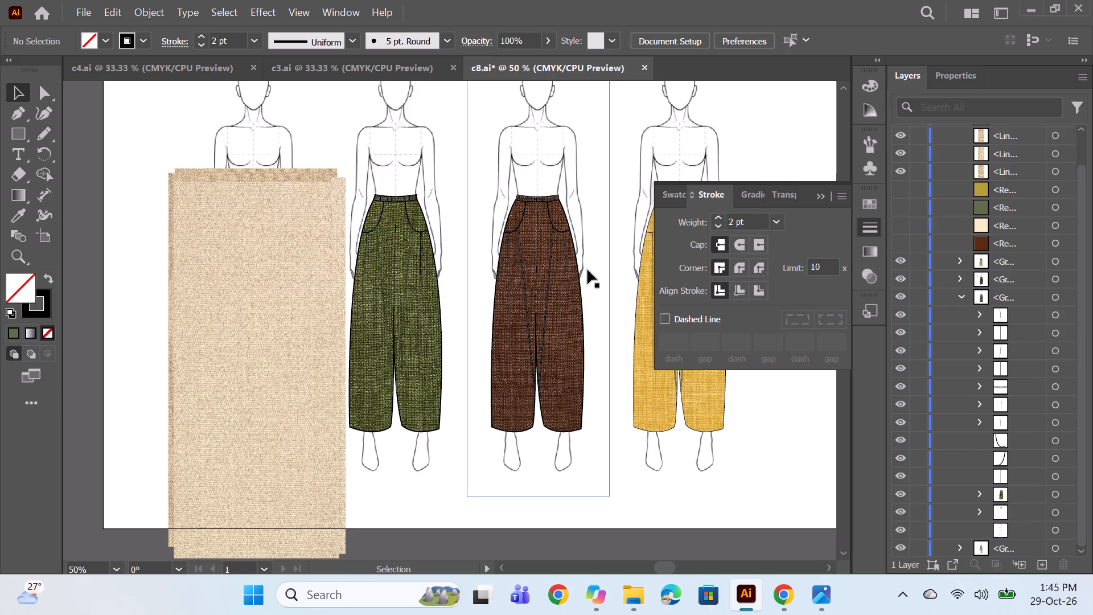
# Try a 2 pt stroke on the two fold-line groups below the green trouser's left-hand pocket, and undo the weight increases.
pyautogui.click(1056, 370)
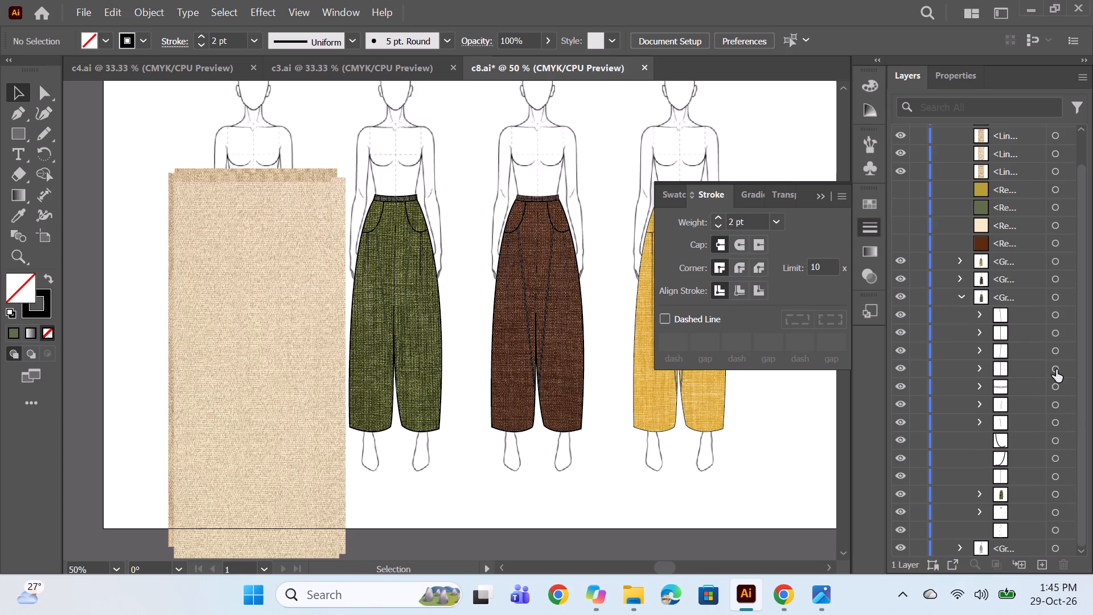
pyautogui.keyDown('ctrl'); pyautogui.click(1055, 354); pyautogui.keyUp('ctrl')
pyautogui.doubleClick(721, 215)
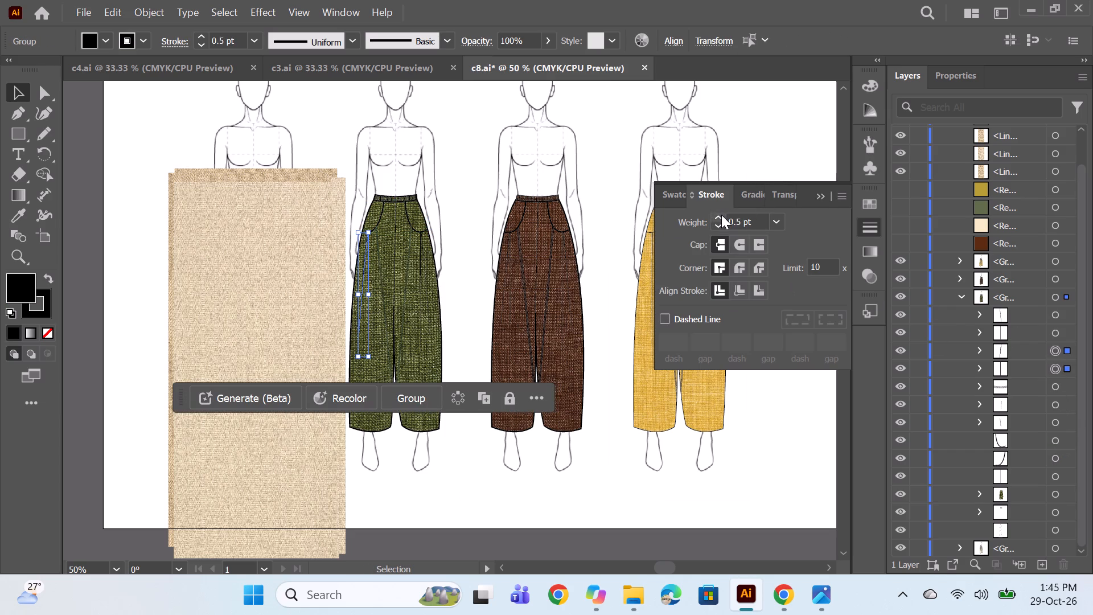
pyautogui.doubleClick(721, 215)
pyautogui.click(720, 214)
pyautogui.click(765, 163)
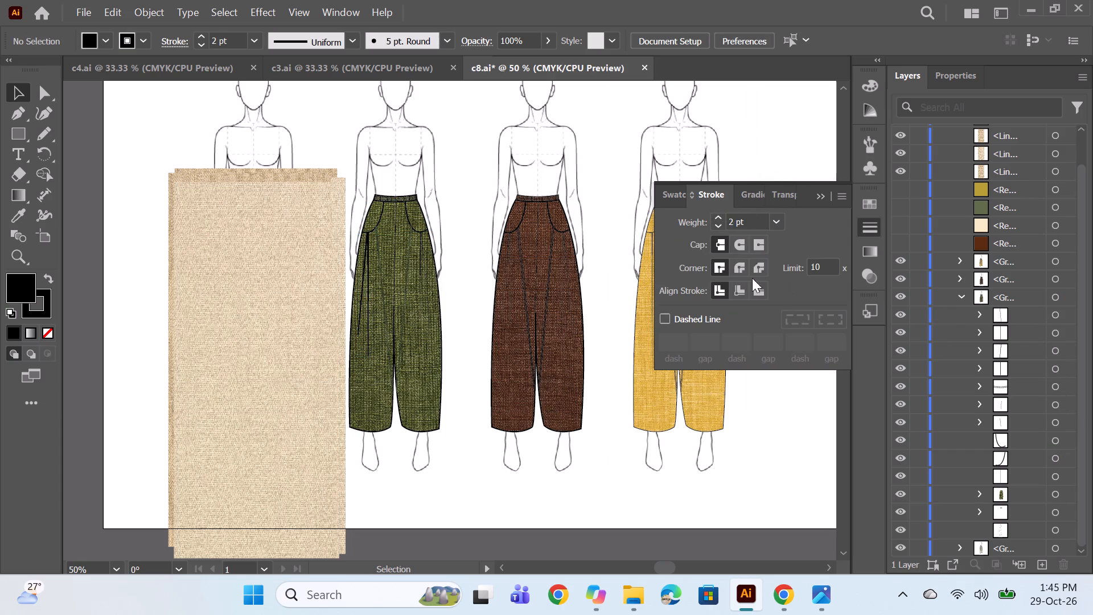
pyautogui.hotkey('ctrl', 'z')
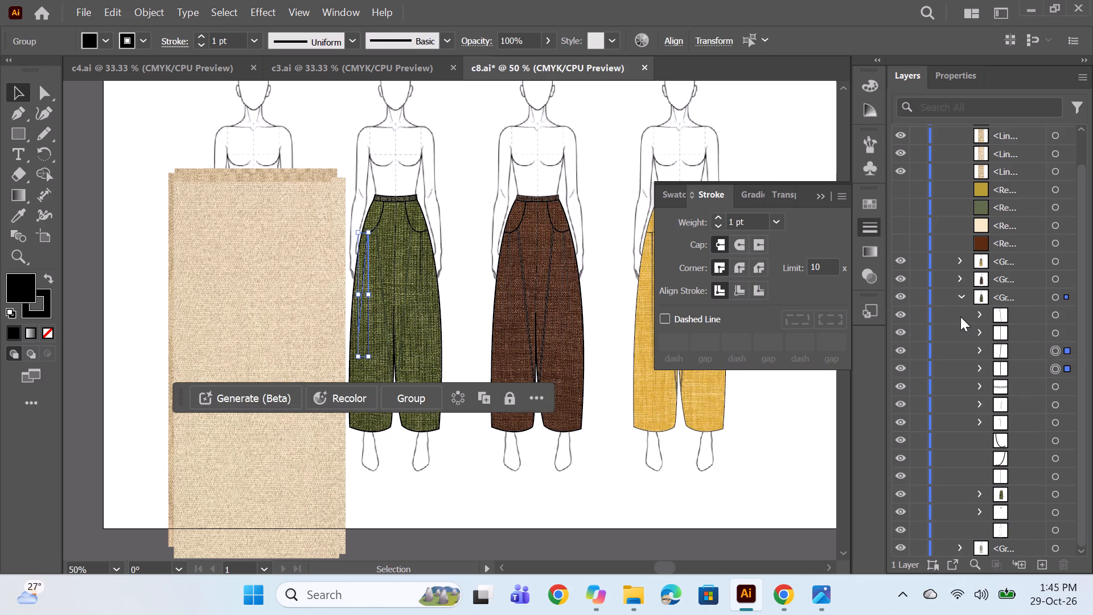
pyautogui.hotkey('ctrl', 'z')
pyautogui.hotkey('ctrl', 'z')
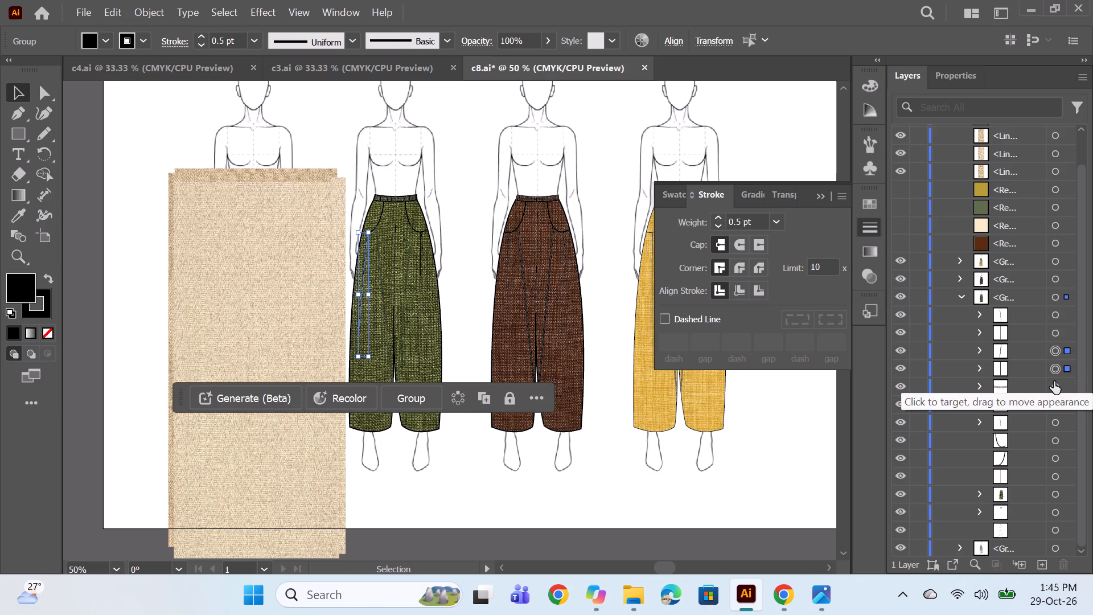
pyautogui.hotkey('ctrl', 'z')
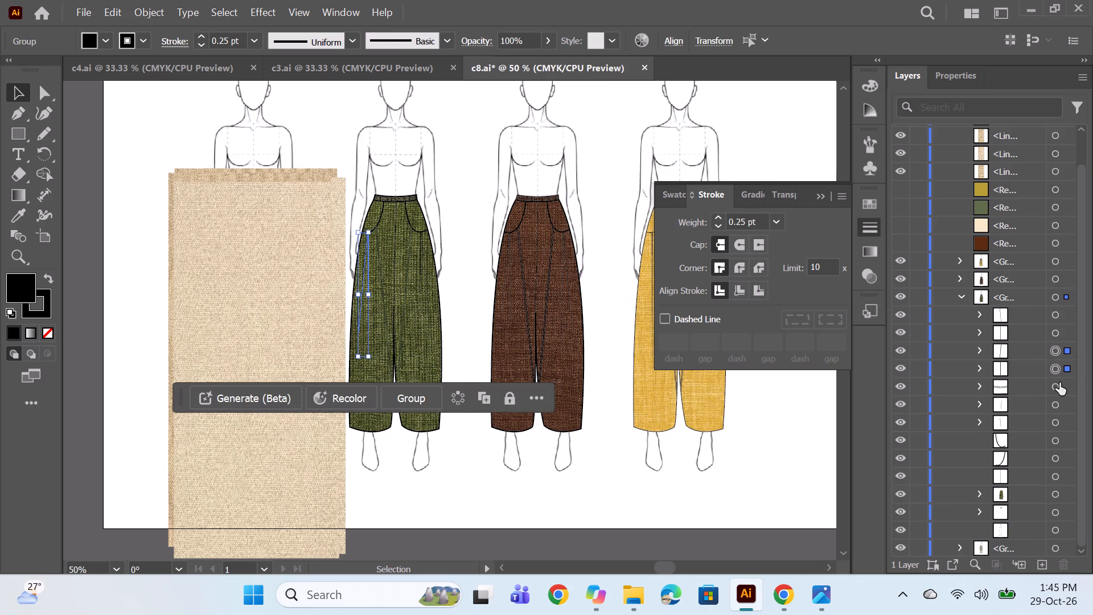
# Give the green trouser's two clipped narrow slanted panels a 1 pt outline stroke.
pyautogui.click(1054, 407)
pyautogui.keyDown('ctrl'); pyautogui.click(1055, 421); pyautogui.keyUp('ctrl')
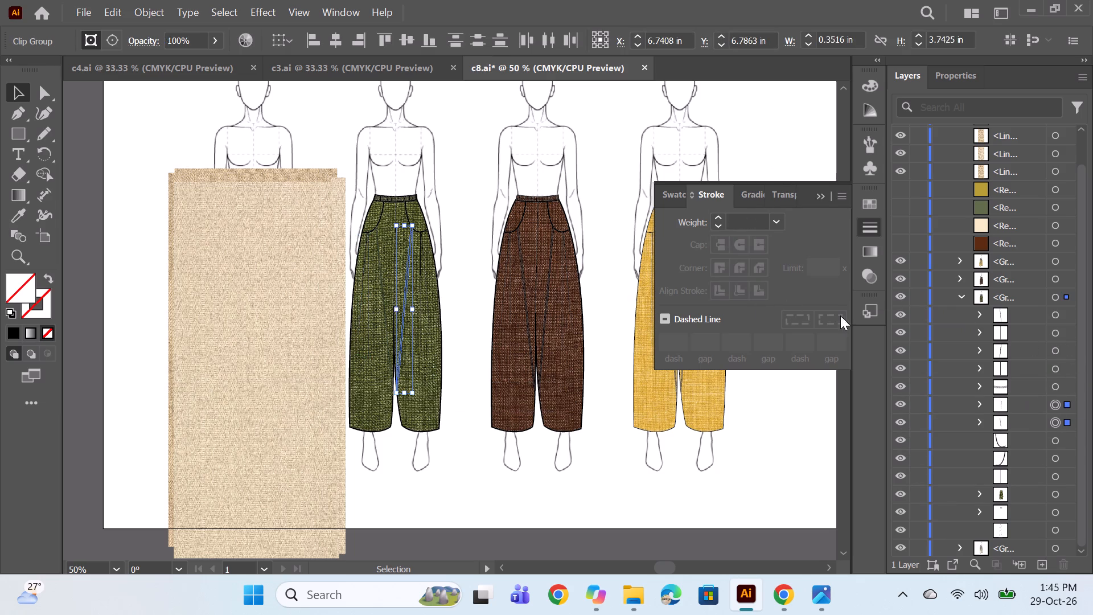
pyautogui.tripleClick(715, 215)
pyautogui.click(717, 216)
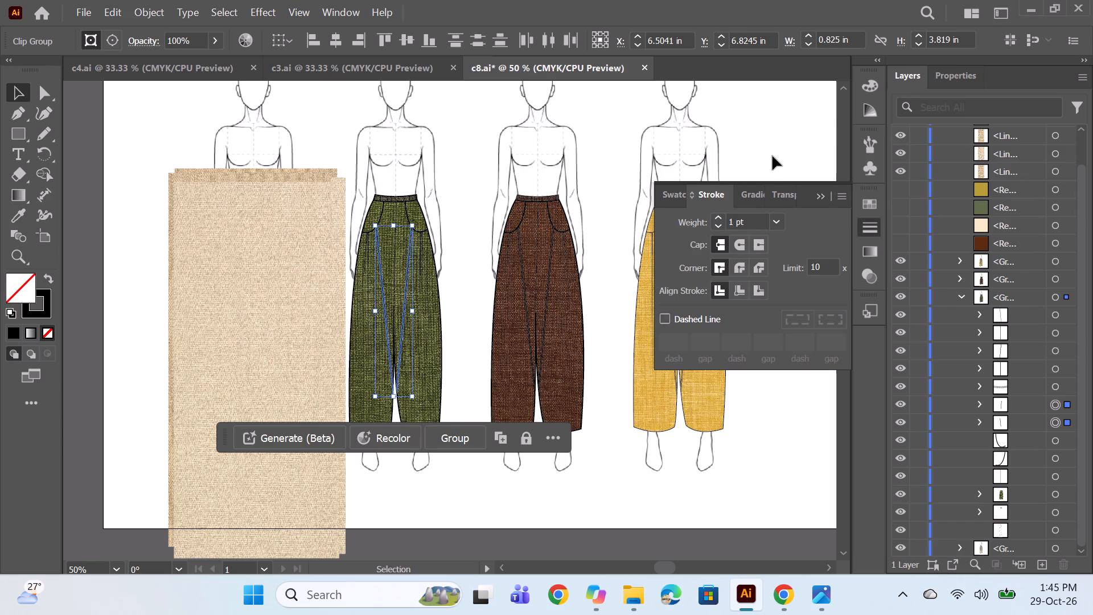
pyautogui.click(764, 162)
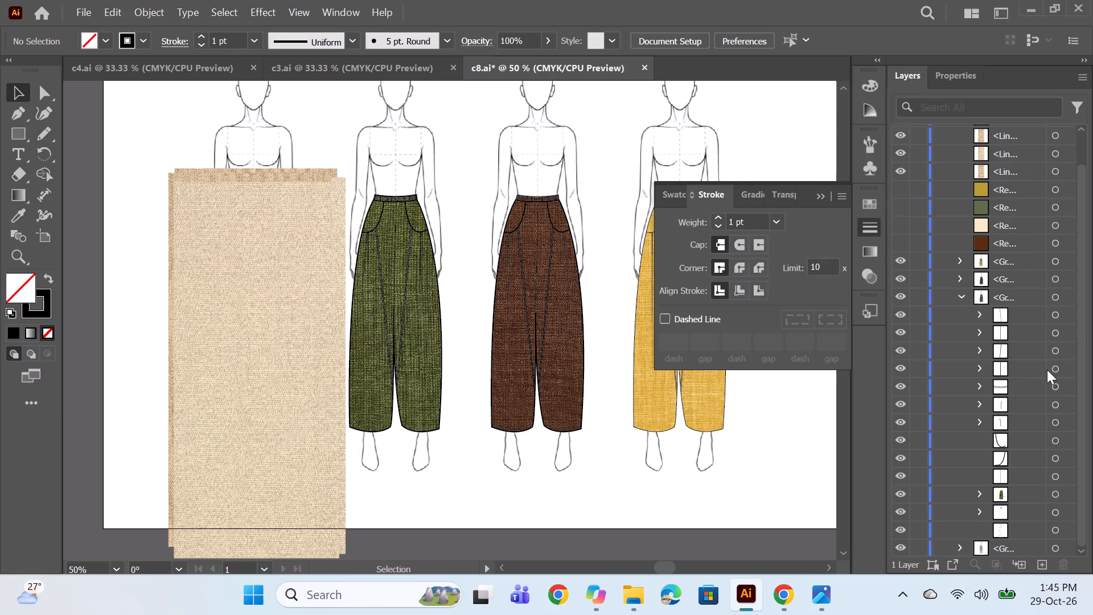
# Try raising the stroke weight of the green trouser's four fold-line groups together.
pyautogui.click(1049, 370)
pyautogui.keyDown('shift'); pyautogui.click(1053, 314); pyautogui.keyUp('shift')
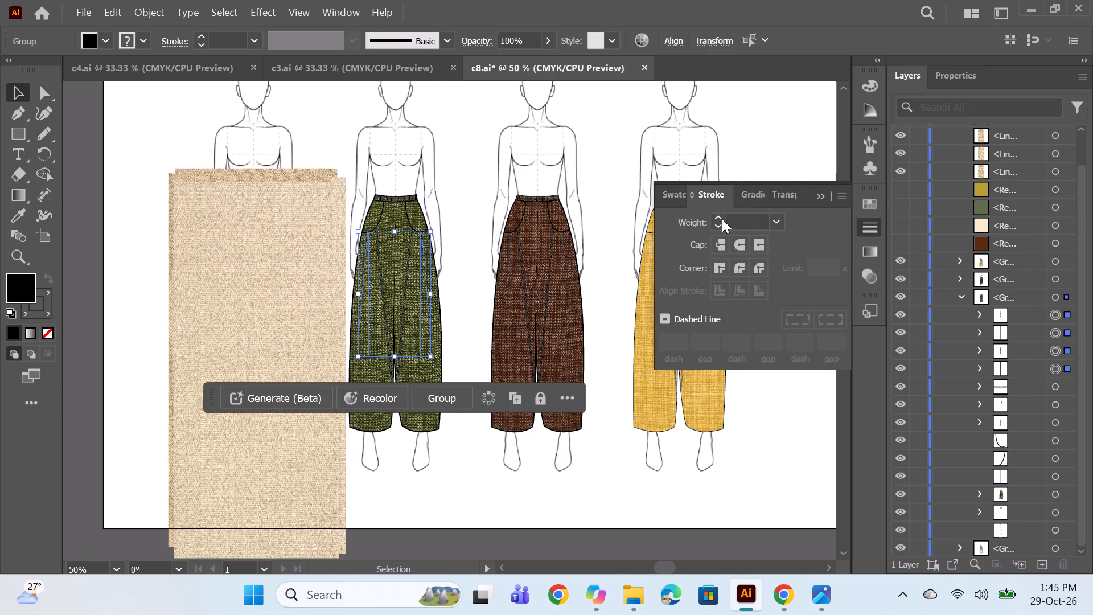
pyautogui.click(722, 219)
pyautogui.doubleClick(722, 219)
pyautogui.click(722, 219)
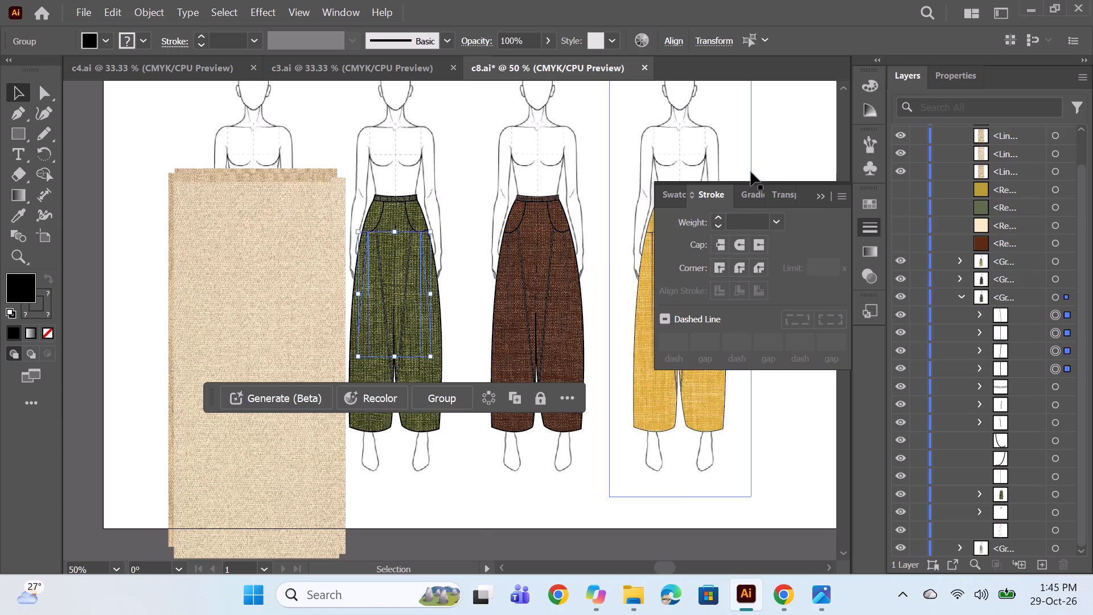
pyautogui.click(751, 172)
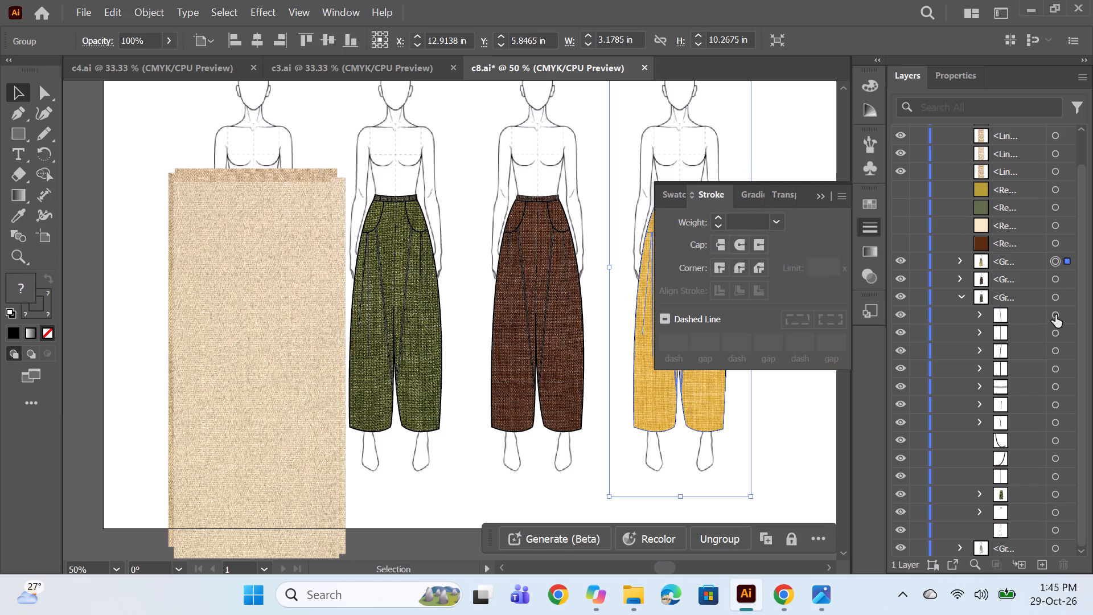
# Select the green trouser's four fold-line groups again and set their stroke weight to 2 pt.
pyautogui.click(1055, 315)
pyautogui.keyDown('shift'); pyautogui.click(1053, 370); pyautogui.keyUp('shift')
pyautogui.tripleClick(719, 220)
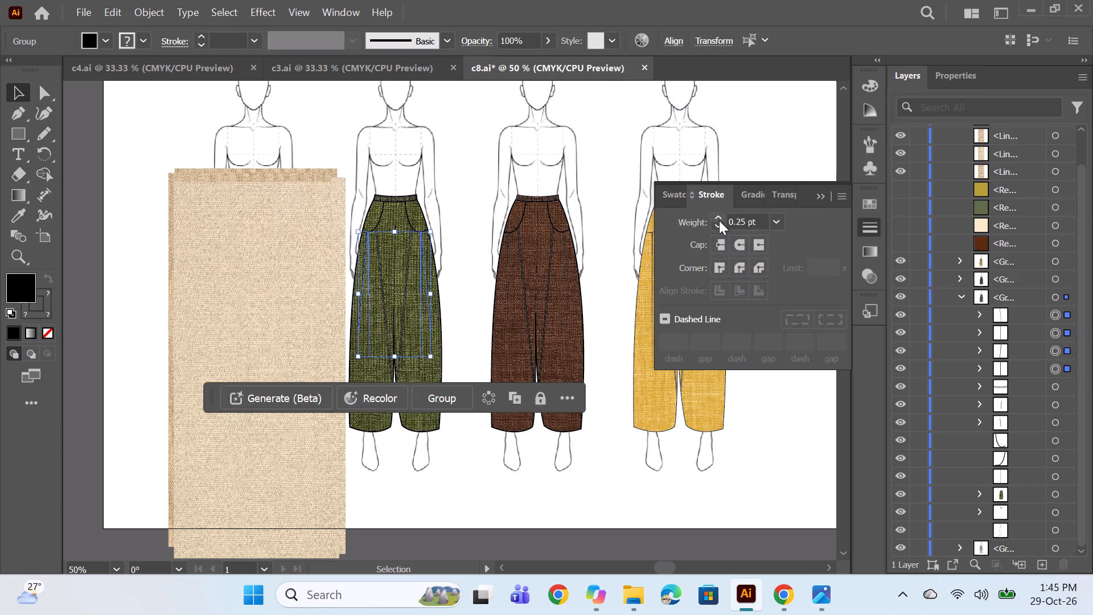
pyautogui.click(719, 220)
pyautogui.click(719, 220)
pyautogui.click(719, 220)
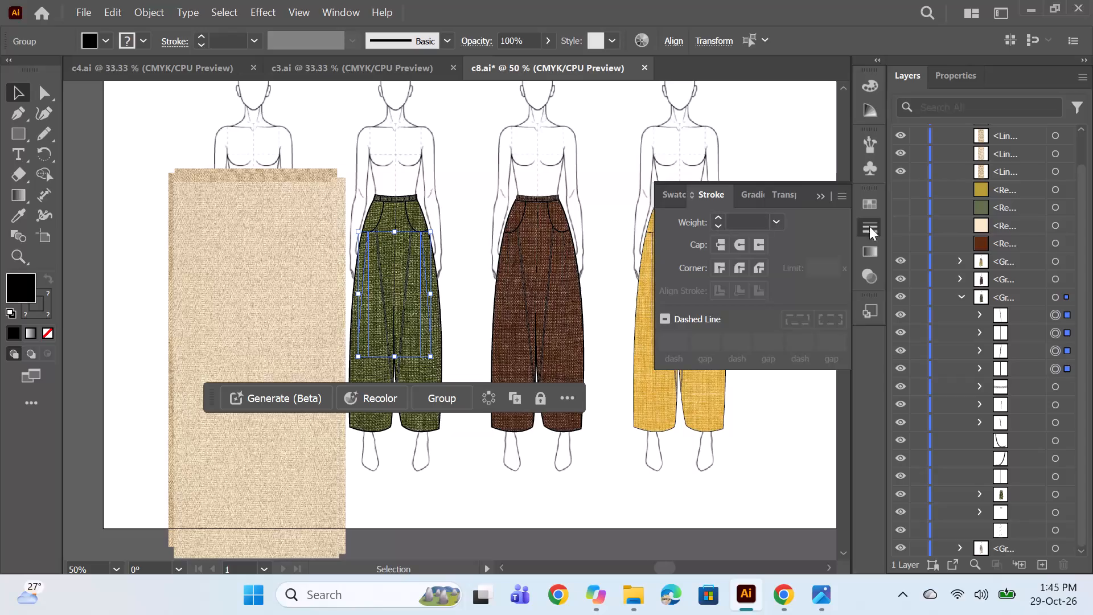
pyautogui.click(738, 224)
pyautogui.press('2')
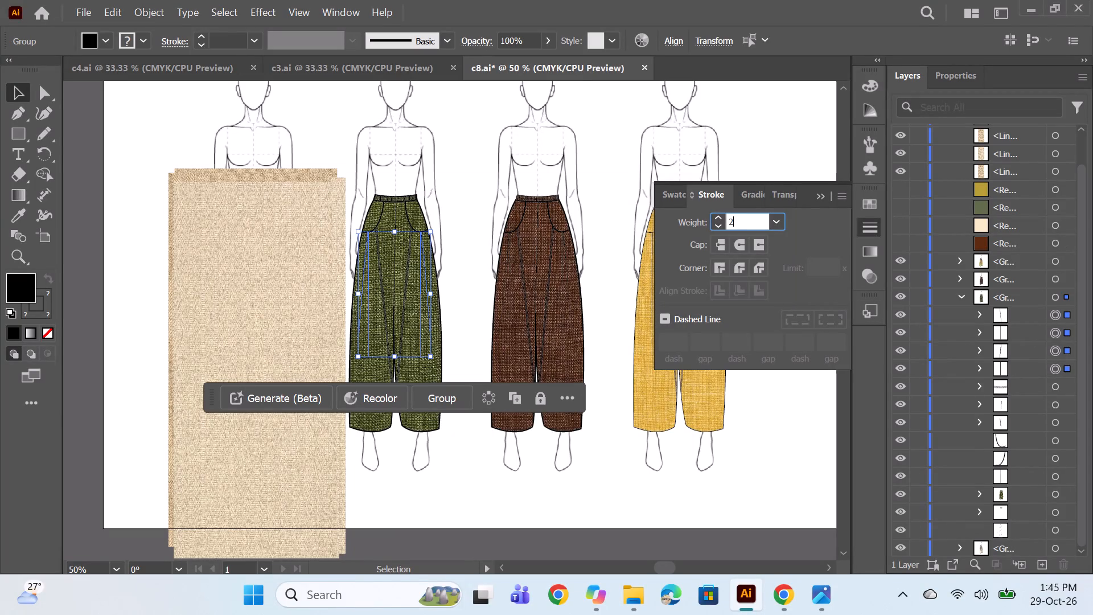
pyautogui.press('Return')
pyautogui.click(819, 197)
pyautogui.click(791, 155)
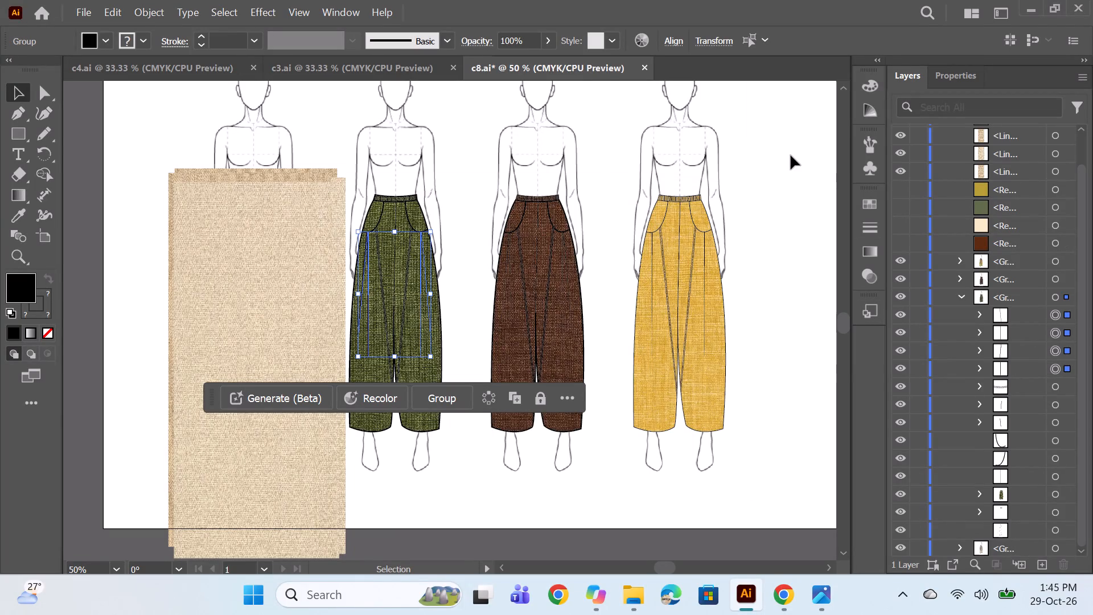
# Set the stroke weight of the green trouser's four fold-line groups to 1 pt and deselect them.
pyautogui.click(1054, 313)
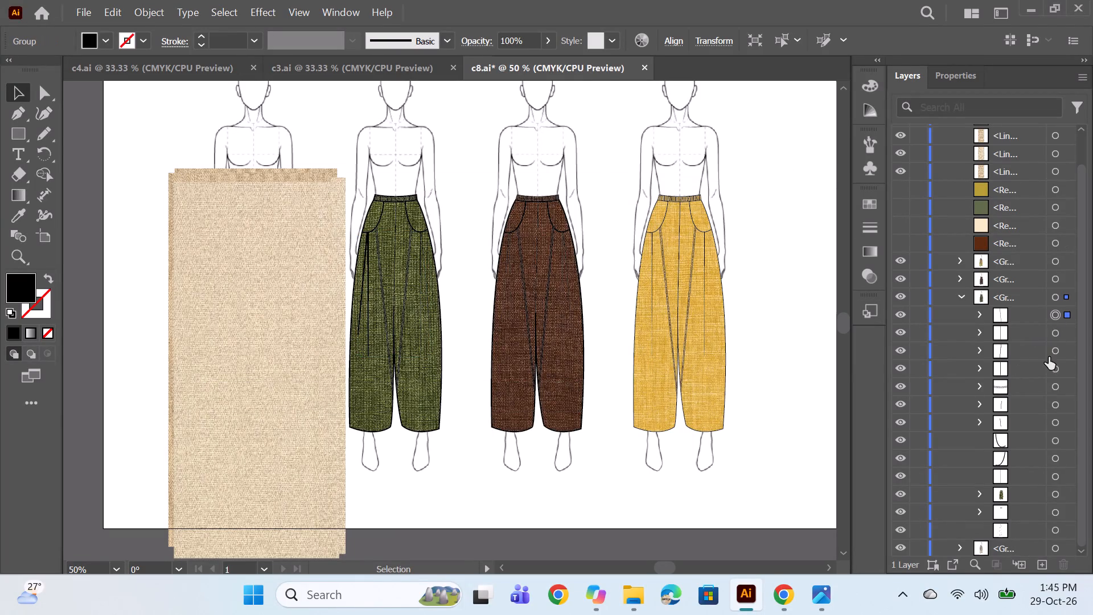
pyautogui.keyDown('shift'); pyautogui.click(1056, 367); pyautogui.keyUp('shift')
pyautogui.click(870, 217)
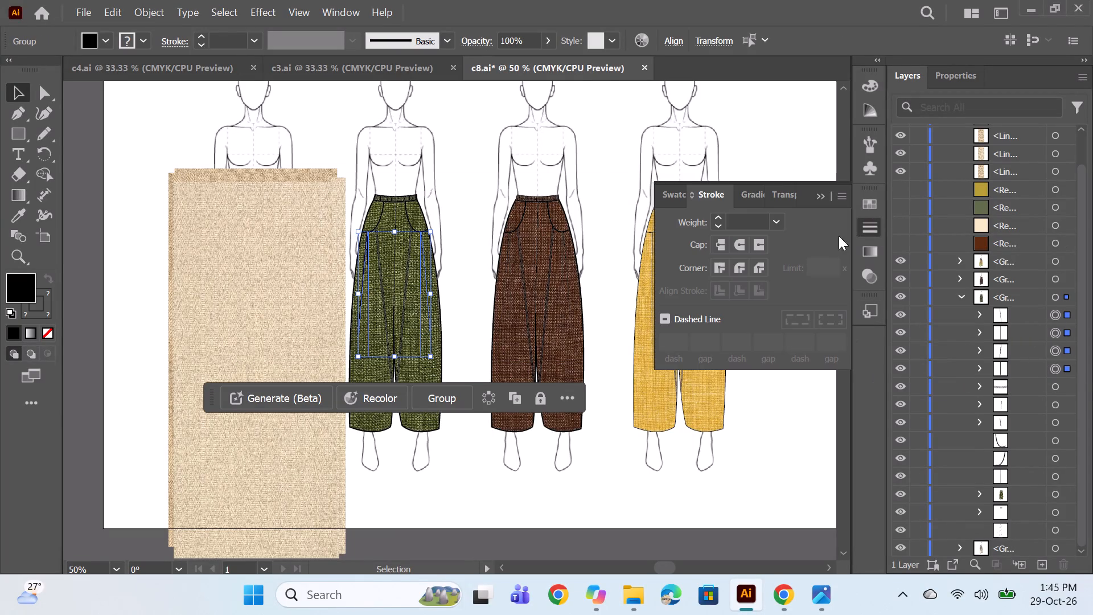
pyautogui.click(736, 220)
pyautogui.press('1')
pyautogui.press('Return')
pyautogui.press('Return')
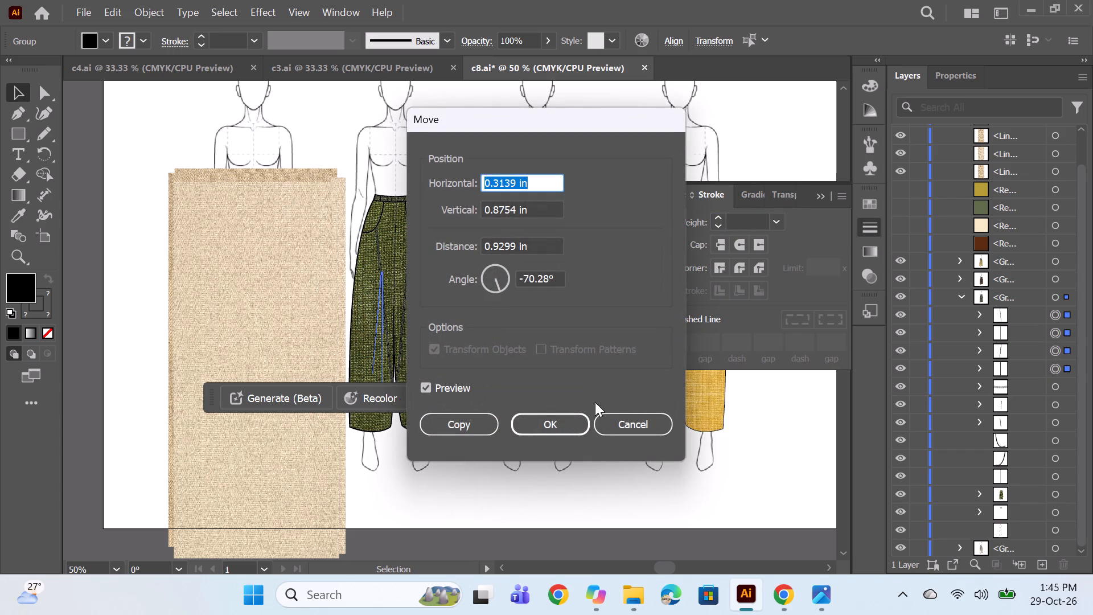
pyautogui.click(632, 416)
pyautogui.click(802, 129)
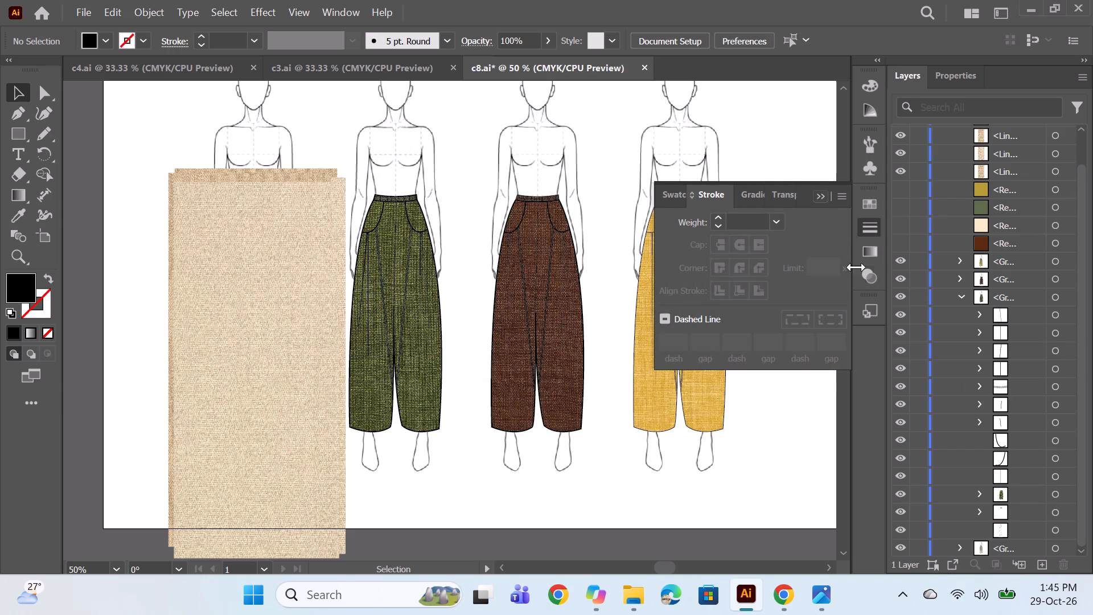
# Examine the green trouser's fold lines, panel outlines and fabric texture up close.
pyautogui.keyDown('alt'); pyautogui.scroll(3, 427, 276); pyautogui.keyUp('alt')
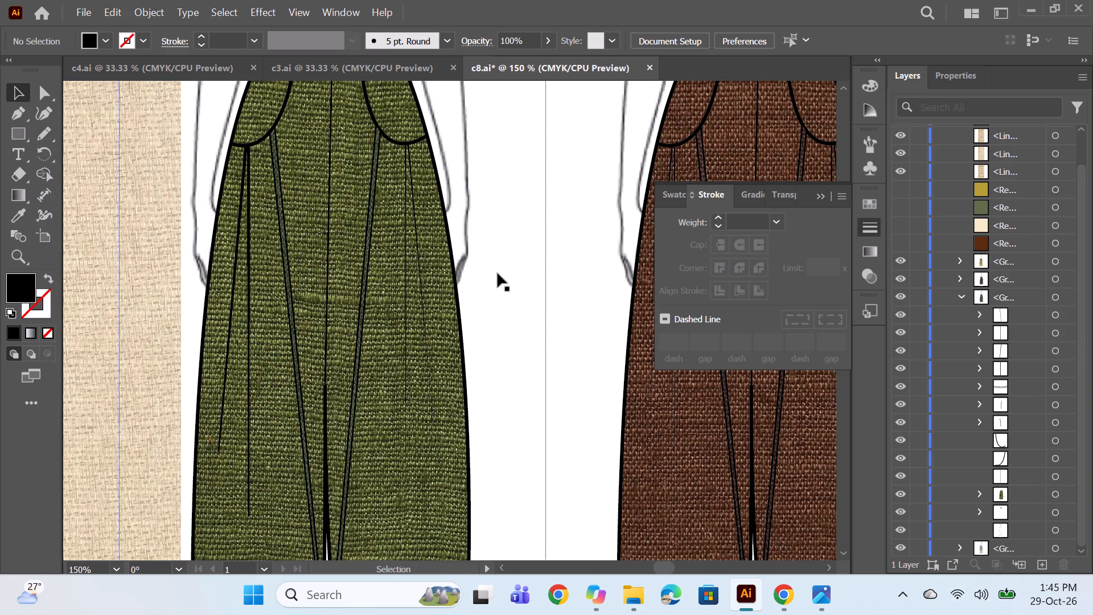
pyautogui.keyDown('alt'); pyautogui.scroll(-1, 498, 273); pyautogui.keyUp('alt')
pyautogui.keyDown('alt'); pyautogui.scroll(4, 442, 270); pyautogui.keyUp('alt')
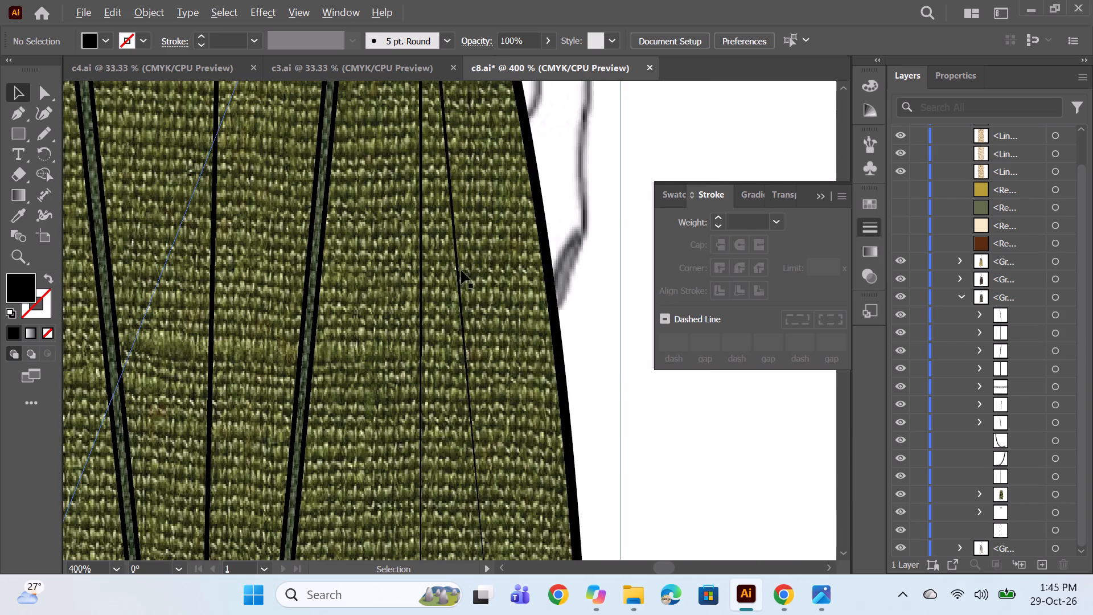
pyautogui.keyDown('alt'); pyautogui.scroll(-2, 480, 266); pyautogui.keyUp('alt')
pyautogui.scroll(-4, 481, 266)
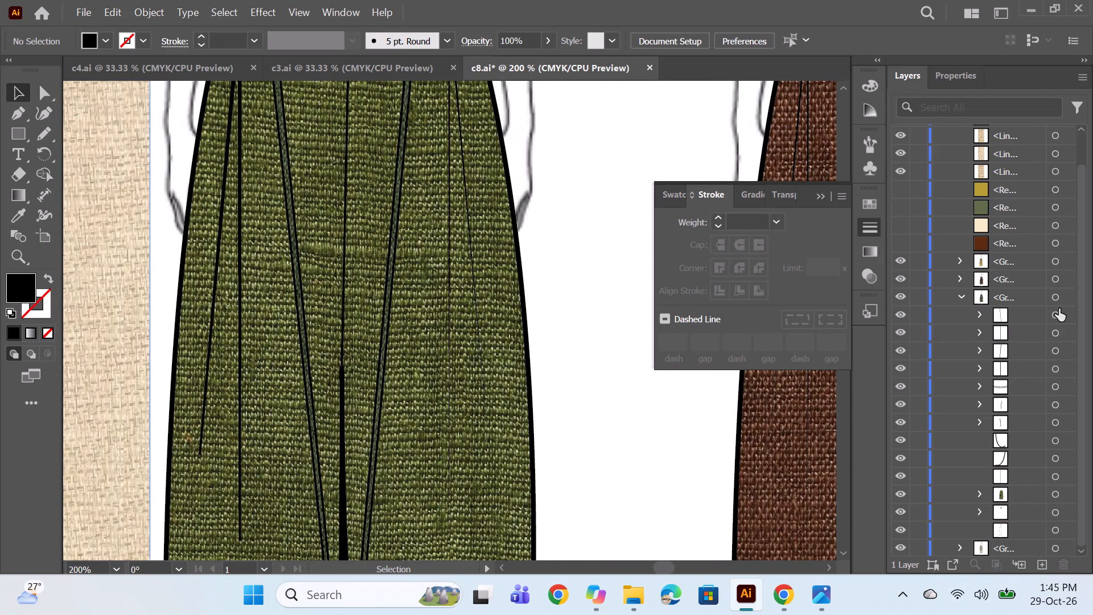
# Select the two fold-line groups on the green trouser's right-hand side and set their stroke weight to 2 pt.
pyautogui.click(1060, 319)
pyautogui.click(903, 367)
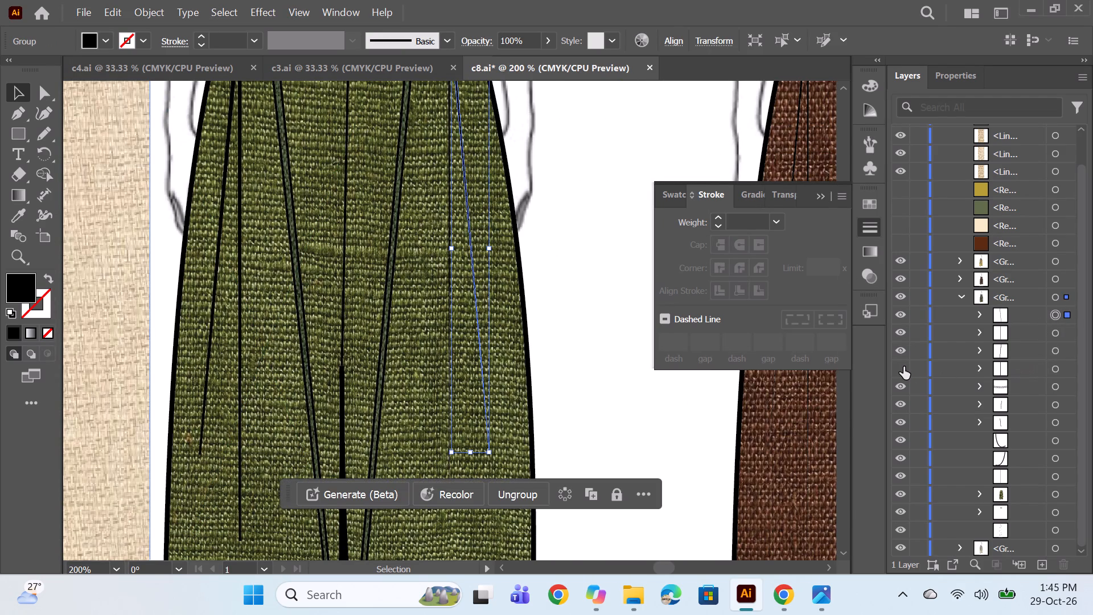
pyautogui.click(903, 367)
pyautogui.keyDown('ctrl'); pyautogui.click(1057, 335); pyautogui.keyUp('ctrl')
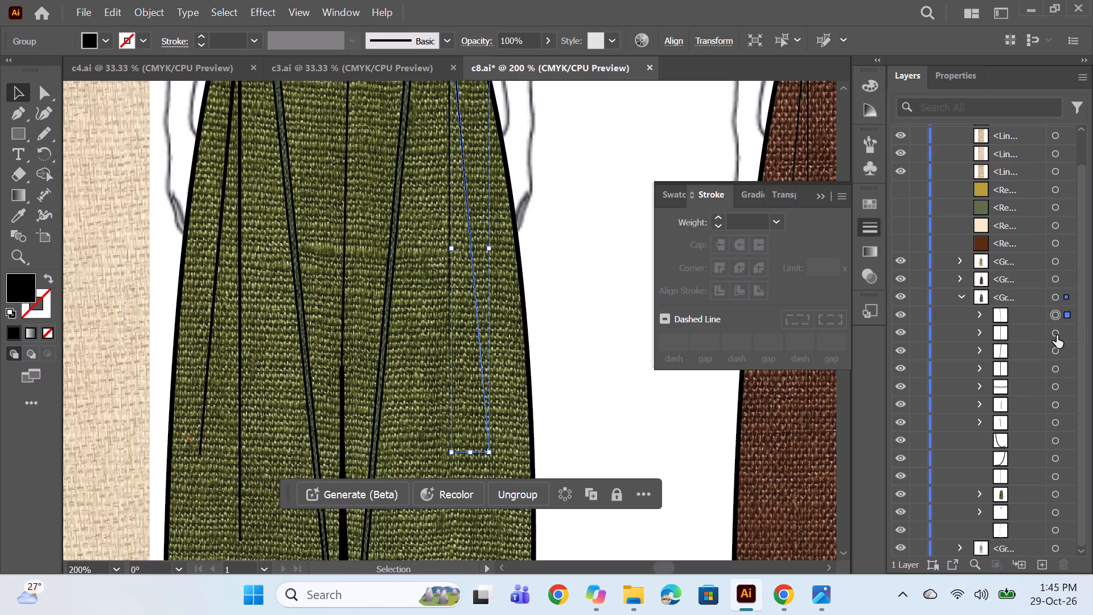
pyautogui.click(718, 217)
pyautogui.moveTo(748, 225); pyautogui.dragTo(707, 227)
pyautogui.press('2')
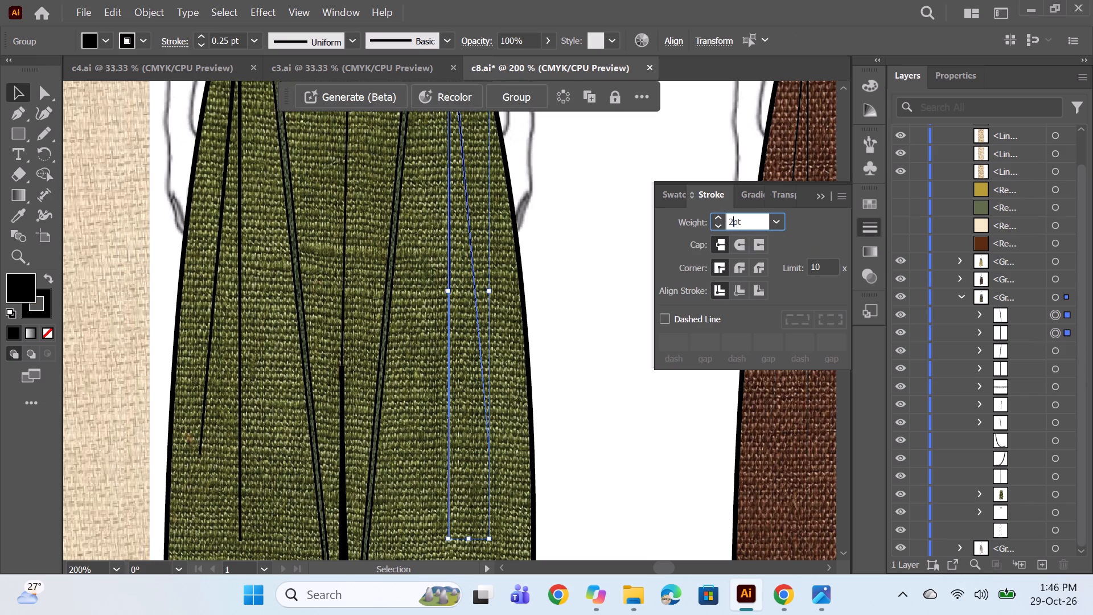
pyautogui.press('Return')
pyautogui.scroll(-2, 765, 272)
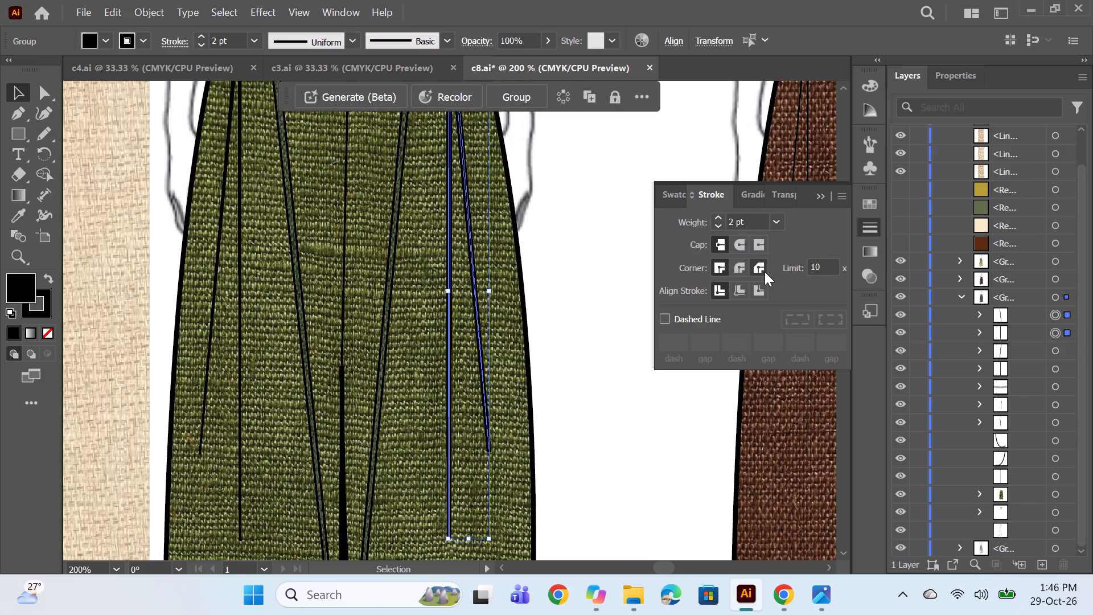
pyautogui.keyDown('alt'); pyautogui.scroll(-1, 730, 272); pyautogui.keyUp('alt')
# Set the stroke weight of the green trouser's two right-hand fold-line groups to 1 pt and deselect them.
pyautogui.moveTo(732, 220); pyautogui.dragTo(720, 220)
pyautogui.press('1')
pyautogui.press('Return')
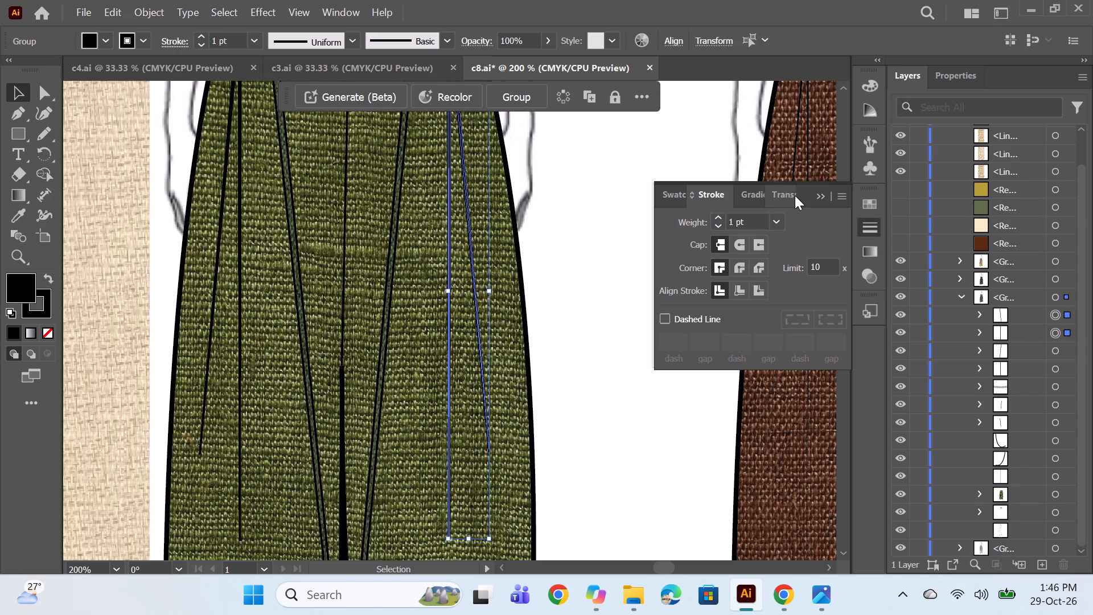
pyautogui.click(816, 198)
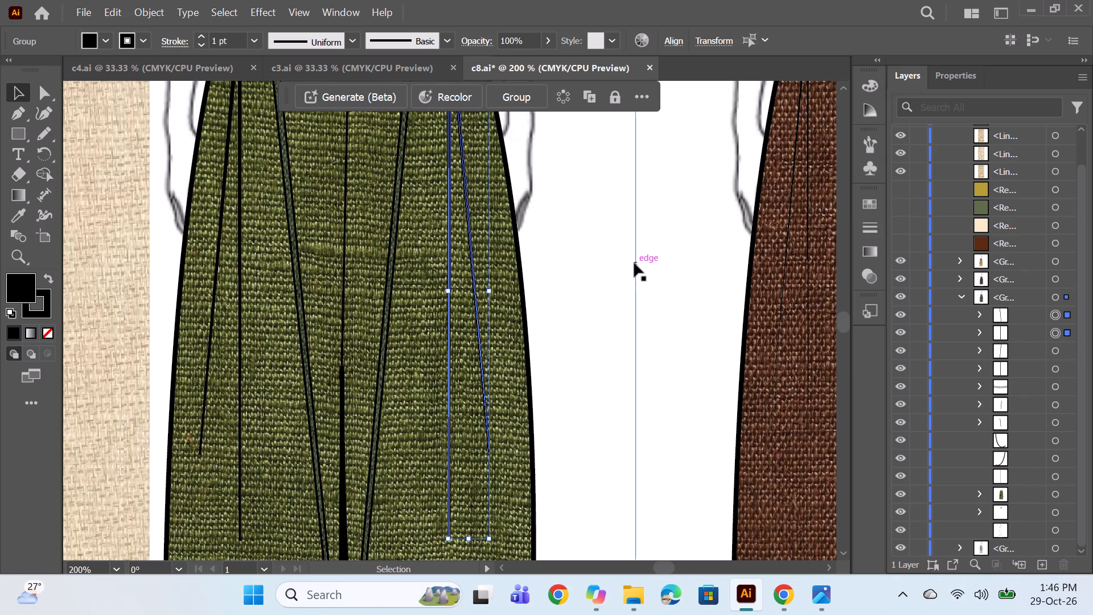
pyautogui.keyDown('alt'); pyautogui.scroll(-1, 637, 262); pyautogui.keyUp('alt')
pyautogui.keyDown('ctrl'); pyautogui.click(667, 269); pyautogui.keyUp('ctrl')
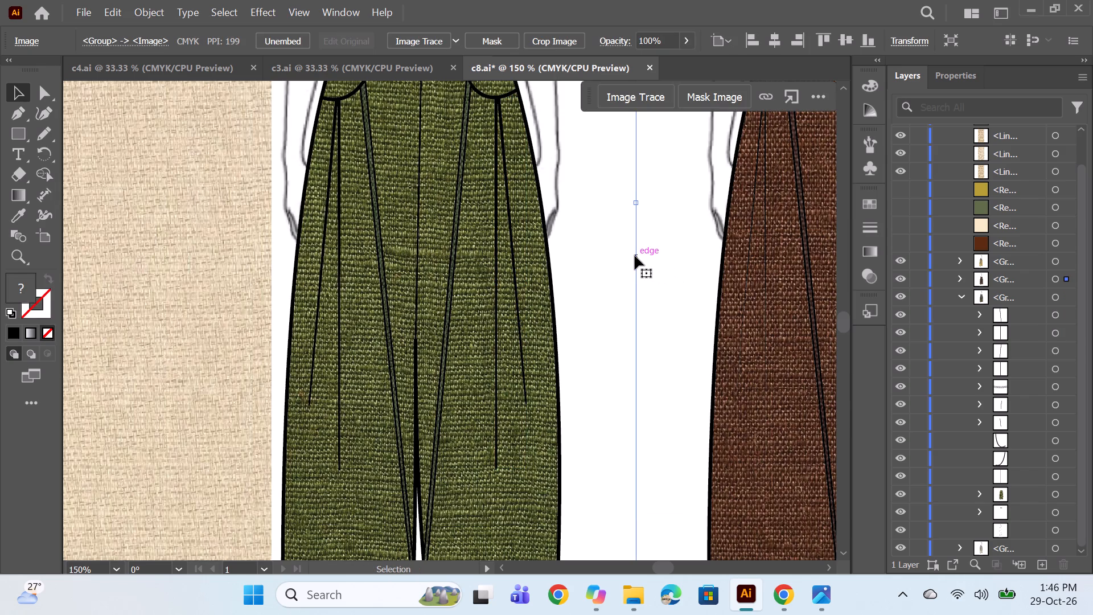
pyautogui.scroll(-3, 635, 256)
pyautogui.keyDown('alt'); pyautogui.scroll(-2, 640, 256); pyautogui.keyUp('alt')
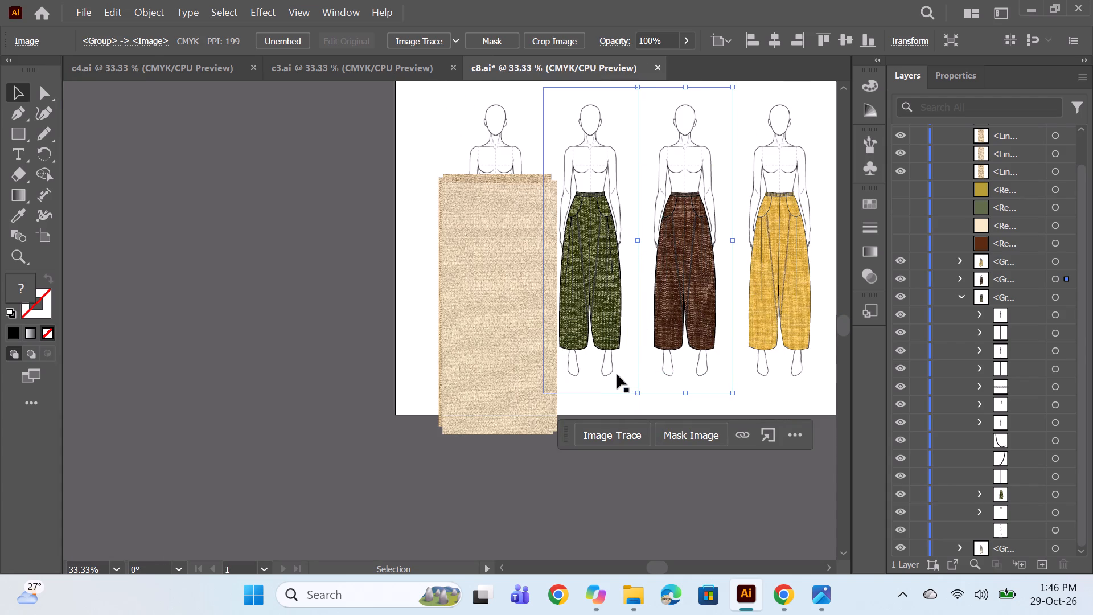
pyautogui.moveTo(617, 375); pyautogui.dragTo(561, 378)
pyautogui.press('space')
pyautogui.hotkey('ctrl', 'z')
# Select the brown trouser's four fold-line groups, set their stroke weight to 2 pt and deselect them.
pyautogui.press('space')
pyautogui.press('space')
pyautogui.press('space')
pyautogui.press('space')
pyautogui.press('space')
pyautogui.press('space')
pyautogui.press('space')
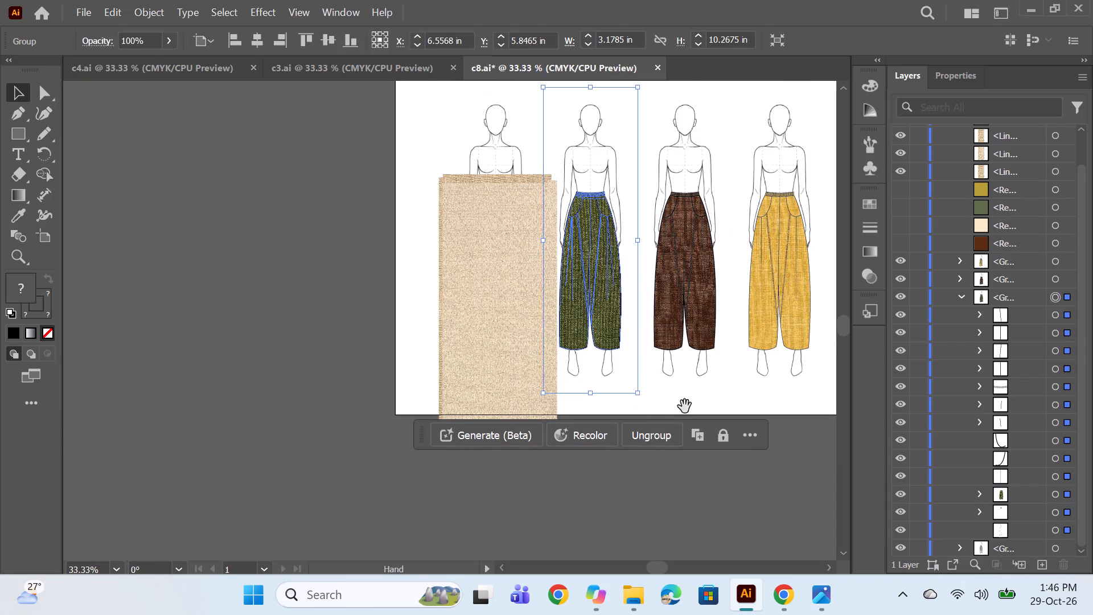
pyautogui.moveTo(707, 399); pyautogui.dragTo(623, 400)
pyautogui.keyDown('alt'); pyautogui.scroll(2, 631, 263); pyautogui.keyUp('alt')
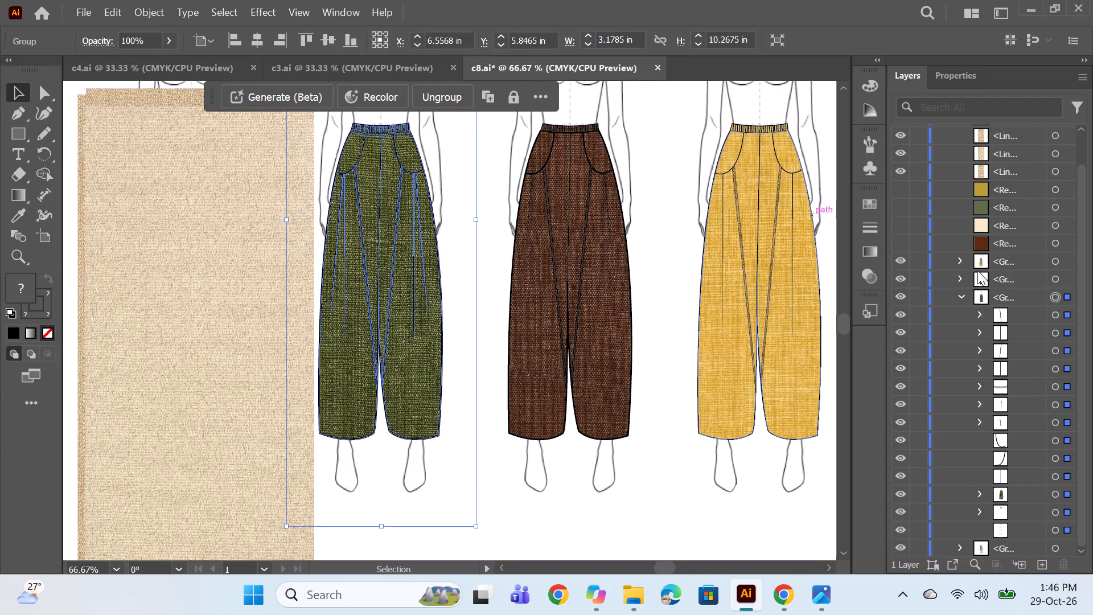
pyautogui.click(957, 293)
pyautogui.click(961, 311)
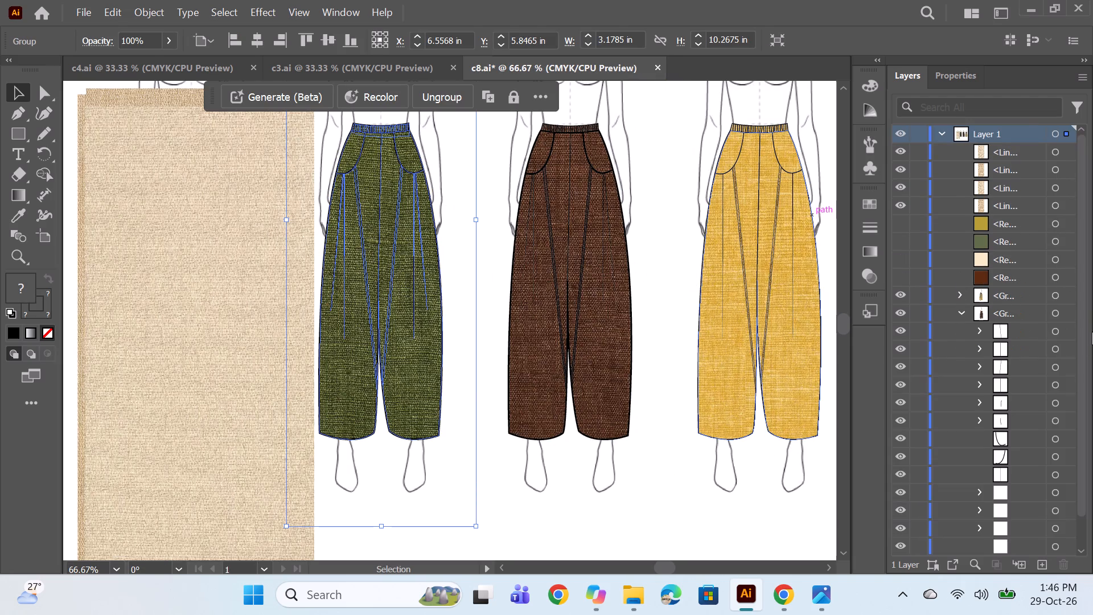
pyautogui.scroll(-1, 1051, 353)
pyautogui.click(1059, 301)
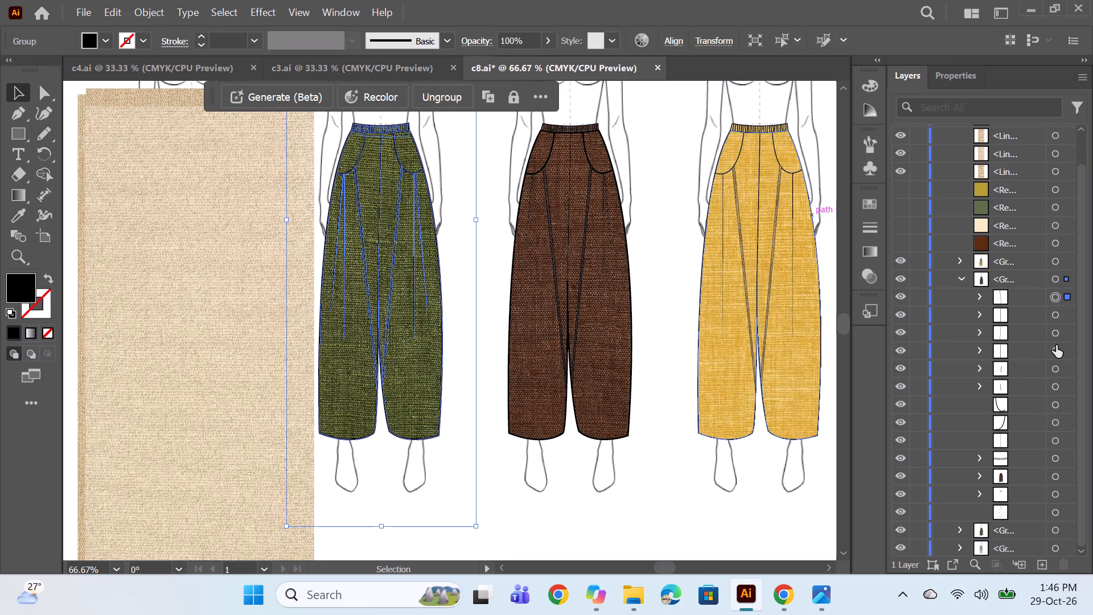
pyautogui.keyDown('shift'); pyautogui.click(1057, 351); pyautogui.keyUp('shift')
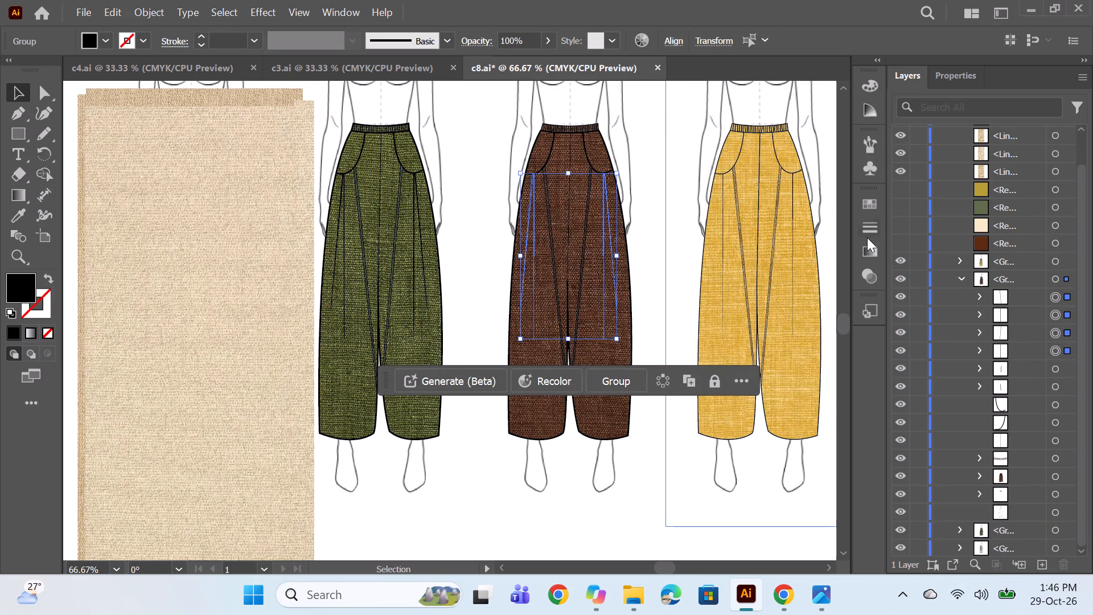
pyautogui.click(870, 236)
pyautogui.click(720, 220)
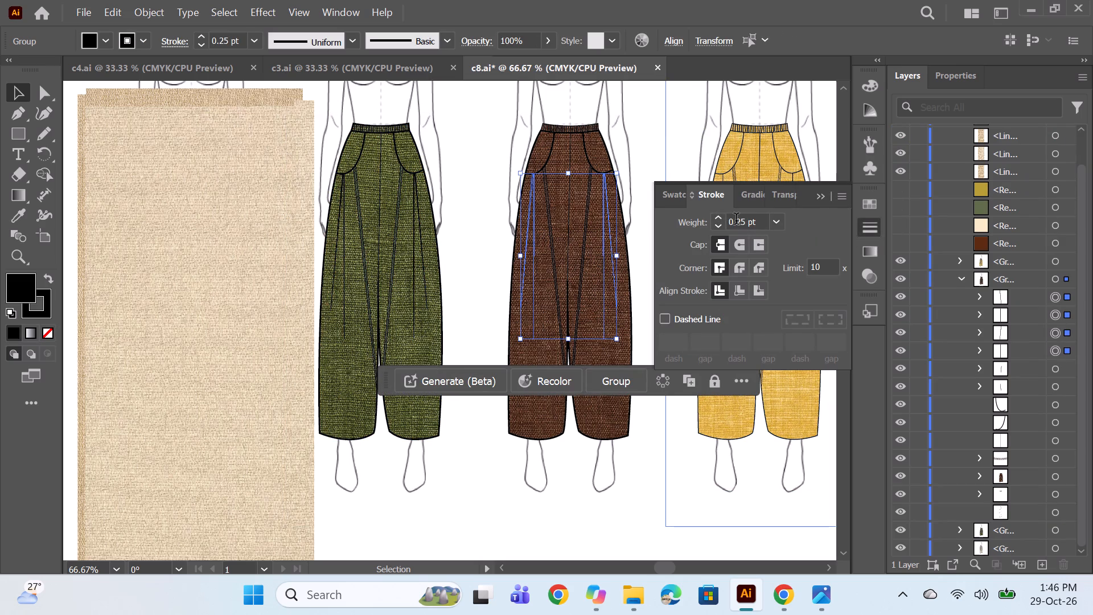
pyautogui.moveTo(746, 224); pyautogui.dragTo(696, 225)
pyautogui.press('1')
pyautogui.press('BackSpace')
pyautogui.press('2')
pyautogui.press('Return')
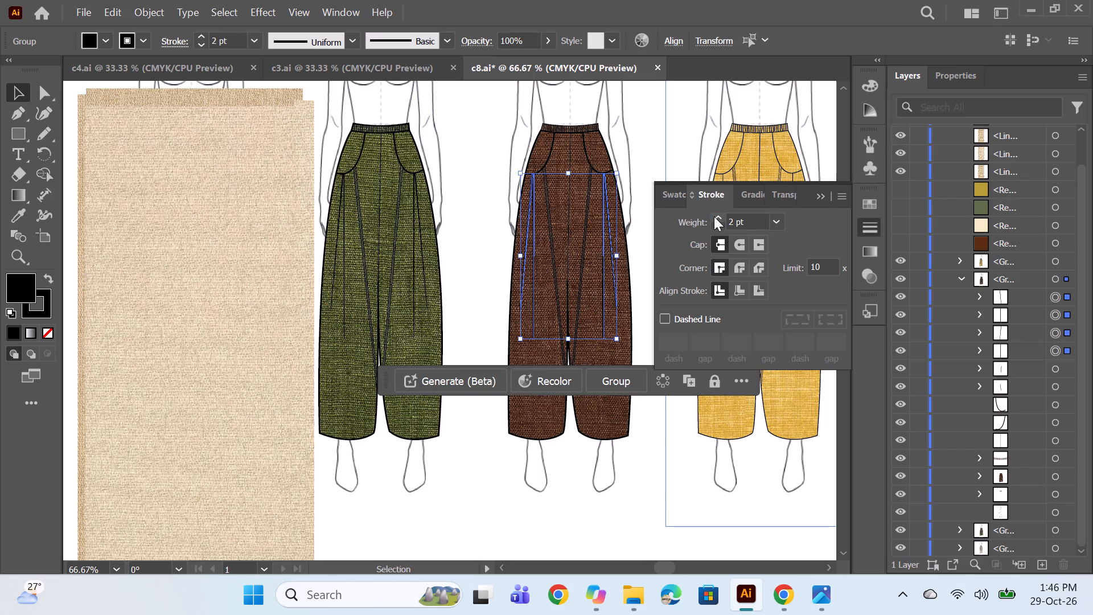
pyautogui.click(824, 197)
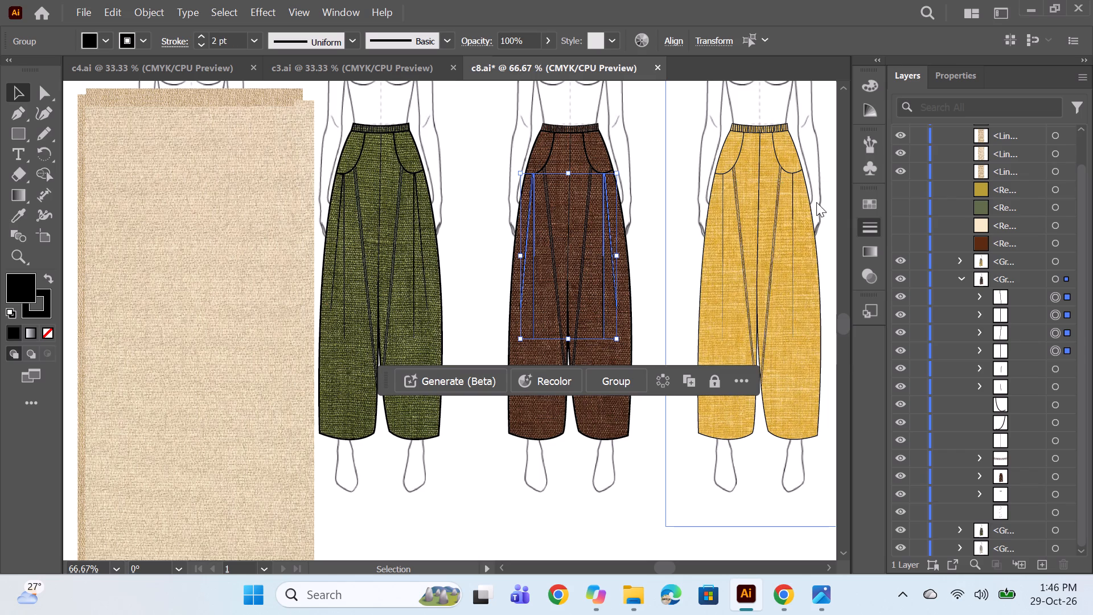
pyautogui.keyDown('ctrl'); pyautogui.click(466, 511); pyautogui.keyUp('ctrl')
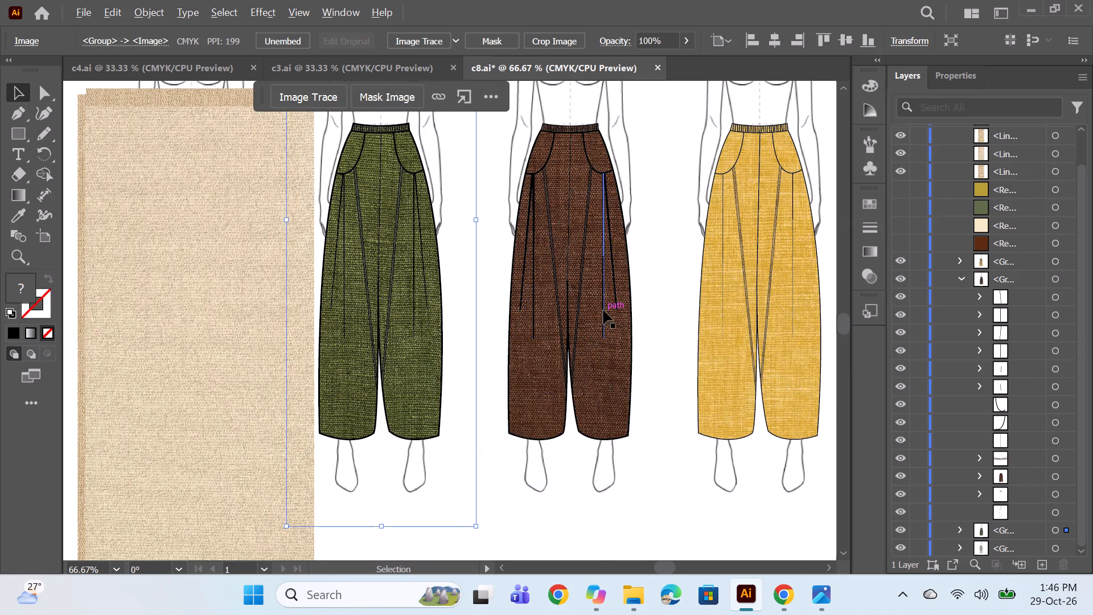
# Collapse the brown trouser's group and expand the yellow trouser's group to list its parts.
pyautogui.keyDown('alt'); pyautogui.scroll(-1, 603, 310); pyautogui.keyUp('alt')
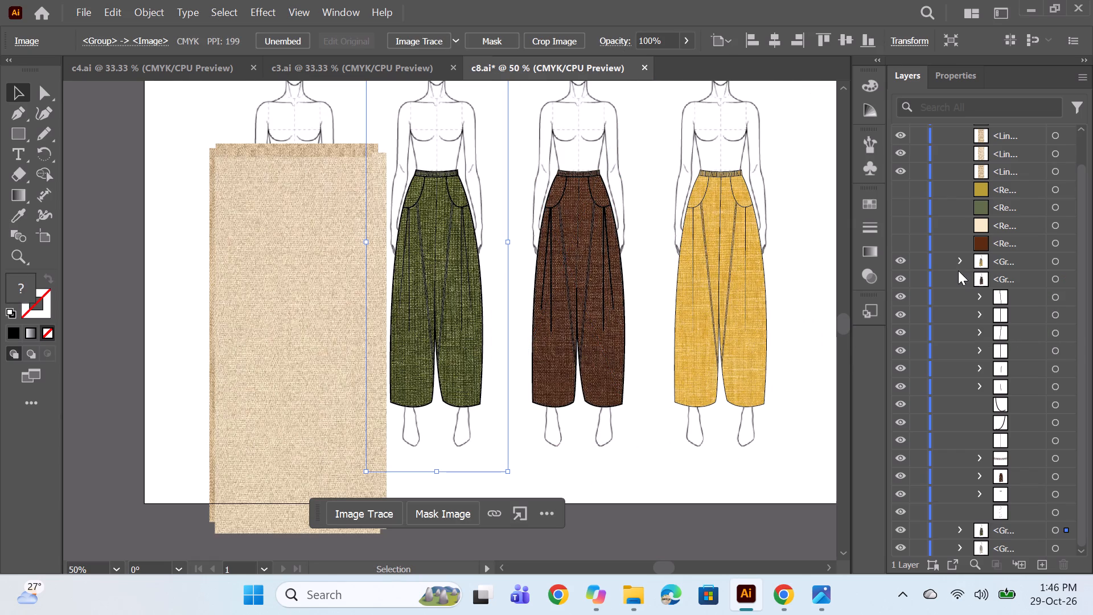
pyautogui.click(959, 278)
pyautogui.click(958, 295)
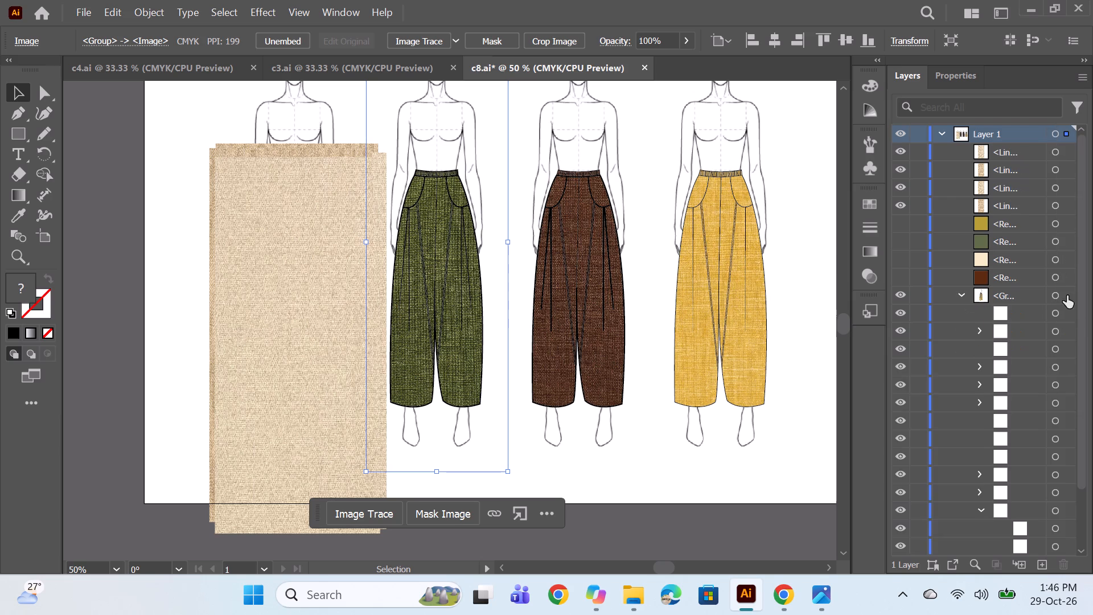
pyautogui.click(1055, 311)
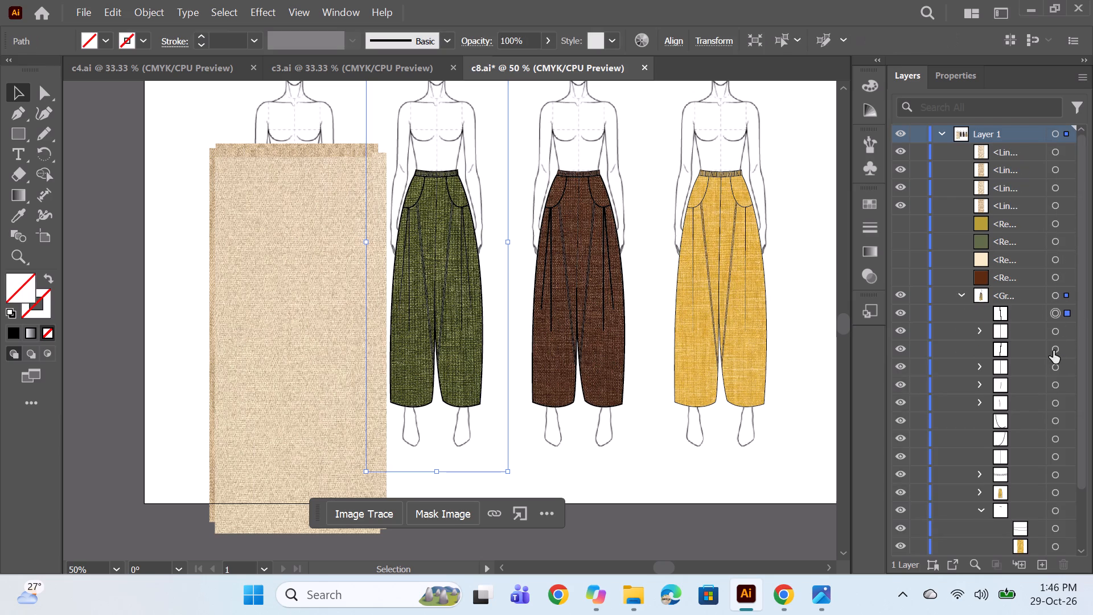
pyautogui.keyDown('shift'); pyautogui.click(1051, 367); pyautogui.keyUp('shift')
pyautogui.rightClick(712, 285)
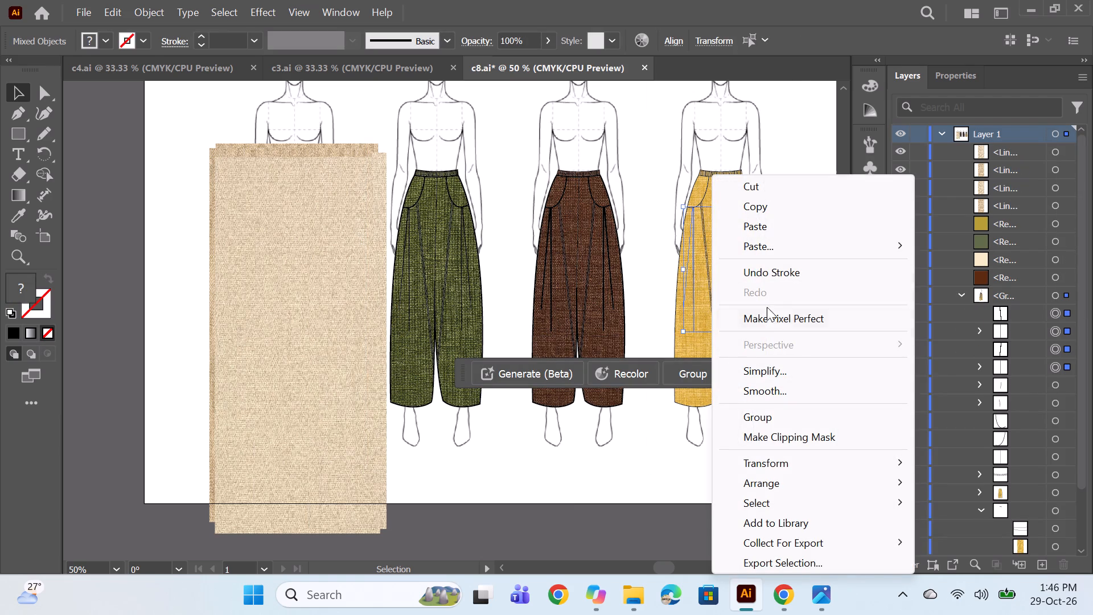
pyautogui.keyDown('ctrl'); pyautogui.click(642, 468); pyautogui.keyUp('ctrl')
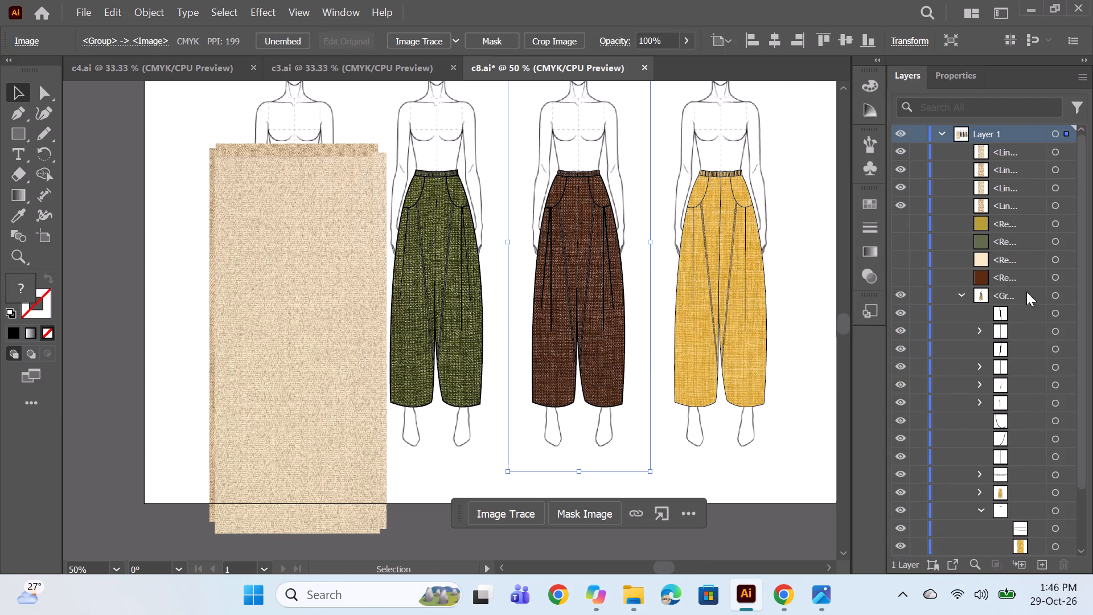
# Select the yellow trouser's four fold-line objects, set their stroke weight to 1 pt and deselect them.
pyautogui.click(1057, 314)
pyautogui.keyDown('shift'); pyautogui.click(1056, 364); pyautogui.keyUp('shift')
pyautogui.click(866, 230)
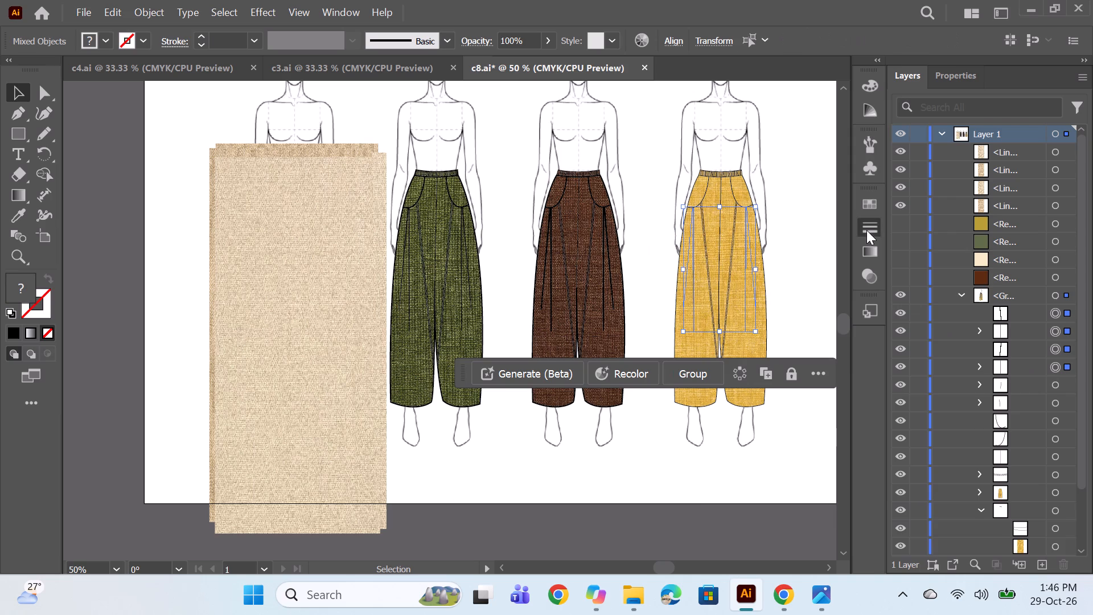
pyautogui.click(717, 218)
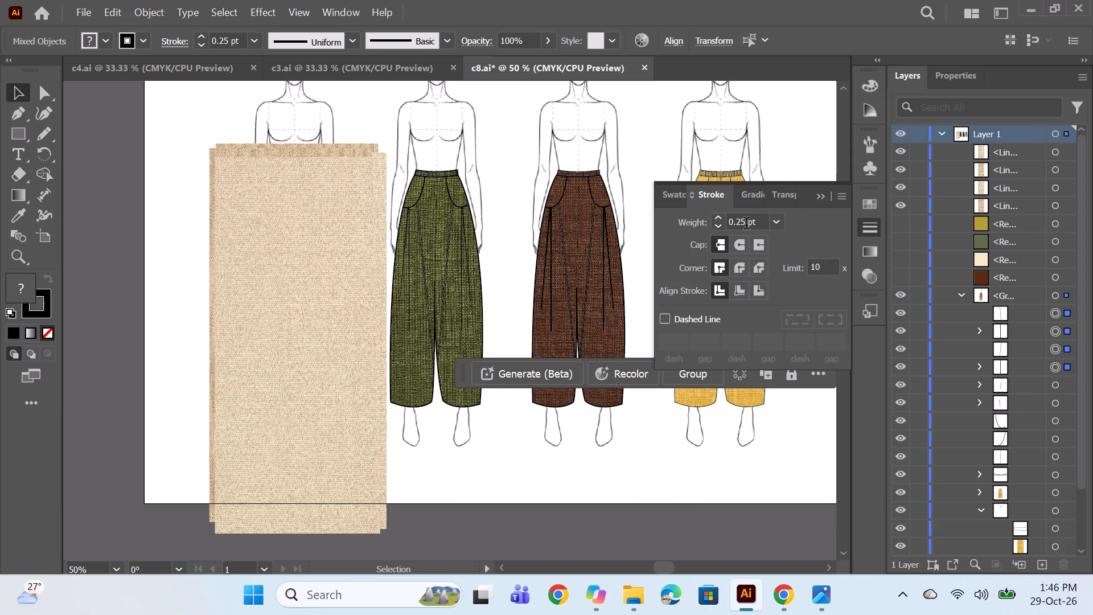
pyautogui.moveTo(746, 225); pyautogui.dragTo(718, 219)
pyautogui.press('1')
pyautogui.press('Return')
pyautogui.click(812, 197)
pyautogui.click(820, 197)
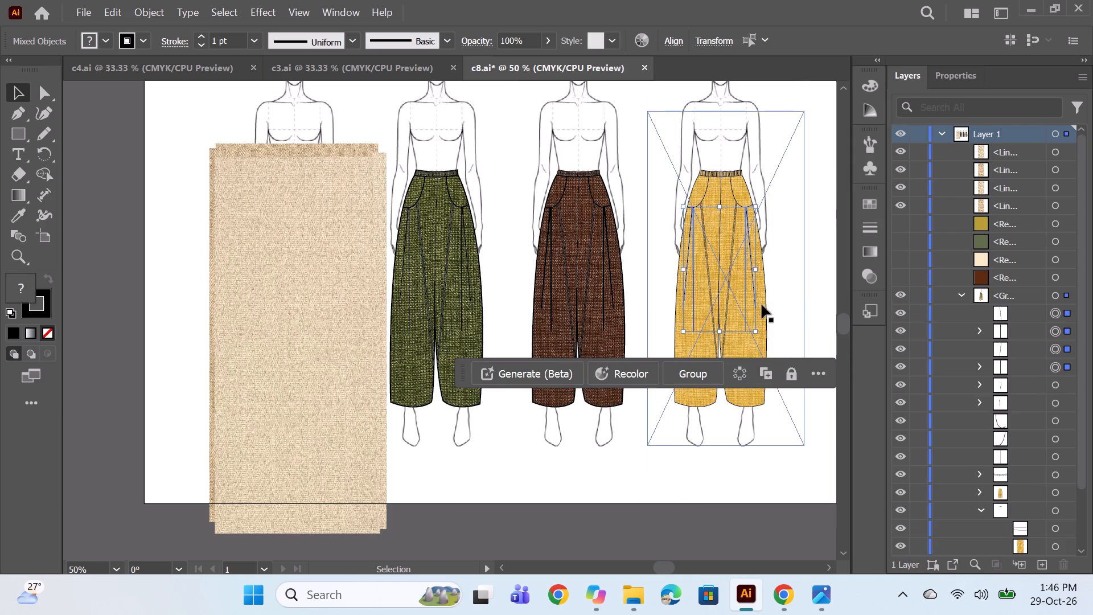
pyautogui.keyDown('ctrl'); pyautogui.click(811, 265); pyautogui.keyUp('ctrl')
# Select all the gather-line paths in the waistband of the first mannequin's cream trouser and group them.
pyautogui.keyDown('alt'); pyautogui.scroll(-1, 680, 276); pyautogui.keyUp('alt')
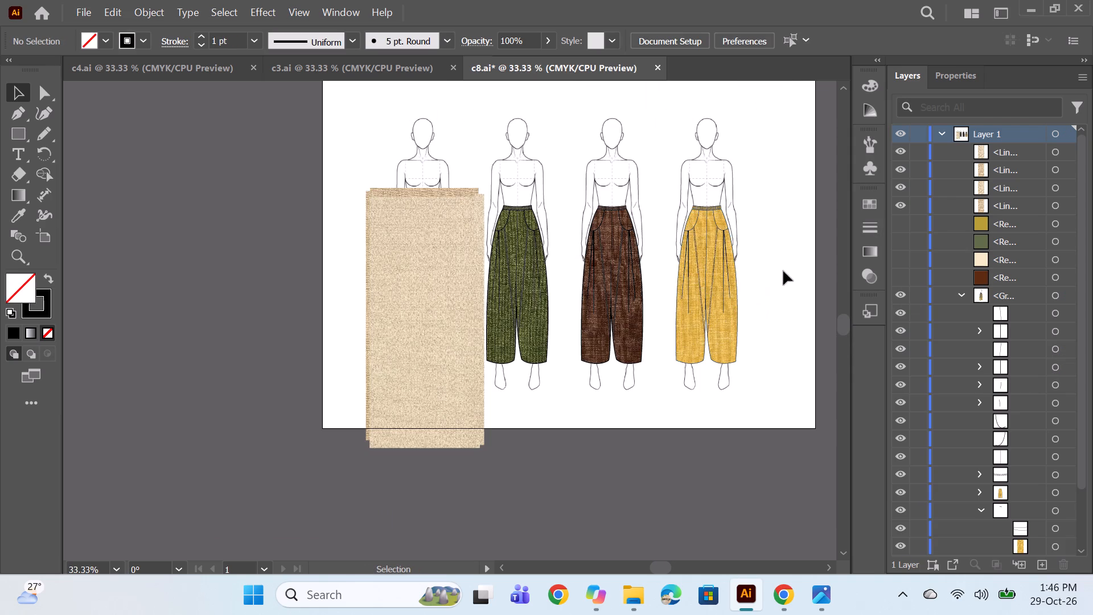
pyautogui.click(959, 297)
pyautogui.click(961, 345)
pyautogui.scroll(-2, 1001, 366)
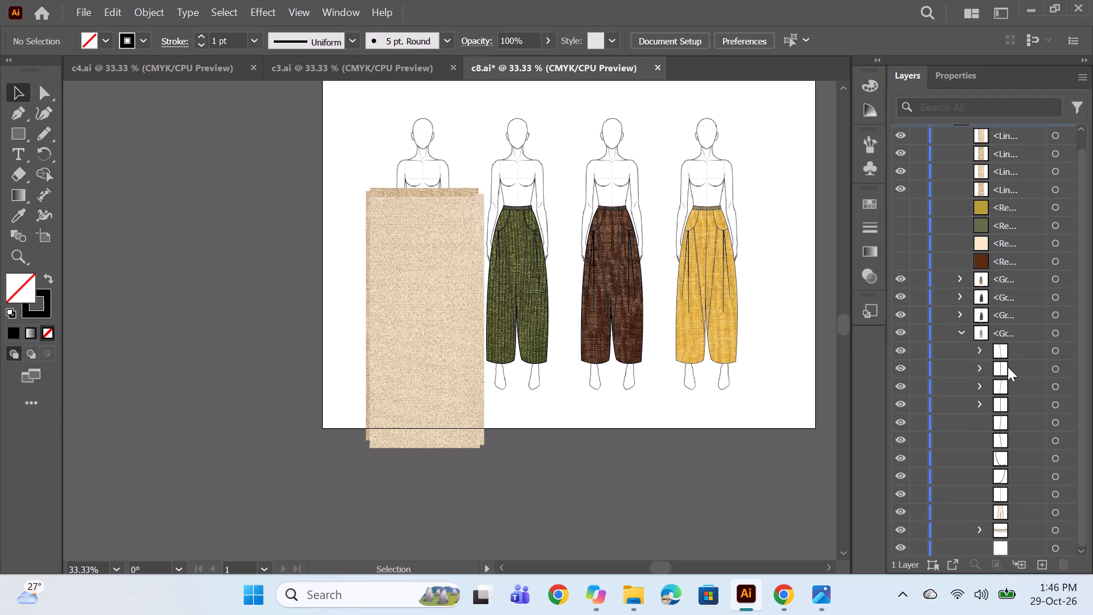
pyautogui.scroll(-5, 1008, 367)
pyautogui.click(977, 528)
pyautogui.scroll(-3, 1016, 454)
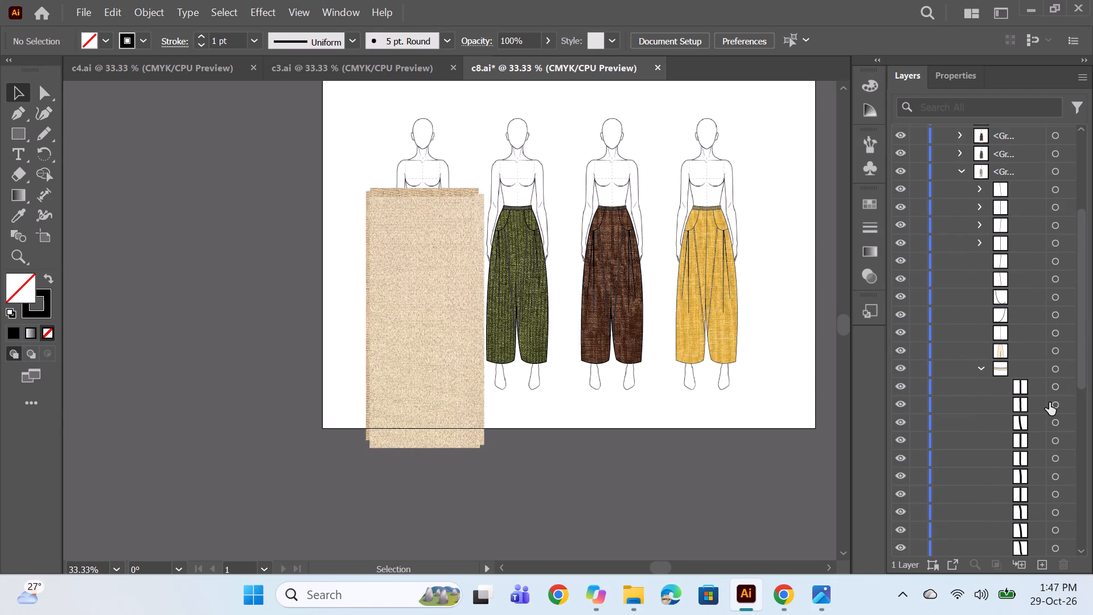
pyautogui.click(1058, 389)
pyautogui.scroll(-10, 1041, 403)
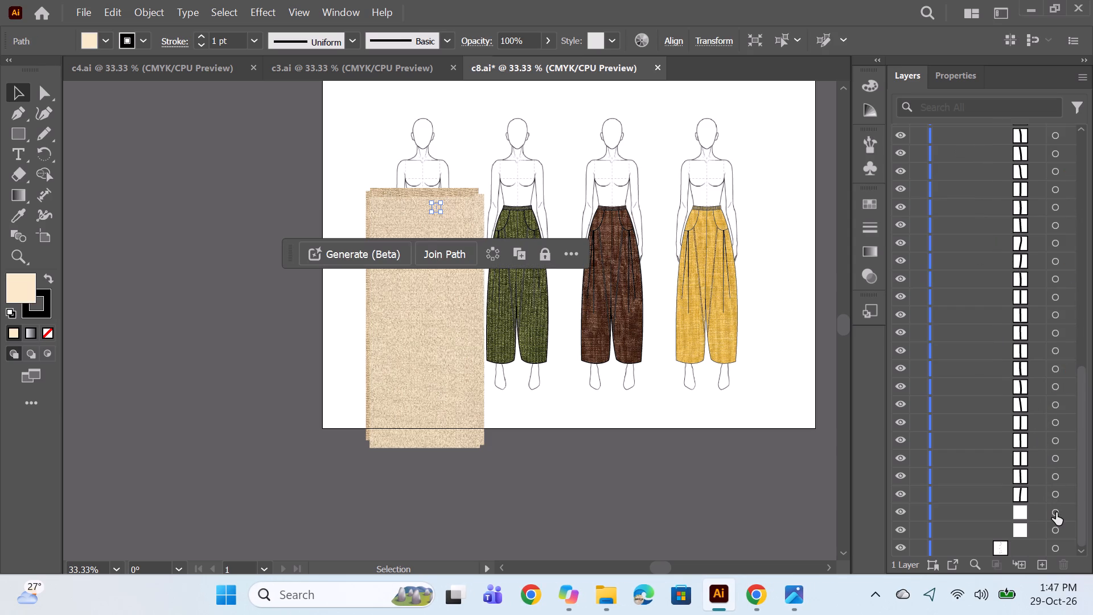
pyautogui.keyDown('shift'); pyautogui.click(1056, 512); pyautogui.keyUp('shift')
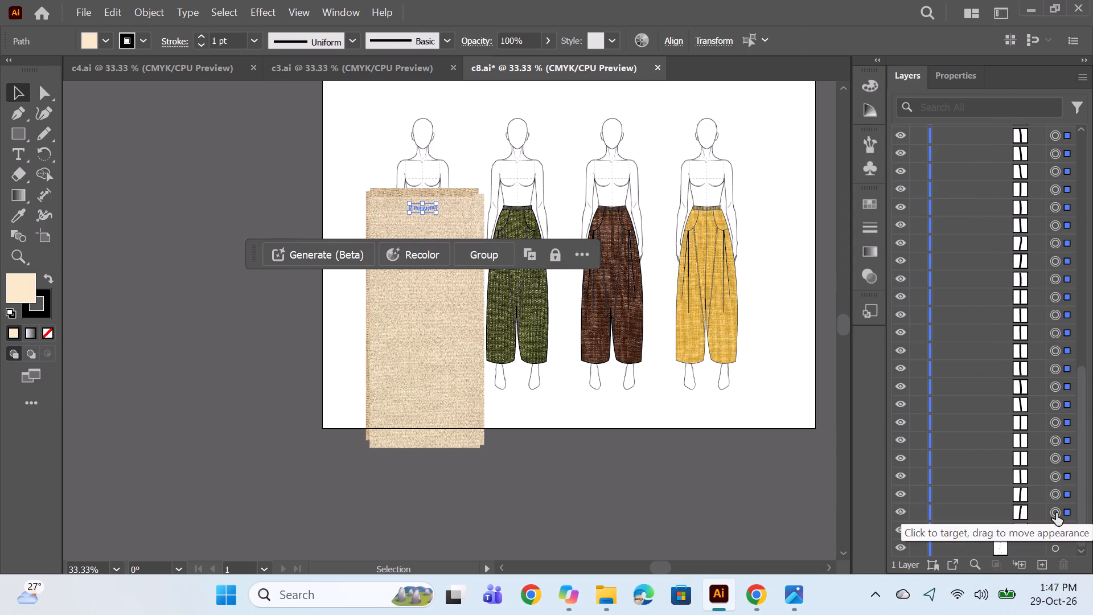
pyautogui.hotkey('ctrl', 'g')
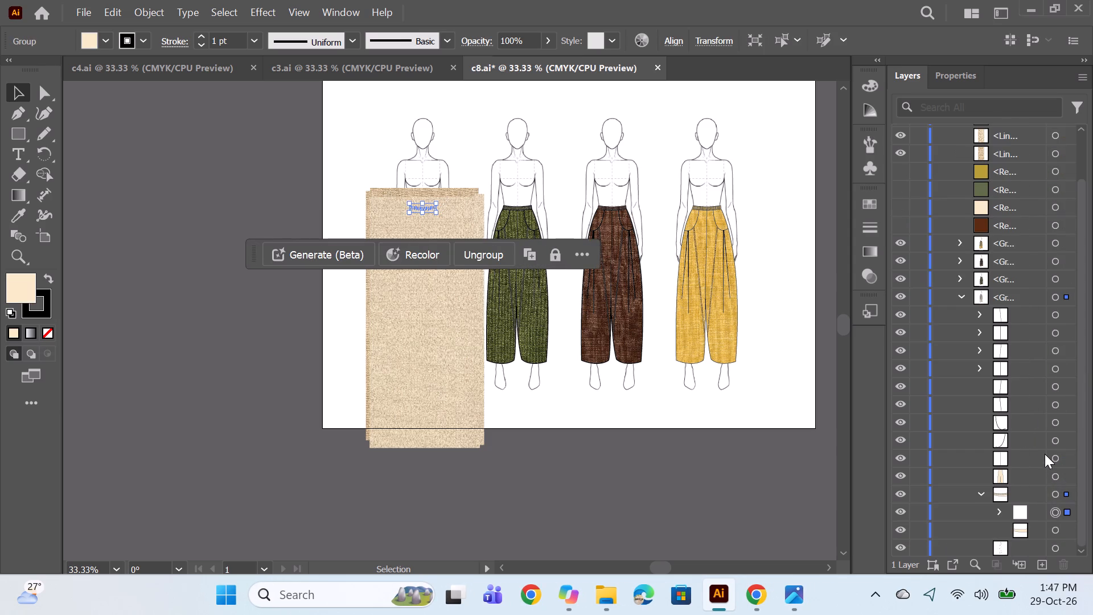
# Move the gather-line group out of the cream trouser's waistband subgroup, placing it directly below the four fold-line groups.
pyautogui.moveTo(1028, 509); pyautogui.dragTo(1025, 457)
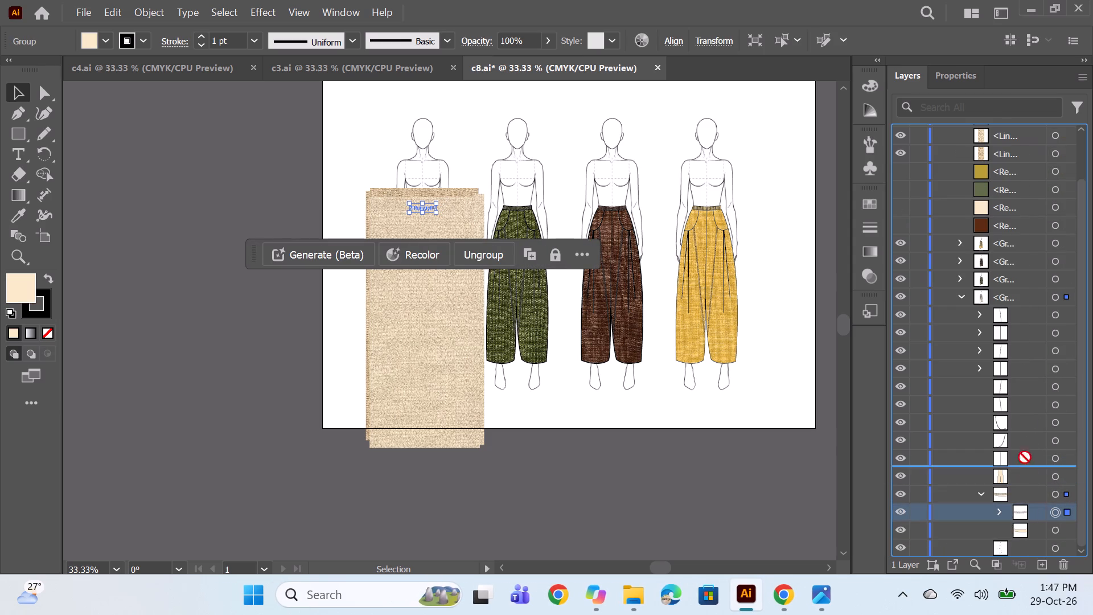
pyautogui.moveTo(1025, 457); pyautogui.dragTo(1014, 380)
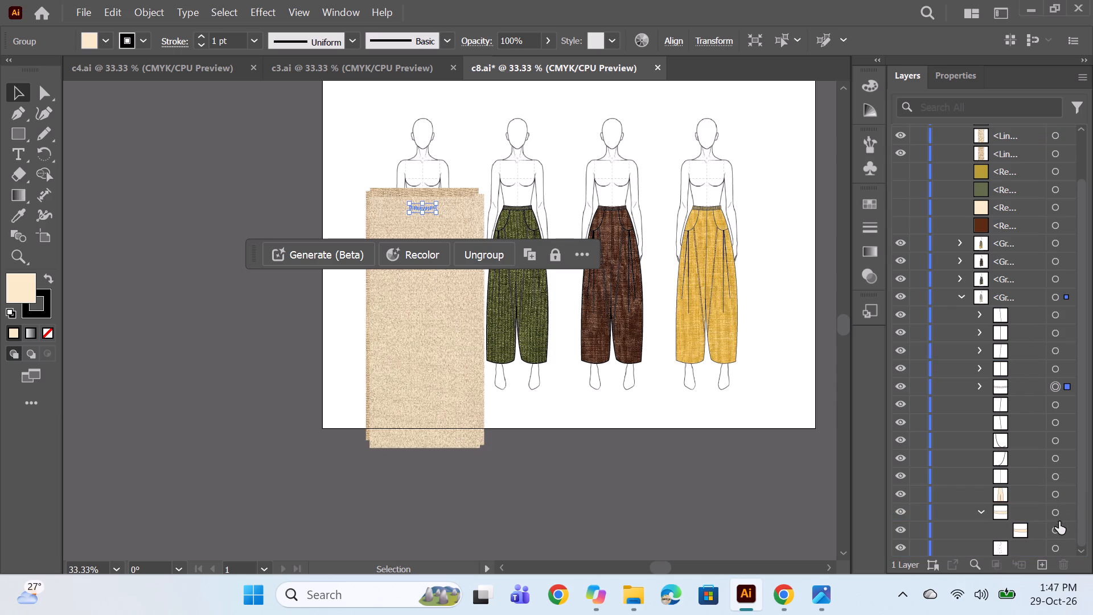
# Select the cream trouser's waistband path and move it out of its subgroup to sit just below the trouser body path.
pyautogui.click(1057, 532)
pyautogui.scroll(-2, 1025, 491)
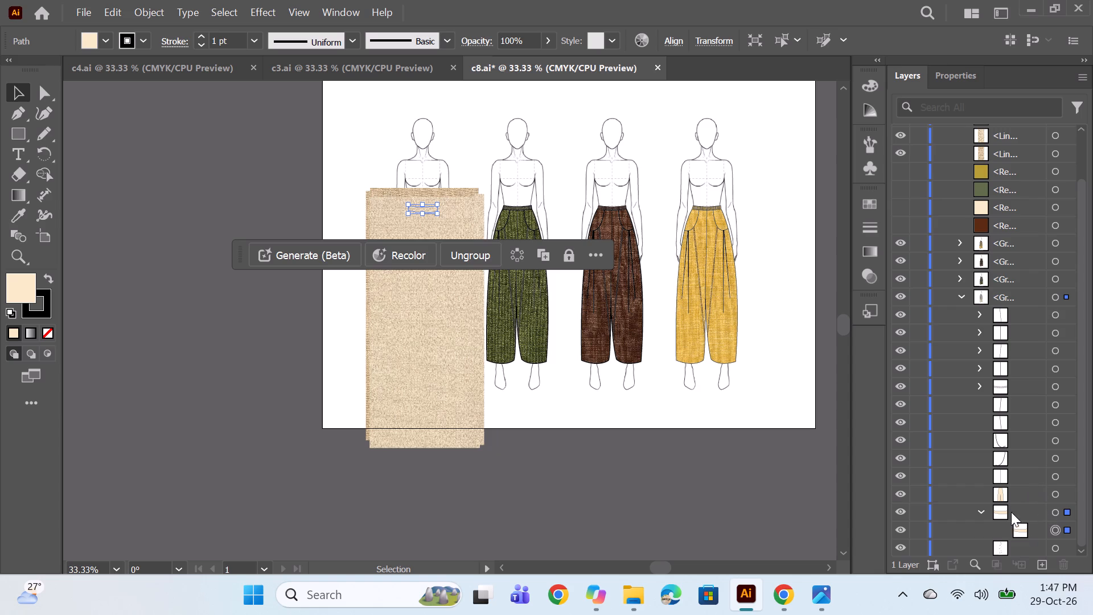
pyautogui.scroll(-2, 1010, 516)
pyautogui.moveTo(1032, 530); pyautogui.dragTo(1026, 527)
pyautogui.moveTo(1026, 535); pyautogui.dragTo(1021, 505)
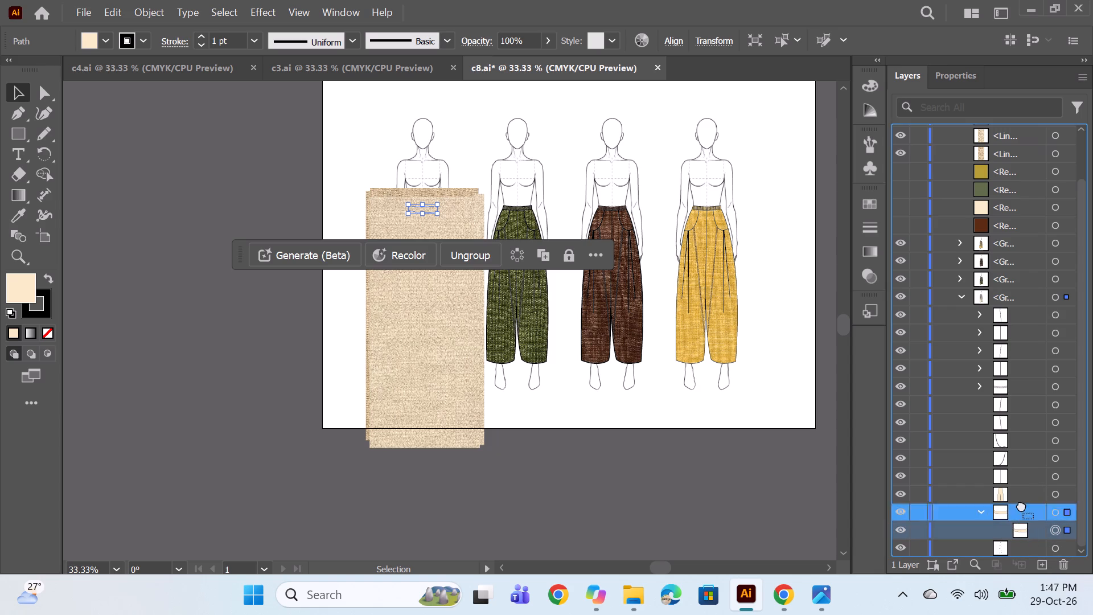
pyautogui.moveTo(1021, 505); pyautogui.dragTo(1021, 503)
pyautogui.scroll(-3, 1017, 505)
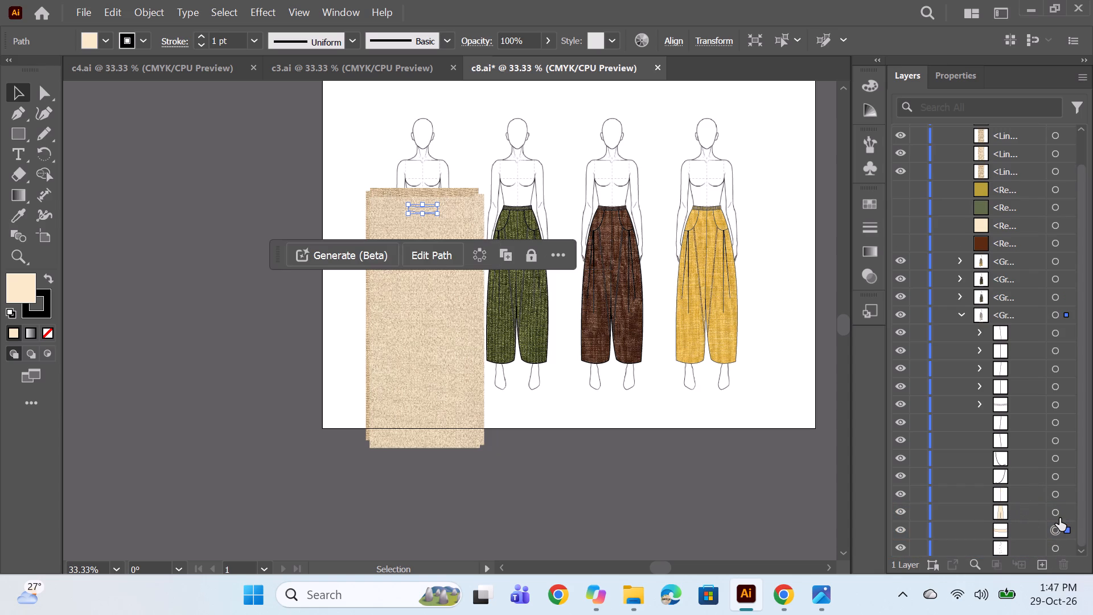
# Move the four linked khadi texture images from the top of Layer 1 into the cream trouser's group.
pyautogui.keyDown('ctrl'); pyautogui.click(1058, 511); pyautogui.keyUp('ctrl')
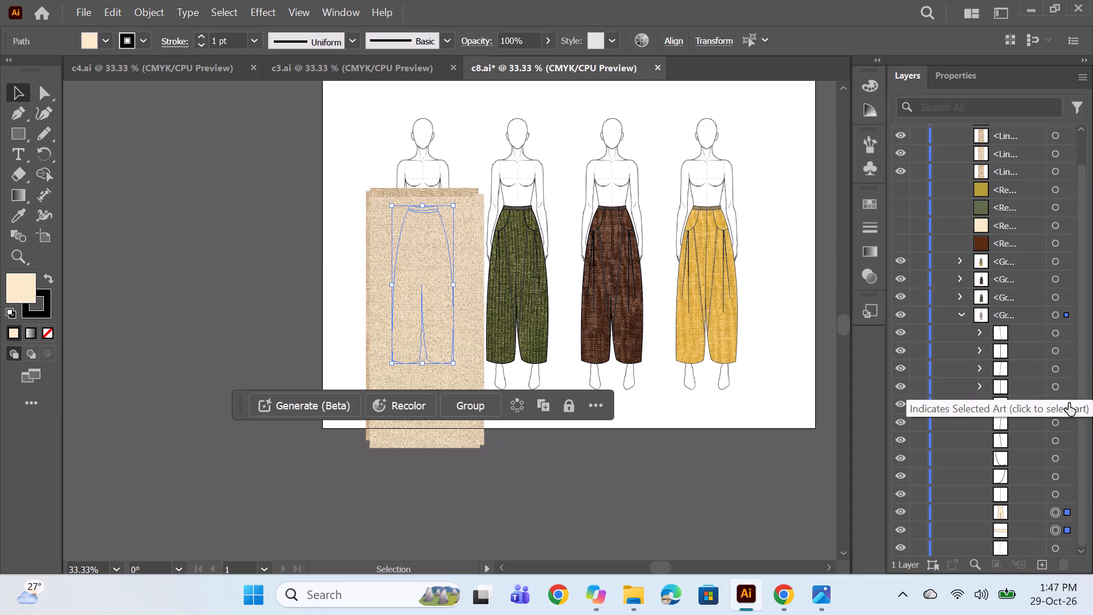
pyautogui.click(800, 473)
pyautogui.scroll(-5, 1001, 462)
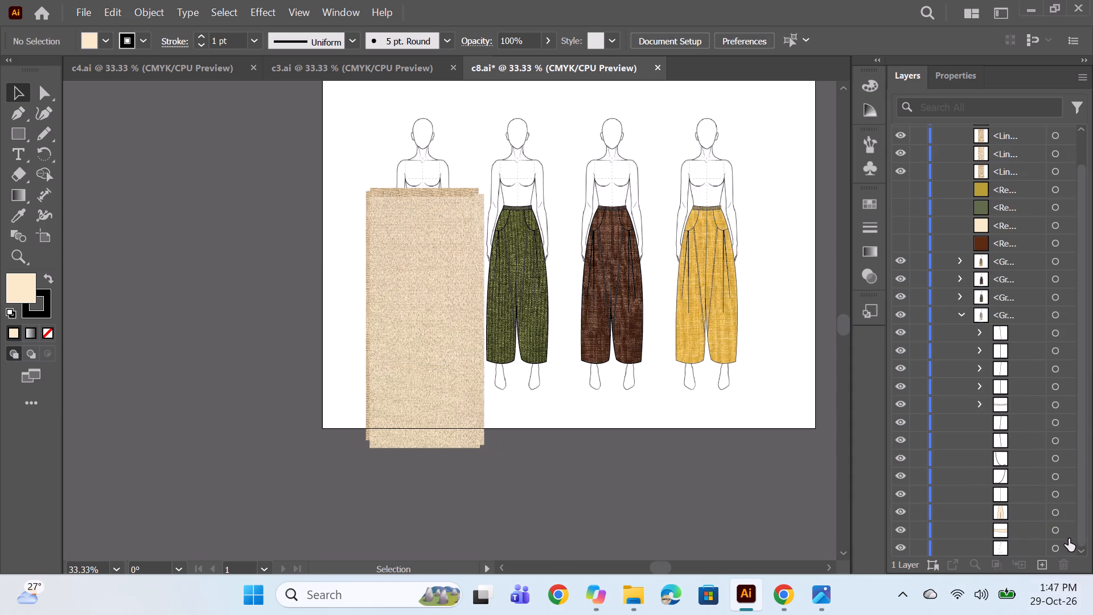
pyautogui.click(1057, 531)
pyautogui.keyDown('ctrl'); pyautogui.click(1058, 514); pyautogui.keyUp('ctrl')
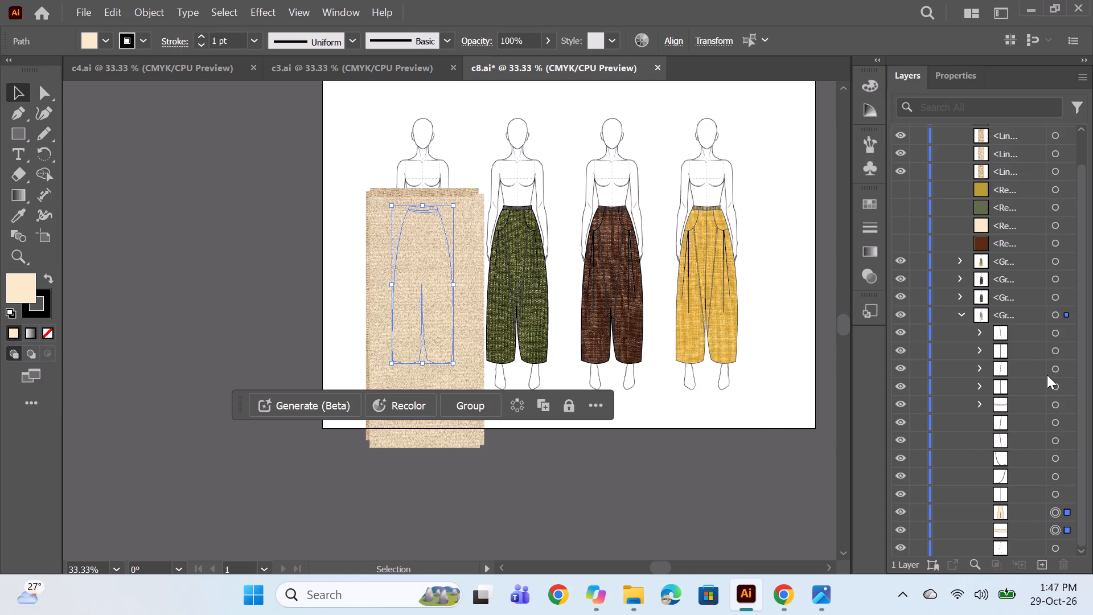
pyautogui.scroll(-2, 1047, 375)
pyautogui.scroll(5, 1033, 234)
pyautogui.click(1010, 148)
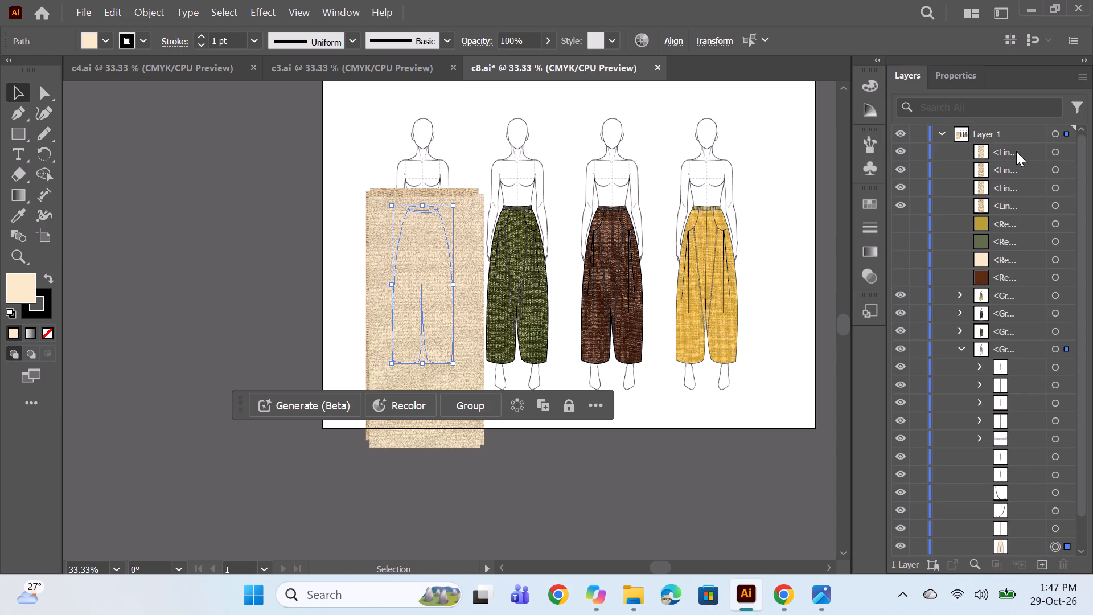
pyautogui.click(1016, 151)
pyautogui.keyDown('shift'); pyautogui.click(1015, 203); pyautogui.keyUp('shift')
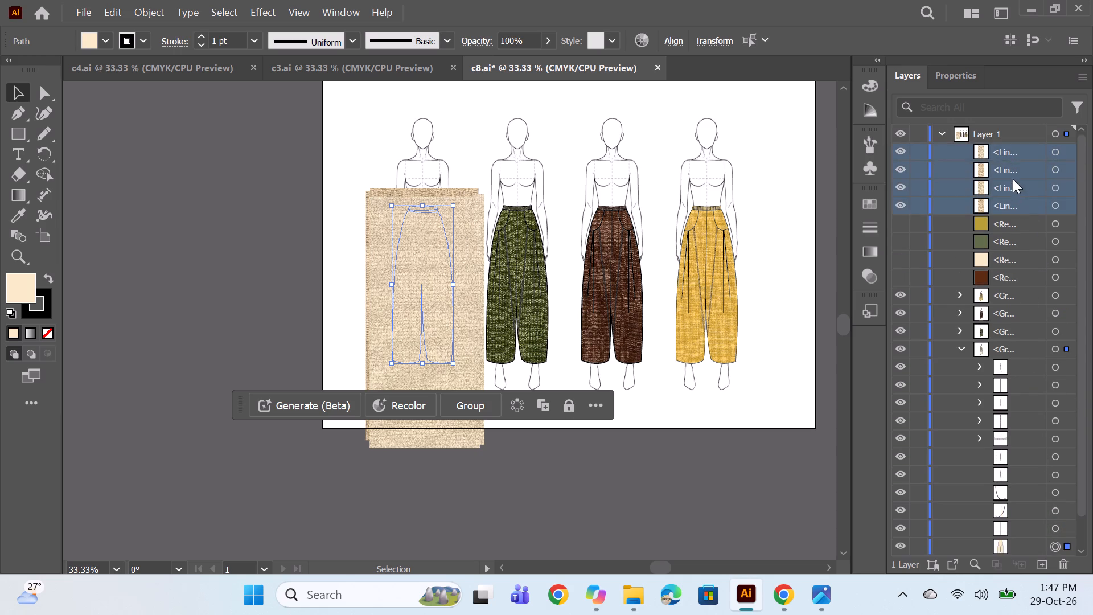
pyautogui.moveTo(1013, 179); pyautogui.dragTo(1017, 452)
pyautogui.click(1023, 150)
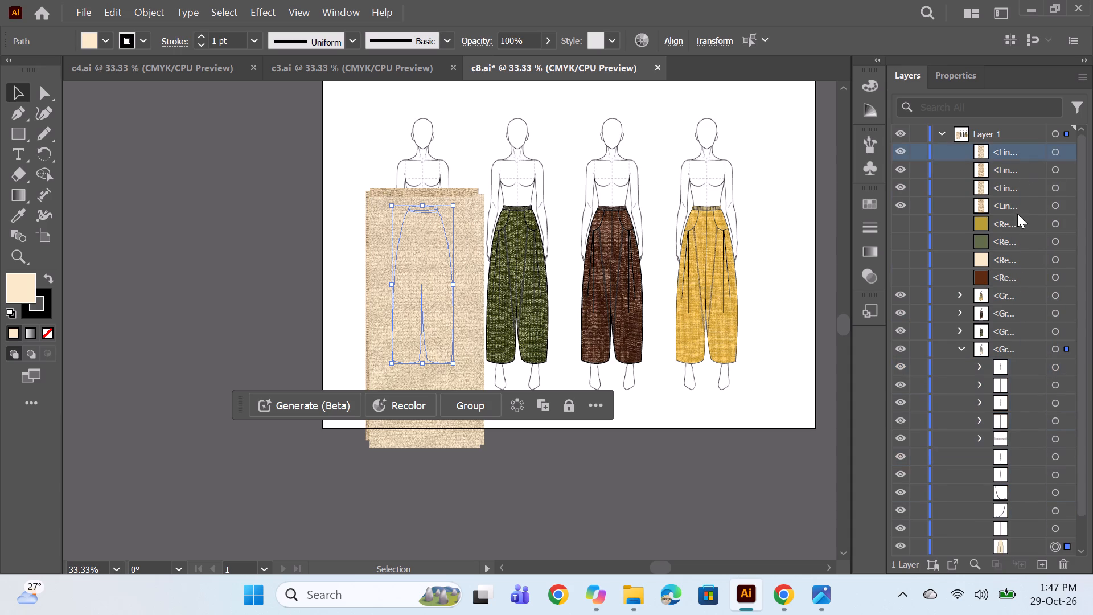
pyautogui.keyDown('shift'); pyautogui.click(1016, 201); pyautogui.keyUp('shift')
pyautogui.moveTo(1013, 181); pyautogui.dragTo(1028, 378)
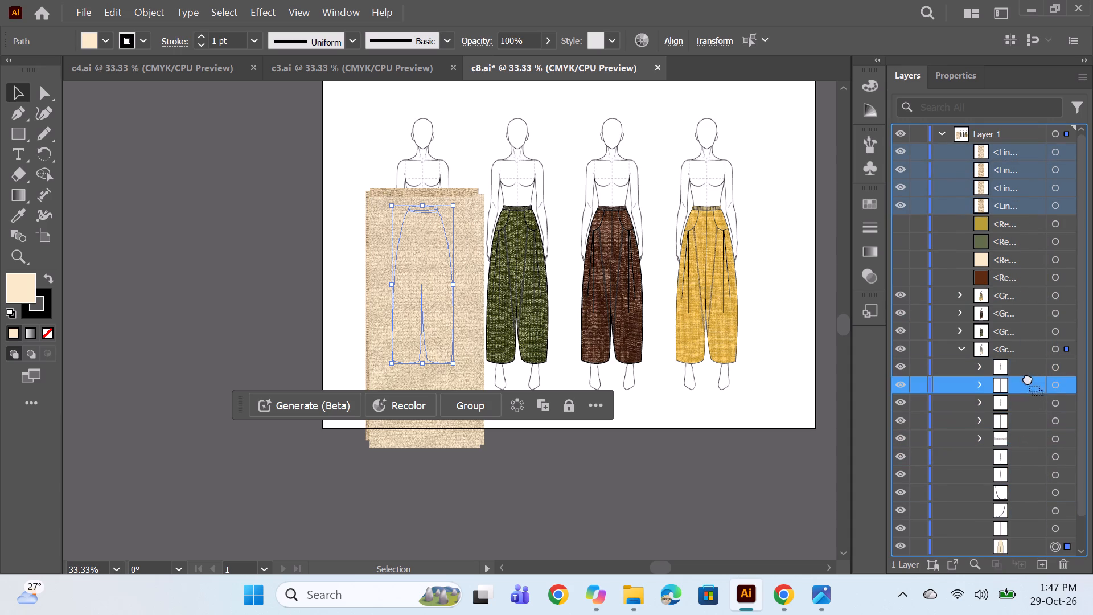
pyautogui.moveTo(1028, 378); pyautogui.dragTo(1028, 380)
# Reorder the four linked textures so one lies directly beneath each of the trouser body, waistband and two inner leg-line paths.
pyautogui.scroll(-2, 1026, 376)
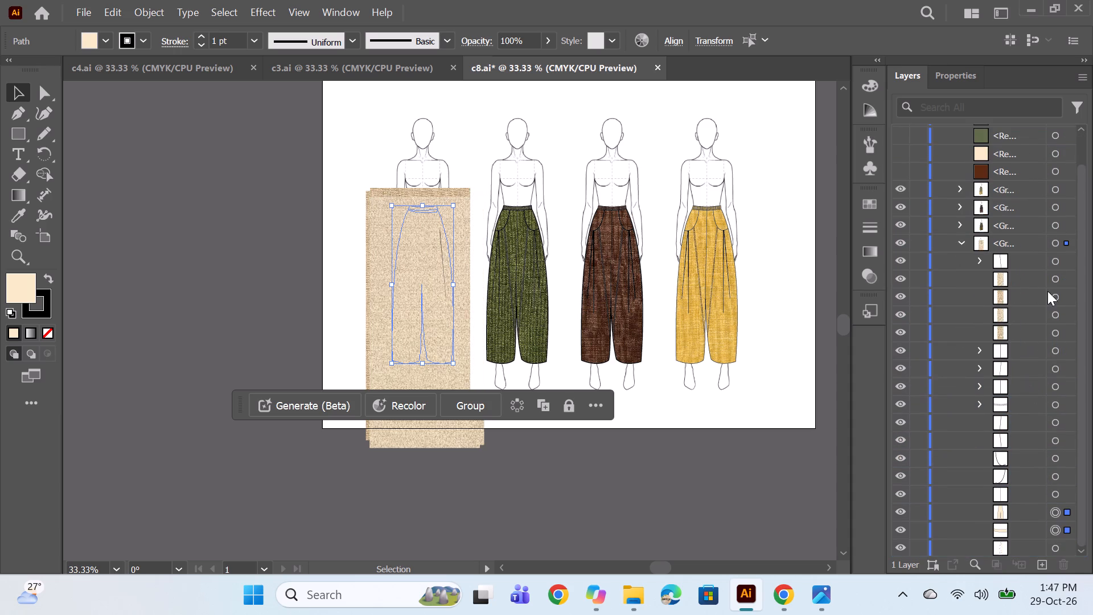
pyautogui.moveTo(1018, 278); pyautogui.dragTo(1046, 519)
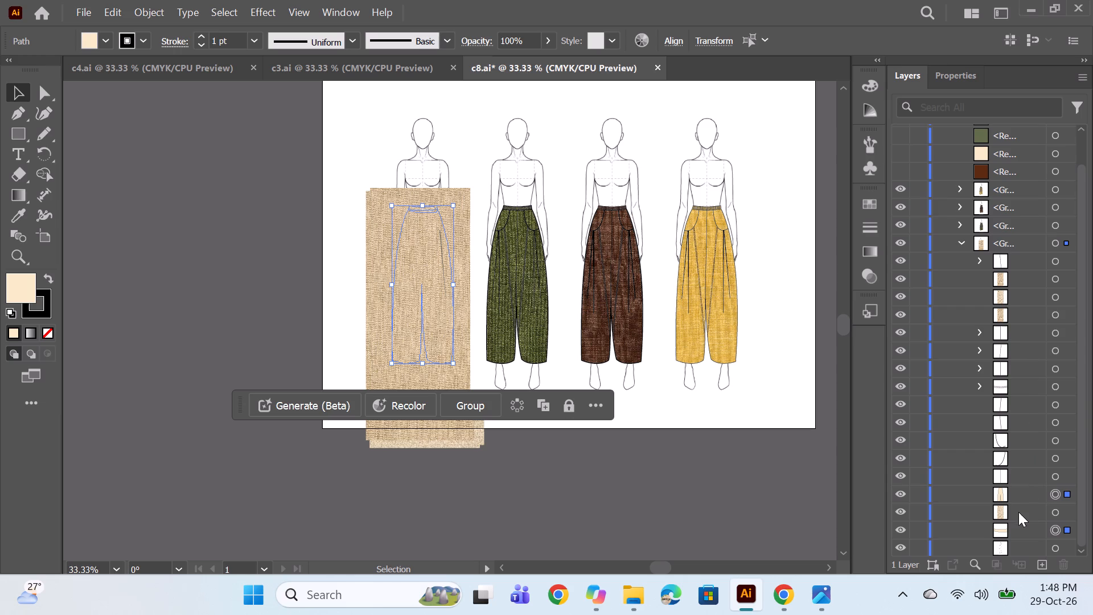
pyautogui.moveTo(1014, 292); pyautogui.dragTo(1039, 517)
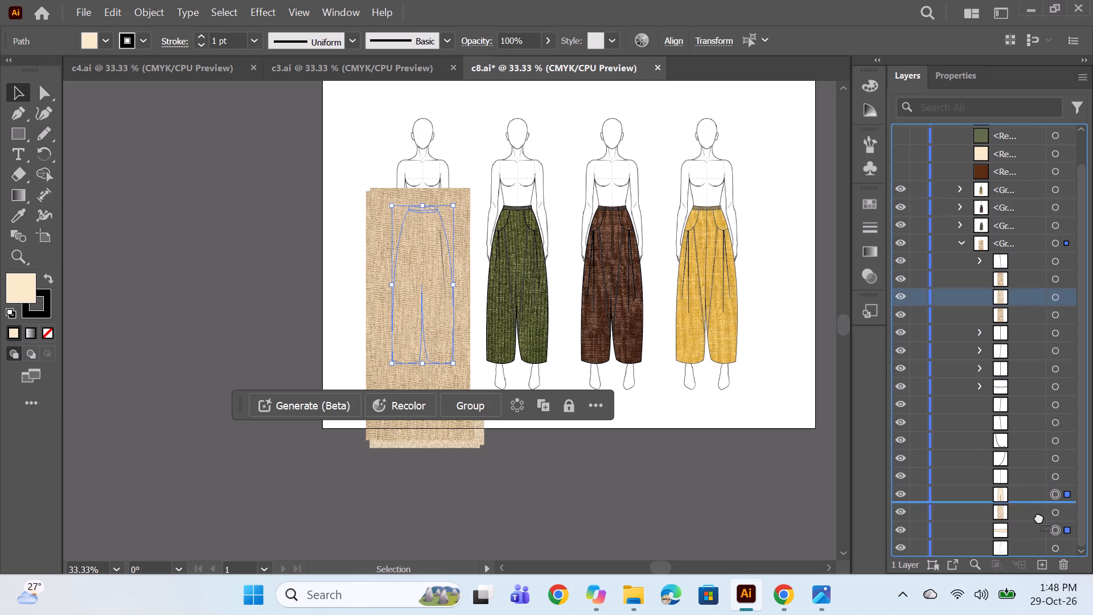
pyautogui.moveTo(1039, 517); pyautogui.dragTo(1035, 537)
pyautogui.moveTo(1013, 296); pyautogui.dragTo(1016, 372)
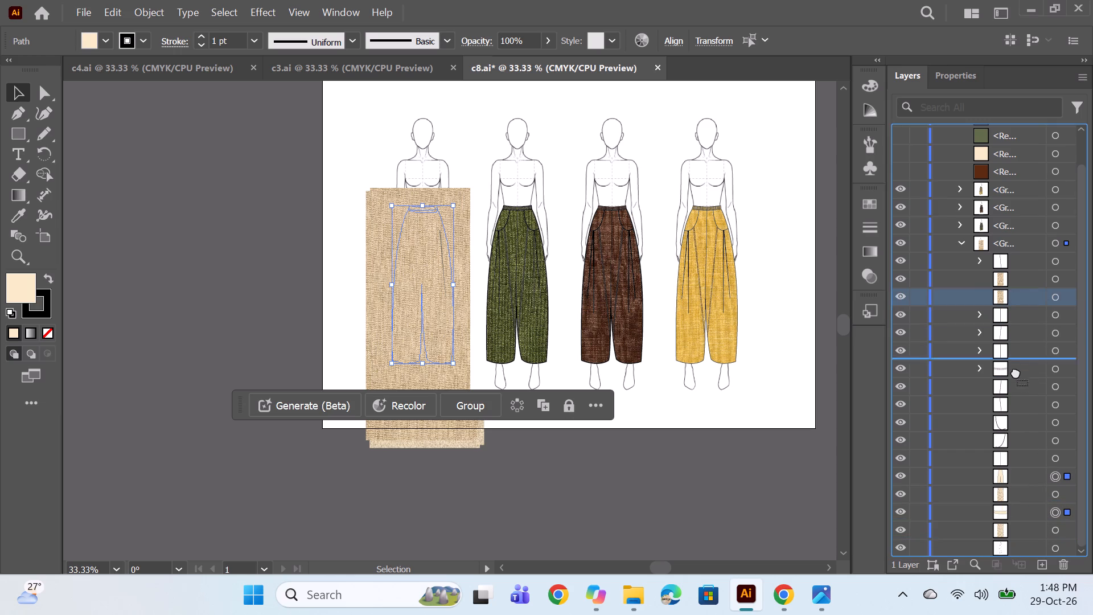
pyautogui.moveTo(1016, 372); pyautogui.dragTo(1016, 392)
pyautogui.moveTo(1024, 278); pyautogui.dragTo(1024, 417)
# Make a clipping mask from the cream trouser's right inner leg-line path and the texture beneath it.
pyautogui.click(1052, 346)
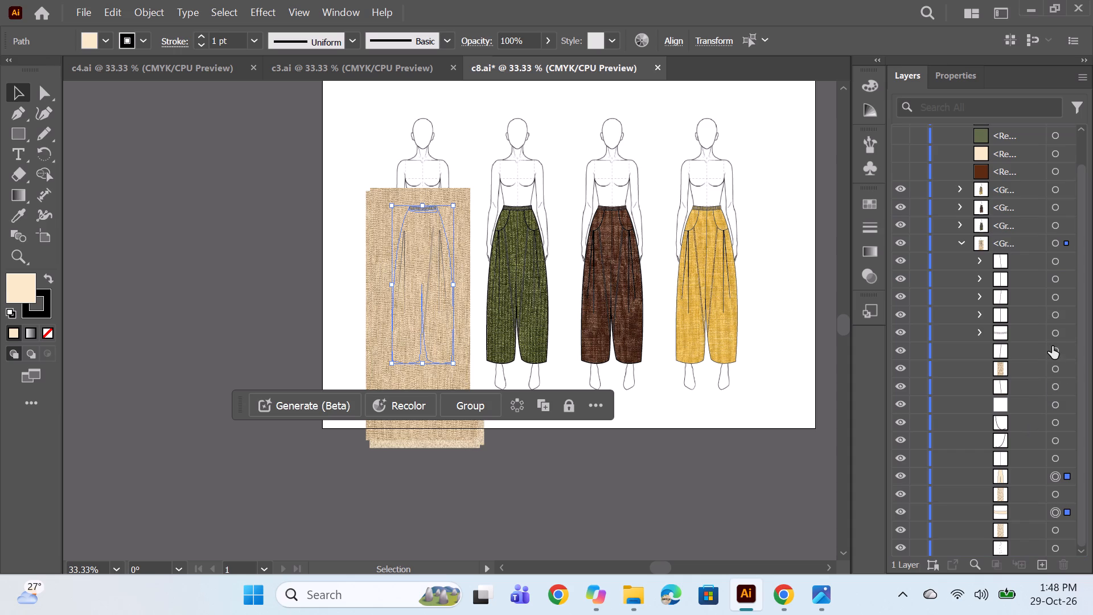
pyautogui.keyDown('ctrl'); pyautogui.click(1056, 368); pyautogui.keyUp('ctrl')
pyautogui.rightClick(455, 302)
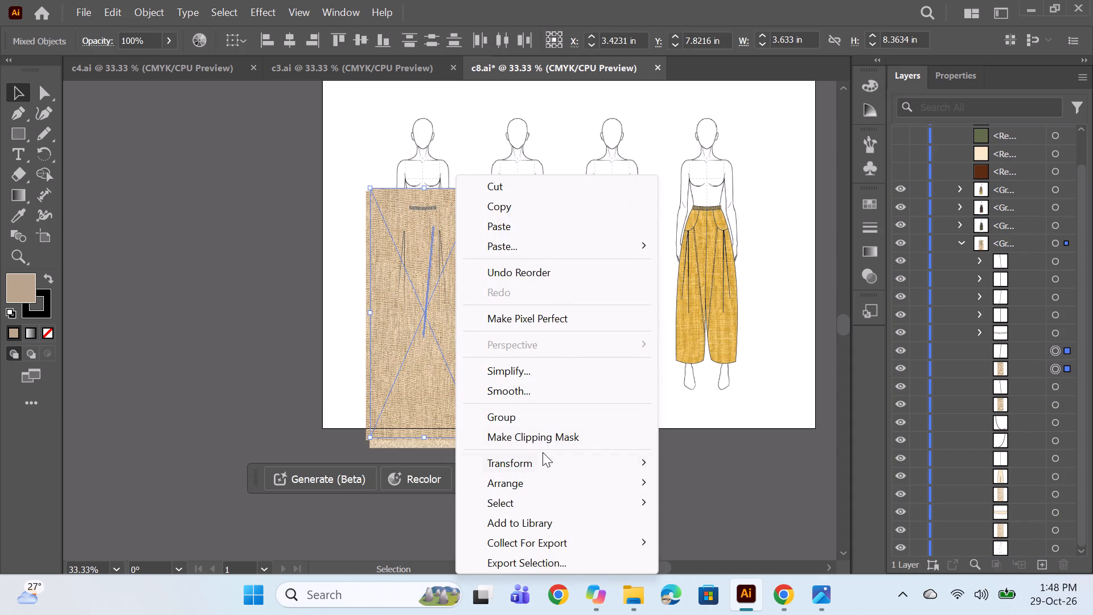
pyautogui.click(550, 440)
# Make a clipping mask from the cream trouser's left inner leg-line path and only the texture beneath it.
pyautogui.click(1053, 393)
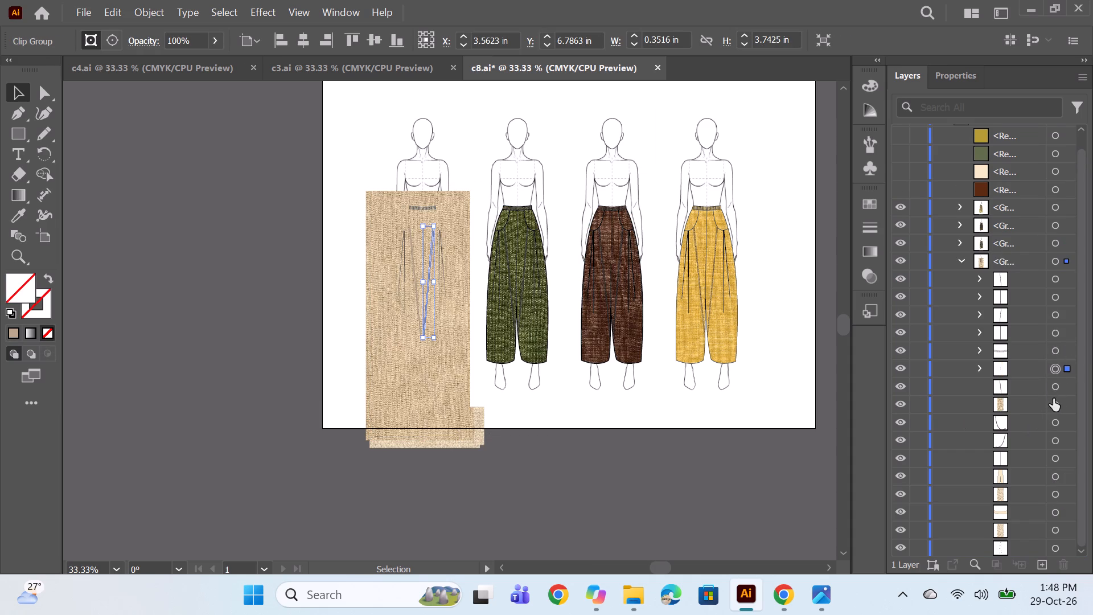
pyautogui.keyDown('ctrl'); pyautogui.click(1055, 387); pyautogui.keyUp('ctrl')
pyautogui.keyDown('ctrl'); pyautogui.click(1057, 403); pyautogui.keyUp('ctrl')
pyautogui.rightClick(496, 282)
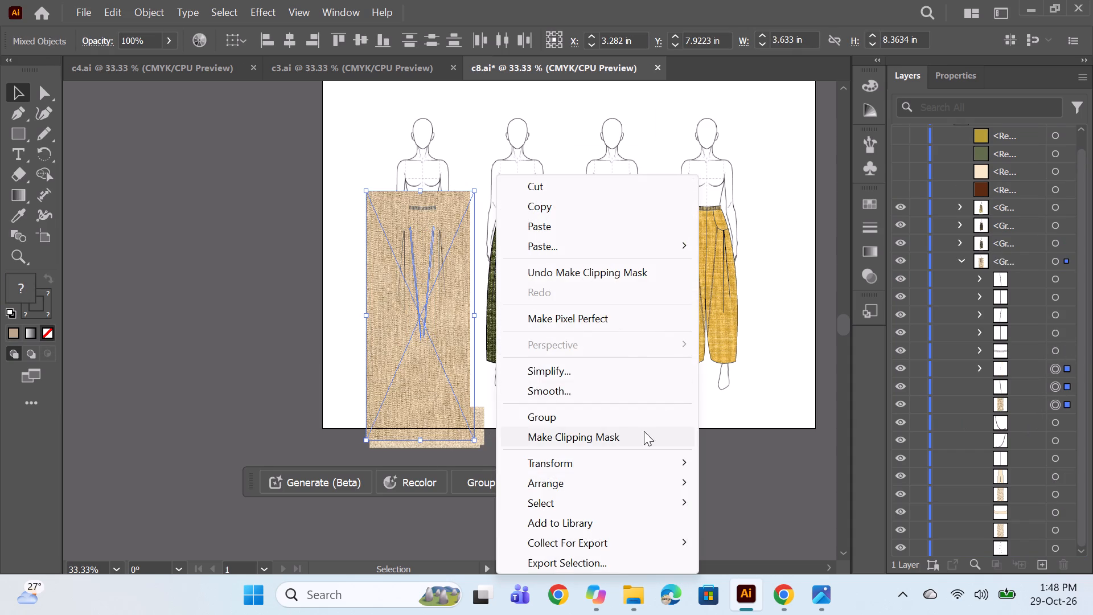
pyautogui.click(627, 434)
pyautogui.click(599, 315)
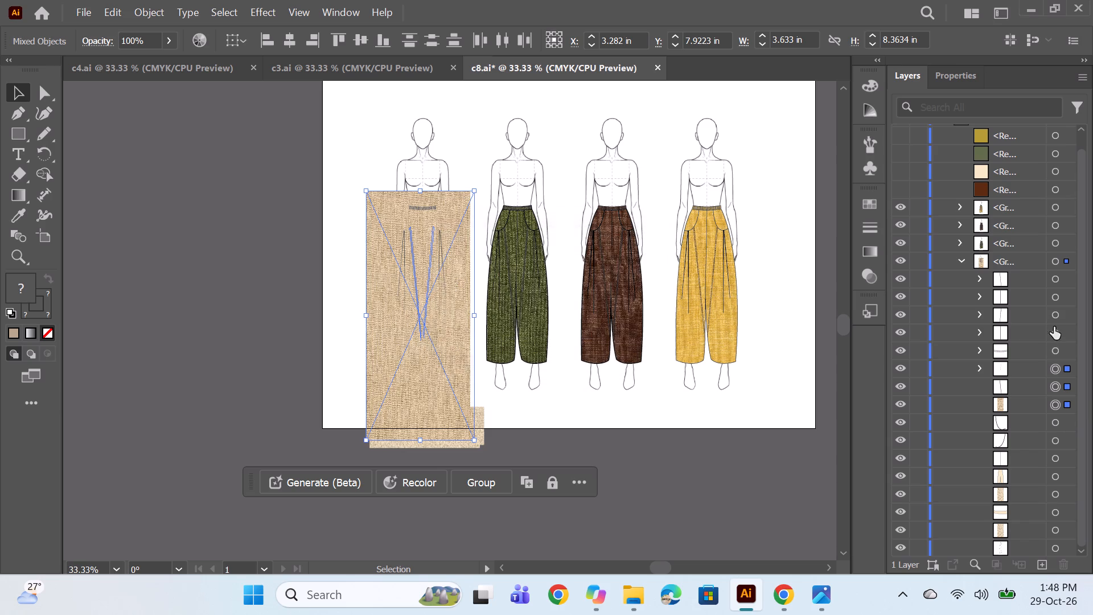
pyautogui.click(1054, 389)
pyautogui.keyDown('ctrl'); pyautogui.click(1057, 403); pyautogui.keyUp('ctrl')
pyautogui.rightClick(484, 278)
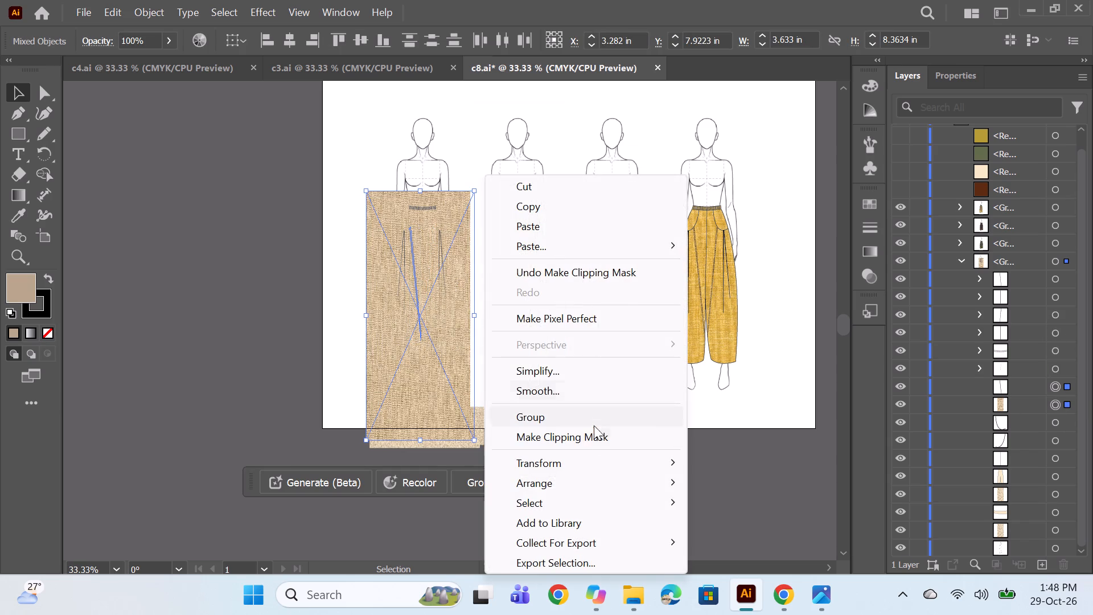
pyautogui.click(582, 442)
# Make a clipping mask from the cream trouser's body path and the texture beneath it.
pyautogui.scroll(-2, 1039, 427)
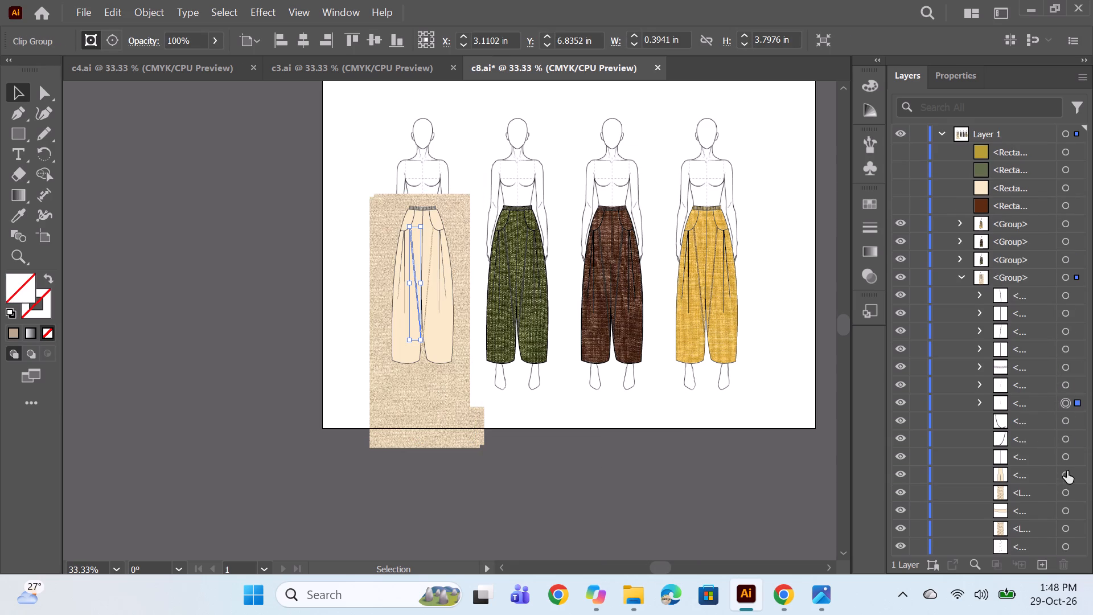
pyautogui.click(1067, 471)
pyautogui.keyDown('ctrl'); pyautogui.click(1063, 490); pyautogui.keyUp('ctrl')
pyautogui.rightClick(463, 286)
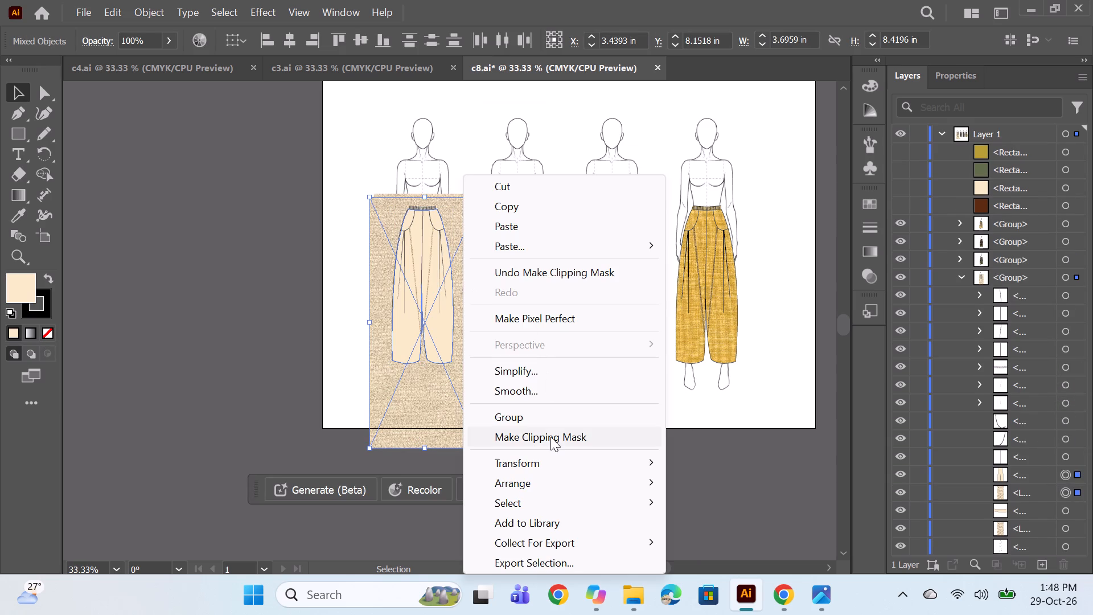
pyautogui.click(550, 437)
# Make a clipping mask from the cream trouser's waistband path and the last texture beneath it.
pyautogui.click(1065, 492)
pyautogui.keyDown('ctrl'); pyautogui.click(1064, 512); pyautogui.keyUp('ctrl')
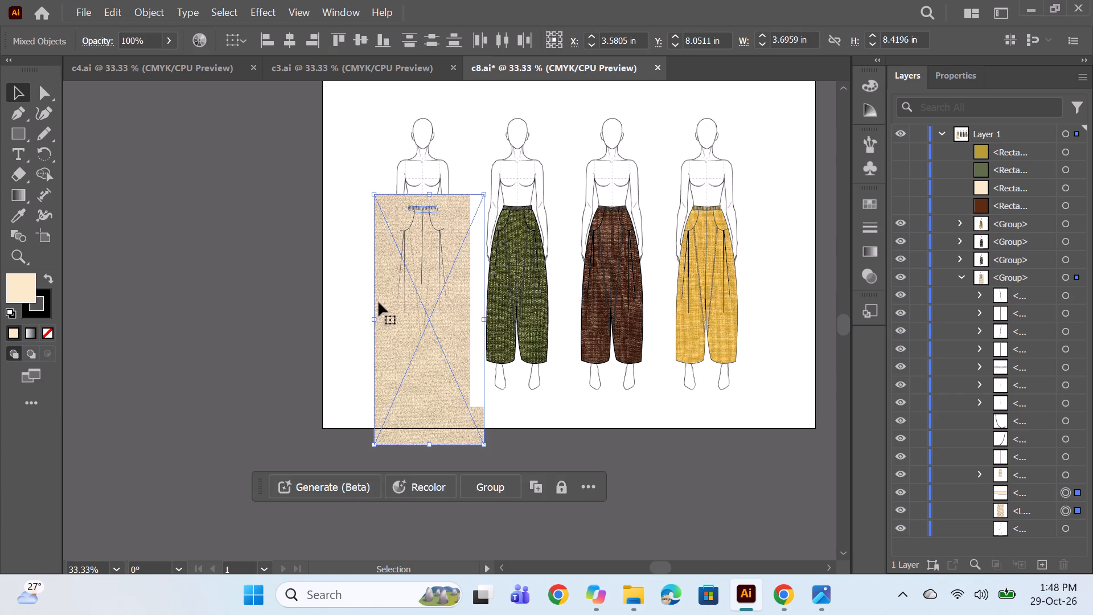
pyautogui.rightClick(379, 302)
pyautogui.click(486, 433)
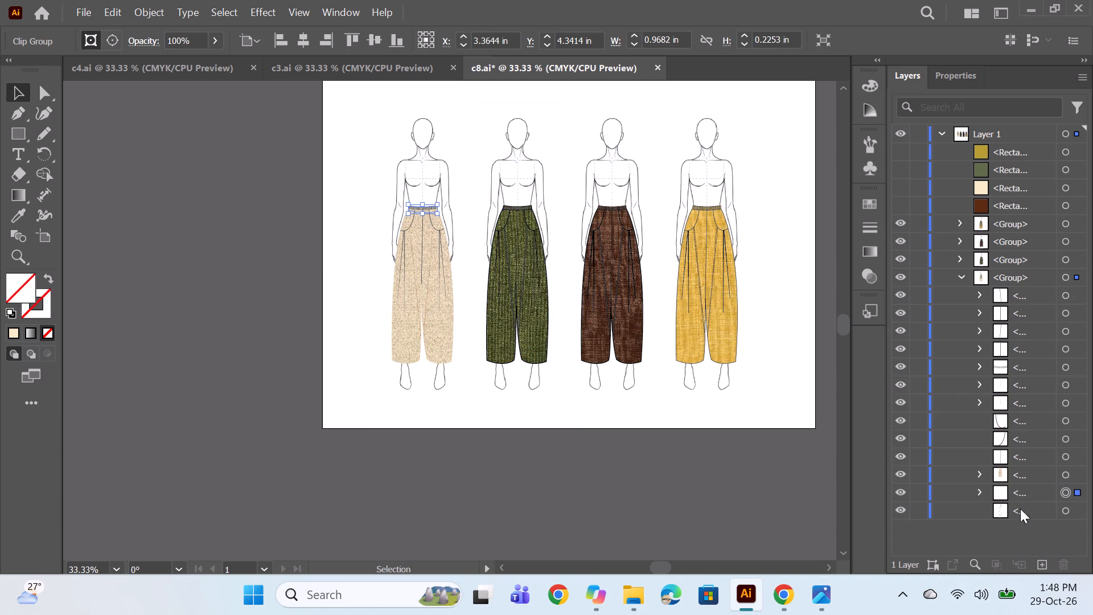
# Select the cream trouser's body and waistband clip groups, set their stroke weight to 1 pt and deselect them.
pyautogui.click(1069, 477)
pyautogui.keyDown('ctrl'); pyautogui.click(1063, 491); pyautogui.keyUp('ctrl')
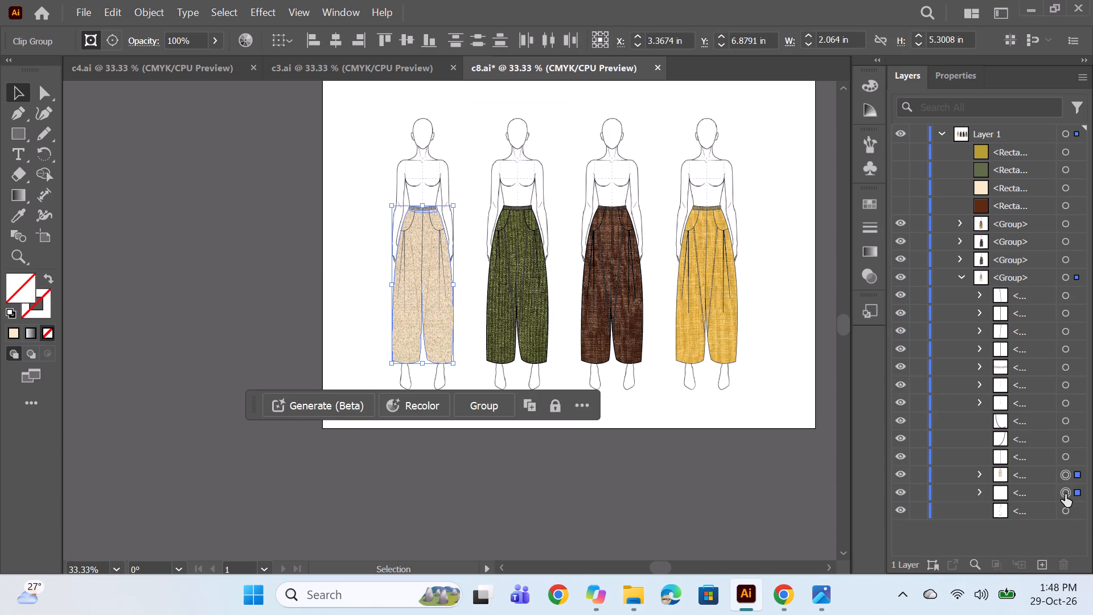
pyautogui.doubleClick(880, 239)
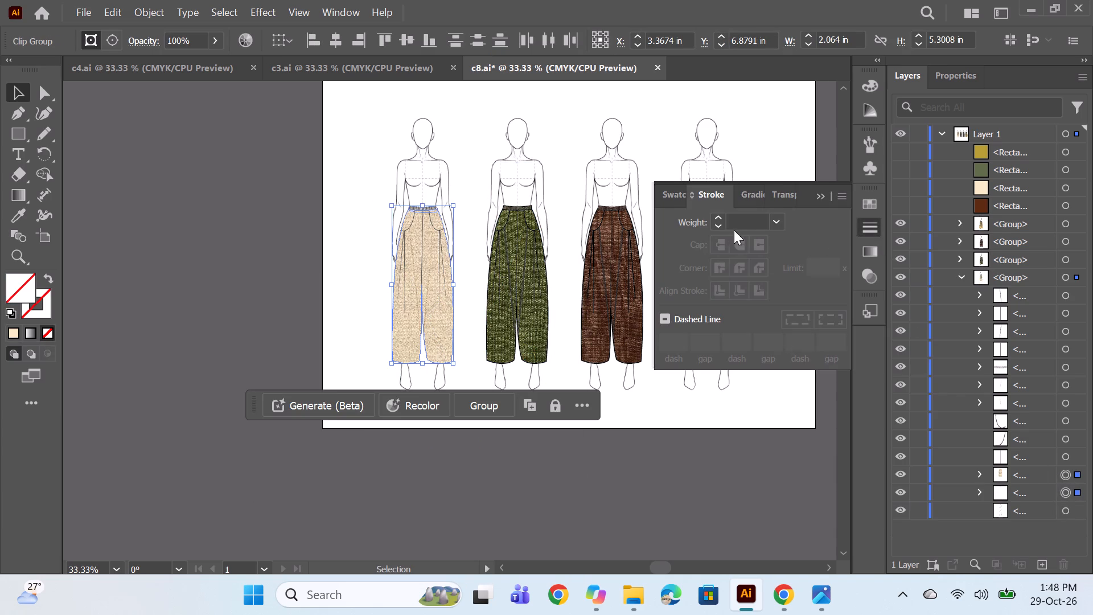
pyautogui.click(719, 219)
pyautogui.doubleClick(718, 218)
pyautogui.click(718, 218)
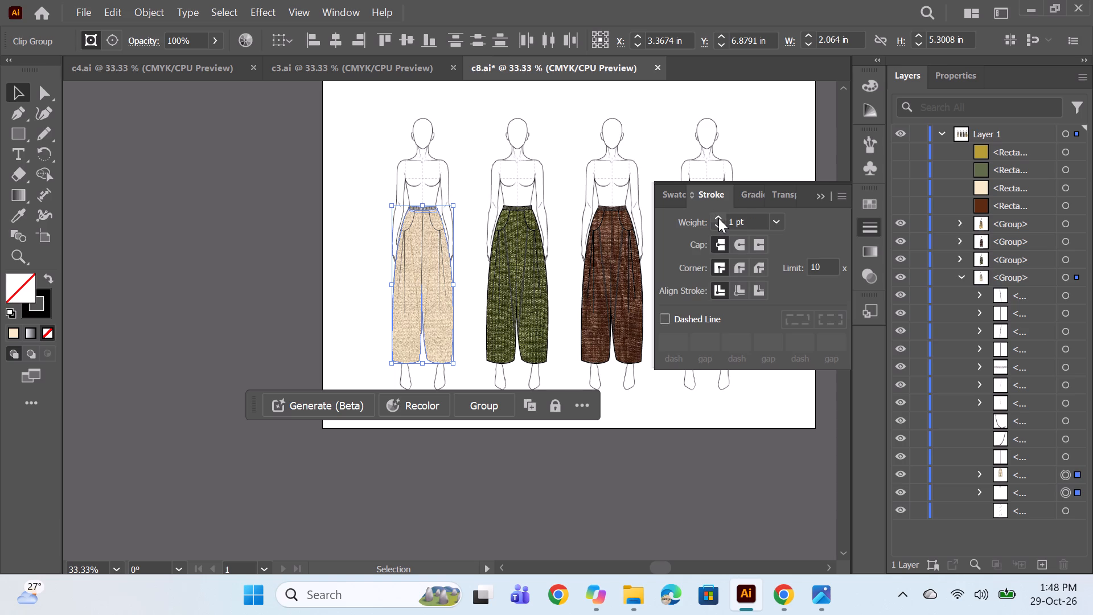
pyautogui.click(788, 165)
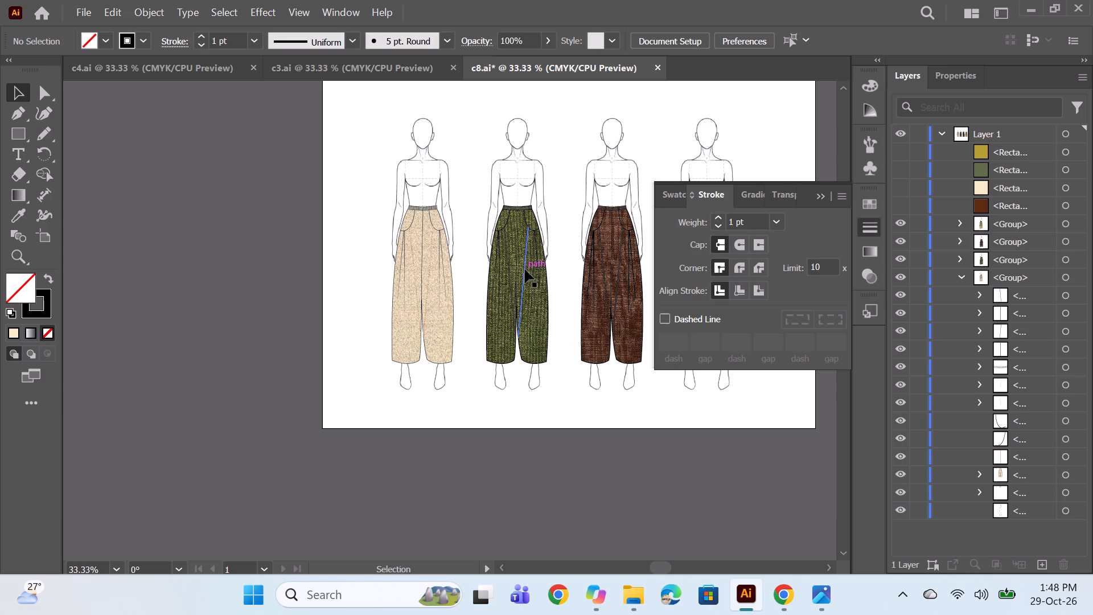
pyautogui.click(814, 192)
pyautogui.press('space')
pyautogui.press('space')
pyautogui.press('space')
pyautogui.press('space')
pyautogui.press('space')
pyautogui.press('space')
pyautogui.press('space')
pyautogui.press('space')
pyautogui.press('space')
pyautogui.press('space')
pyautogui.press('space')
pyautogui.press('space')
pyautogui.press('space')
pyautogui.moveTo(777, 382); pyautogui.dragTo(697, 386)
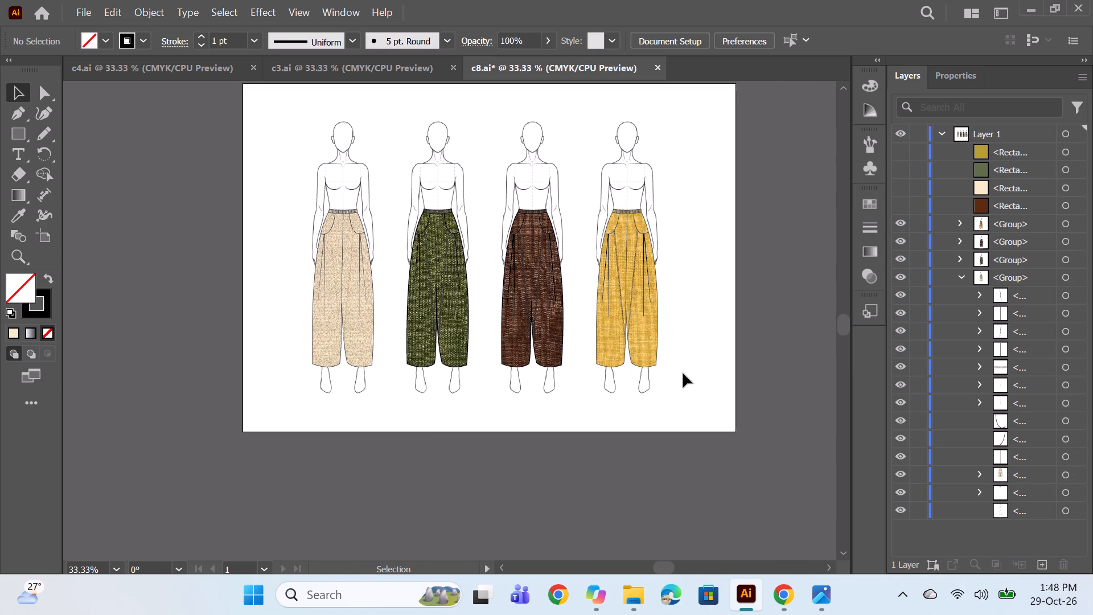
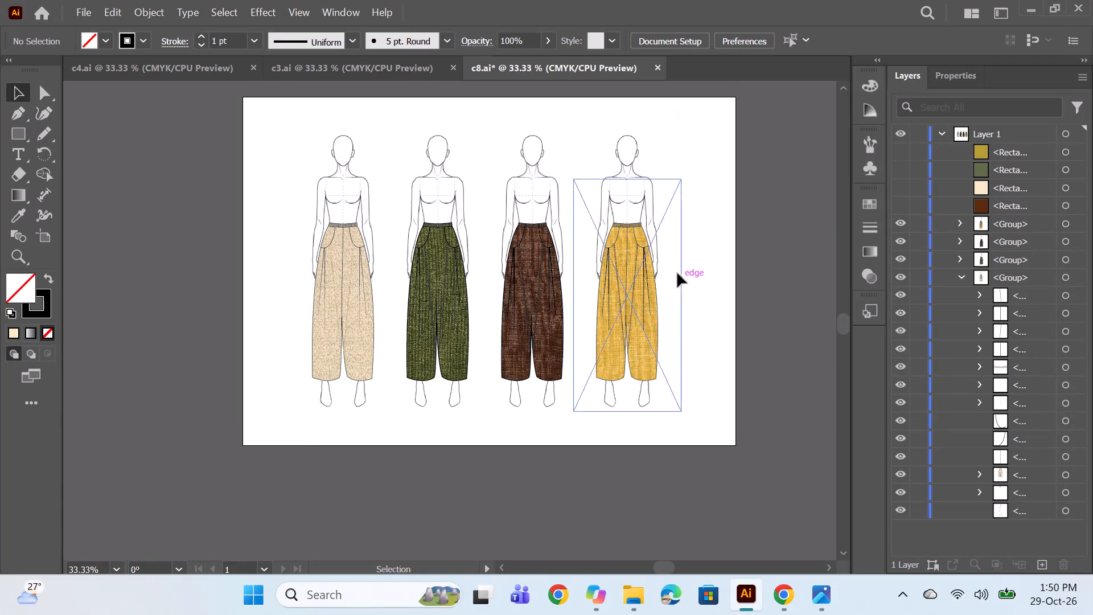
# Save c8.ai.
pyautogui.hotkey('ctrl', 's')
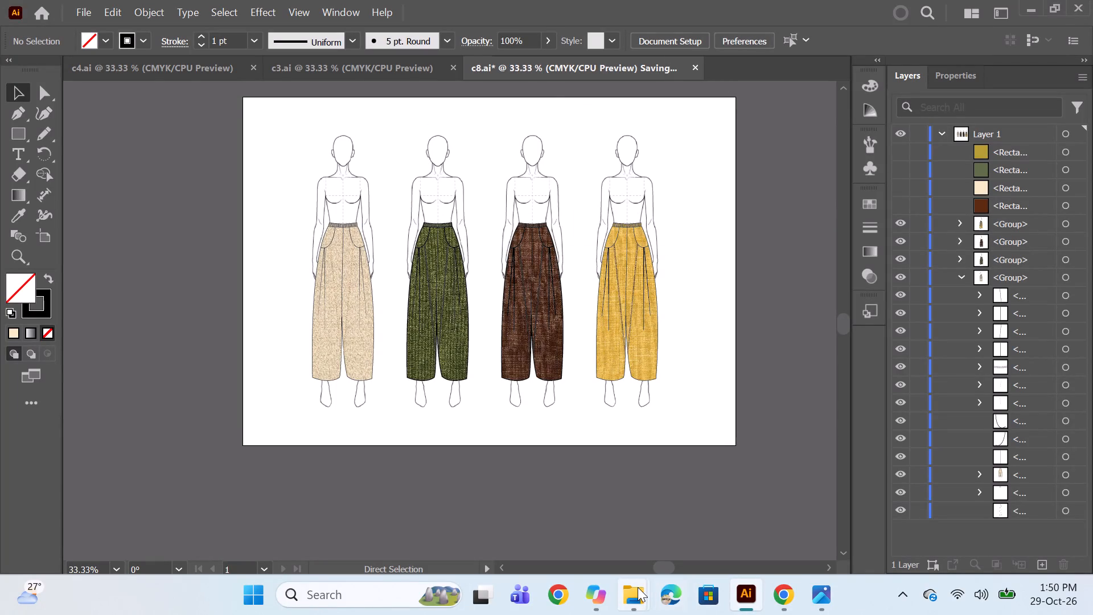
# Open c11.ai from the khadi,cotton trouser silhouettes folder.
pyautogui.click(638, 587)
pyautogui.click(577, 520)
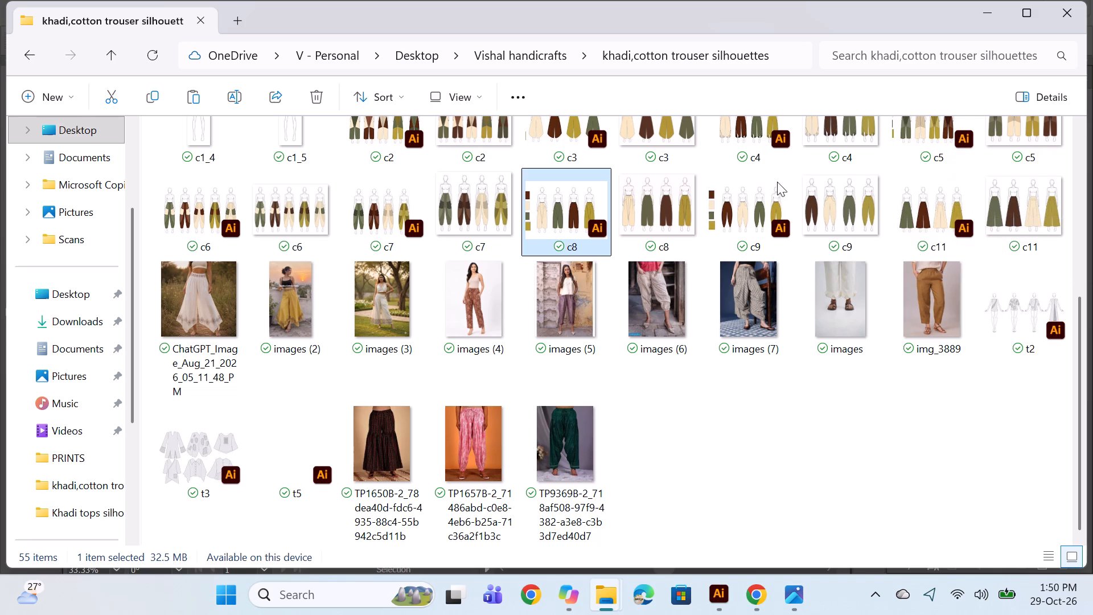
pyautogui.click(678, 200)
pyautogui.click(678, 200)
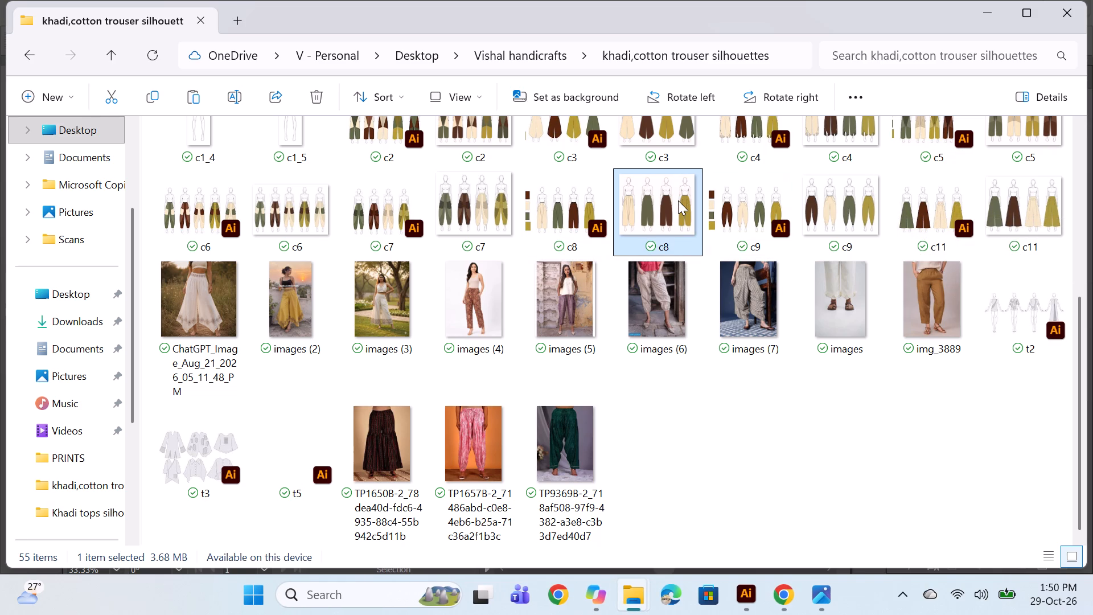
pyautogui.doubleClick(650, 212)
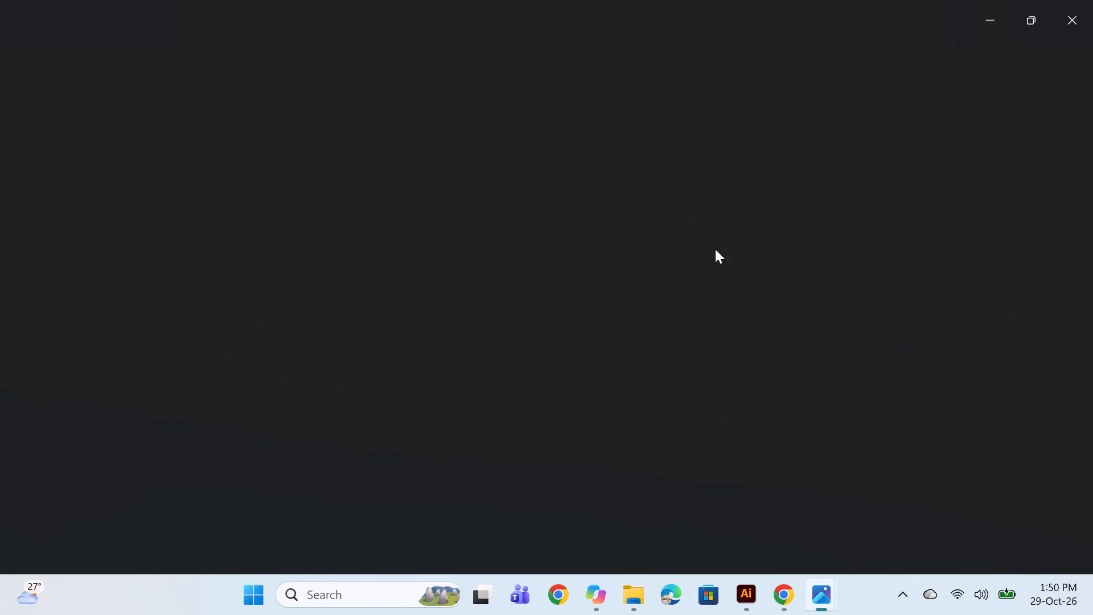
pyautogui.click(1078, 15)
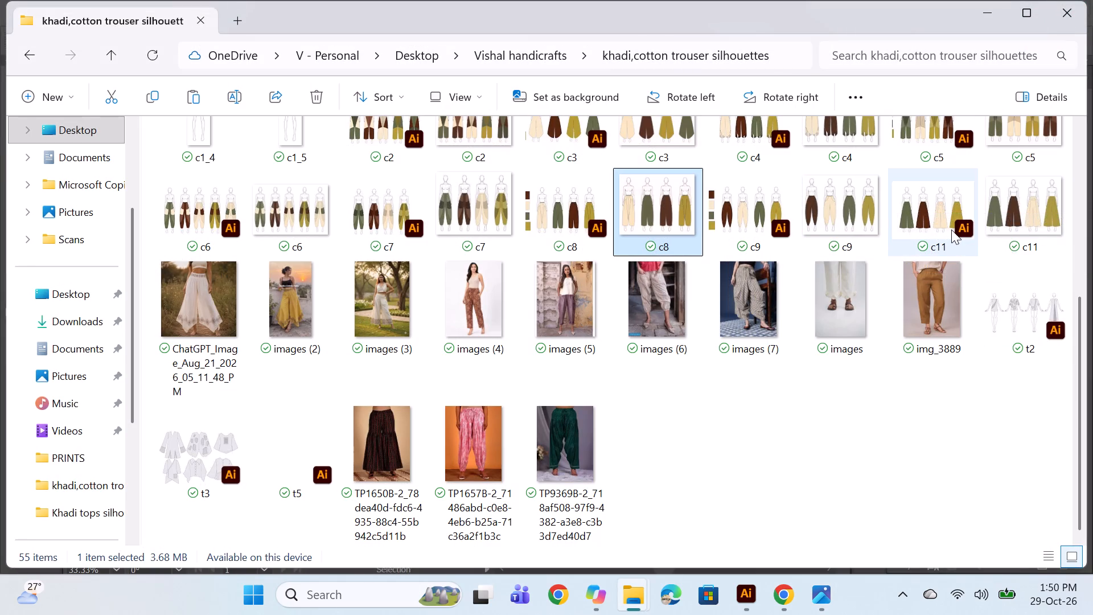
pyautogui.doubleClick(922, 206)
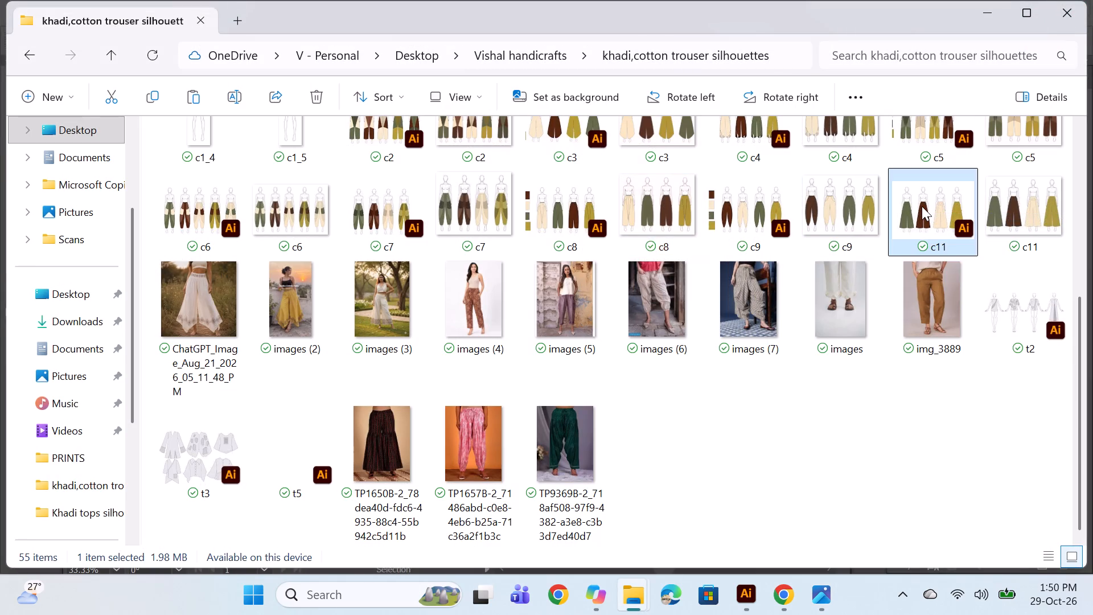
# Hide the four colour swatch rectangles beside the artboard in c11.ai.
pyautogui.click(368, 72)
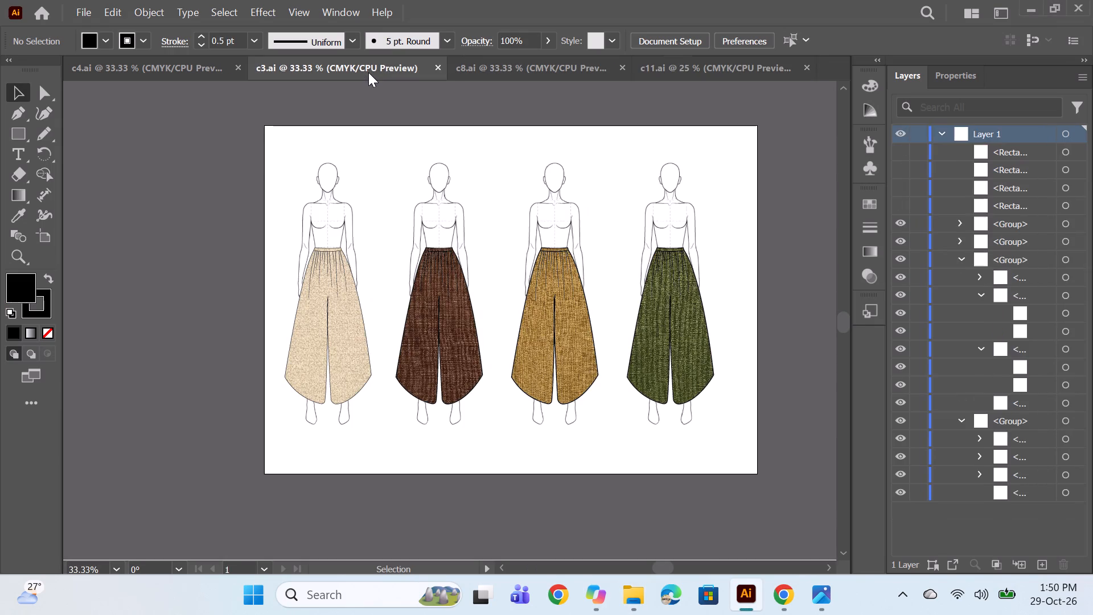
pyautogui.click(102, 75)
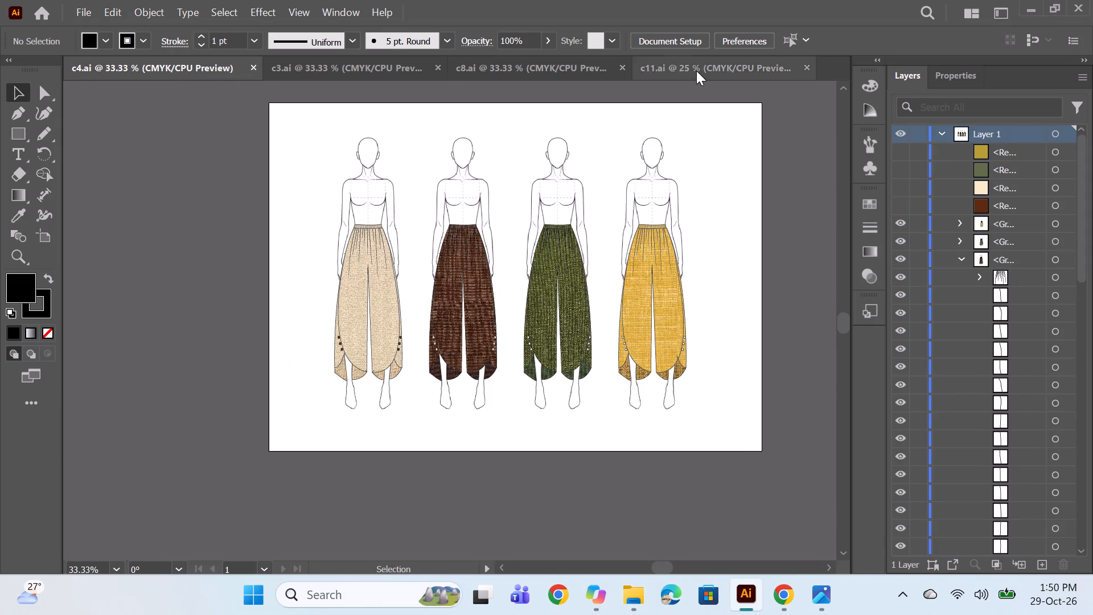
pyautogui.click(696, 71)
pyautogui.click(498, 59)
pyautogui.click(714, 66)
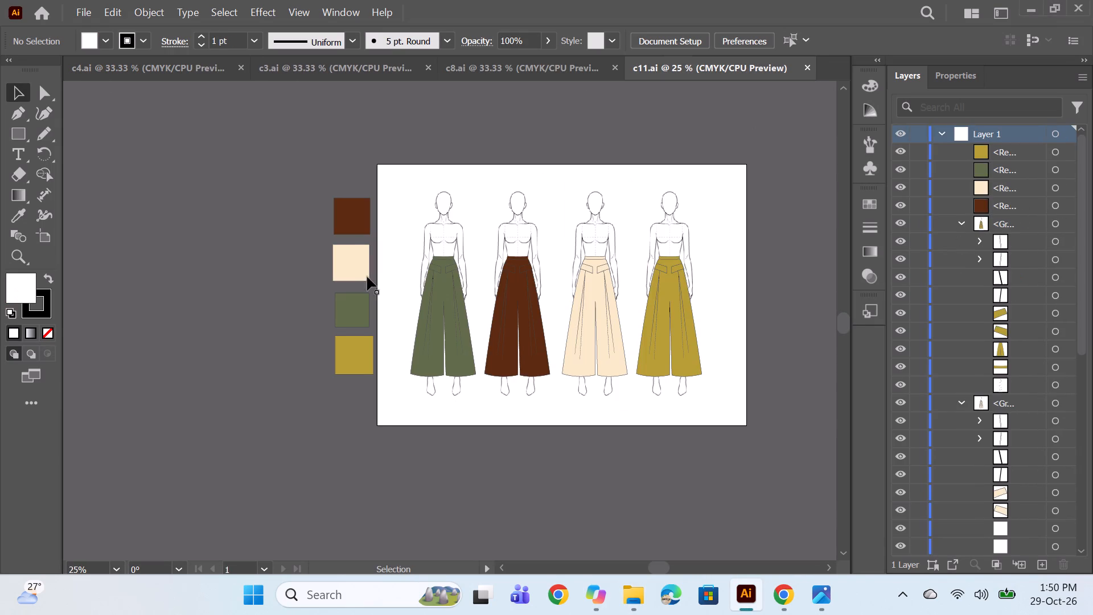
pyautogui.moveTo(898, 153); pyautogui.dragTo(894, 200)
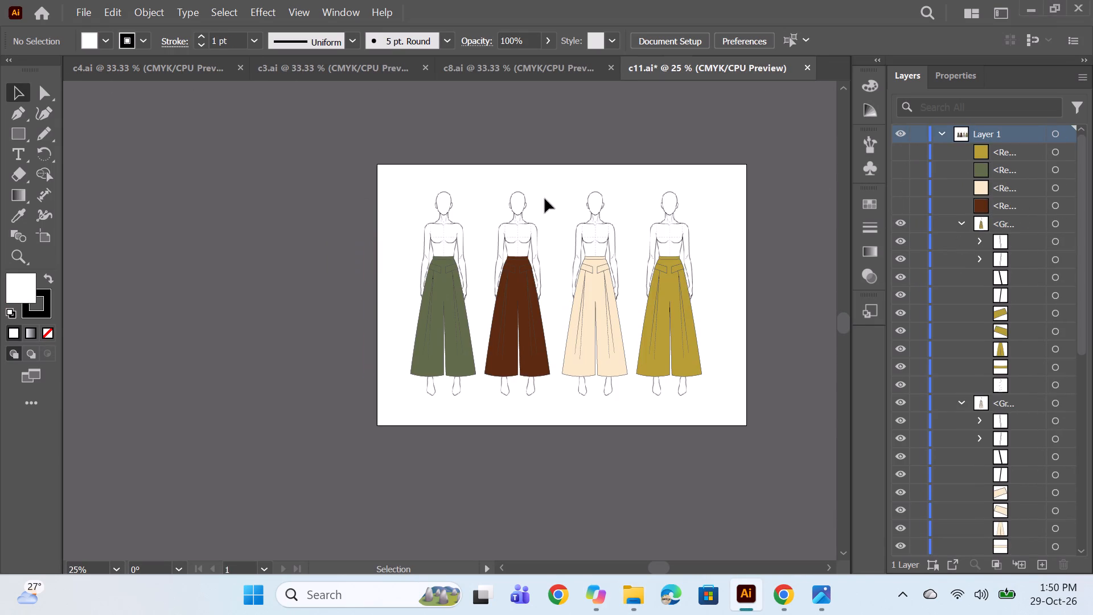
# Examine the four flared trousers in c11.ai and the layer groups that make them up.
pyautogui.keyDown('alt'); pyautogui.scroll(1, 601, 326); pyautogui.keyUp('alt')
pyautogui.press('space')
pyautogui.press('space')
pyautogui.press('space')
pyautogui.press('space')
pyautogui.press('space')
pyautogui.press('space')
pyautogui.press('space')
pyautogui.press('space')
pyautogui.press('space')
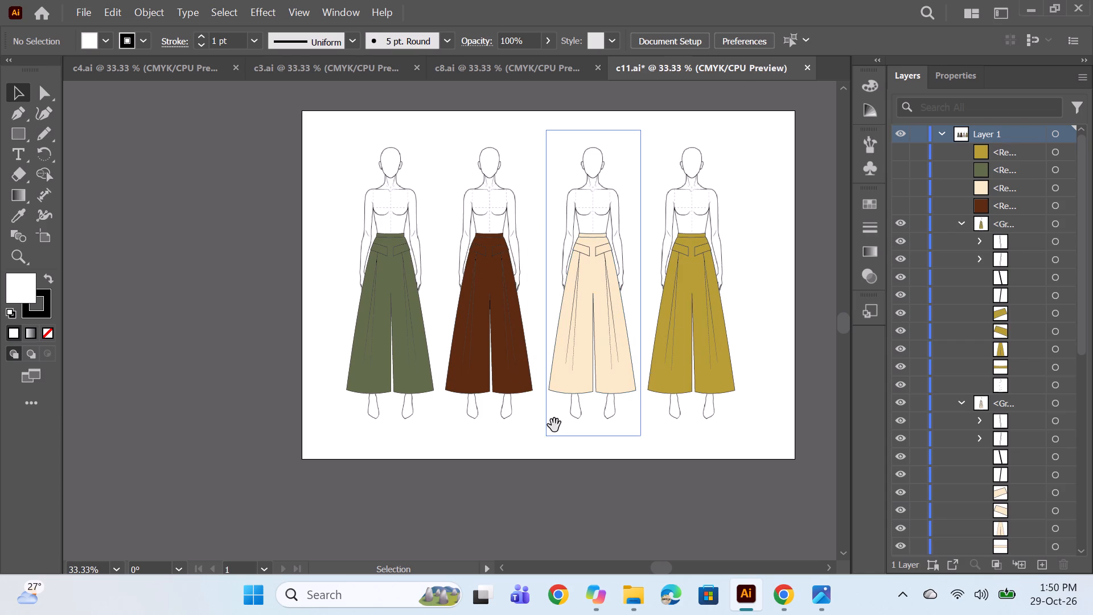
pyautogui.moveTo(545, 445); pyautogui.dragTo(451, 452)
pyautogui.keyDown('alt'); pyautogui.scroll(2, 331, 273); pyautogui.keyUp('alt')
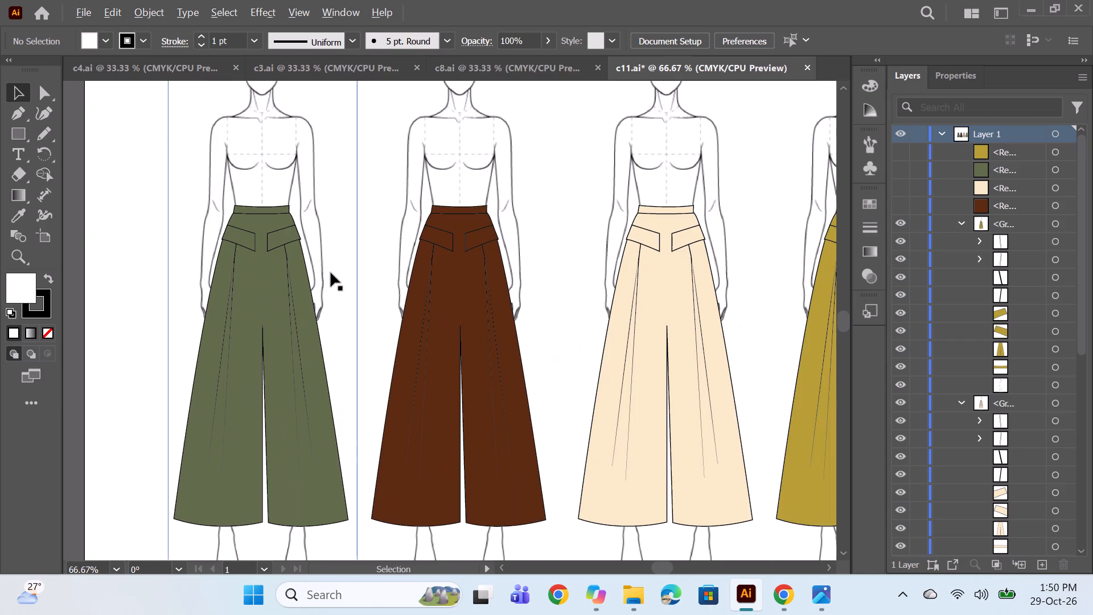
pyautogui.keyDown('alt'); pyautogui.scroll(-1, 316, 264); pyautogui.keyUp('alt')
pyautogui.press('space')
pyautogui.press('space')
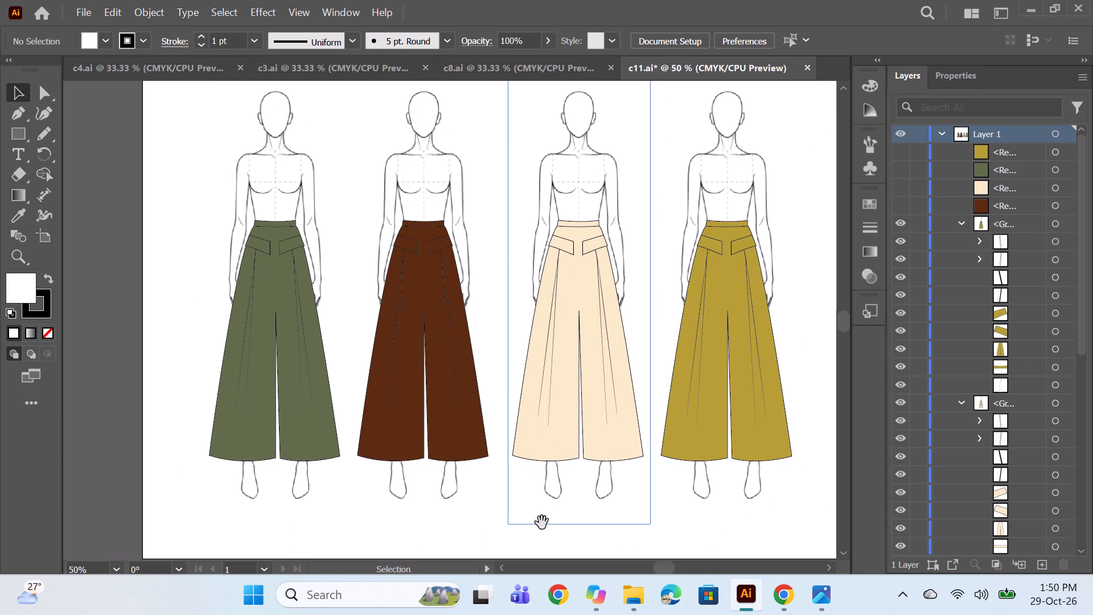
pyautogui.moveTo(533, 537); pyautogui.dragTo(509, 537)
pyautogui.scroll(-6, 1002, 286)
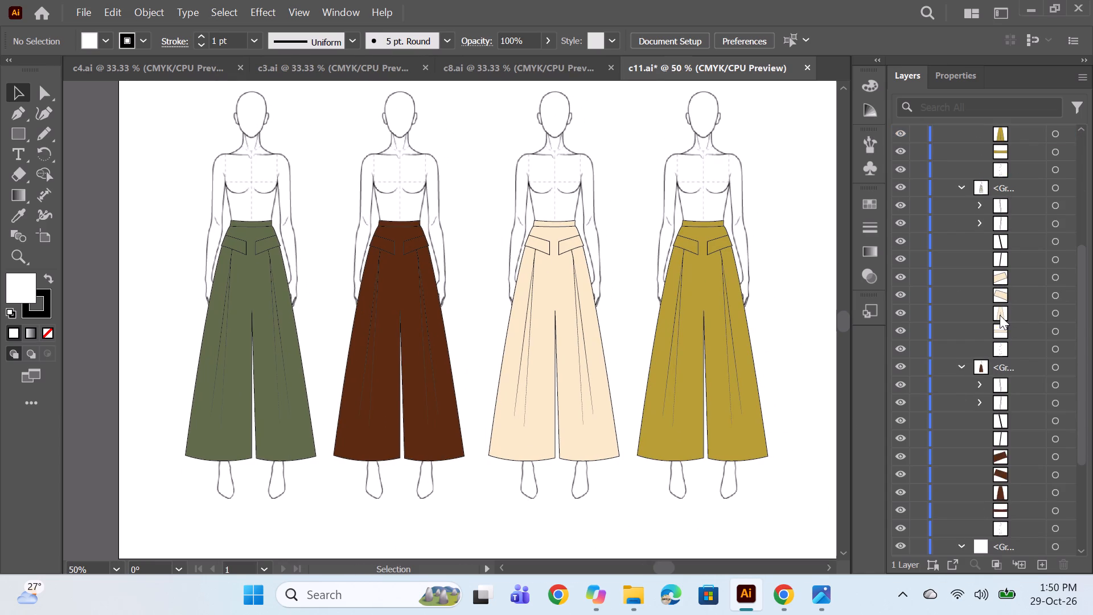
pyautogui.scroll(-5, 1000, 315)
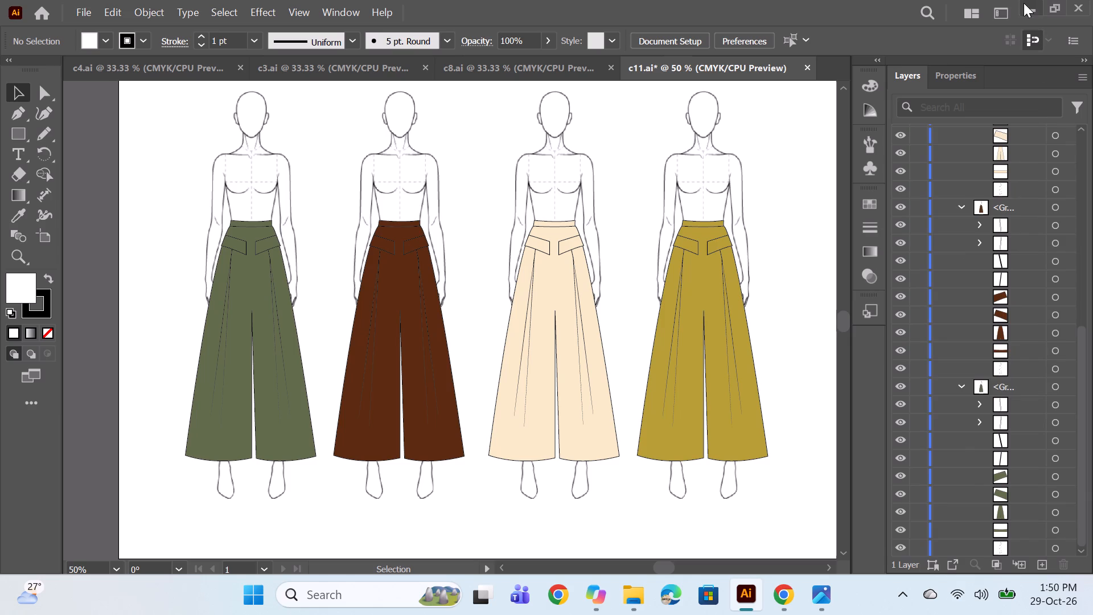
# Copy the green fabric texture image 203d9cc4c3… from the desktop and paste it into c11.ai.
pyautogui.click(1030, 1)
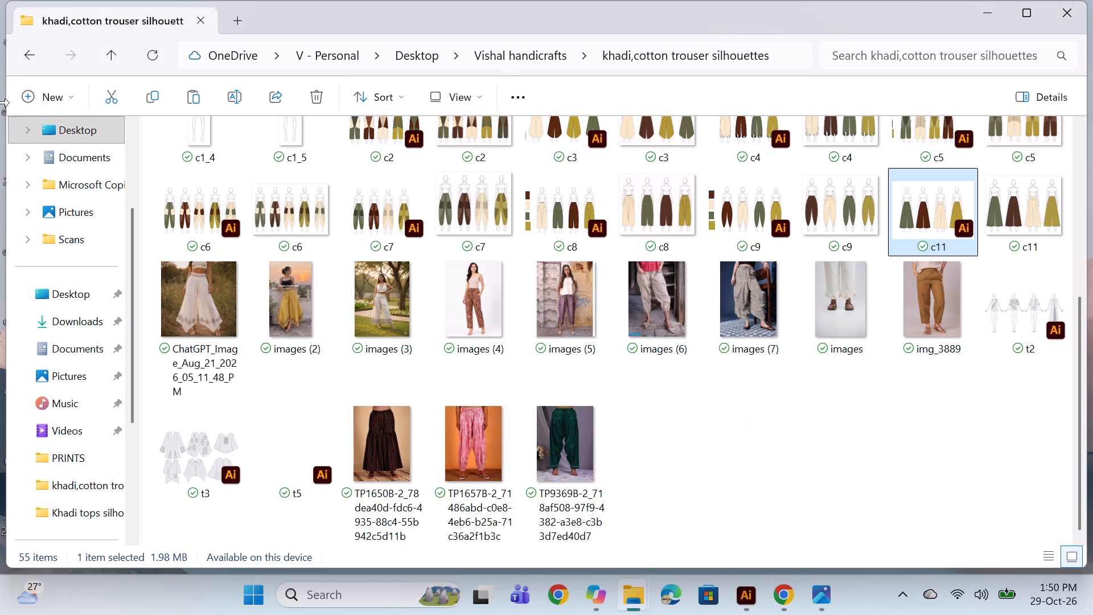
pyautogui.click(1006, 11)
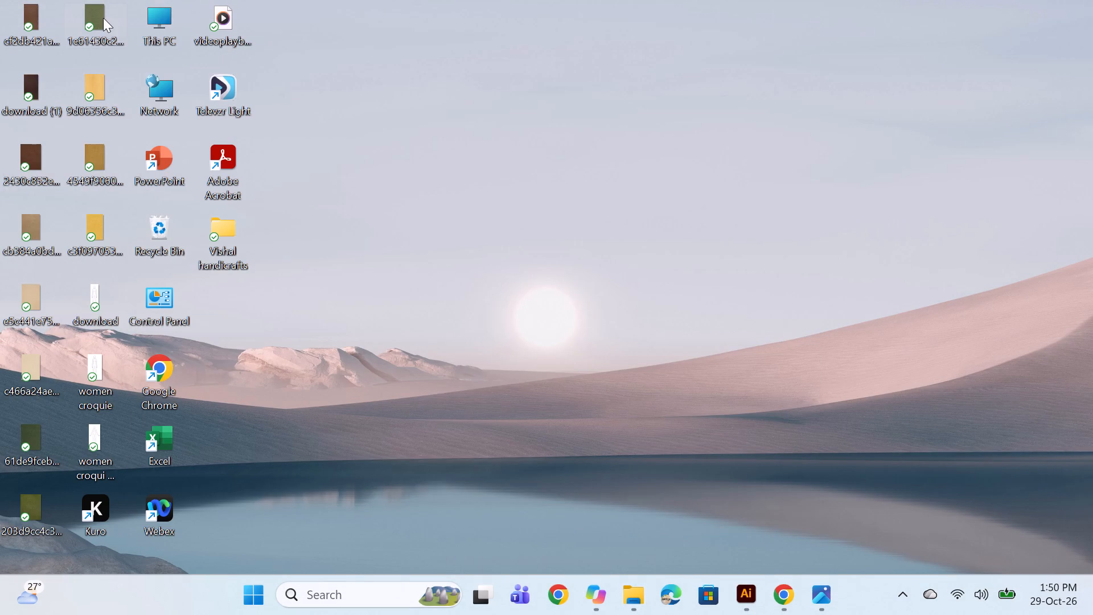
pyautogui.click(27, 502)
pyautogui.hotkey('ctrl', 'c')
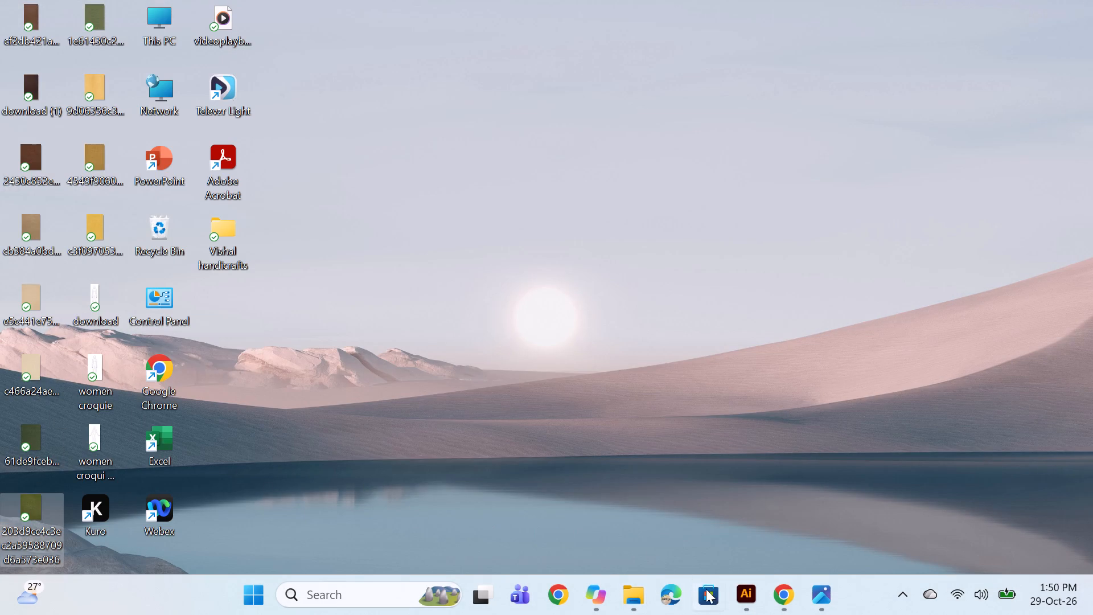
pyautogui.click(749, 597)
pyautogui.hotkey('ctrl', 'v')
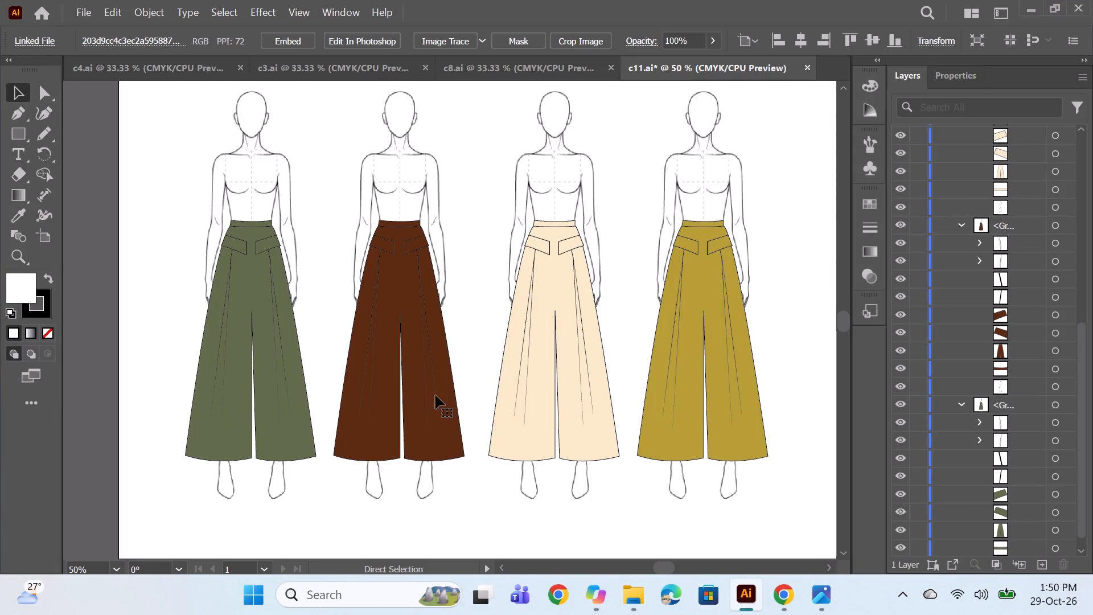
# Scale the pasted green texture down to a tall rectangle about 3.75 by 10.3 in and move it over the green trouser.
pyautogui.keyDown('alt'); pyautogui.scroll(-3, 591, 346); pyautogui.keyUp('alt')
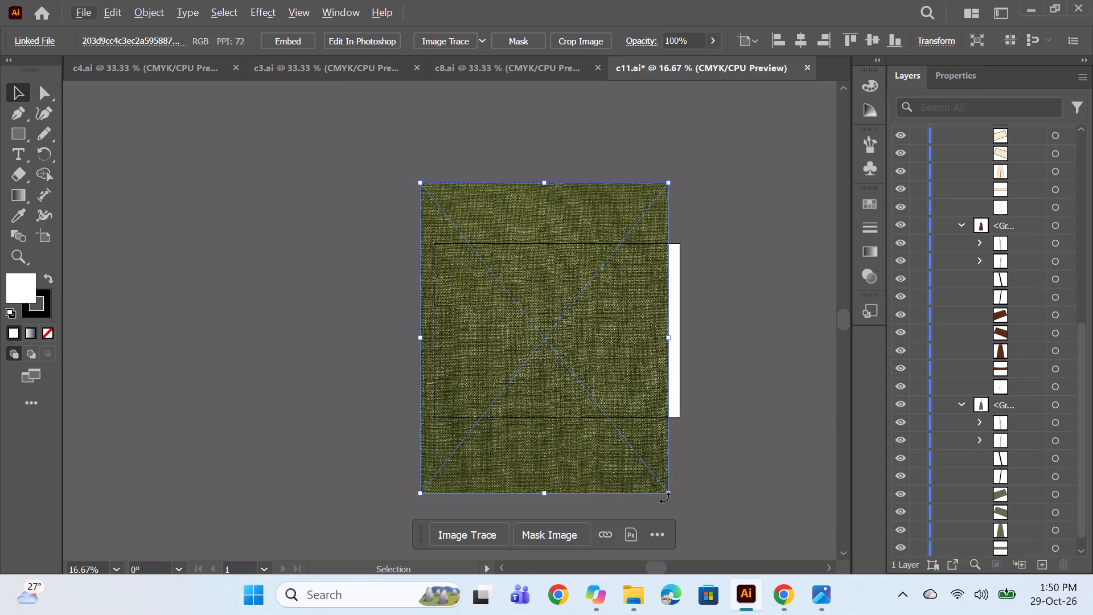
pyautogui.keyDown('alt'); pyautogui.keyDown('shift'); pyautogui.click(667, 488); pyautogui.keyUp('shift'); pyautogui.keyUp('alt')
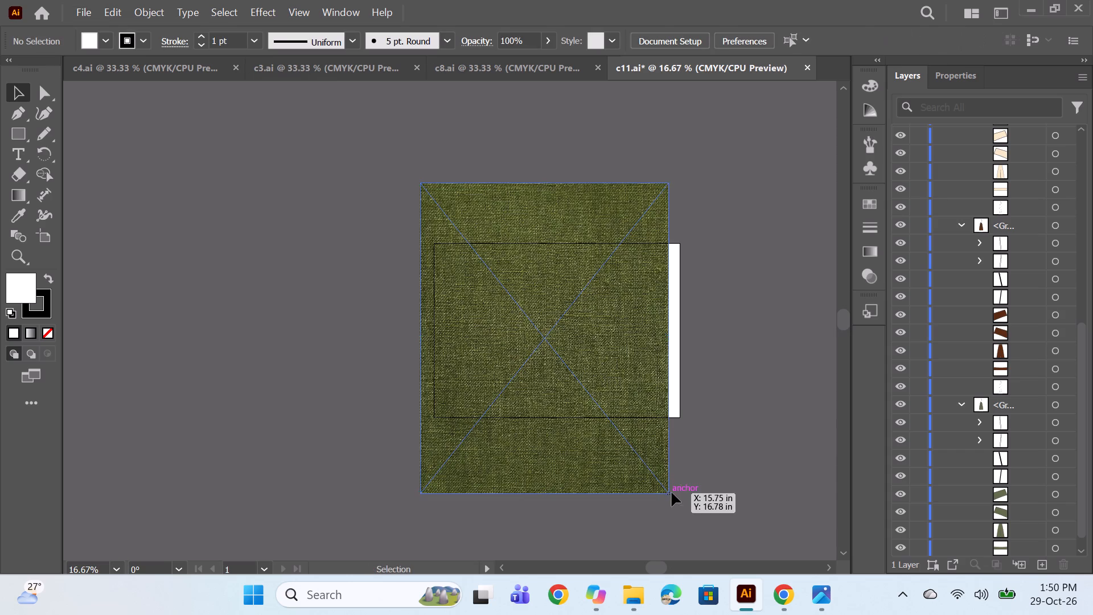
pyautogui.click(653, 479)
pyautogui.keyDown('alt'); pyautogui.keyDown('shift'); pyautogui.moveTo(671, 491); pyautogui.dragTo(574, 432); pyautogui.keyUp('shift'); pyautogui.keyUp('alt')
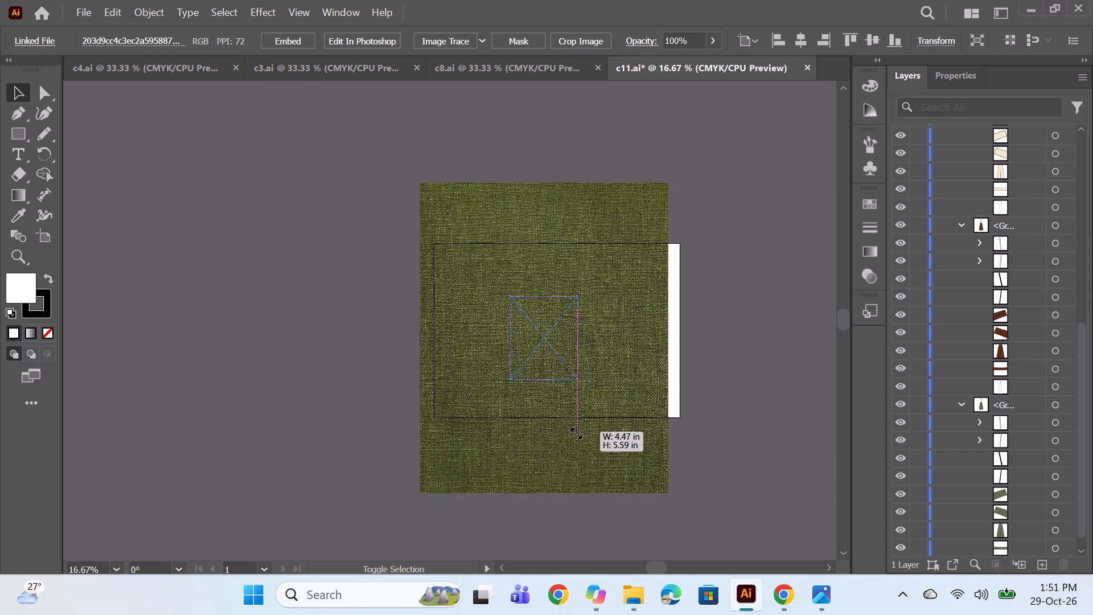
pyautogui.keyDown('alt'); pyautogui.keyDown('shift'); pyautogui.moveTo(574, 432); pyautogui.dragTo(570, 490); pyautogui.keyUp('shift'); pyautogui.keyUp('alt')
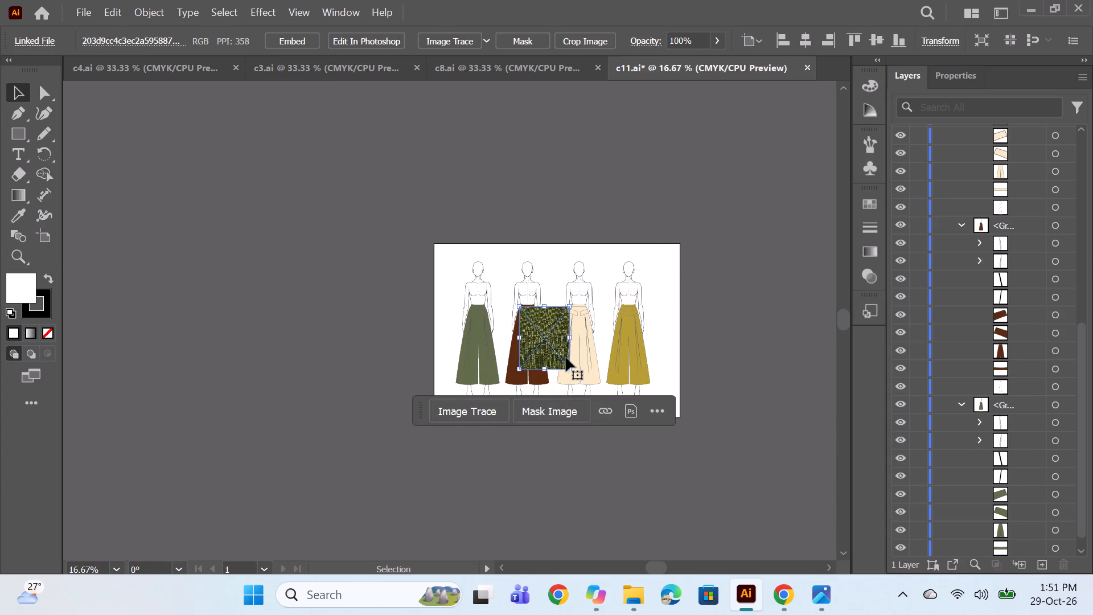
pyautogui.moveTo(570, 367); pyautogui.dragTo(576, 461)
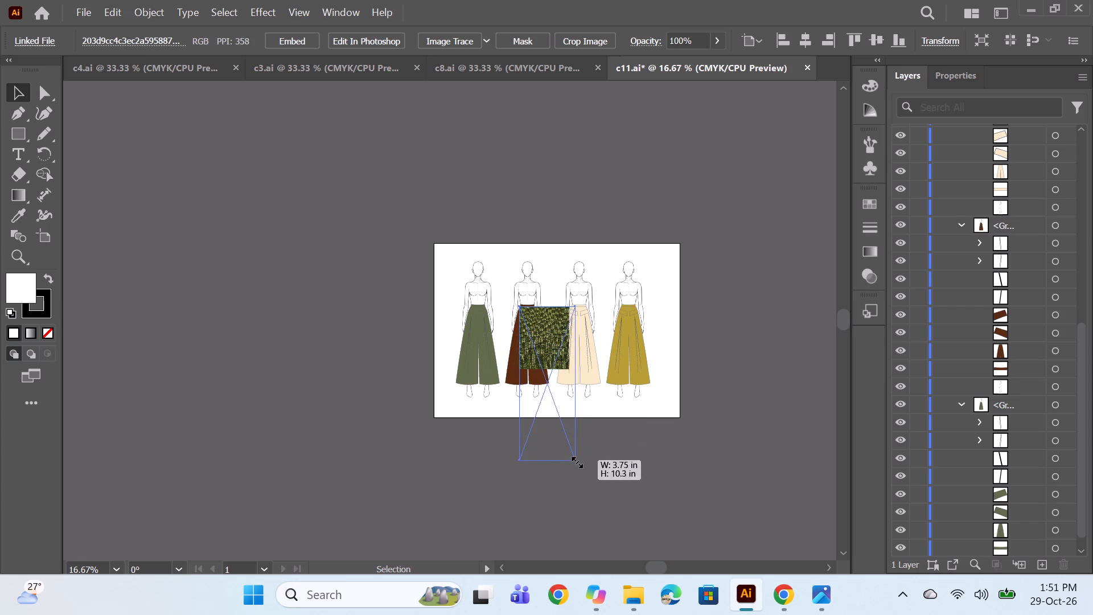
pyautogui.moveTo(576, 461); pyautogui.dragTo(578, 465)
pyautogui.moveTo(557, 412); pyautogui.dragTo(489, 382)
# Shorten and narrow the green texture so it just covers the green trouser, centre it on the figure and deselect it.
pyautogui.keyDown('alt'); pyautogui.scroll(4, 471, 341); pyautogui.keyUp('alt')
pyautogui.scroll(-5, 603, 356)
pyautogui.keyDown('alt'); pyautogui.scroll(-2, 612, 355); pyautogui.keyUp('alt')
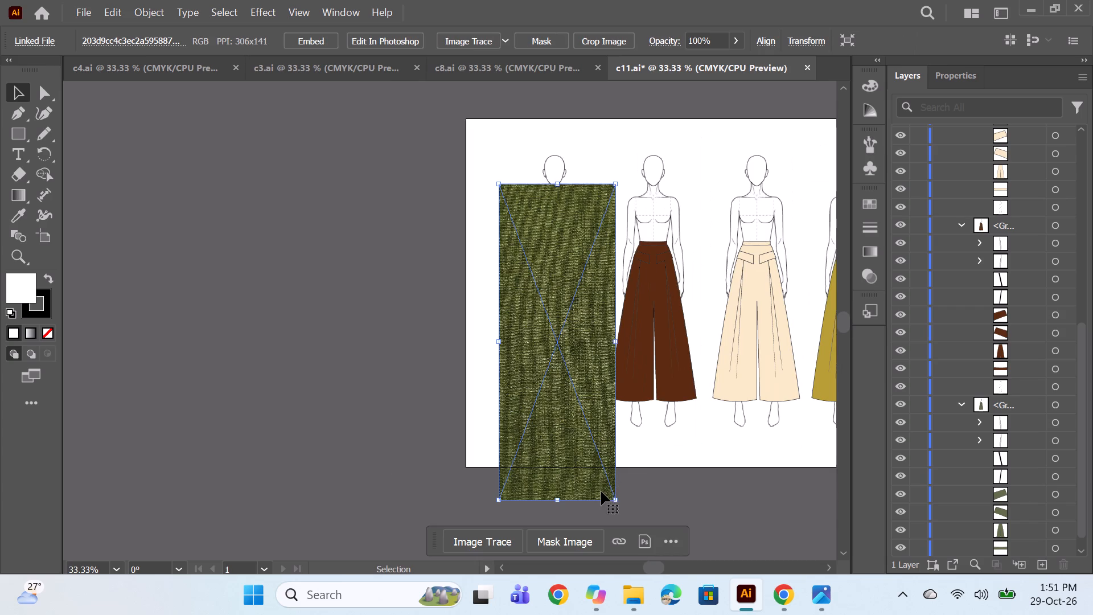
pyautogui.moveTo(615, 499); pyautogui.dragTo(606, 420)
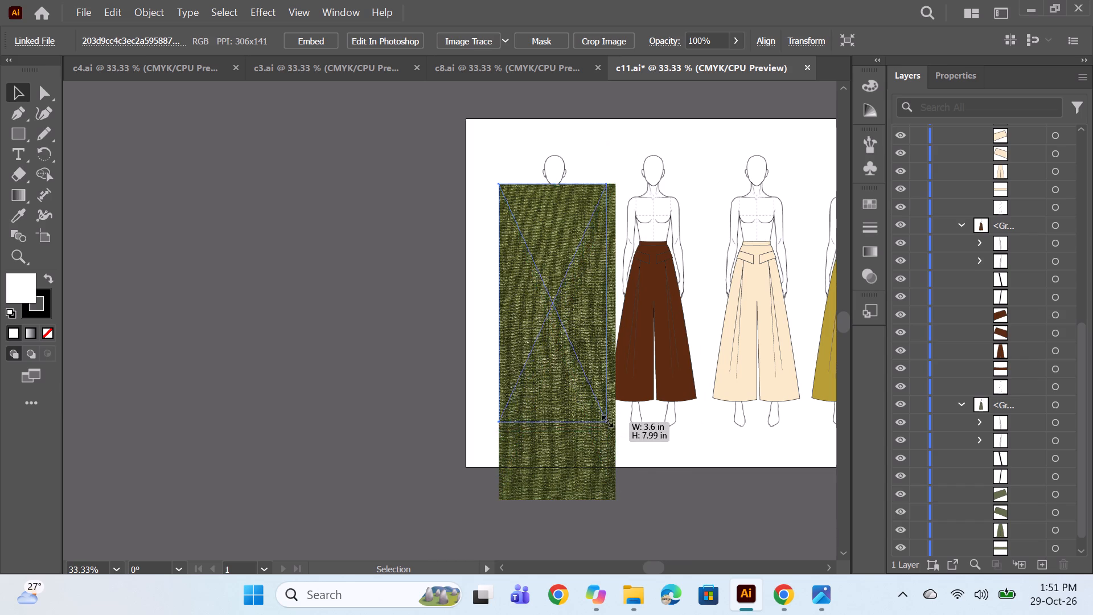
pyautogui.moveTo(606, 420); pyautogui.dragTo(605, 420)
pyautogui.moveTo(556, 247); pyautogui.dragTo(560, 273)
pyautogui.keyDown('alt'); pyautogui.scroll(2, 589, 300); pyautogui.keyUp('alt')
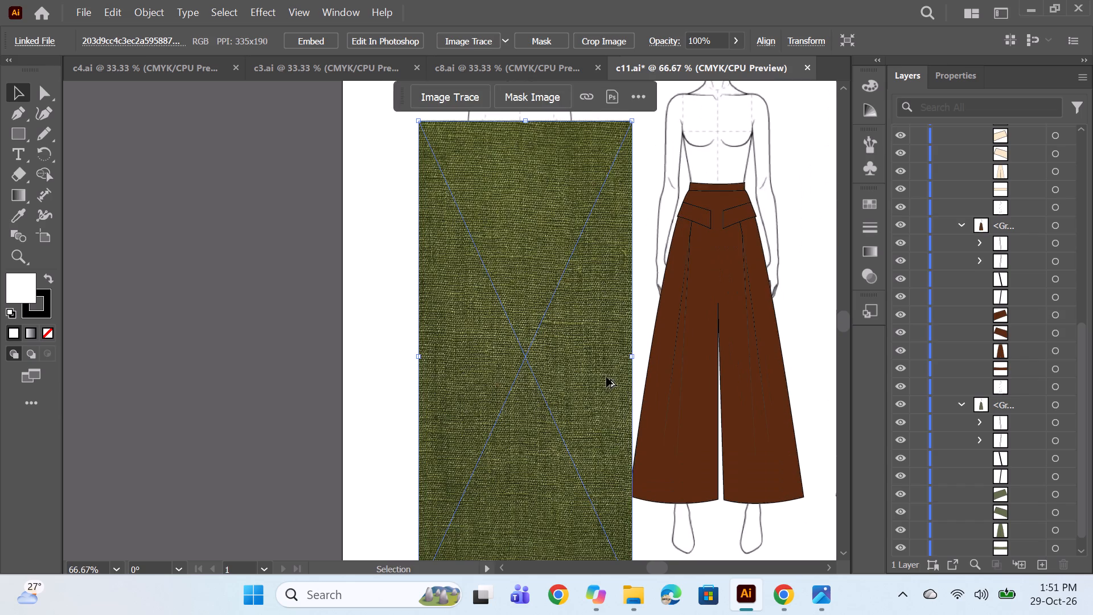
pyautogui.keyDown('alt'); pyautogui.scroll(-2, 606, 376); pyautogui.keyUp('alt')
pyautogui.moveTo(619, 485); pyautogui.dragTo(612, 442)
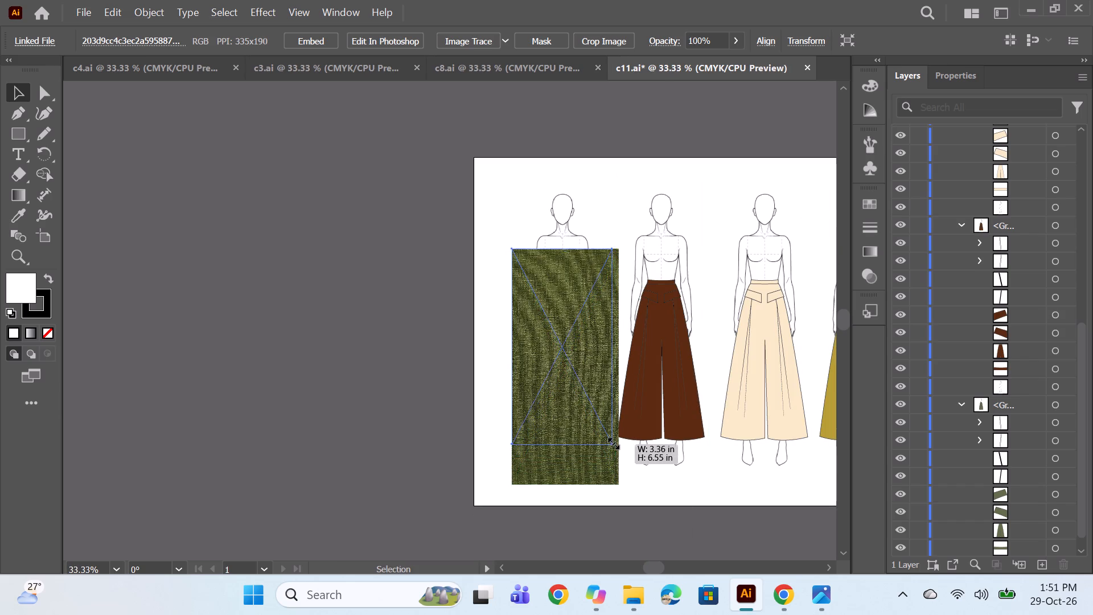
pyautogui.moveTo(612, 442); pyautogui.dragTo(614, 455)
pyautogui.moveTo(560, 355); pyautogui.dragTo(560, 363)
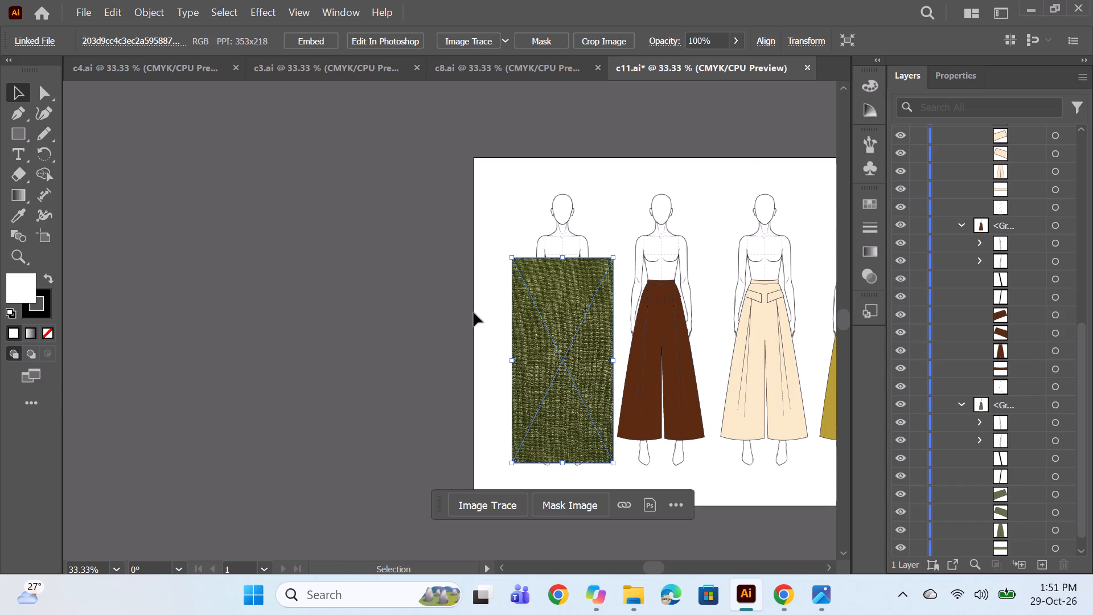
pyautogui.click(474, 313)
# Duplicate the green texture three times and stack all four copies over the green trouser.
pyautogui.press('space')
pyautogui.press('space')
pyautogui.press('space')
pyautogui.press('space')
pyautogui.press('space')
pyautogui.moveTo(683, 507); pyautogui.dragTo(615, 495)
pyautogui.keyDown('alt'); pyautogui.scroll(1, 523, 337); pyautogui.keyUp('alt')
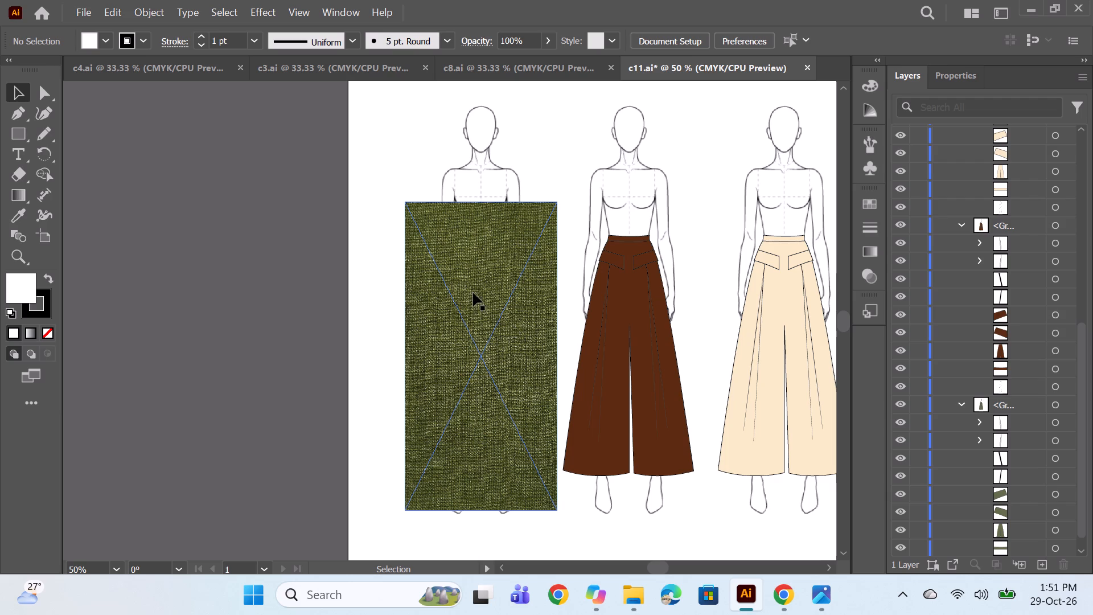
pyautogui.press('space')
pyautogui.press('space')
pyautogui.press('space')
pyautogui.press('space')
pyautogui.press('space')
pyautogui.press('space')
pyautogui.press('space')
pyautogui.press('space')
pyautogui.press('space')
pyautogui.press('space')
pyautogui.press('space')
pyautogui.press('space')
pyautogui.press('space')
pyautogui.press('space')
pyautogui.press('space')
pyautogui.press('space')
pyautogui.press('space')
pyautogui.press('space')
pyautogui.press('space')
pyautogui.press('space')
pyautogui.moveTo(725, 527); pyautogui.dragTo(529, 507)
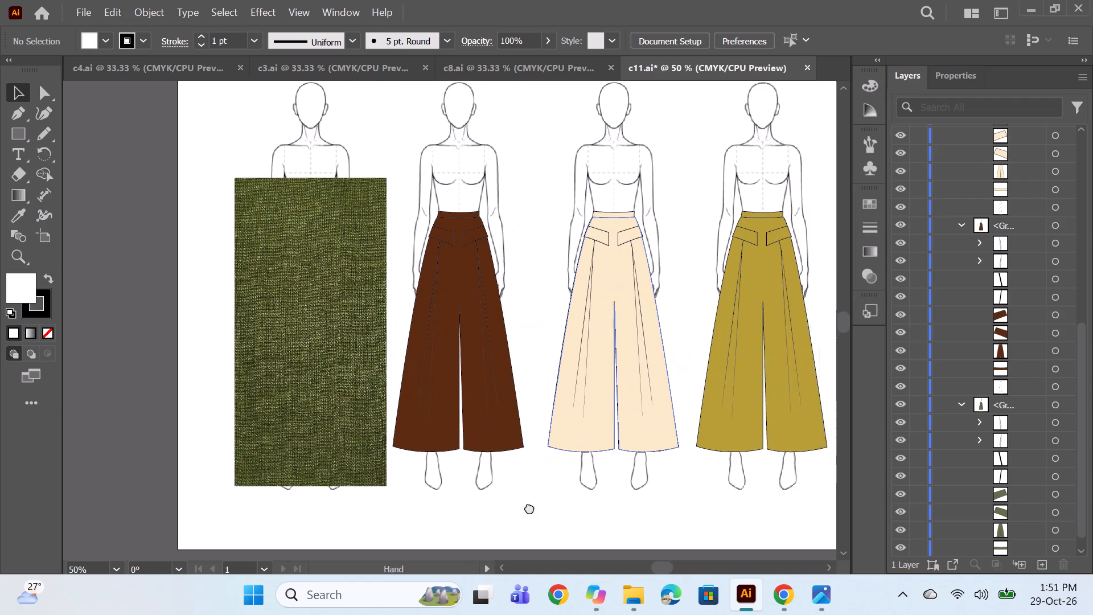
pyautogui.moveTo(529, 507); pyautogui.dragTo(515, 510)
pyautogui.scroll(2, 1015, 256)
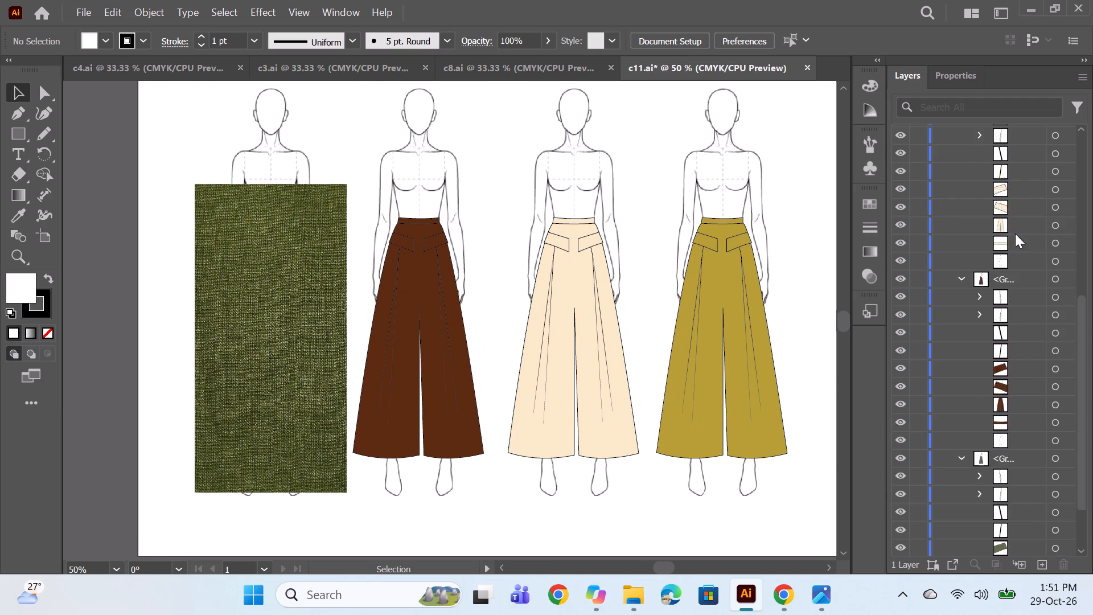
pyautogui.scroll(7, 1015, 233)
pyautogui.scroll(-6, 400, 362)
pyautogui.scroll(-6, 933, 313)
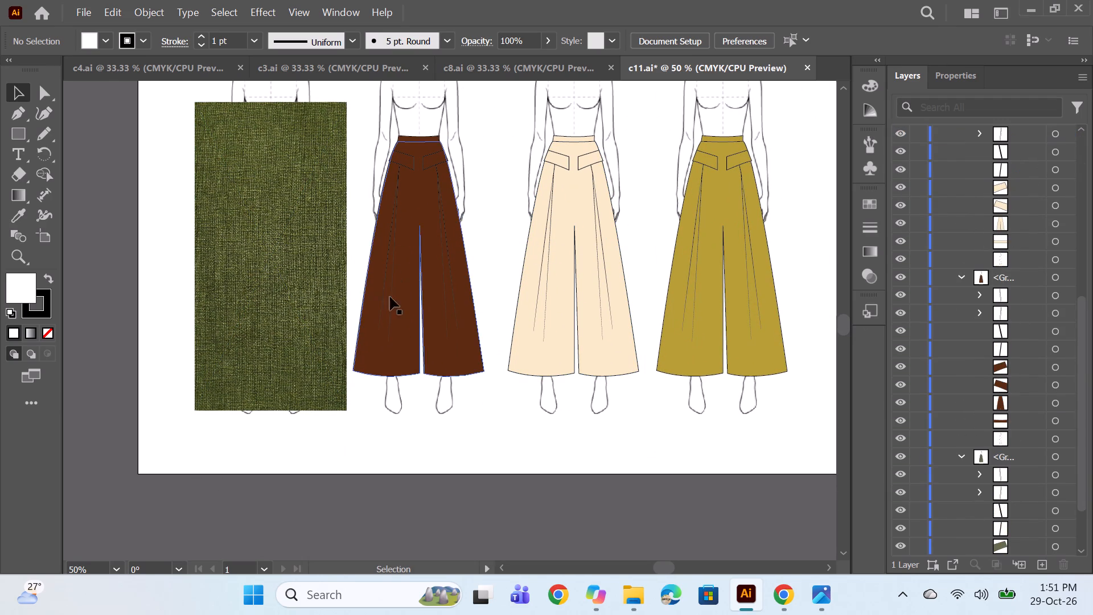
pyautogui.scroll(-5, 1009, 301)
pyautogui.scroll(1, 370, 388)
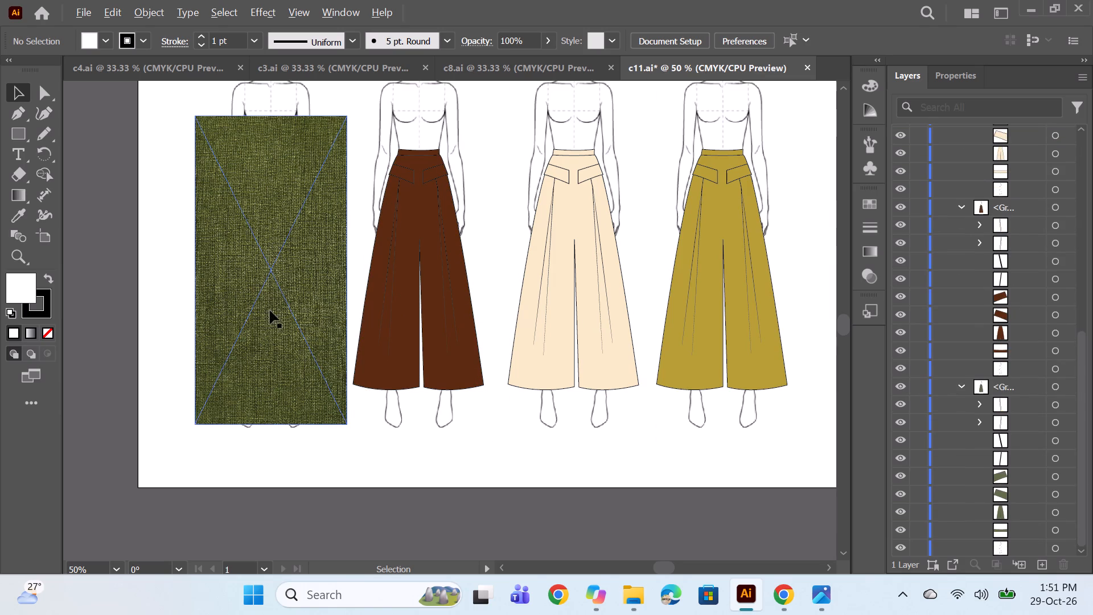
pyautogui.keyDown('alt'); pyautogui.moveTo(263, 296); pyautogui.dragTo(381, 309); pyautogui.keyUp('alt')
pyautogui.keyDown('alt'); pyautogui.moveTo(391, 294); pyautogui.dragTo(278, 284); pyautogui.keyUp('alt')
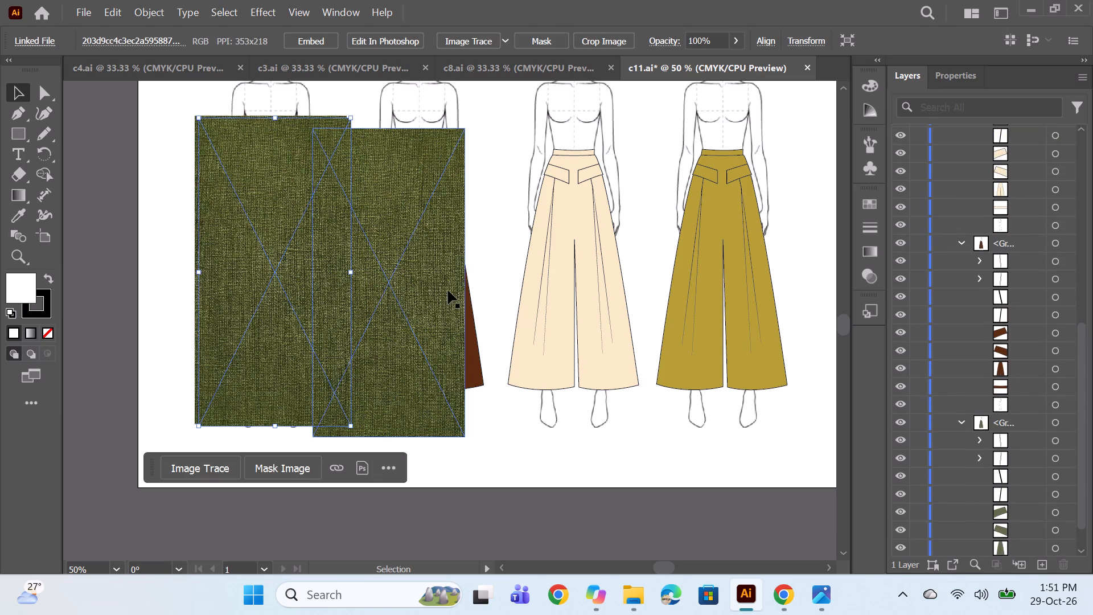
pyautogui.keyDown('alt'); pyautogui.moveTo(417, 296); pyautogui.dragTo(304, 281); pyautogui.keyUp('alt')
pyautogui.moveTo(418, 321); pyautogui.dragTo(299, 307)
# Select the four linked green texture images and move them into the green trouser's group, below its pleat lines.
pyautogui.scroll(10, 1016, 262)
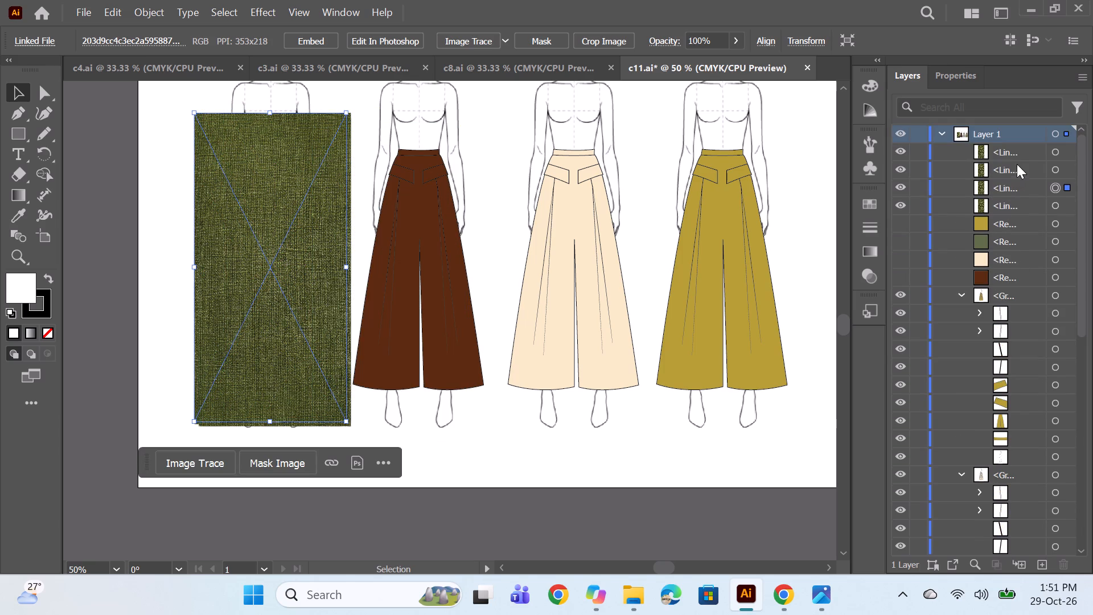
pyautogui.click(1016, 157)
pyautogui.keyDown('shift'); pyautogui.click(1016, 208); pyautogui.keyUp('shift')
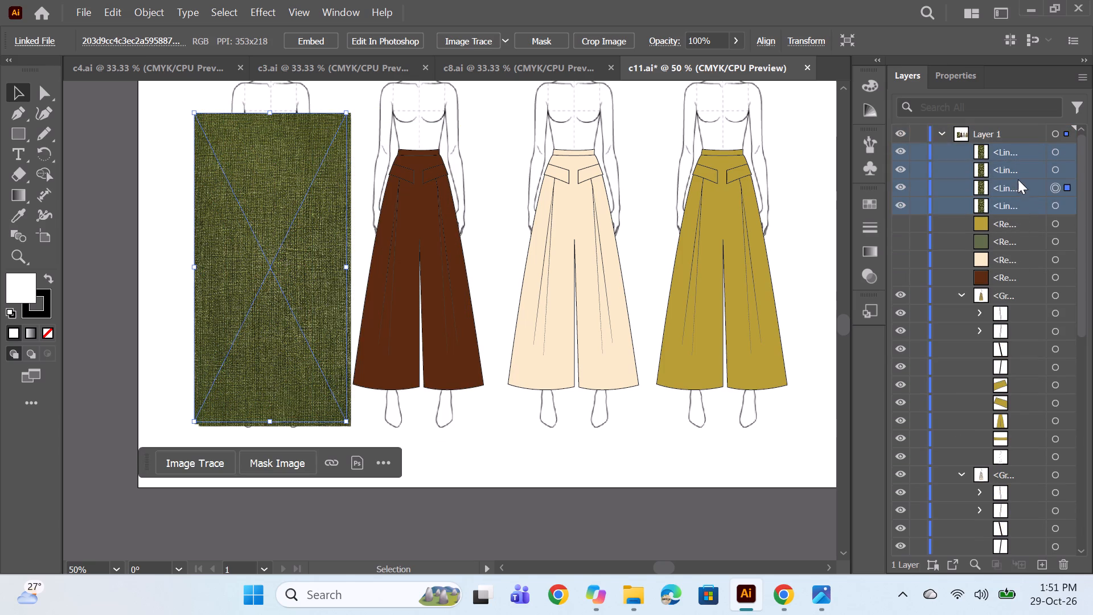
pyautogui.moveTo(1017, 179); pyautogui.dragTo(1022, 568)
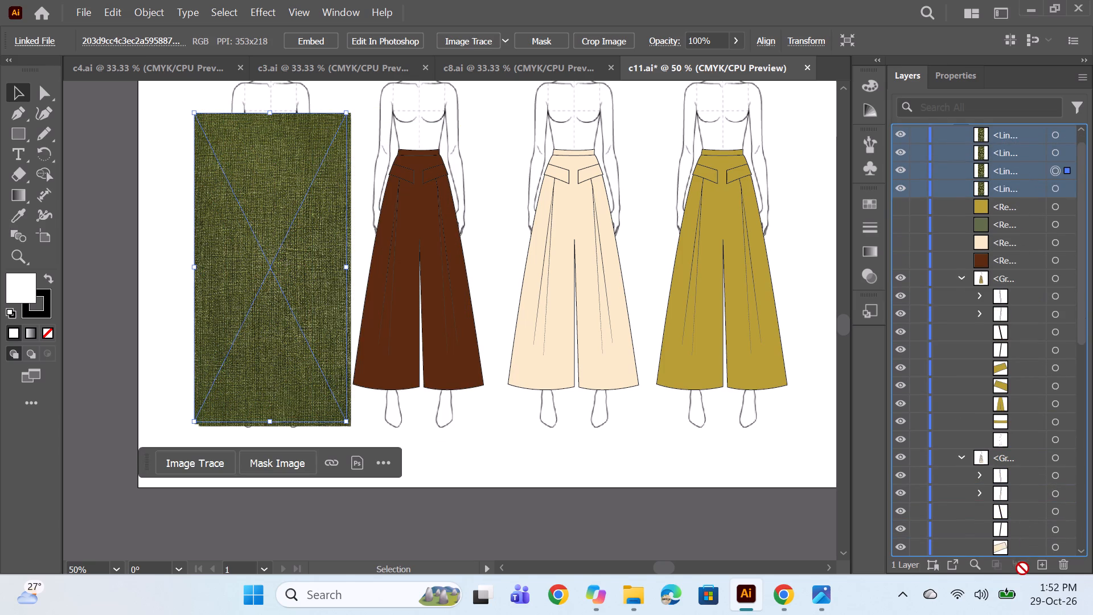
pyautogui.moveTo(1022, 568); pyautogui.dragTo(1024, 551)
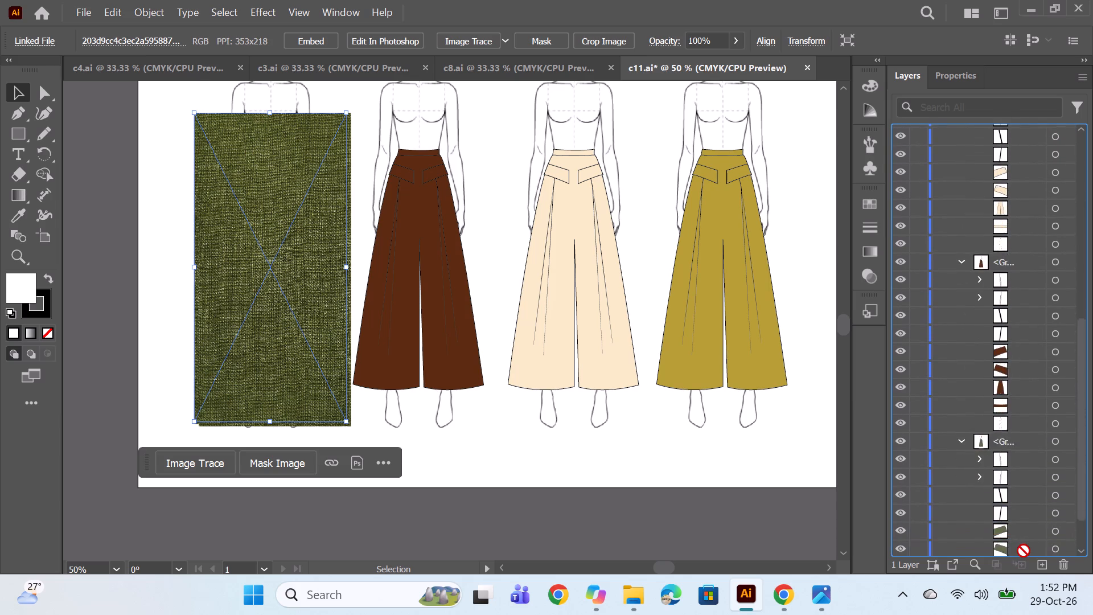
pyautogui.moveTo(1024, 551); pyautogui.dragTo(1027, 472)
# Reorder the green trouser's group so one texture copy sits directly beneath each pocket flap, the leg shape and the waistband.
pyautogui.scroll(-2, 1020, 450)
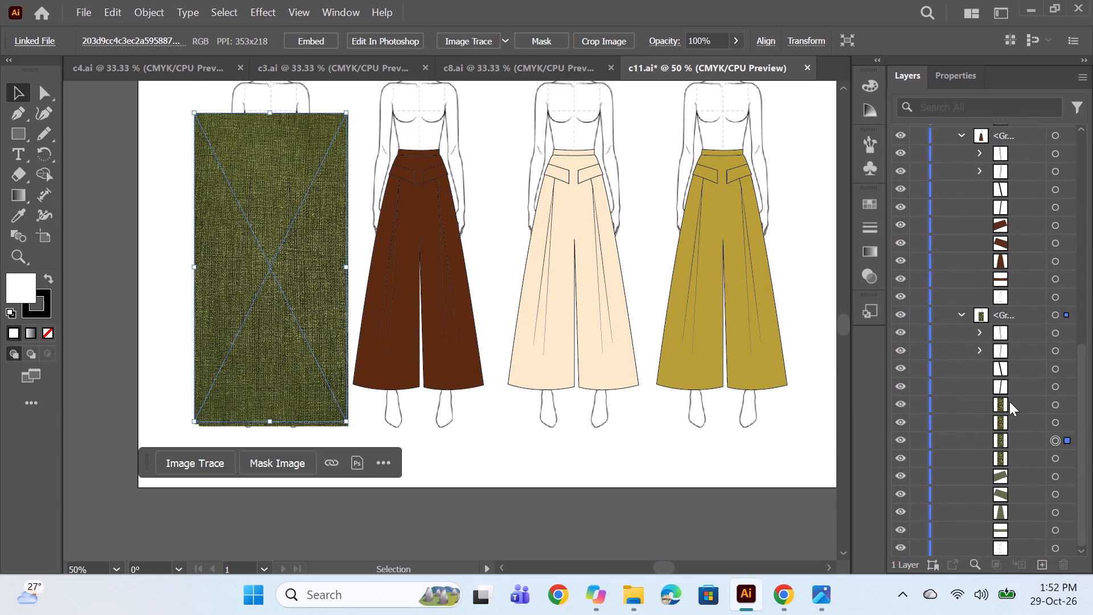
pyautogui.moveTo(1010, 398); pyautogui.dragTo(1016, 477)
pyautogui.moveTo(1021, 407); pyautogui.dragTo(1017, 481)
pyautogui.moveTo(1024, 401); pyautogui.dragTo(1024, 499)
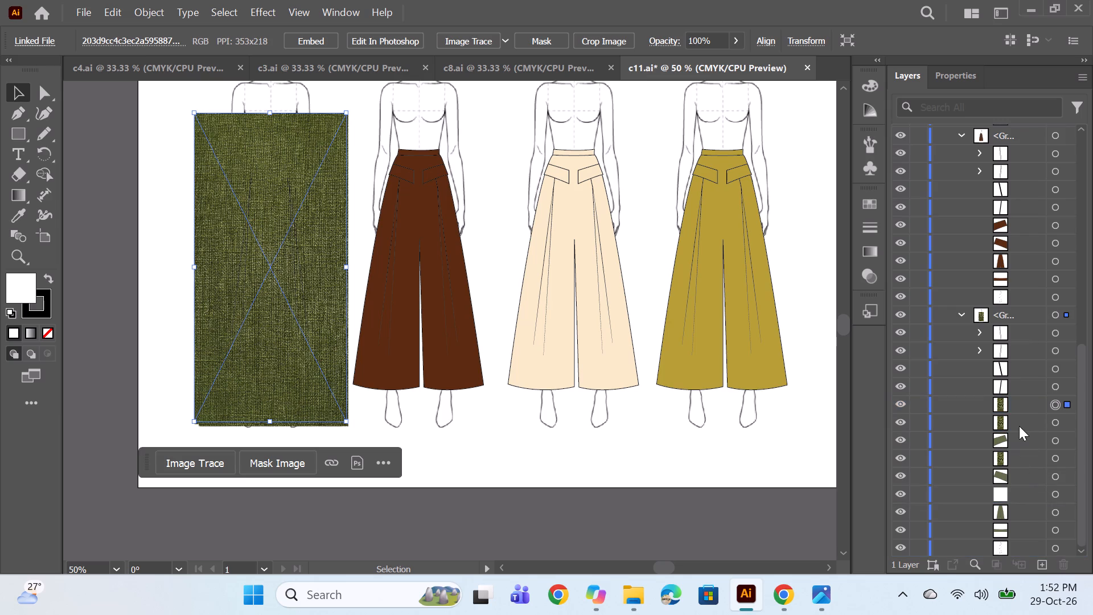
pyautogui.moveTo(1024, 401); pyautogui.dragTo(1022, 498)
pyautogui.moveTo(1019, 404); pyautogui.dragTo(1019, 461)
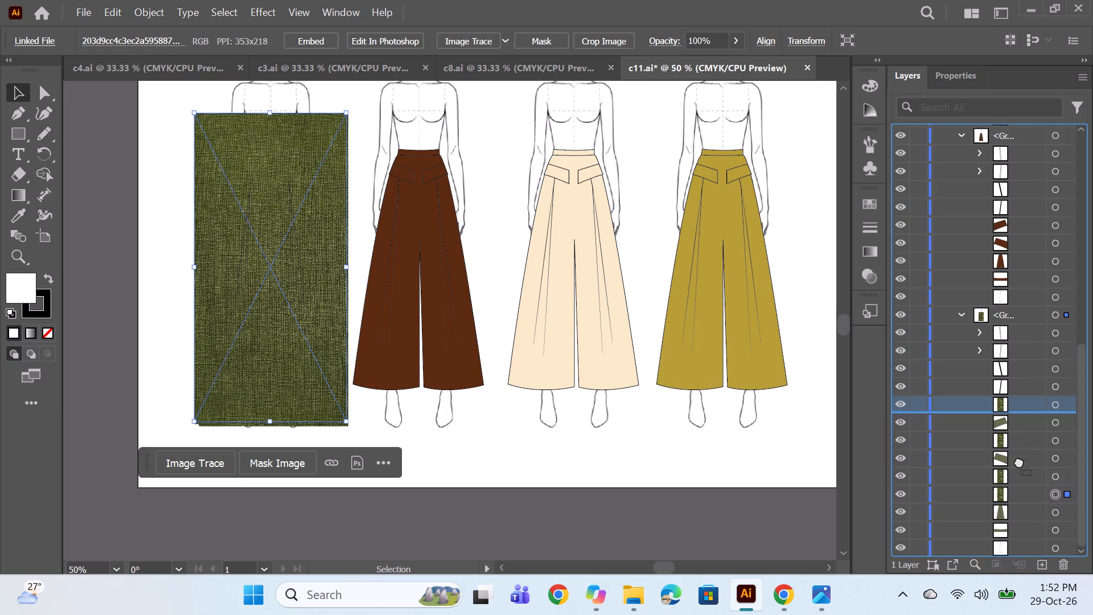
pyautogui.moveTo(1019, 461); pyautogui.dragTo(1017, 517)
pyautogui.scroll(-2, 1031, 444)
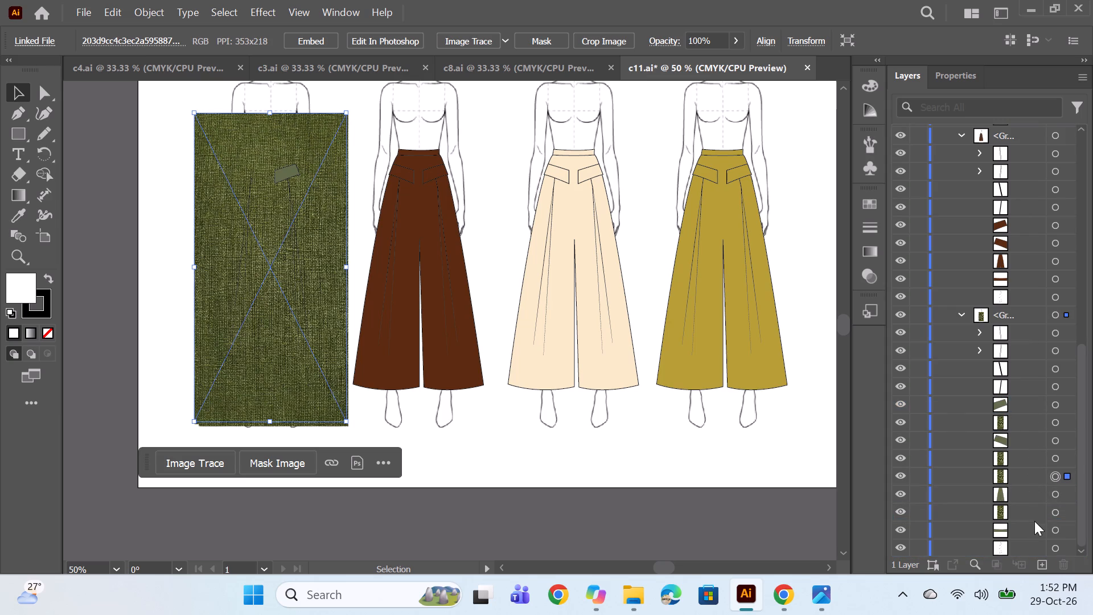
pyautogui.moveTo(1021, 460); pyautogui.dragTo(1013, 539)
# Make a clipping mask from the green trouser's waistband and the texture copy directly beneath it.
pyautogui.click(1047, 532)
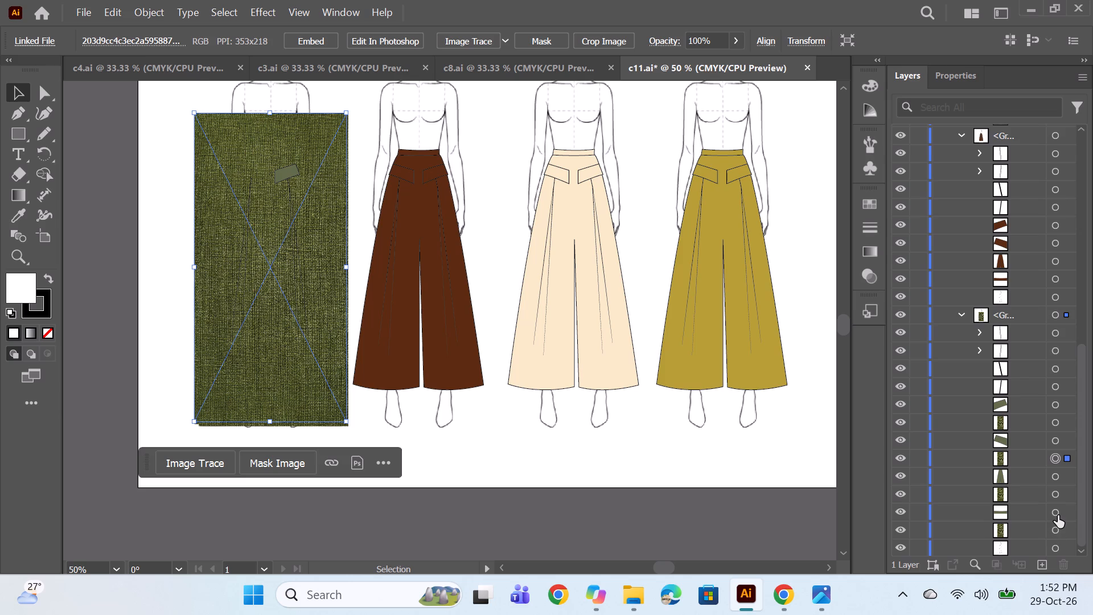
pyautogui.keyDown('ctrl'); pyautogui.click(1058, 515); pyautogui.keyUp('ctrl')
pyautogui.click(1059, 528)
pyautogui.click(1059, 519)
pyautogui.keyDown('ctrl'); pyautogui.click(1062, 530); pyautogui.keyUp('ctrl')
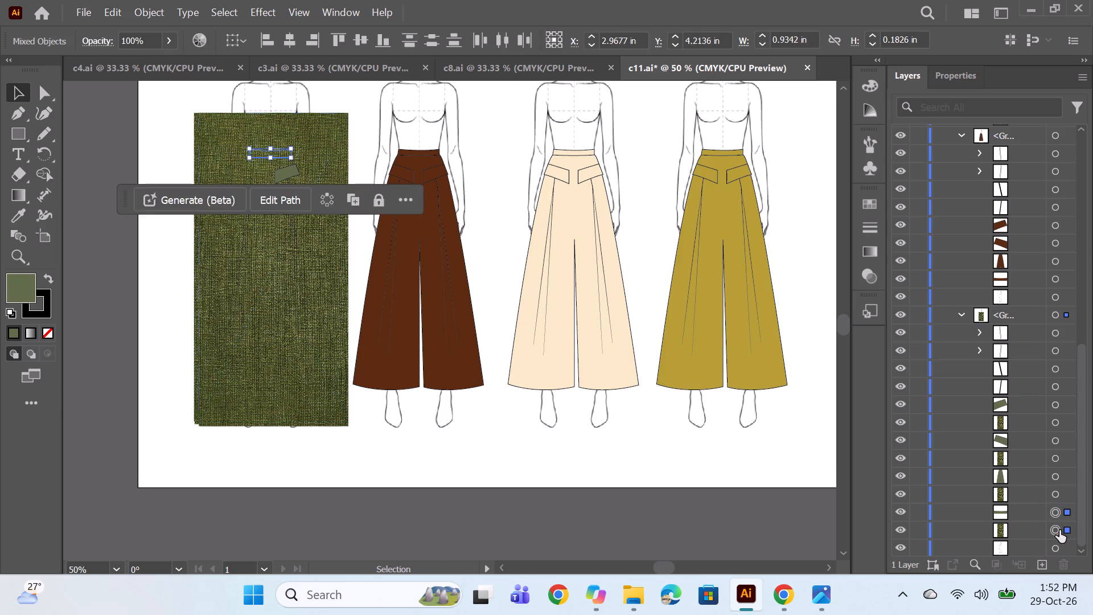
pyautogui.rightClick(452, 365)
pyautogui.click(505, 437)
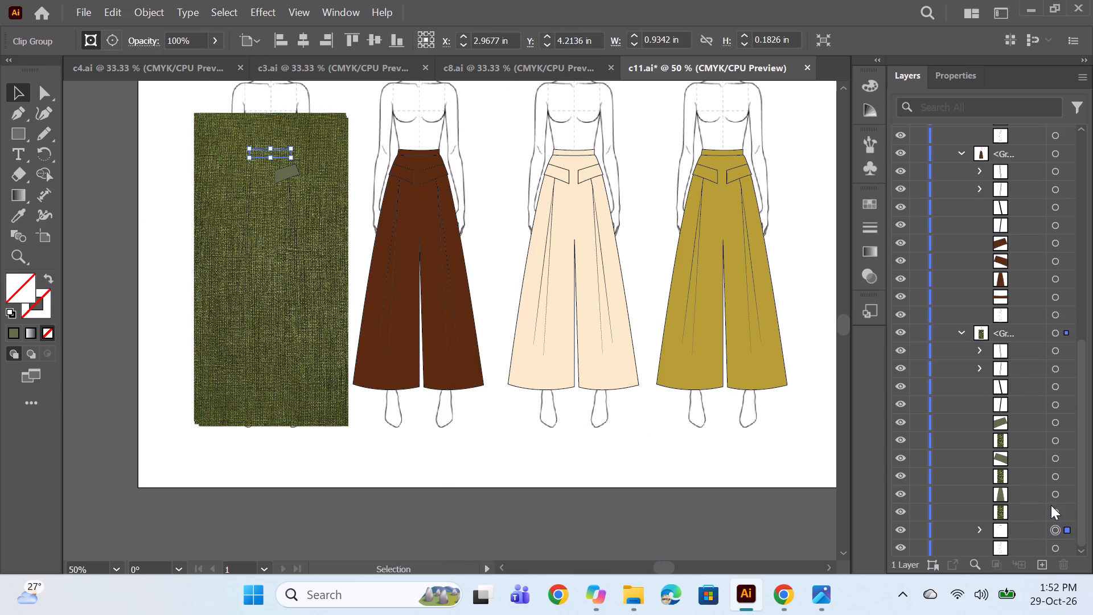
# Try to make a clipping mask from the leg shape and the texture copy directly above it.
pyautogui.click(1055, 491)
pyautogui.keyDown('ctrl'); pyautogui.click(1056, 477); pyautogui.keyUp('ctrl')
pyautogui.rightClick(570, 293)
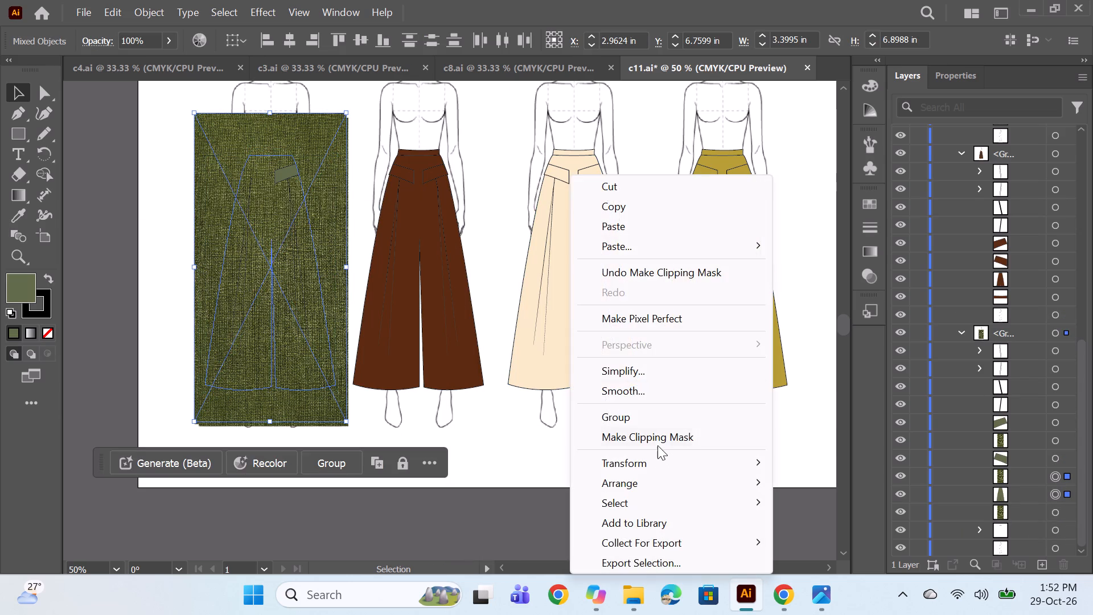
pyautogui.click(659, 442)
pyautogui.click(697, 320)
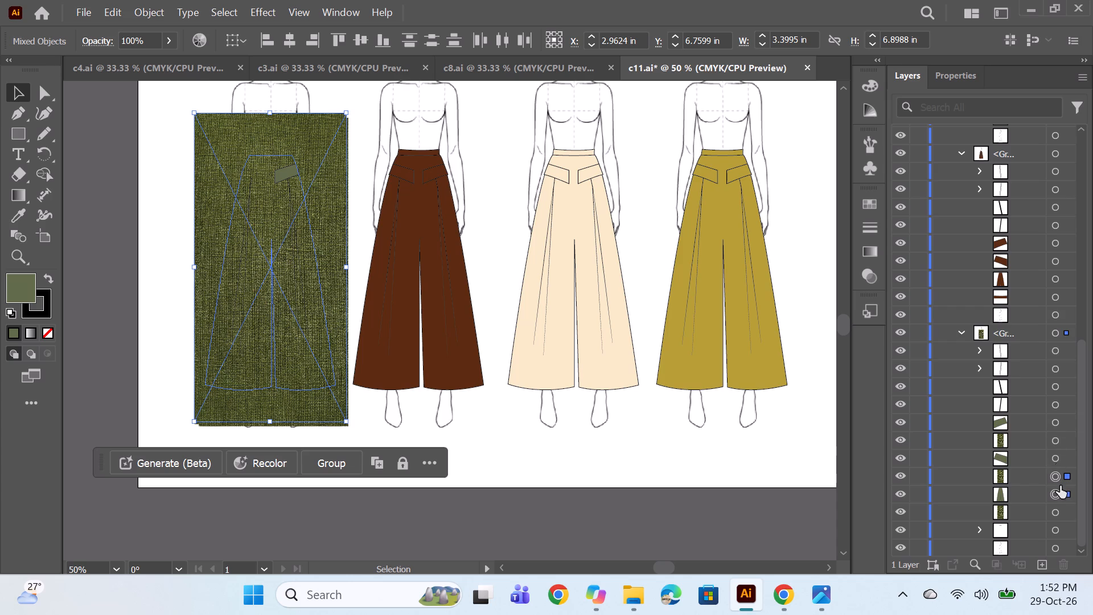
# Make a clipping mask from the green trouser's left pocket flap and the texture copy directly beneath it.
pyautogui.click(1058, 493)
pyautogui.click(1054, 478)
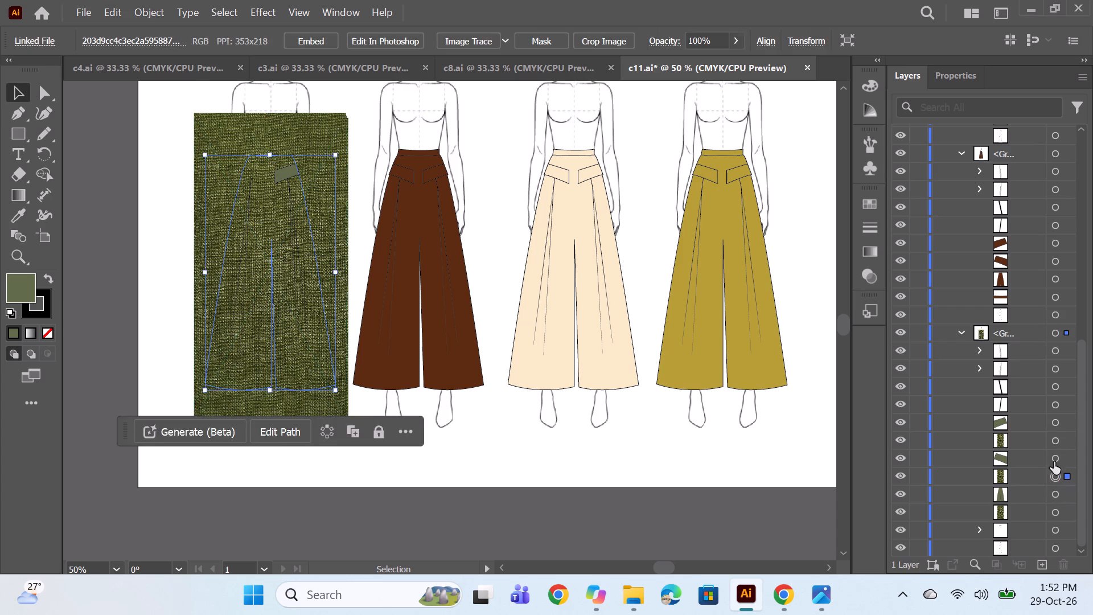
pyautogui.keyDown('ctrl'); pyautogui.click(1054, 455); pyautogui.keyUp('ctrl')
pyautogui.rightClick(425, 376)
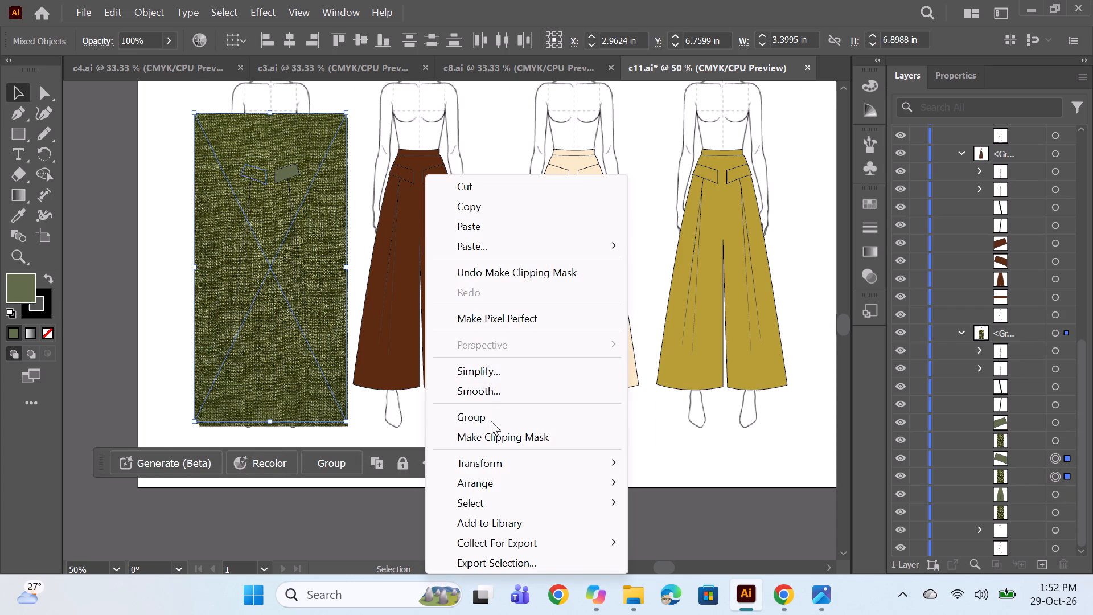
pyautogui.click(495, 432)
# Make a clipping mask from the green trouser's leg shape and the texture copy directly beneath it.
pyautogui.click(1057, 495)
pyautogui.keyDown('ctrl'); pyautogui.click(1057, 507); pyautogui.keyUp('ctrl')
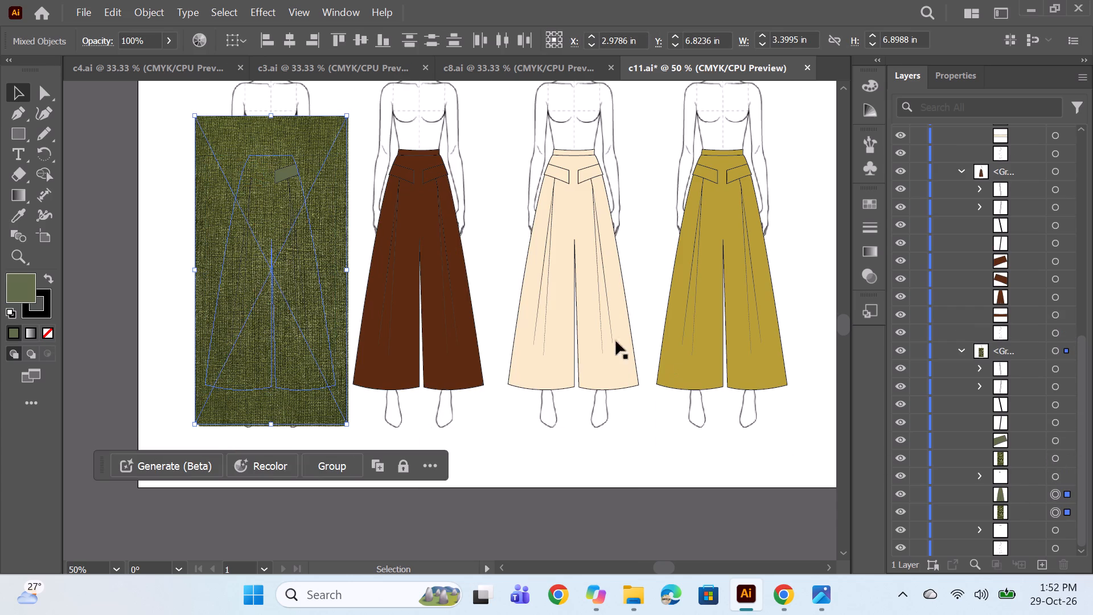
pyautogui.rightClick(616, 341)
pyautogui.click(726, 442)
# Make a clipping mask from the green trouser's right pocket flap and the last unclipped texture copy.
pyautogui.click(1057, 471)
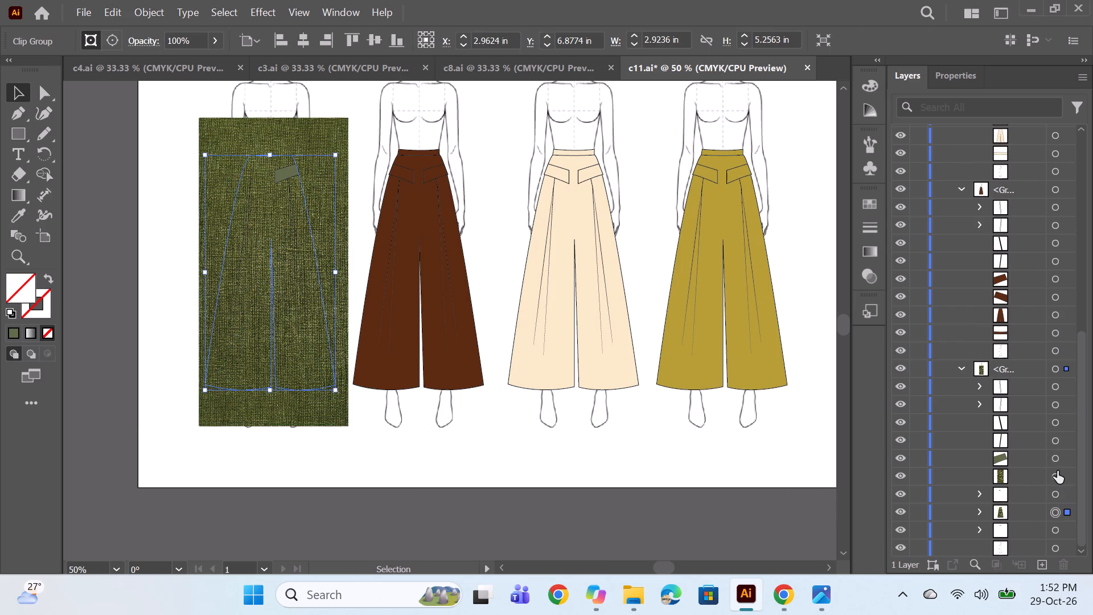
pyautogui.click(1058, 452)
pyautogui.rightClick(493, 251)
pyautogui.click(599, 429)
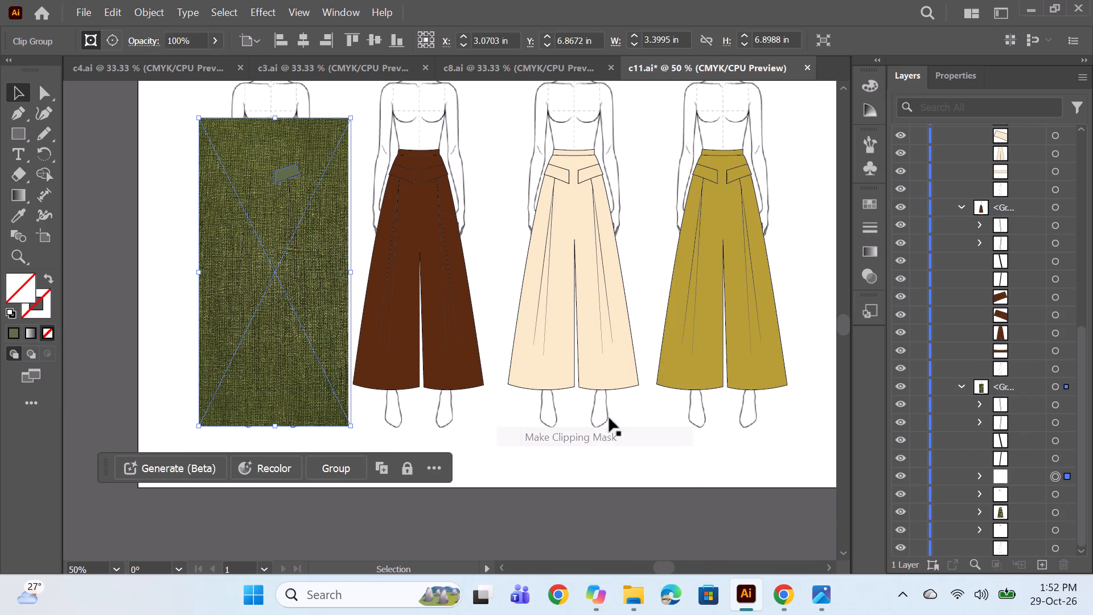
# Select the four clipped pieces of the green trouser and raise their stroke weight to give them a black outline.
pyautogui.click(1054, 517)
pyautogui.click(1051, 473)
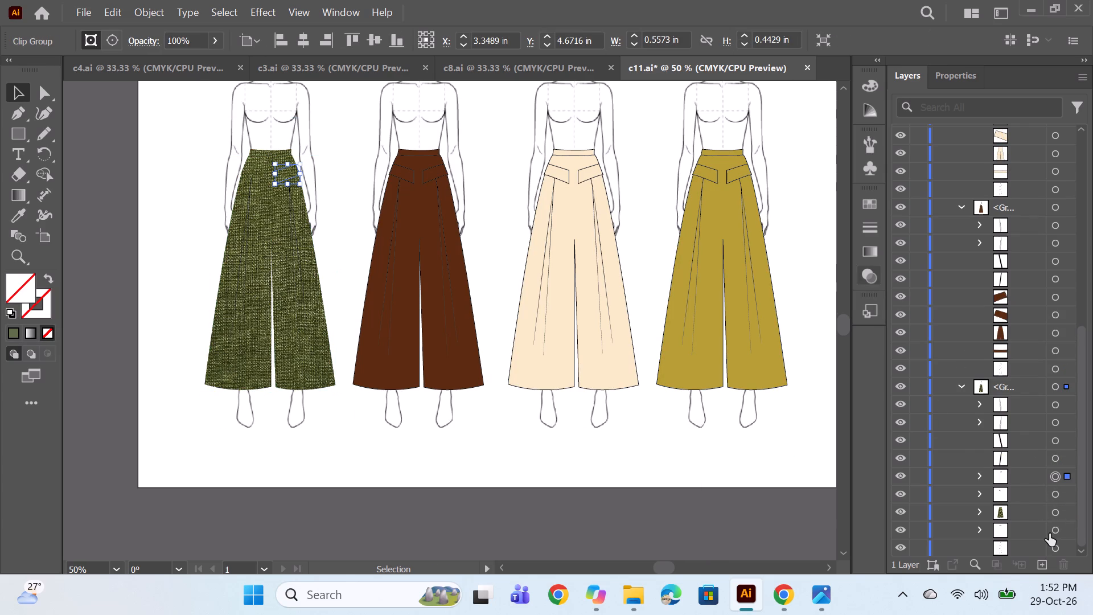
pyautogui.keyDown('shift'); pyautogui.click(1056, 531); pyautogui.keyUp('shift')
pyautogui.click(868, 230)
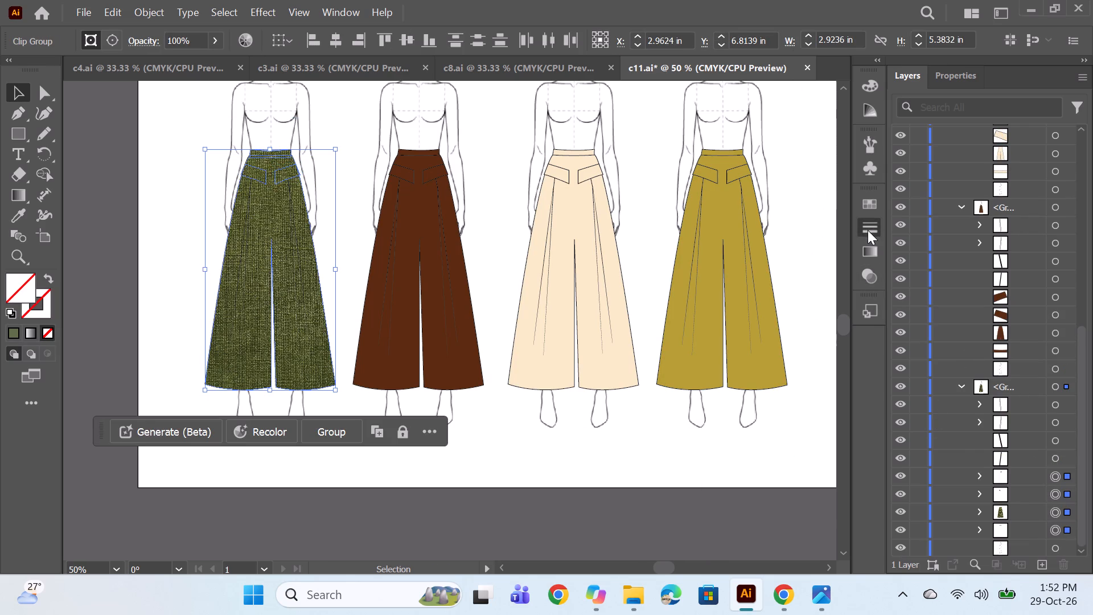
pyautogui.tripleClick(716, 216)
pyautogui.click(716, 216)
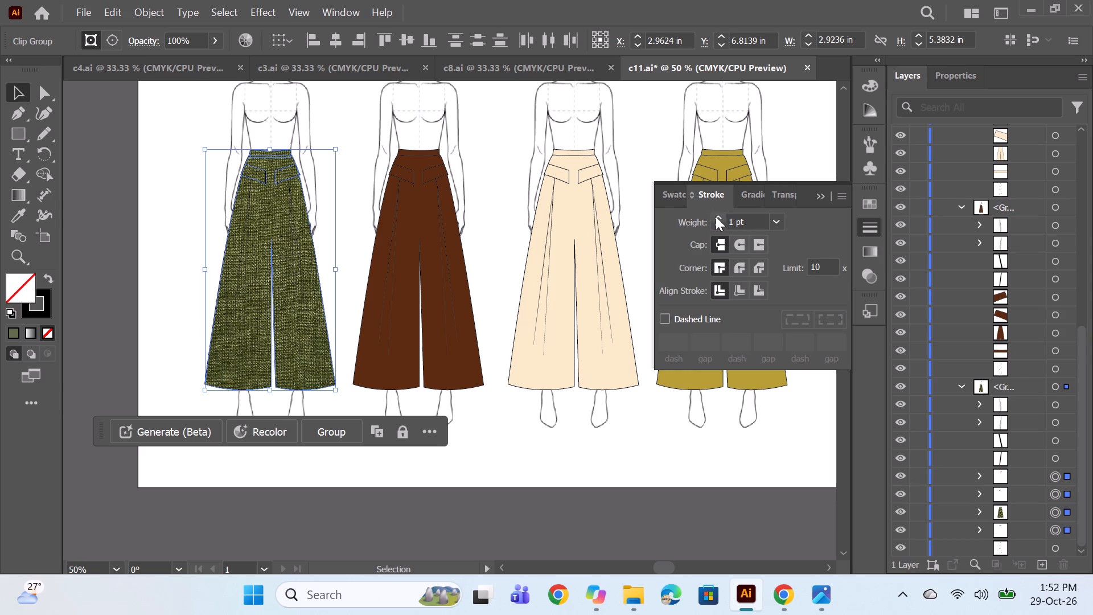
pyautogui.click(716, 216)
pyautogui.click(791, 173)
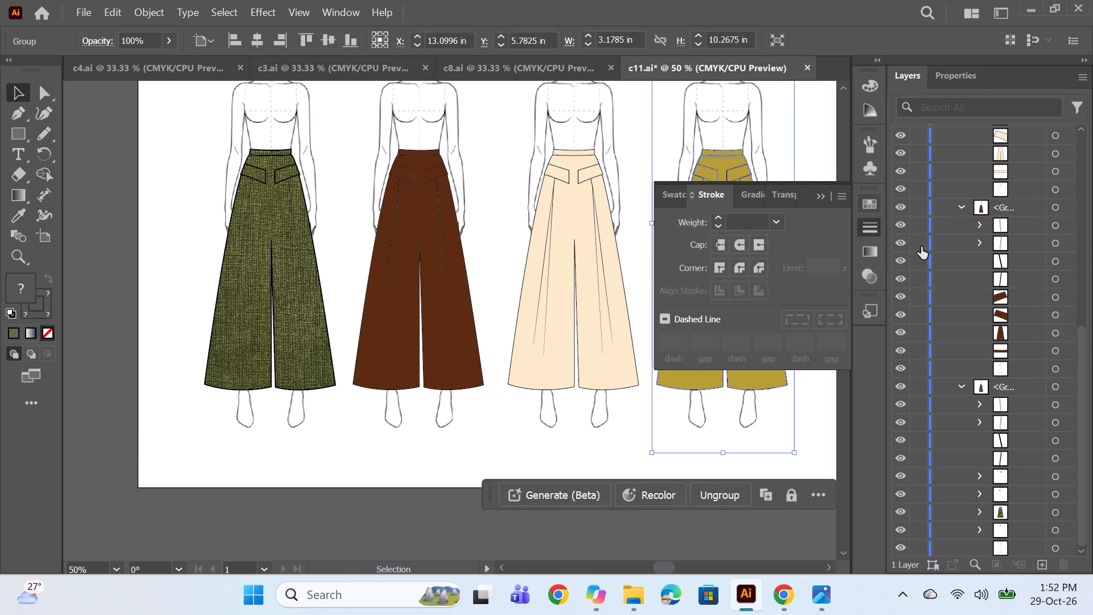
# Select the green trouser's two pleat-line groups and two single line paths, set their stroke weight to 1 pt and deselect.
pyautogui.click(1047, 401)
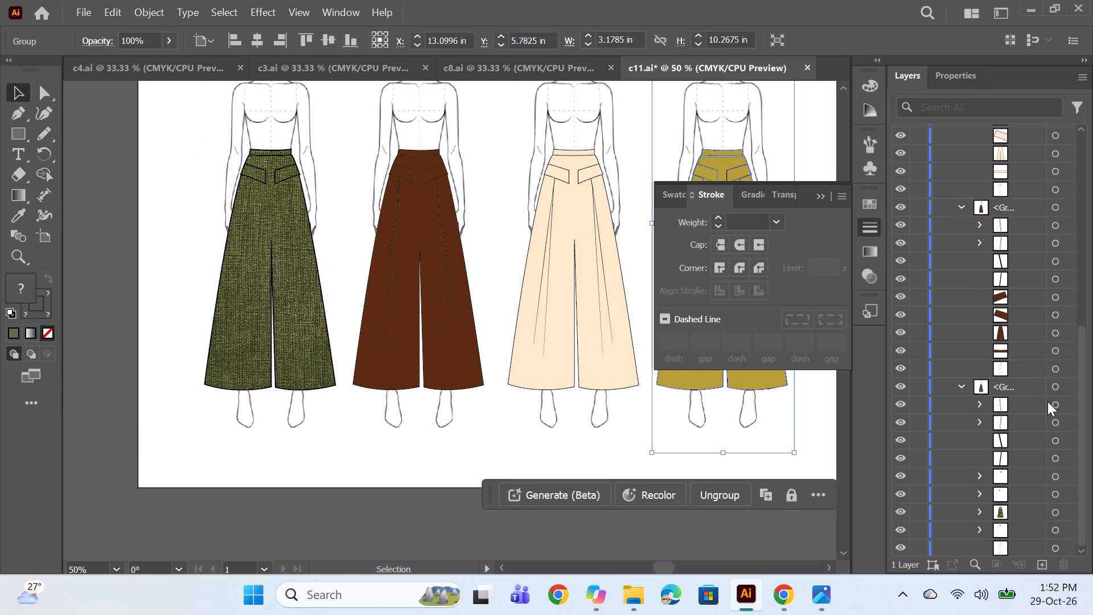
pyautogui.click(1054, 403)
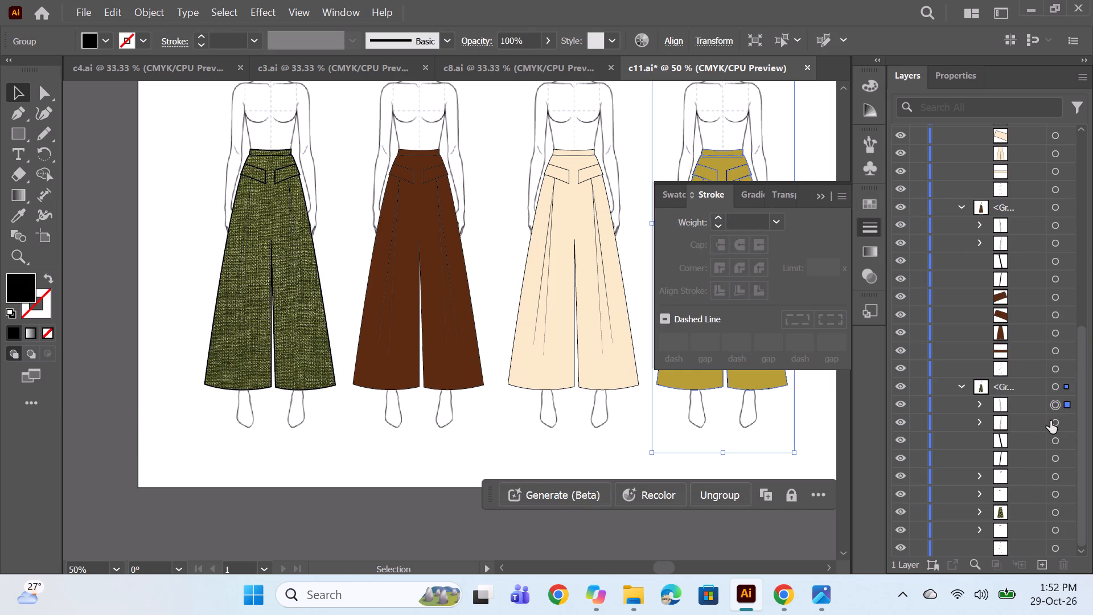
pyautogui.keyDown('shift'); pyautogui.click(1059, 456); pyautogui.keyUp('shift')
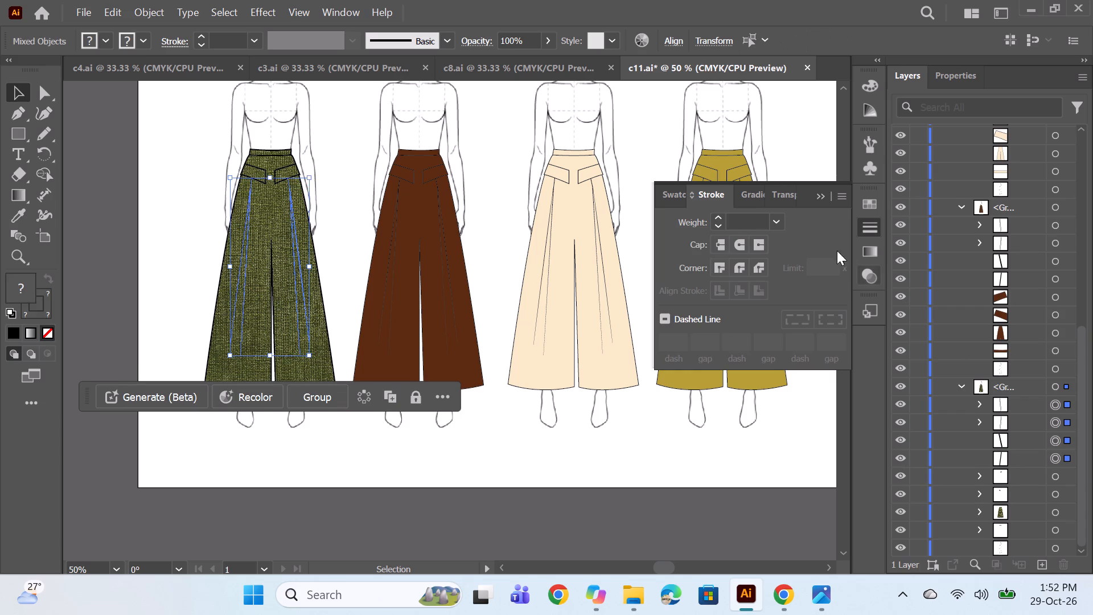
pyautogui.click(737, 222)
pyautogui.press('1')
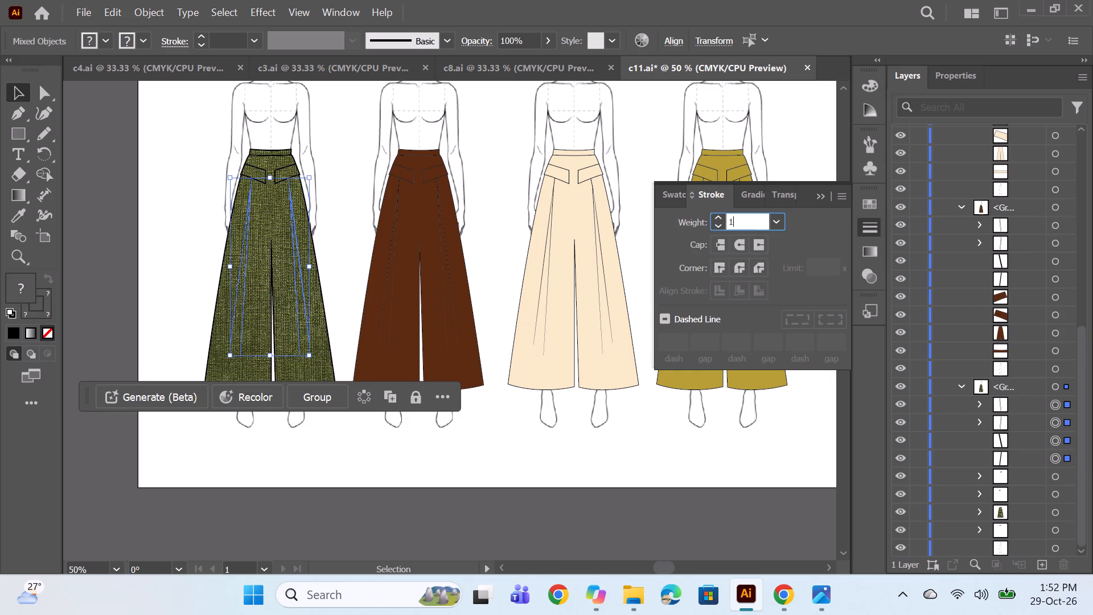
pyautogui.press('Return')
pyautogui.click(819, 200)
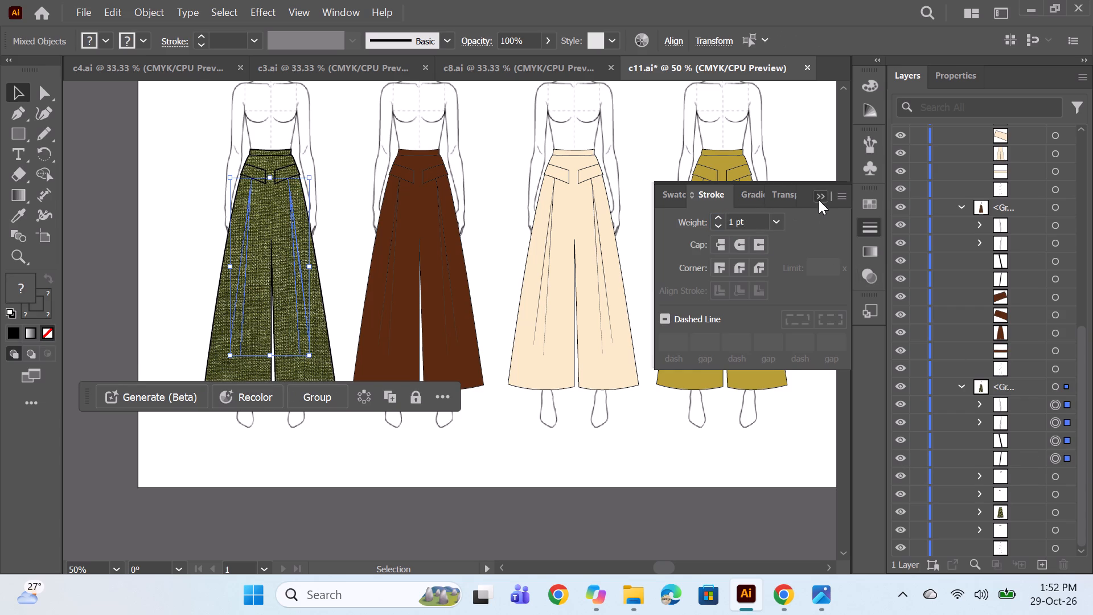
pyautogui.keyDown('ctrl'); pyautogui.click(807, 181); pyautogui.keyUp('ctrl')
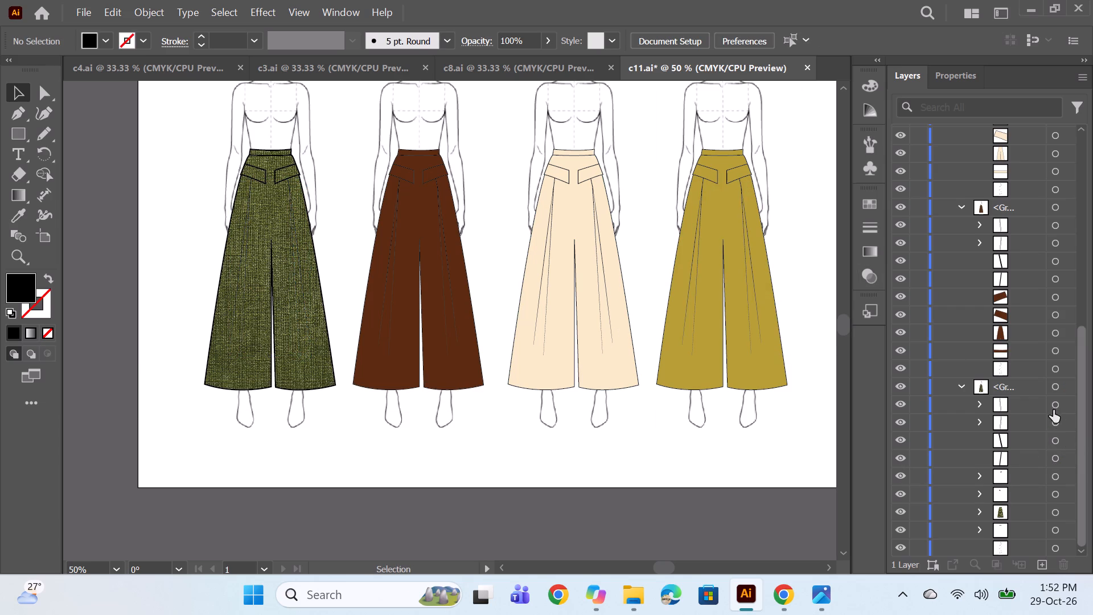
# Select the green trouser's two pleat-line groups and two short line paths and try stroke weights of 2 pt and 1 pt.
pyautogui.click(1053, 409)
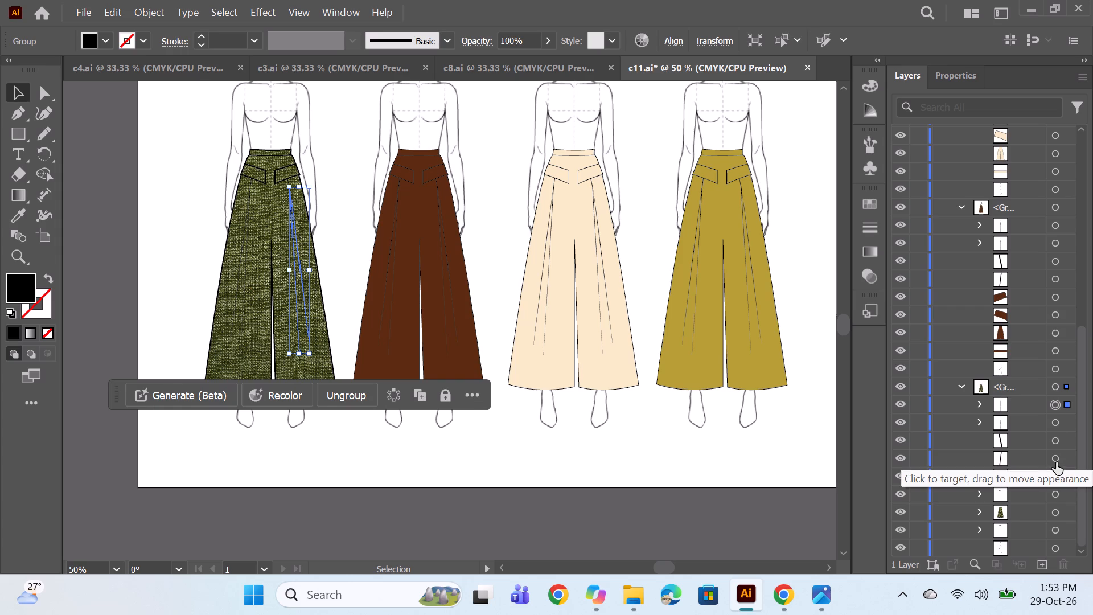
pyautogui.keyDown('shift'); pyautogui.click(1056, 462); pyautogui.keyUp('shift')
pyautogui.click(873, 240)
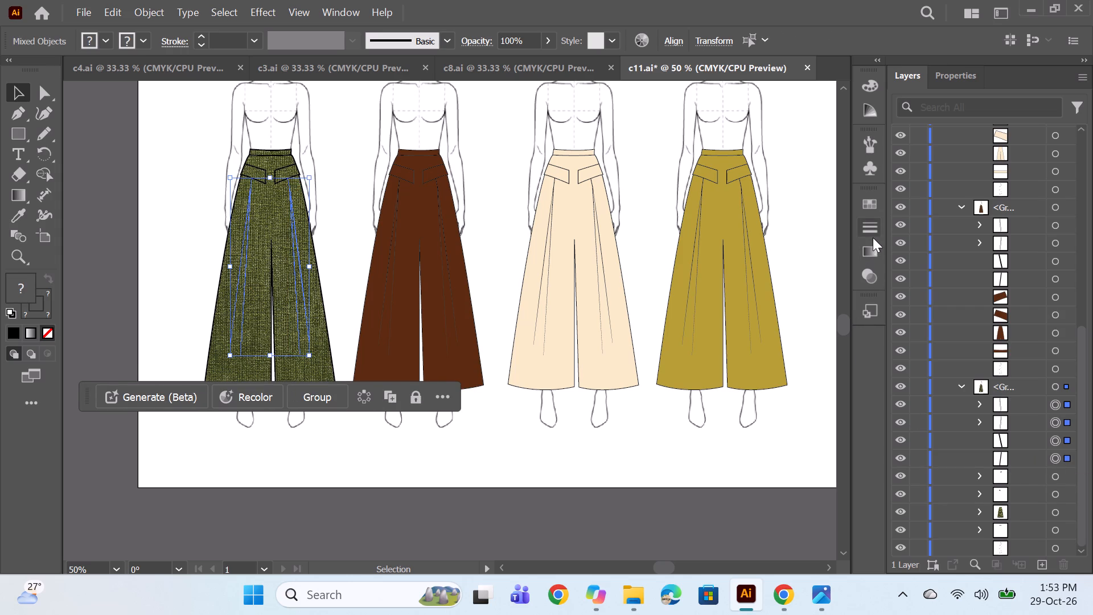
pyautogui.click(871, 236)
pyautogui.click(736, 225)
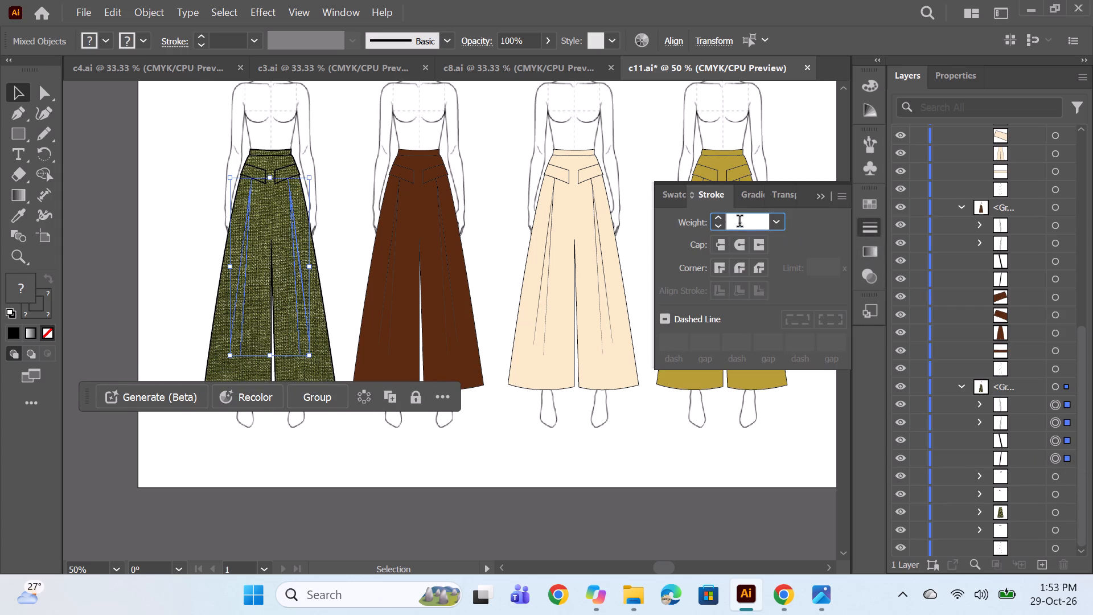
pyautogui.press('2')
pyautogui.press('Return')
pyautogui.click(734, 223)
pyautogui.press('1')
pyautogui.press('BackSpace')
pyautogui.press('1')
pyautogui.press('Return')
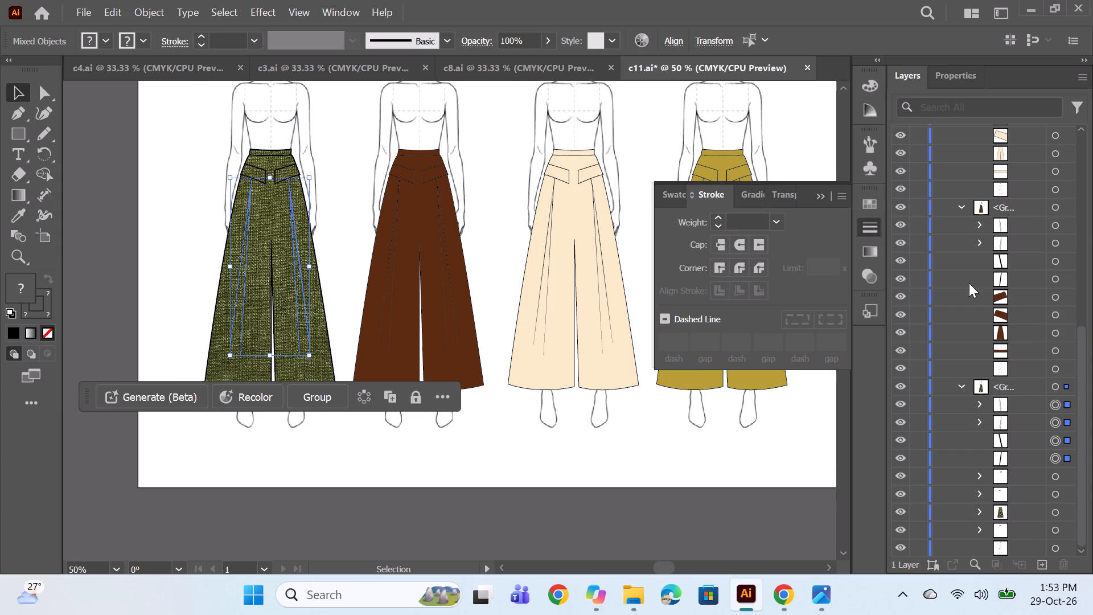
# Move the pleat-line path out of each of the green trouser's two pleat subgroups, directly into the trouser group.
pyautogui.click(1055, 407)
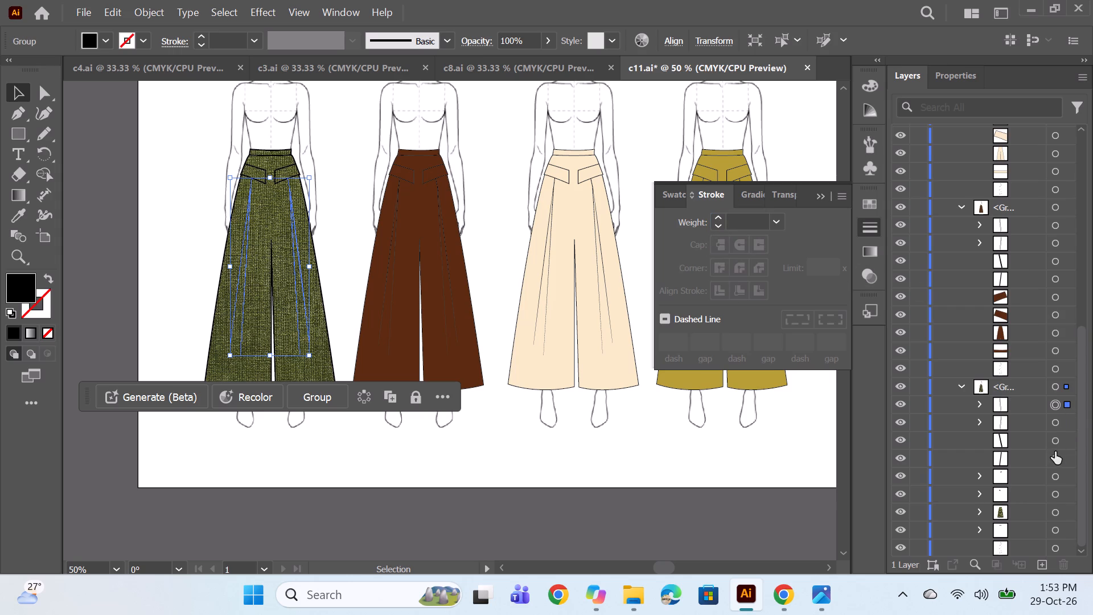
pyautogui.click(976, 404)
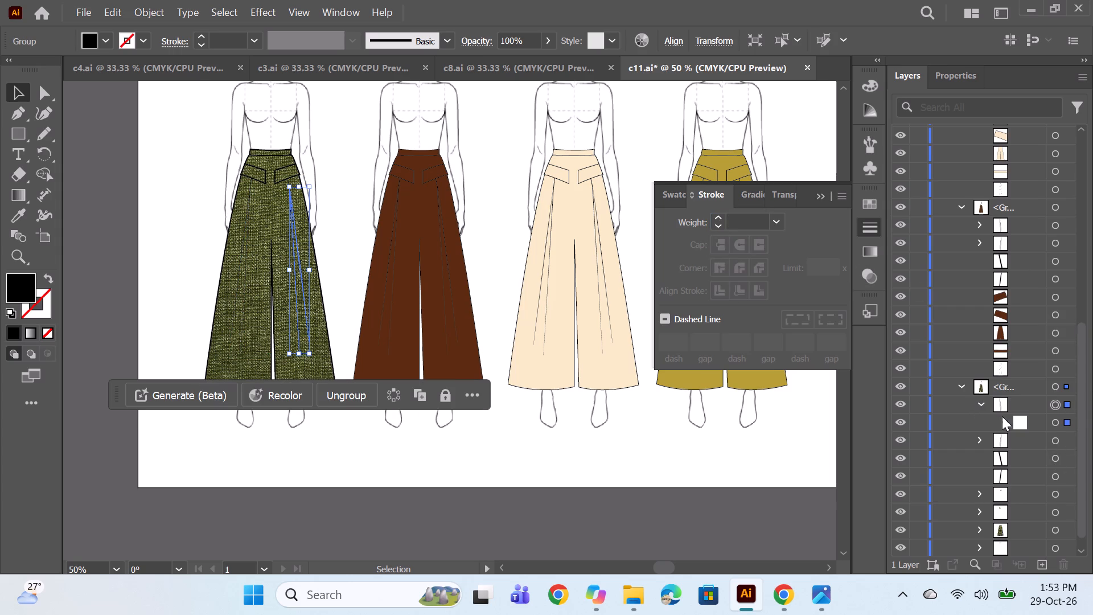
pyautogui.moveTo(1018, 420); pyautogui.dragTo(1009, 399)
pyautogui.click(980, 424)
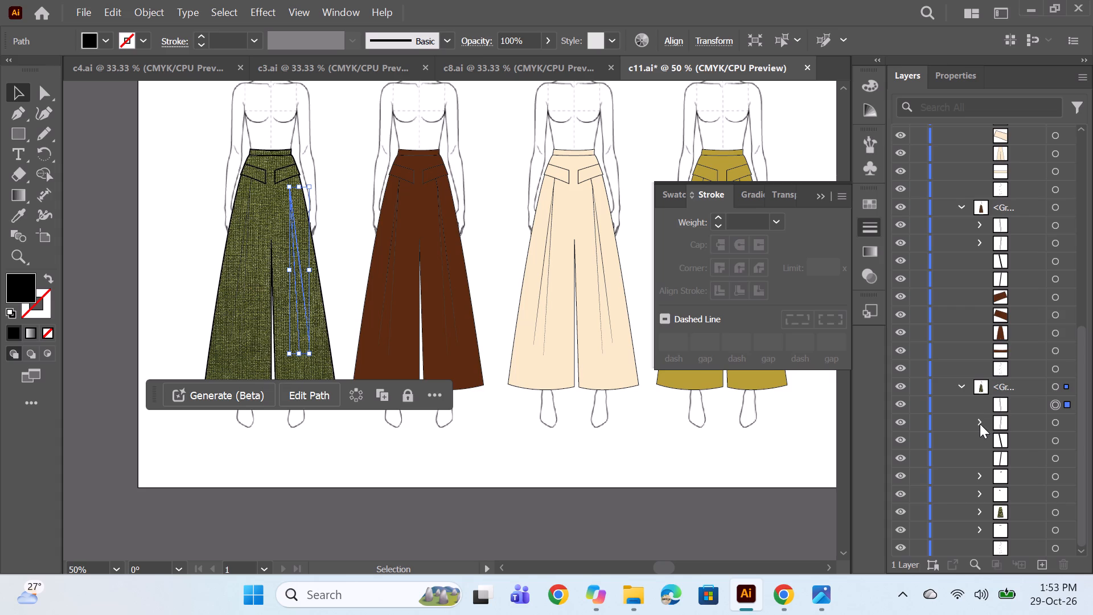
pyautogui.moveTo(1012, 441); pyautogui.dragTo(1014, 413)
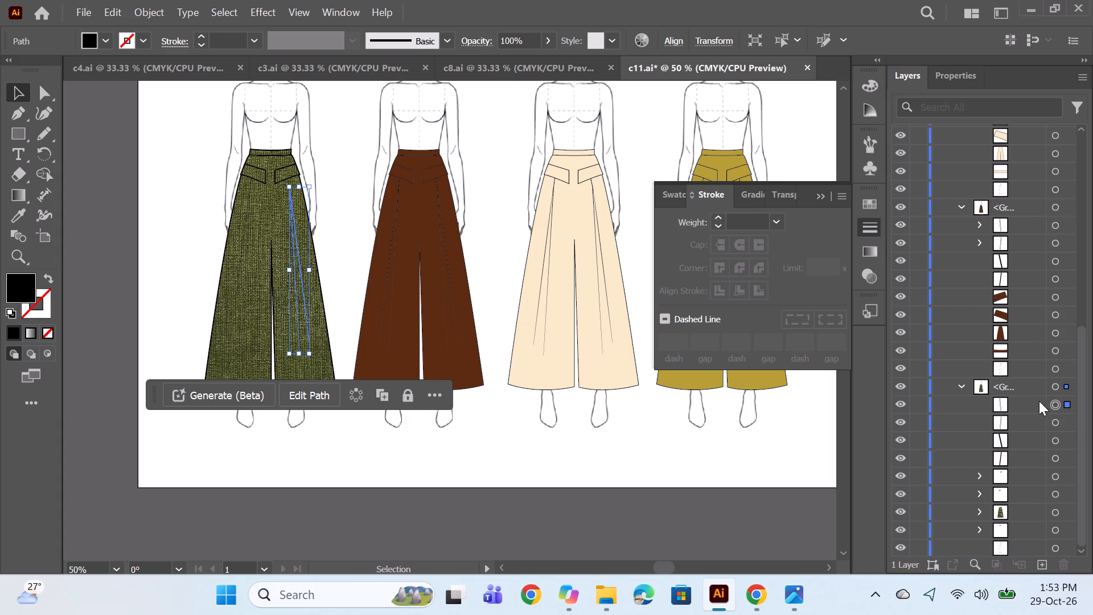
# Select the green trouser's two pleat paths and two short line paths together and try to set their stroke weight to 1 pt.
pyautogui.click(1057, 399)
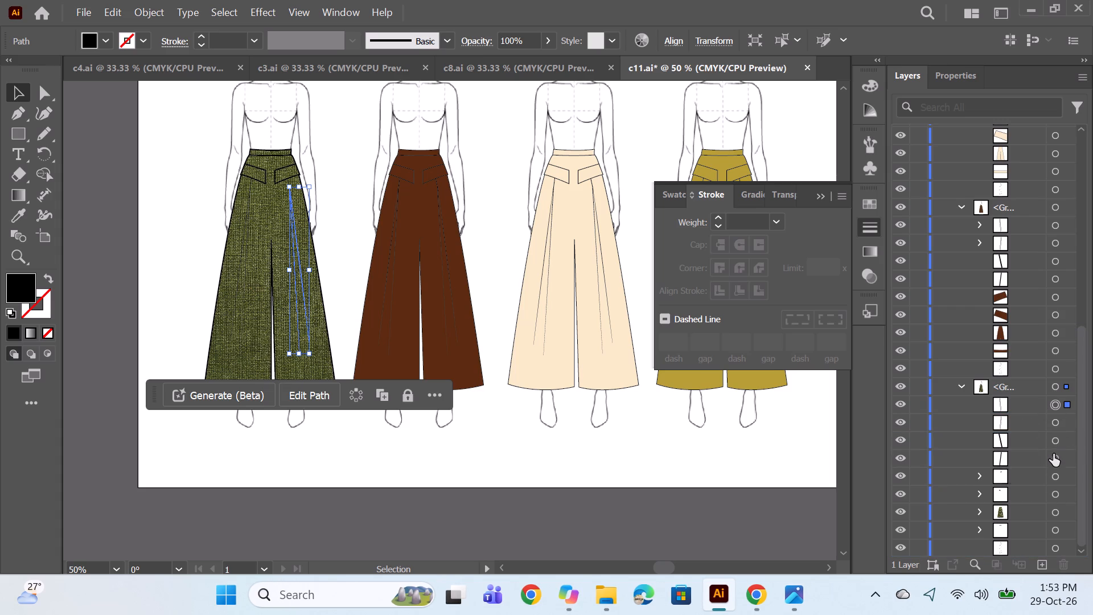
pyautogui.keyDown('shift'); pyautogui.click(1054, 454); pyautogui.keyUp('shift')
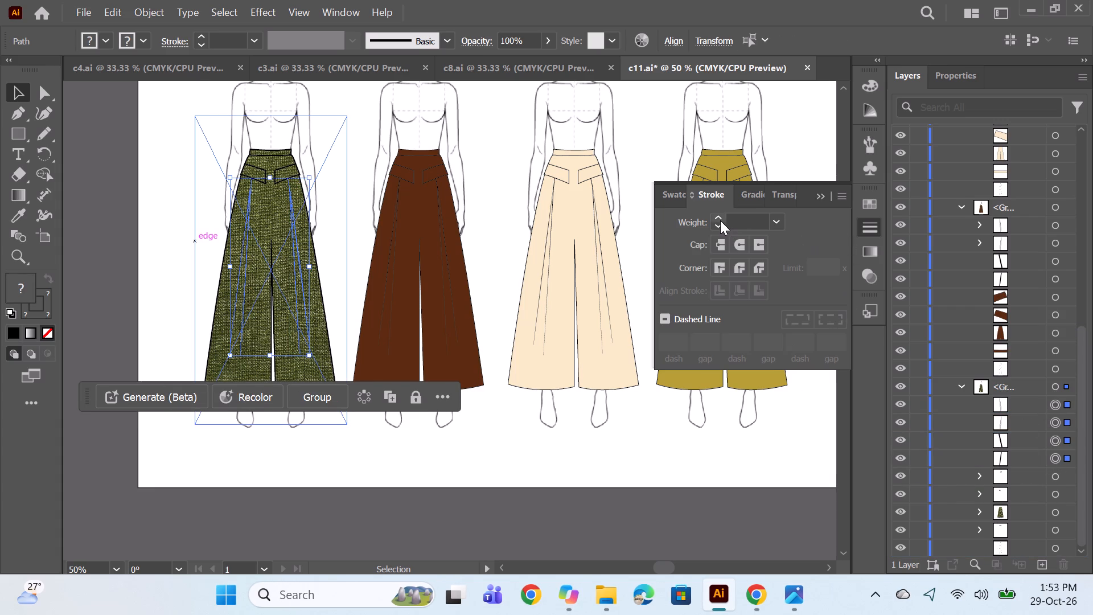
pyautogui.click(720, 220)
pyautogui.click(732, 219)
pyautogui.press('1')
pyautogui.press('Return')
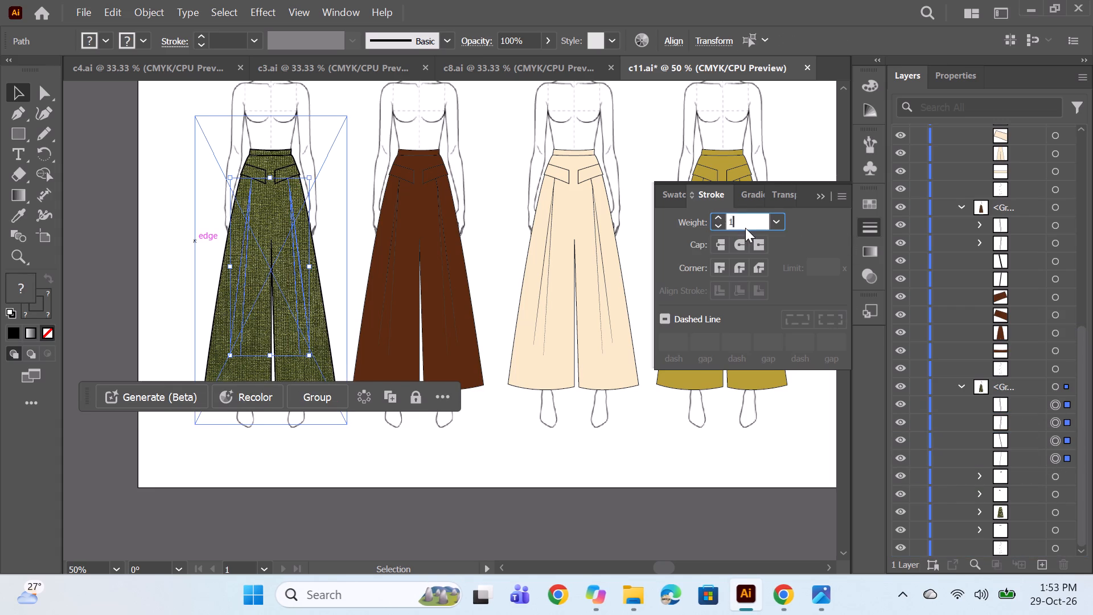
# Select only the green trouser's two long pleat paths, give them a 1 pt stroke, and check the two short line paths' stroke.
pyautogui.click(1055, 409)
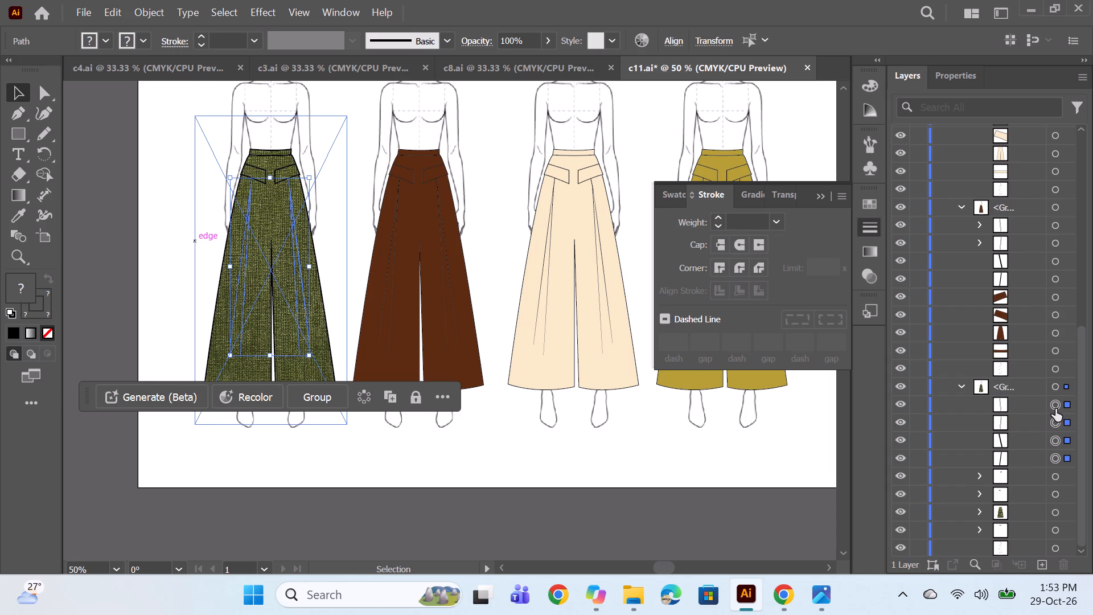
pyautogui.keyDown('ctrl'); pyautogui.click(1057, 423); pyautogui.keyUp('ctrl')
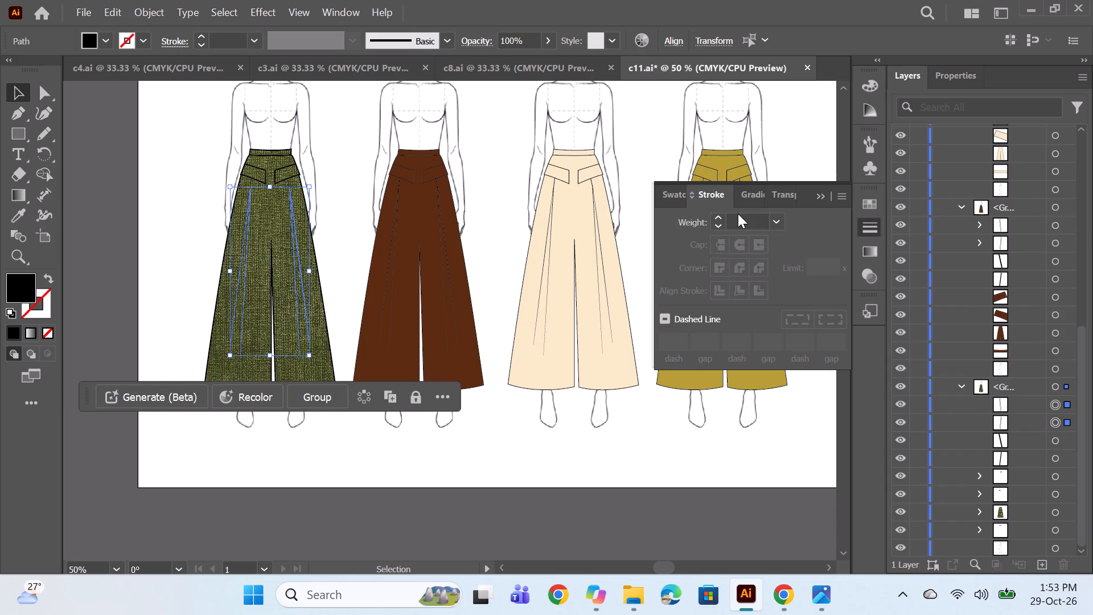
pyautogui.tripleClick(716, 214)
pyautogui.click(716, 214)
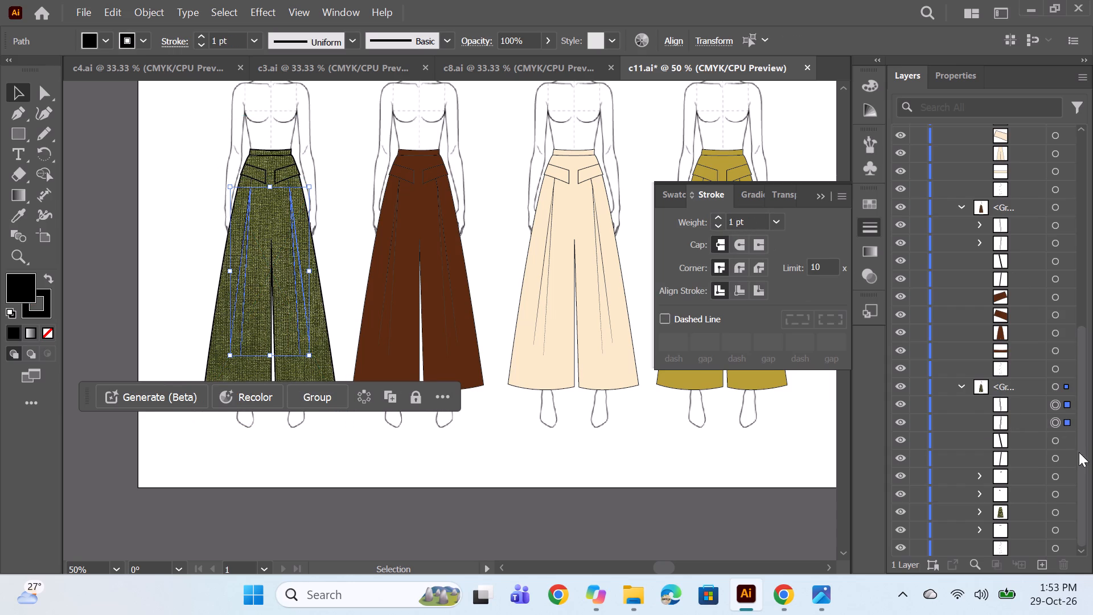
pyautogui.click(1062, 442)
pyautogui.keyDown('ctrl'); pyautogui.click(1053, 464); pyautogui.keyUp('ctrl')
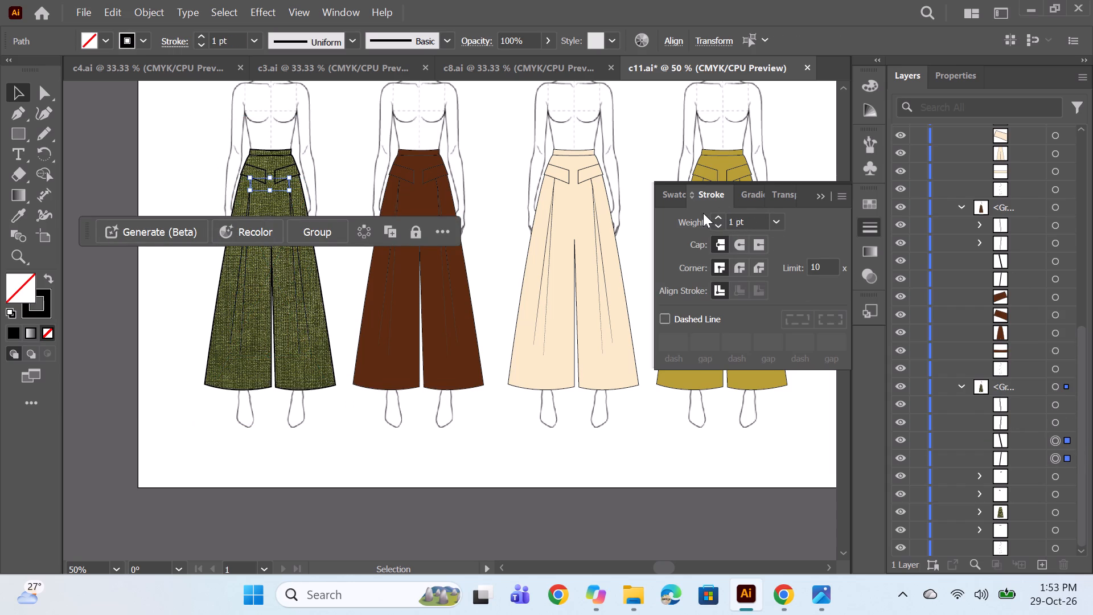
pyautogui.click(821, 201)
pyautogui.keyDown('ctrl'); pyautogui.click(783, 158); pyautogui.keyUp('ctrl')
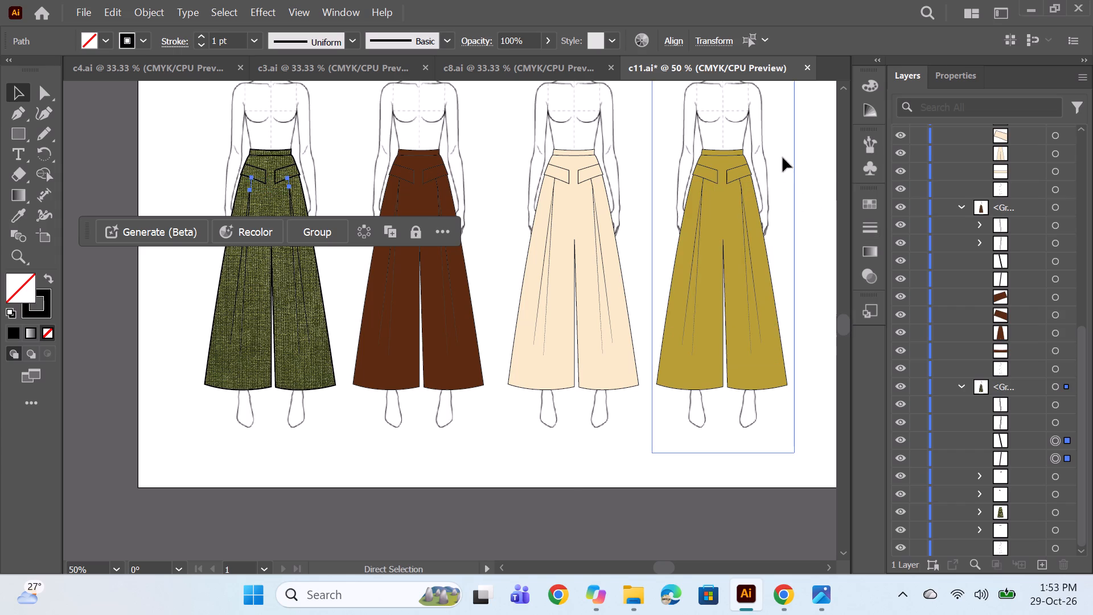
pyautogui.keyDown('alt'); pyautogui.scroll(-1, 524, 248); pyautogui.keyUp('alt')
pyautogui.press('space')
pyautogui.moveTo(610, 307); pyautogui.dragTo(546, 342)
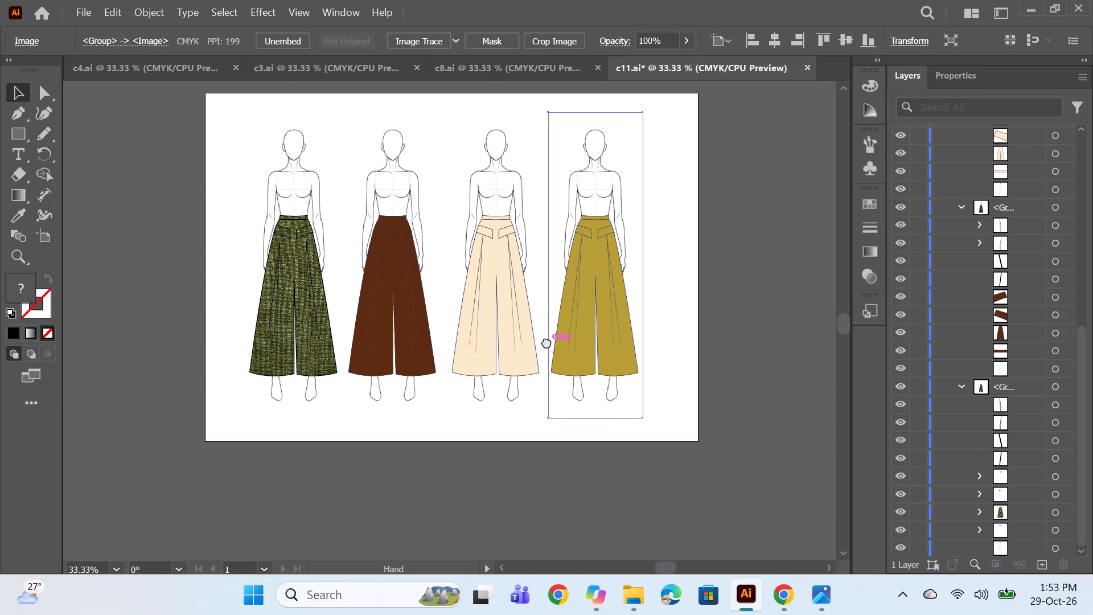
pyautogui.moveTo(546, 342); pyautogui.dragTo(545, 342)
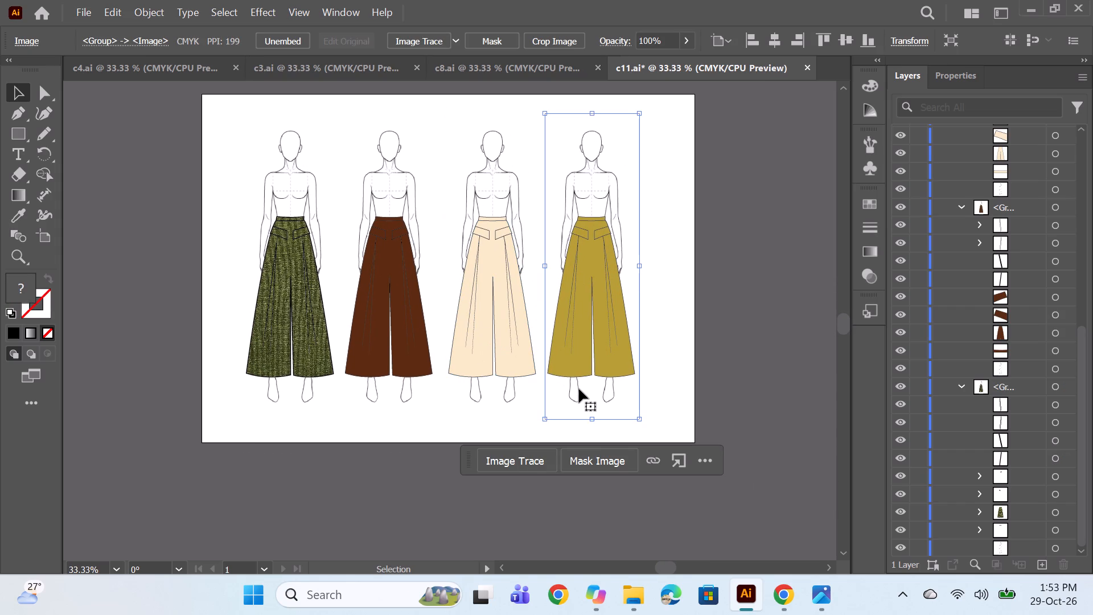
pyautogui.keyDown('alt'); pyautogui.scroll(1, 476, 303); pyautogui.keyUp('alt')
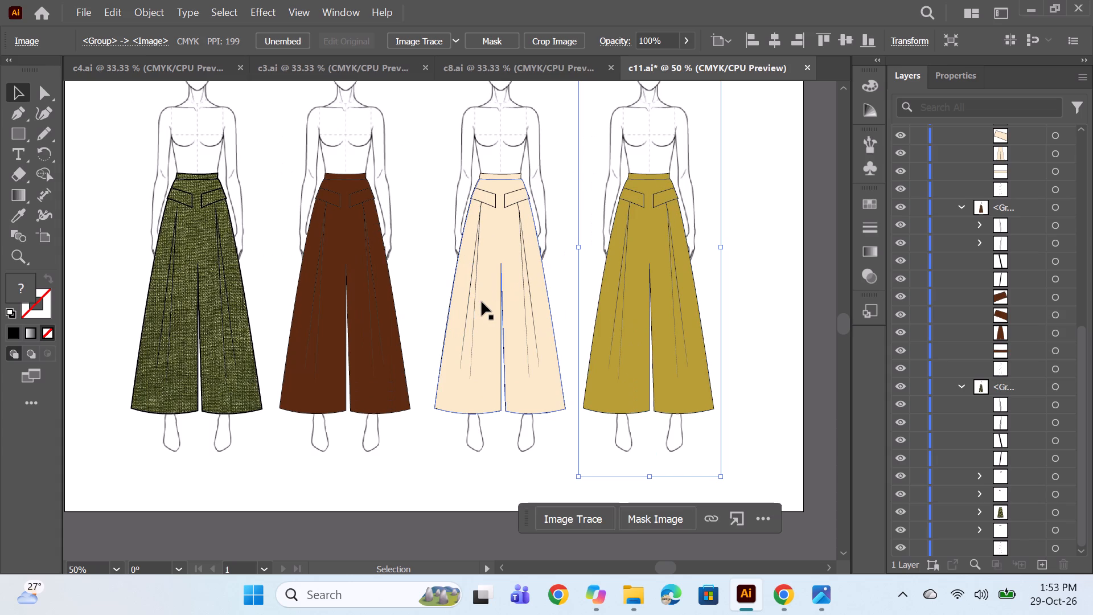
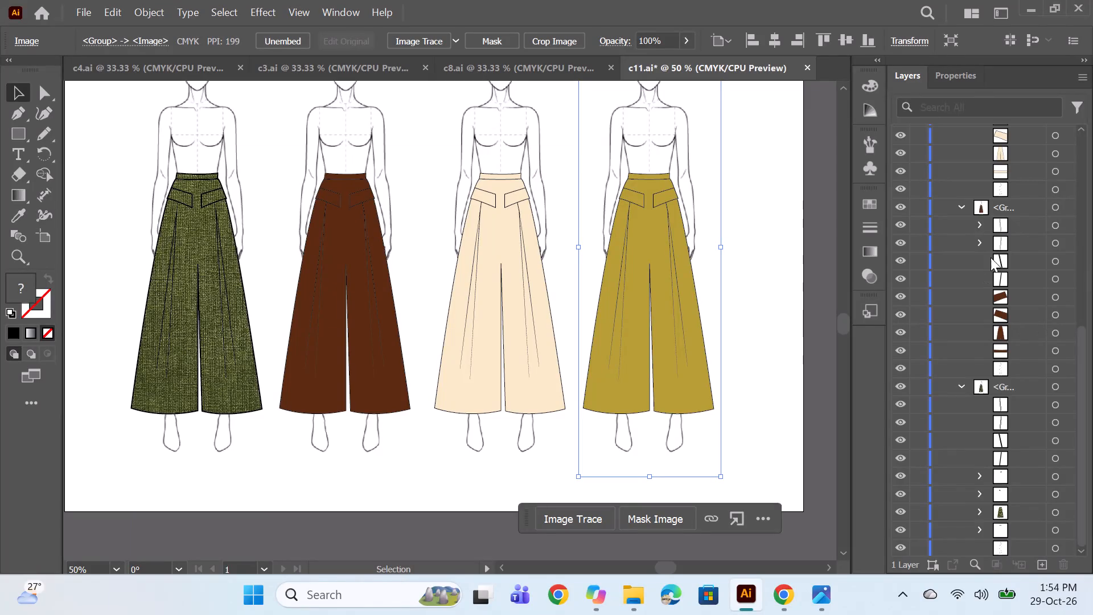
# Copy the pale beige fabric image c466a24ae05… from the desktop and paste it into c11.ai.
pyautogui.scroll(3, 991, 258)
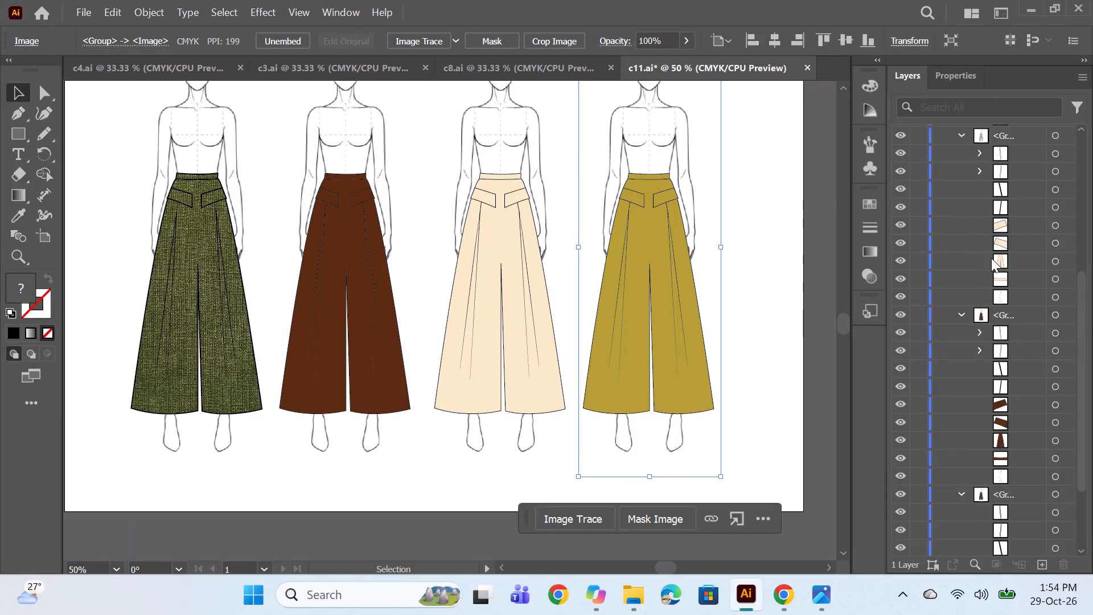
pyautogui.scroll(-9, 989, 261)
pyautogui.click(963, 384)
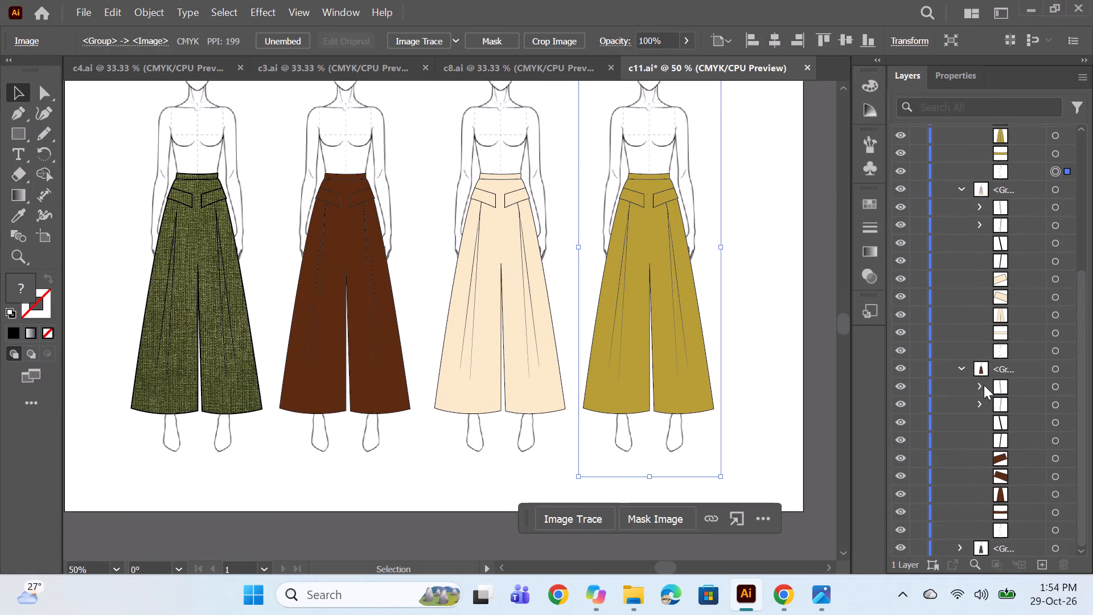
pyautogui.scroll(10, 1028, 404)
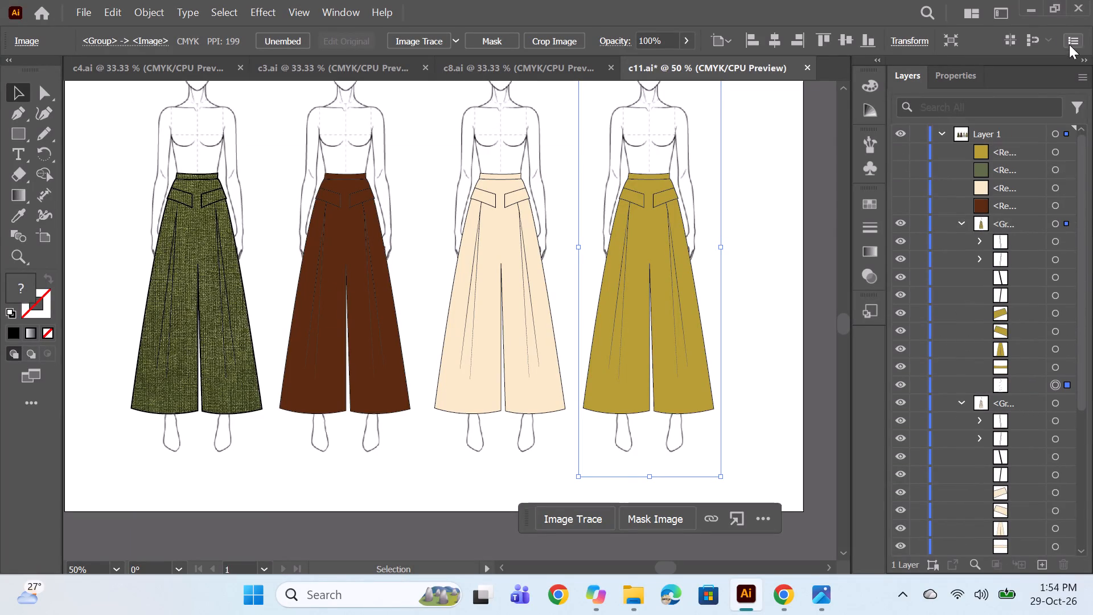
pyautogui.click(1036, 17)
pyautogui.click(1028, 0)
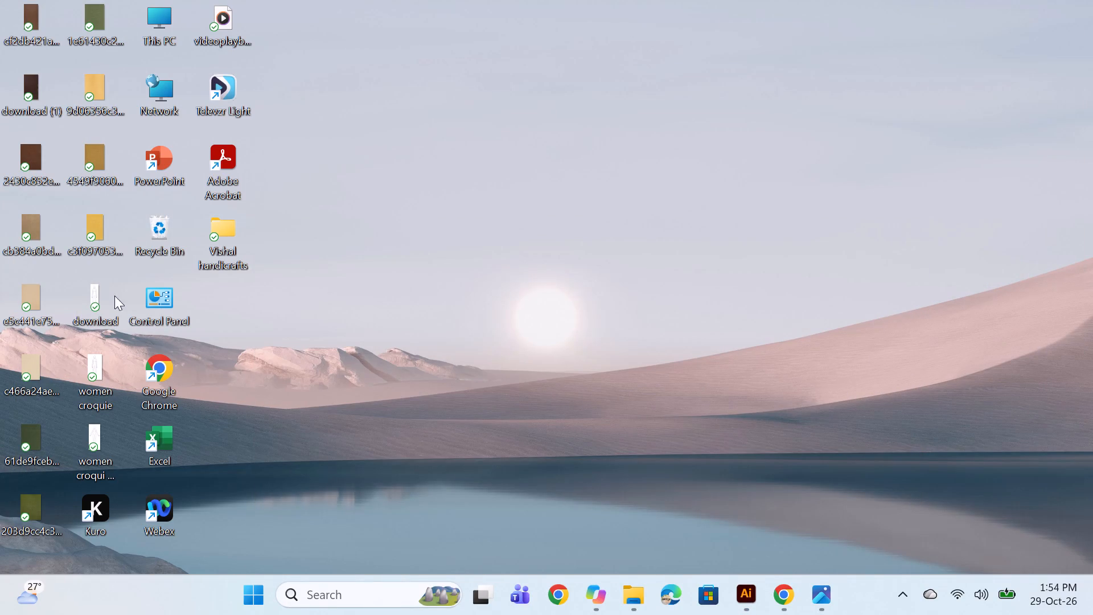
pyautogui.click(38, 356)
pyautogui.hotkey('ctrl', 'c')
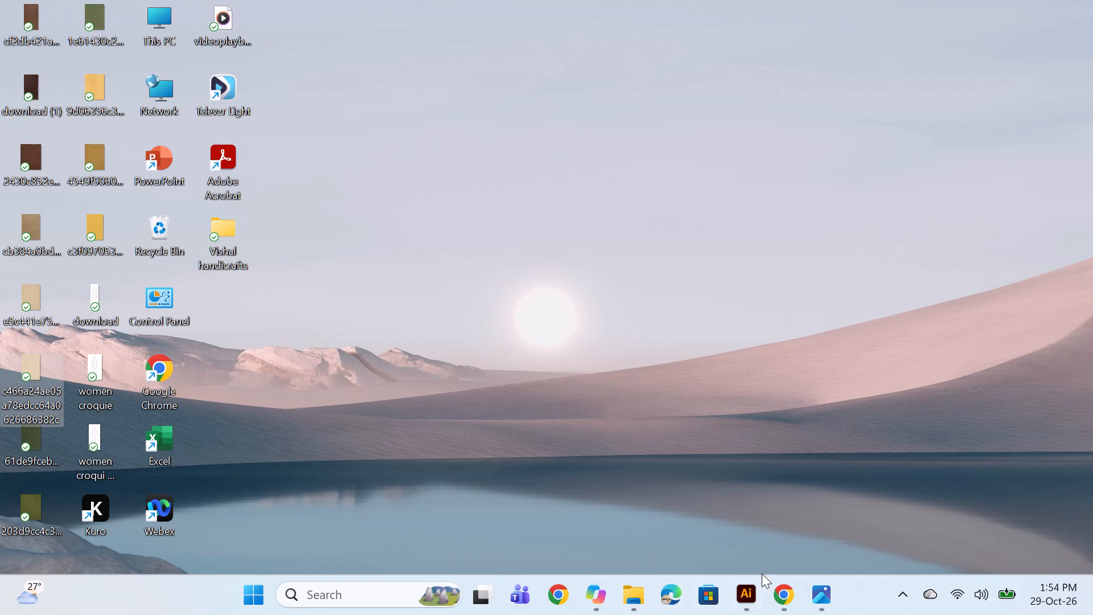
pyautogui.click(751, 597)
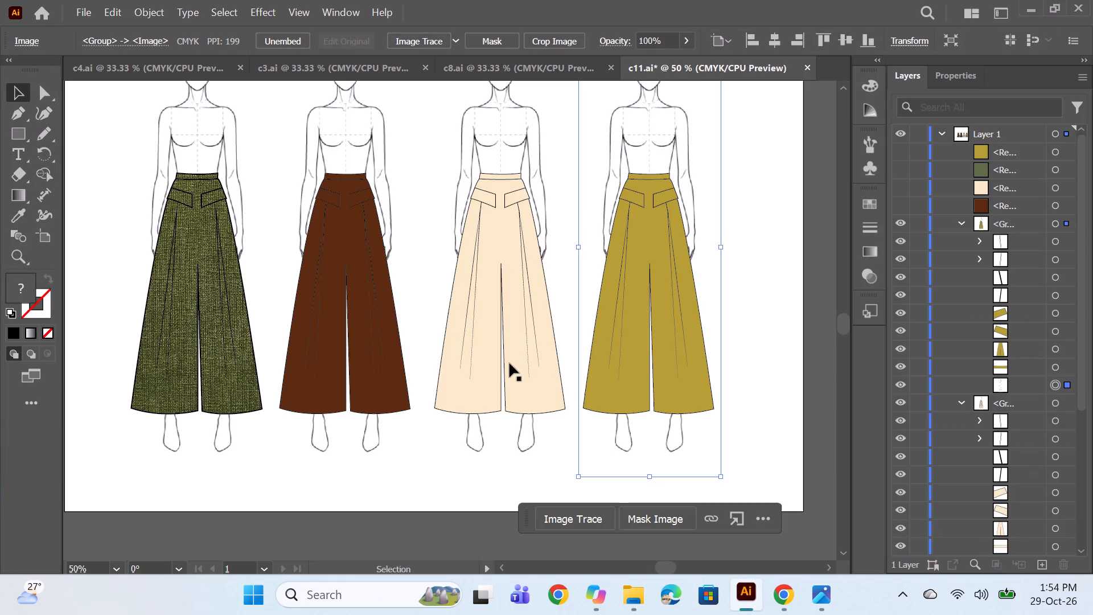
pyautogui.hotkey('ctrl', 'v')
# Scale the pasted beige texture down to about 3.07 × 6.5 in and position it over the cream trouser.
pyautogui.scroll(2, 493, 371)
pyautogui.keyDown('alt'); pyautogui.scroll(-2, 506, 359); pyautogui.keyUp('alt')
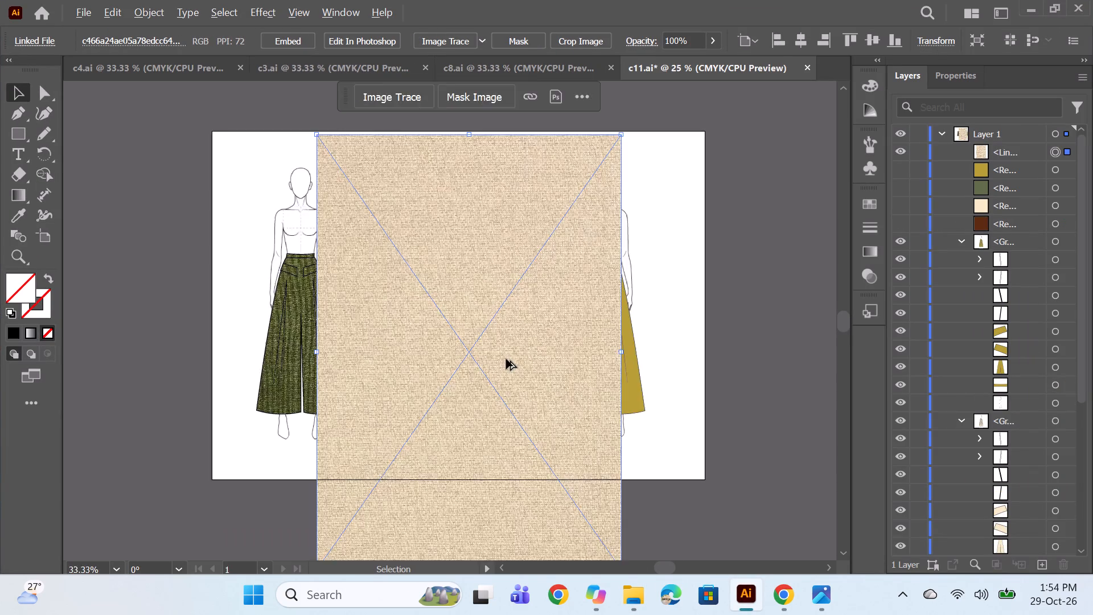
pyautogui.moveTo(593, 515); pyautogui.dragTo(496, 434)
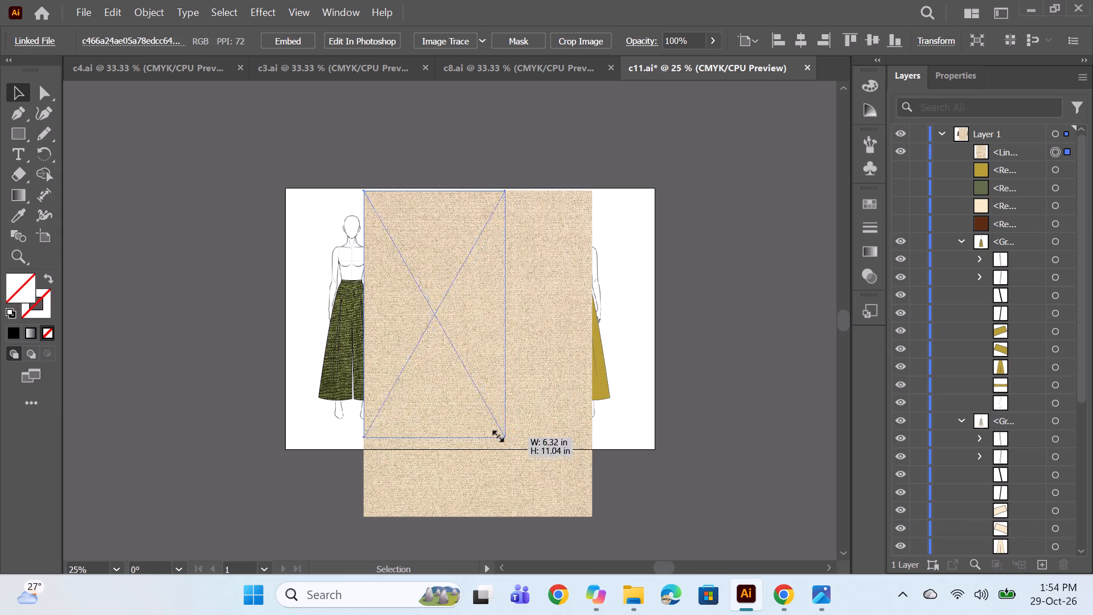
pyautogui.moveTo(496, 434); pyautogui.dragTo(474, 393)
pyautogui.moveTo(441, 317); pyautogui.dragTo(543, 367)
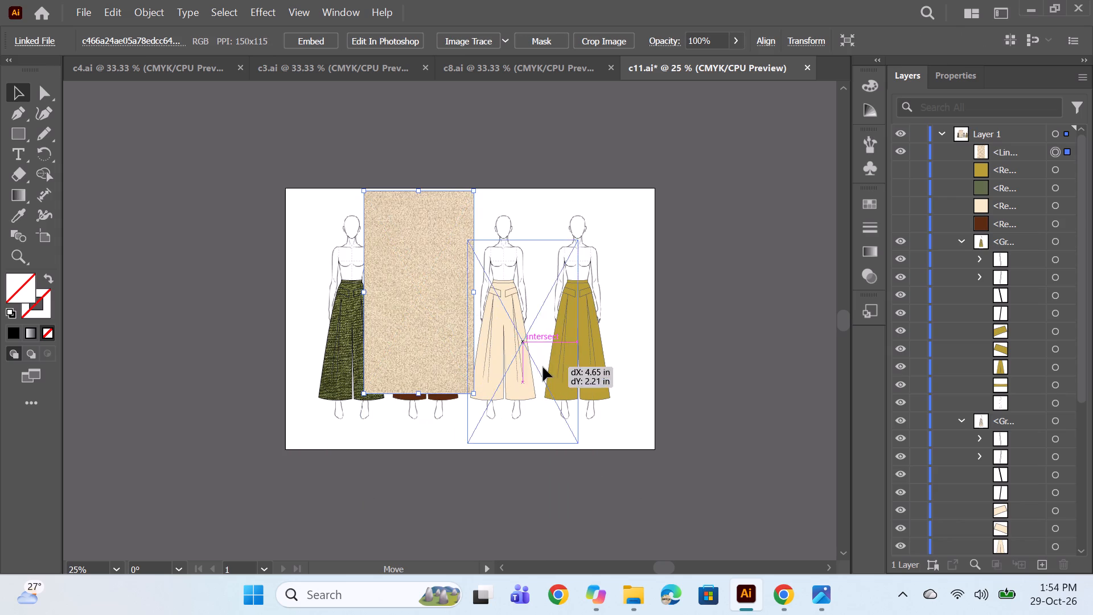
pyautogui.moveTo(543, 367); pyautogui.dragTo(527, 354)
pyautogui.moveTo(560, 428); pyautogui.dragTo(541, 412)
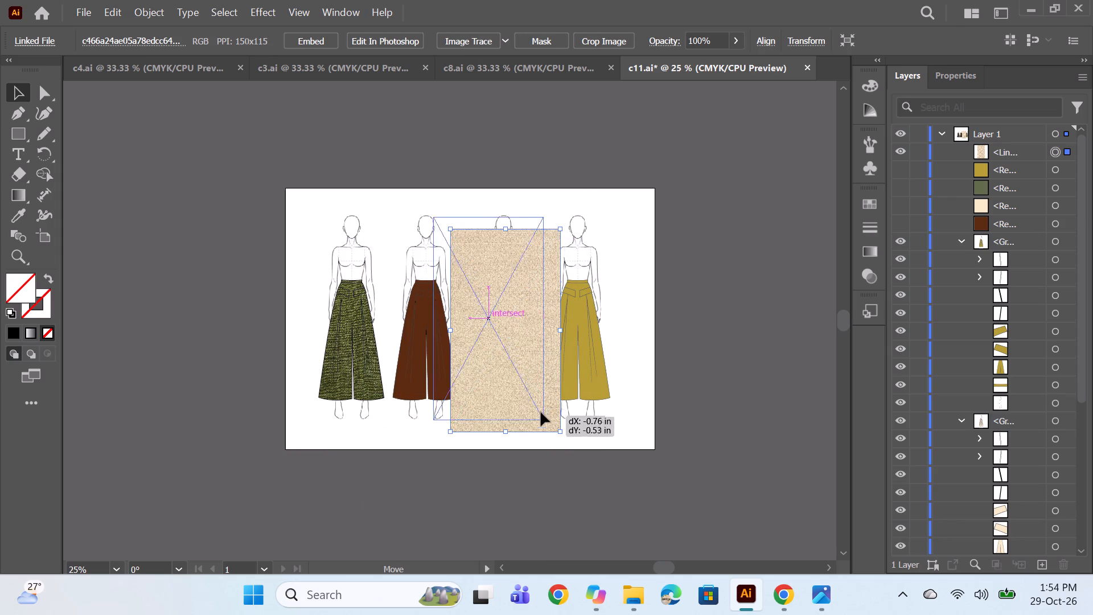
pyautogui.moveTo(541, 412); pyautogui.dragTo(538, 404)
pyautogui.moveTo(537, 405); pyautogui.dragTo(511, 356)
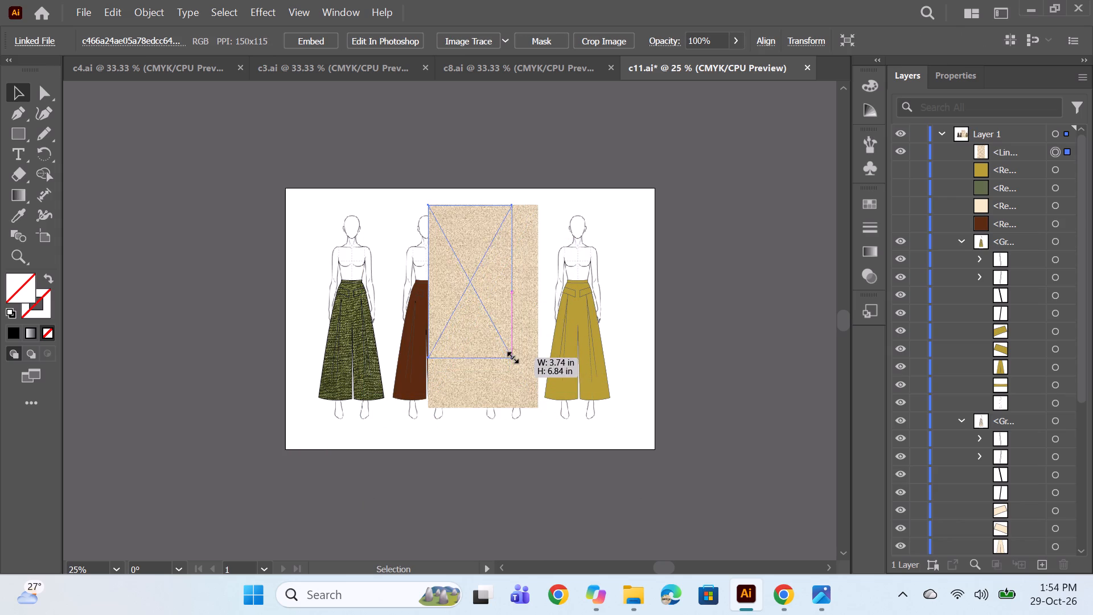
pyautogui.moveTo(511, 356); pyautogui.dragTo(506, 374)
pyautogui.moveTo(471, 329); pyautogui.dragTo(494, 376)
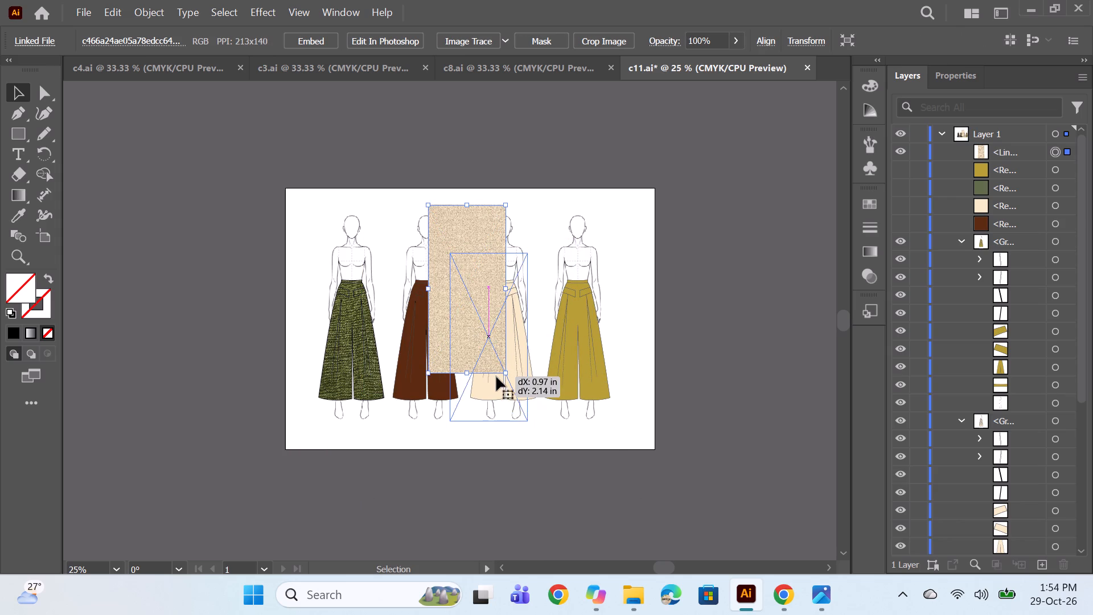
pyautogui.moveTo(509, 366); pyautogui.dragTo(519, 372)
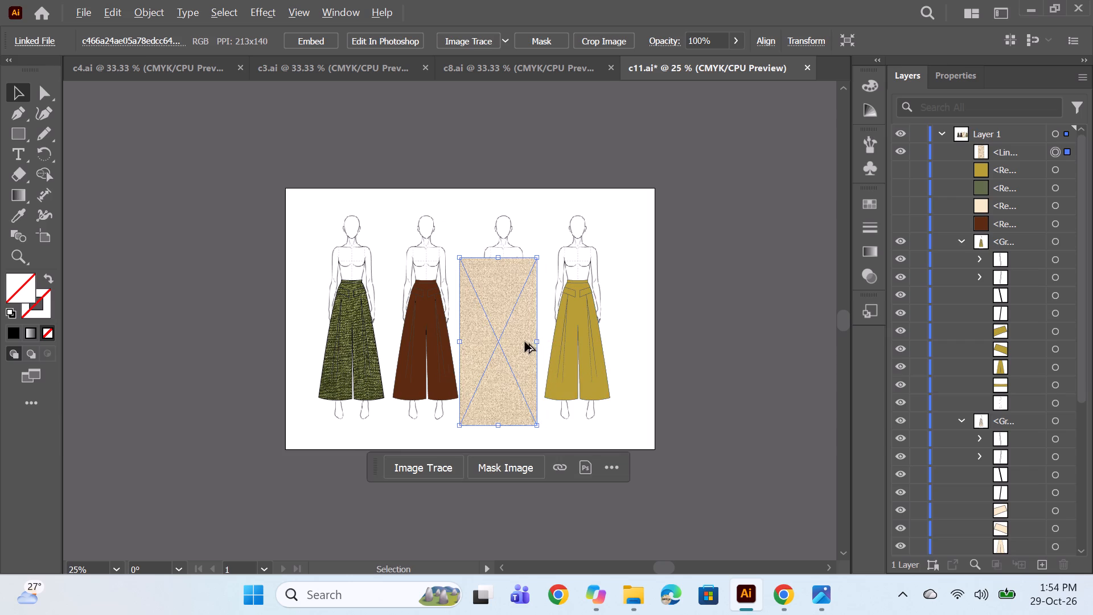
pyautogui.keyDown('alt'); pyautogui.scroll(1, 525, 342); pyautogui.keyUp('alt')
pyautogui.moveTo(540, 225); pyautogui.dragTo(540, 234)
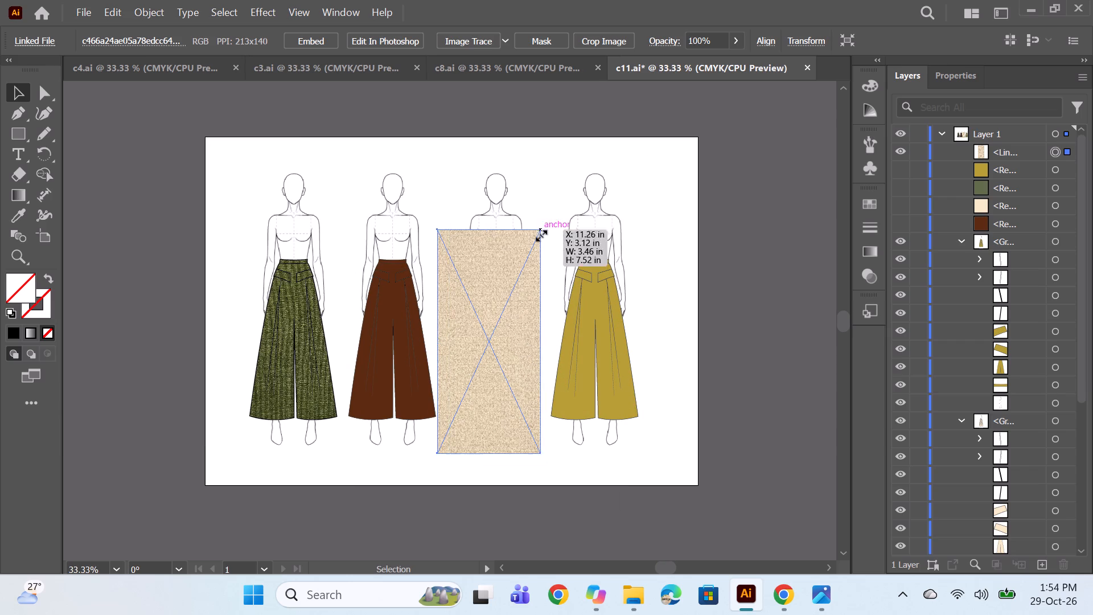
pyautogui.moveTo(540, 234); pyautogui.dragTo(529, 260)
pyautogui.moveTo(491, 348); pyautogui.dragTo(506, 343)
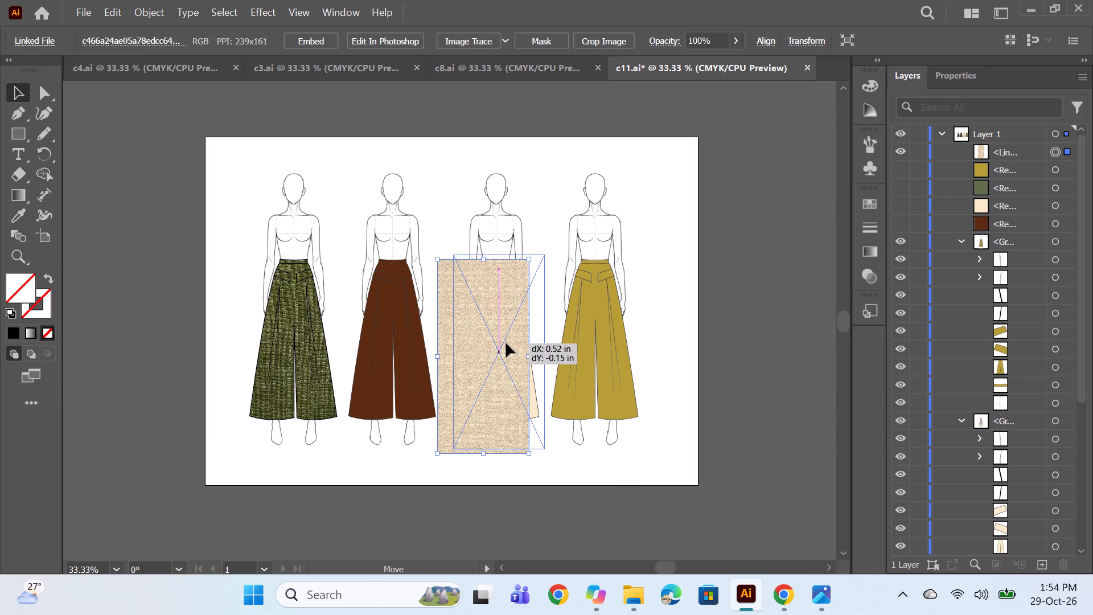
pyautogui.moveTo(506, 343); pyautogui.dragTo(503, 346)
# Duplicate the beige texture three times and stack the copies over the original on the cream trouser.
pyautogui.keyDown('alt'); pyautogui.scroll(1, 500, 356); pyautogui.keyUp('alt')
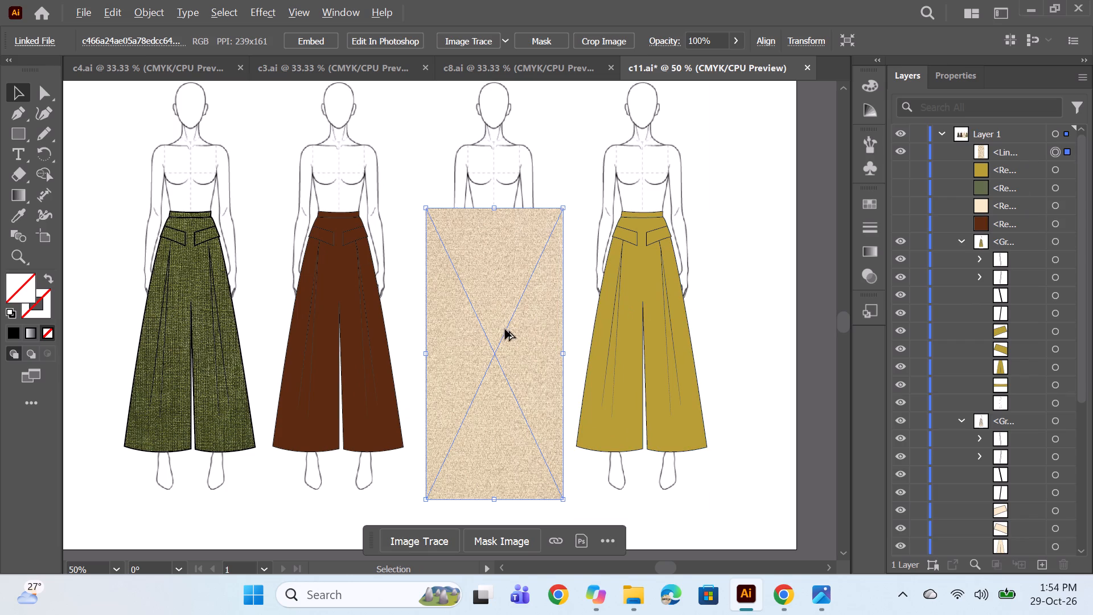
pyautogui.keyDown('alt'); pyautogui.moveTo(504, 329); pyautogui.dragTo(581, 330); pyautogui.keyUp('alt')
pyautogui.moveTo(582, 332); pyautogui.dragTo(500, 333)
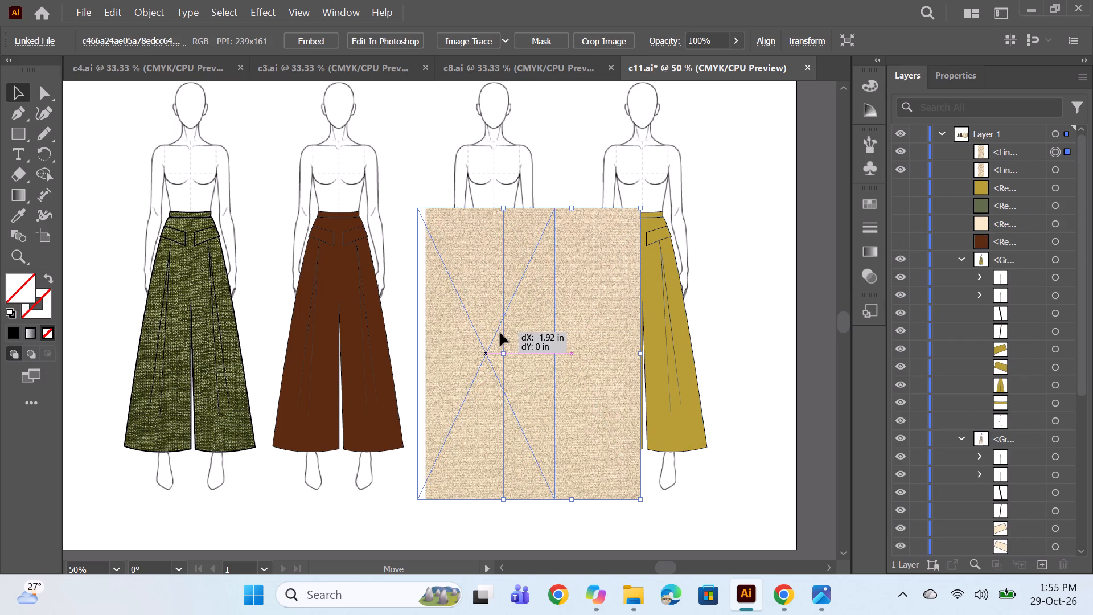
pyautogui.moveTo(500, 333); pyautogui.dragTo(503, 333)
pyautogui.keyDown('alt'); pyautogui.moveTo(504, 350); pyautogui.dragTo(652, 357); pyautogui.keyUp('alt')
pyautogui.moveTo(652, 357); pyautogui.dragTo(507, 348)
pyautogui.keyDown('alt'); pyautogui.moveTo(506, 368); pyautogui.dragTo(647, 370); pyautogui.keyUp('alt')
pyautogui.moveTo(648, 369); pyautogui.dragTo(503, 358)
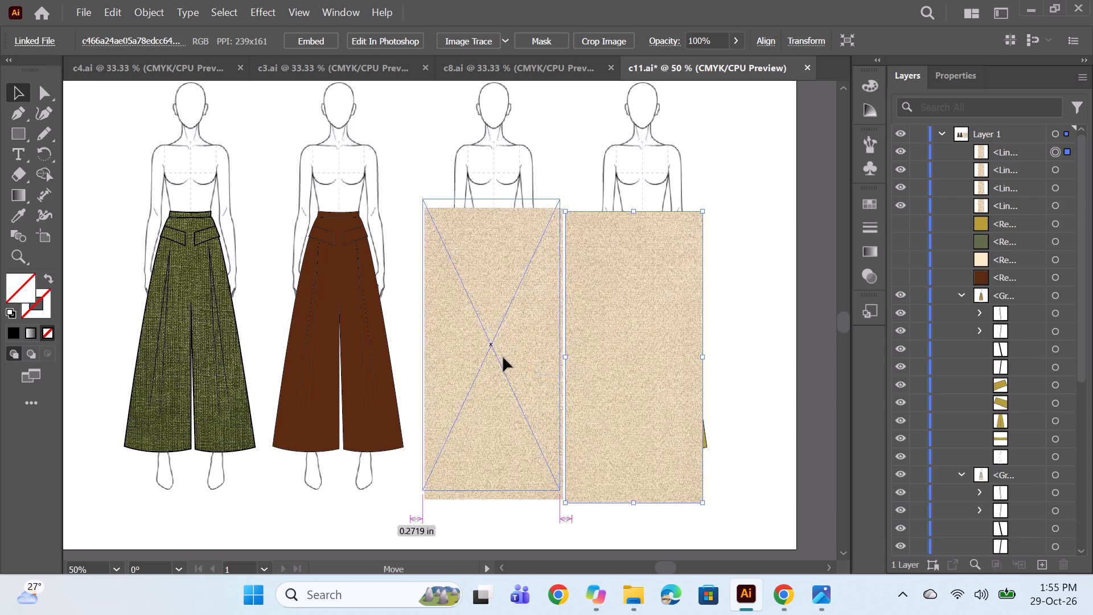
pyautogui.moveTo(503, 358); pyautogui.dragTo(508, 363)
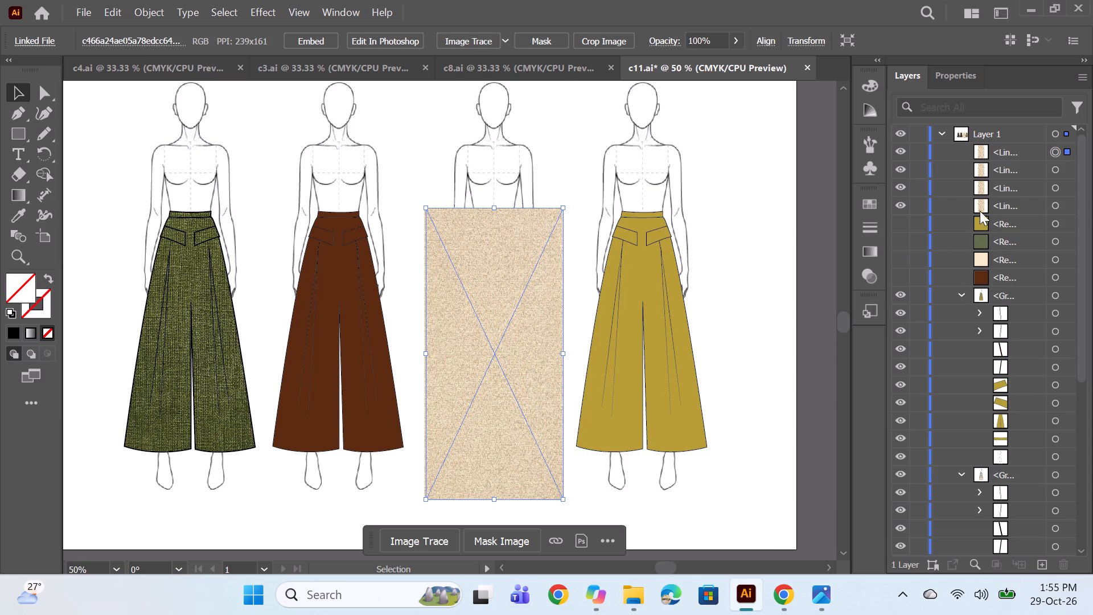
# Move all four beige texture images into the cream trouser's group, directly above its pocket flap paths.
pyautogui.click(1016, 148)
pyautogui.keyDown('shift'); pyautogui.click(1008, 206); pyautogui.keyUp('shift')
pyautogui.moveTo(1003, 184); pyautogui.dragTo(1009, 259)
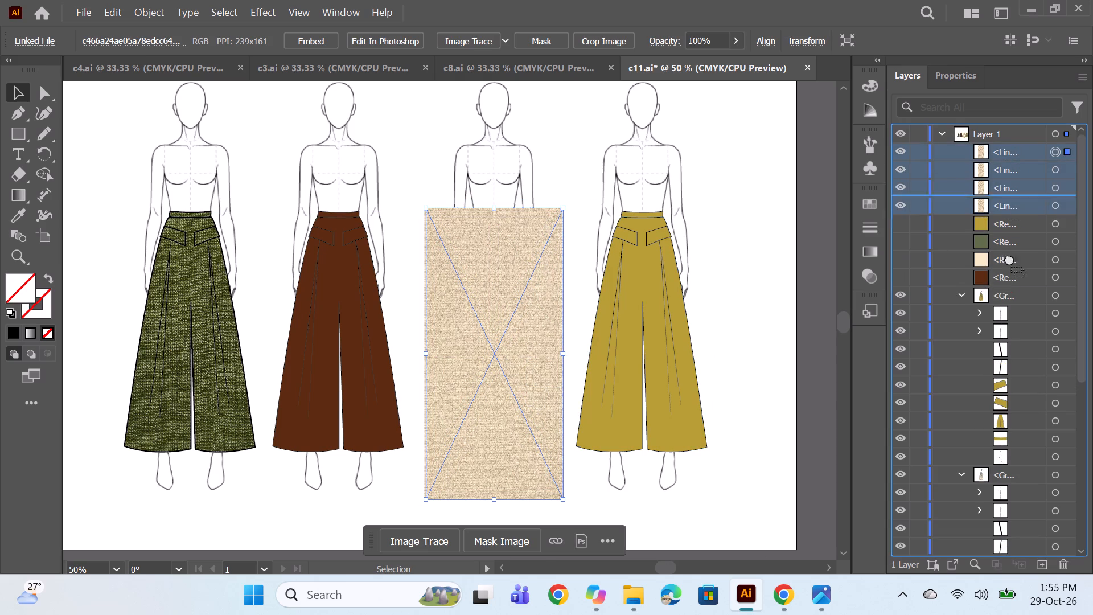
pyautogui.moveTo(1009, 259); pyautogui.dragTo(1017, 501)
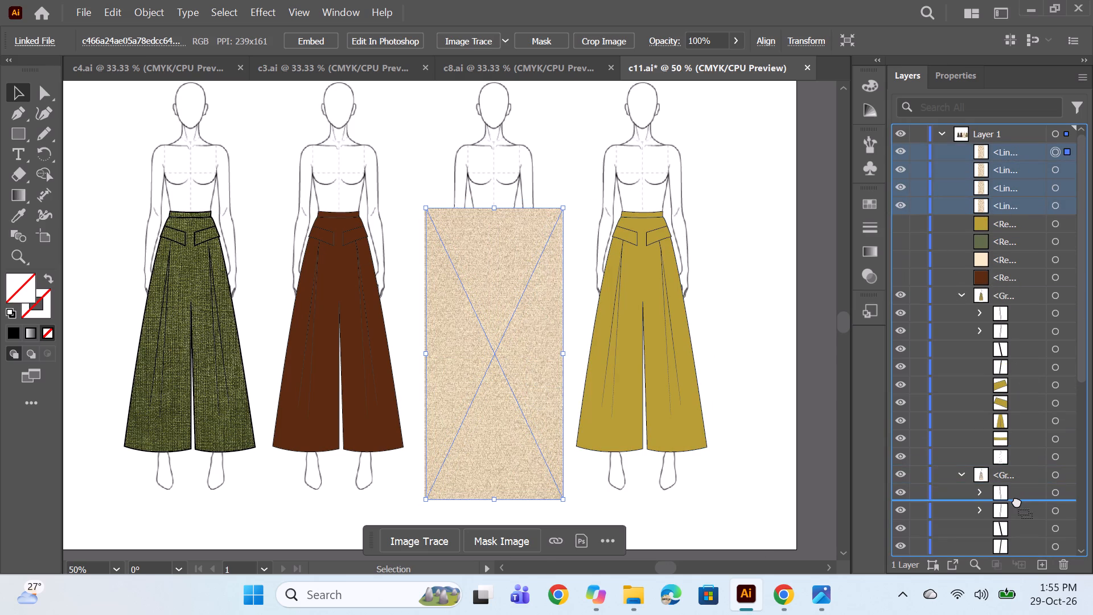
pyautogui.moveTo(1017, 501); pyautogui.dragTo(1021, 548)
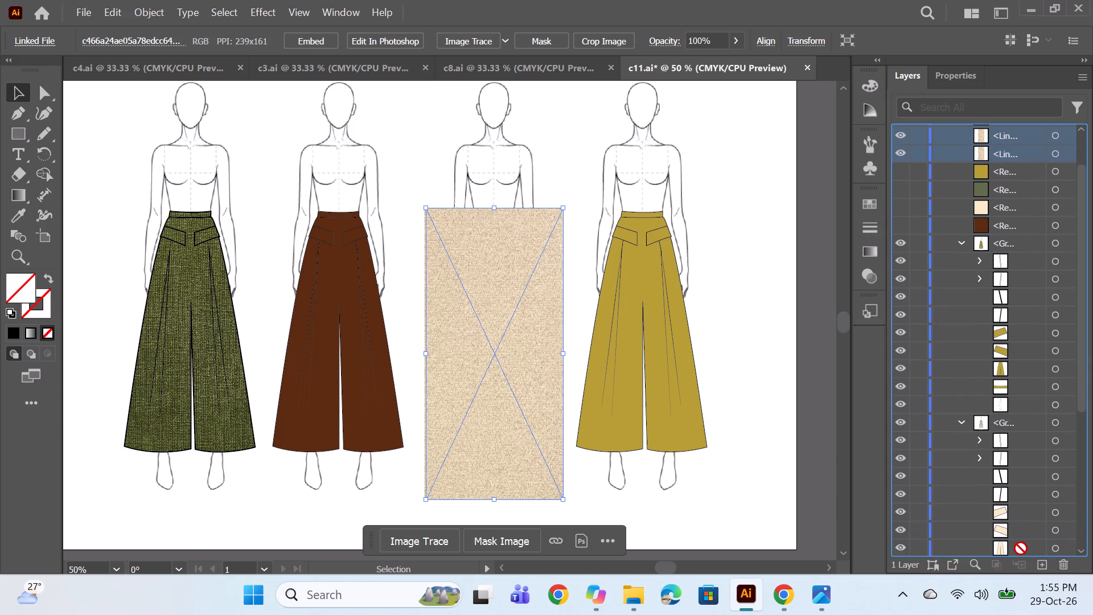
pyautogui.moveTo(1021, 548); pyautogui.dragTo(1024, 508)
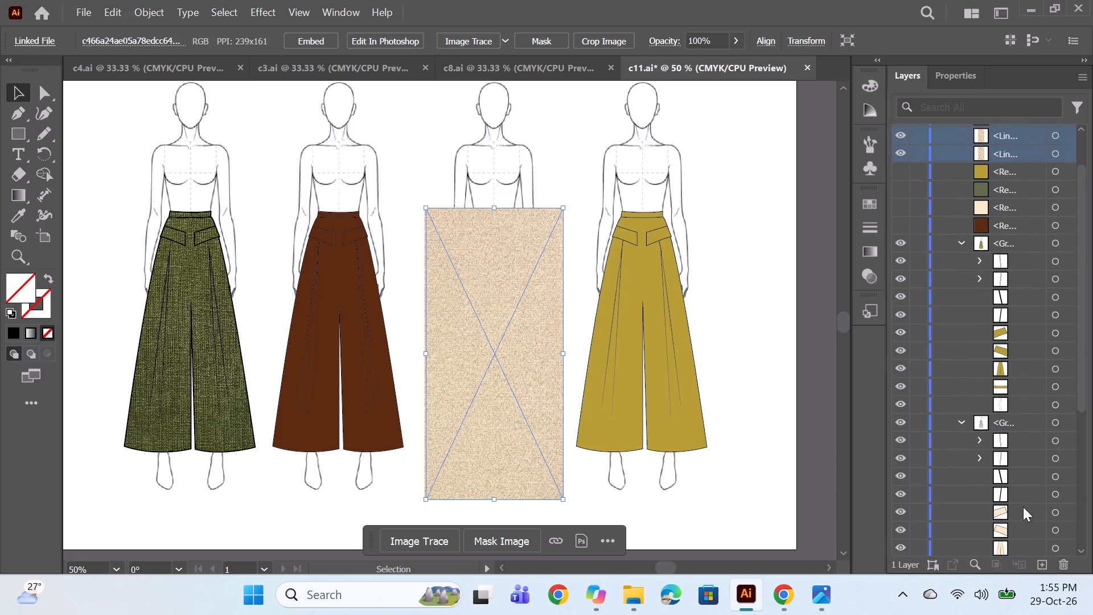
# Reorder the four textures so one sits directly beneath each pocket flap, the trouser body and the waistband.
pyautogui.scroll(-3, 1012, 471)
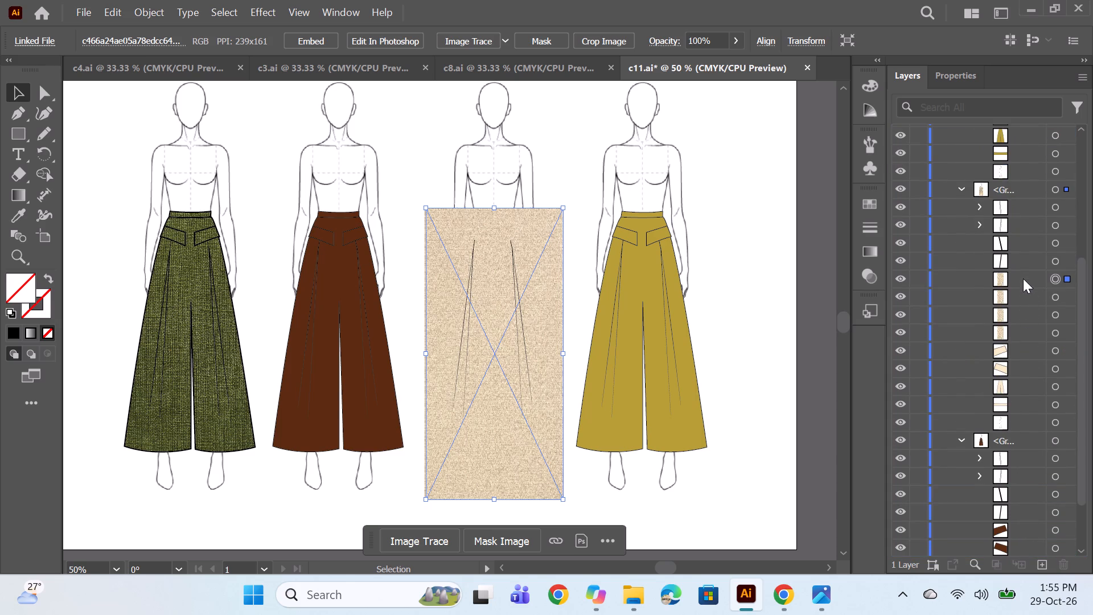
pyautogui.moveTo(1021, 274); pyautogui.dragTo(1019, 363)
pyautogui.moveTo(1026, 280); pyautogui.dragTo(1032, 387)
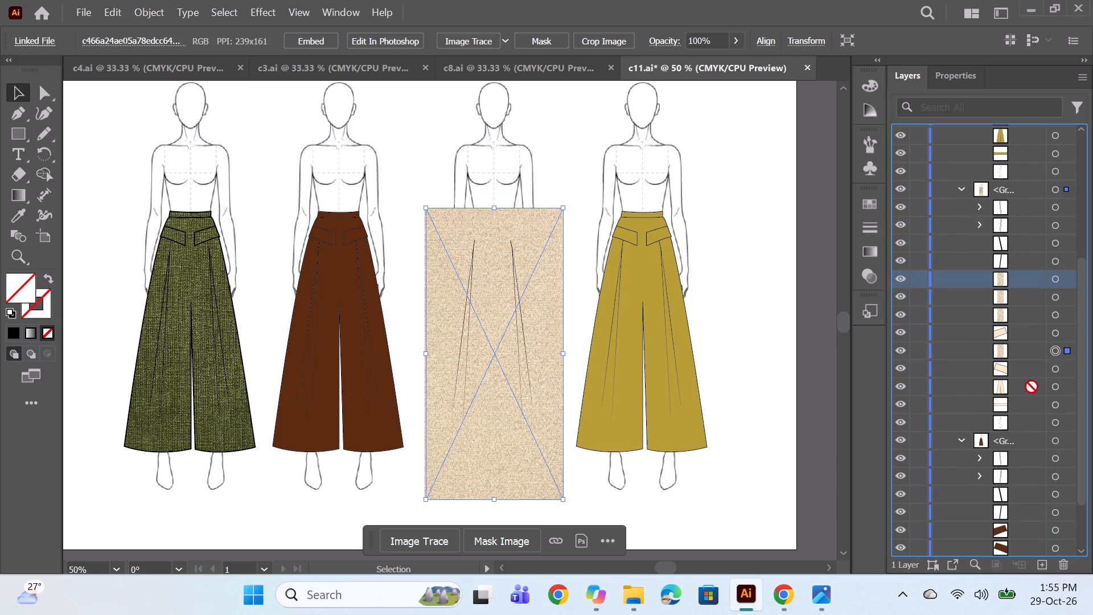
pyautogui.moveTo(1032, 387); pyautogui.dragTo(1032, 378)
pyautogui.moveTo(1031, 278); pyautogui.dragTo(1032, 395)
pyautogui.moveTo(1024, 280); pyautogui.dragTo(1025, 409)
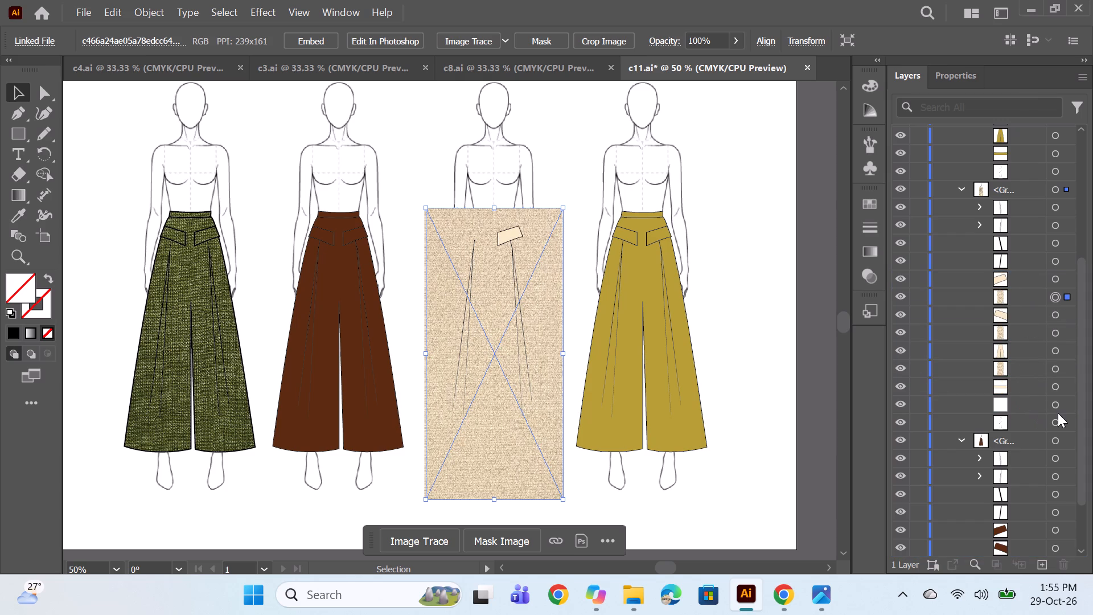
# Clip the beige texture beneath the cream trouser's waistband to the waistband path with a clipping mask.
pyautogui.click(1058, 406)
pyautogui.keyDown('ctrl'); pyautogui.click(1060, 380); pyautogui.keyUp('ctrl')
pyautogui.rightClick(482, 306)
pyautogui.click(568, 439)
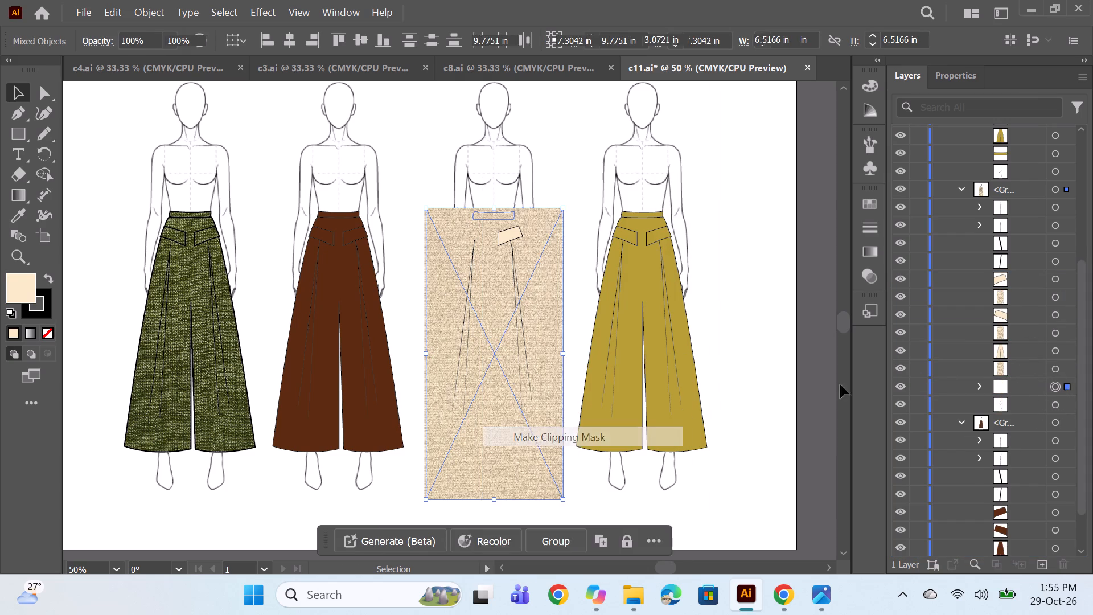
# Clip the beige texture beneath the cream trouser's body to the body path with a clipping mask.
pyautogui.click(1058, 367)
pyautogui.keyDown('ctrl'); pyautogui.click(1058, 353); pyautogui.keyUp('ctrl')
pyautogui.rightClick(540, 335)
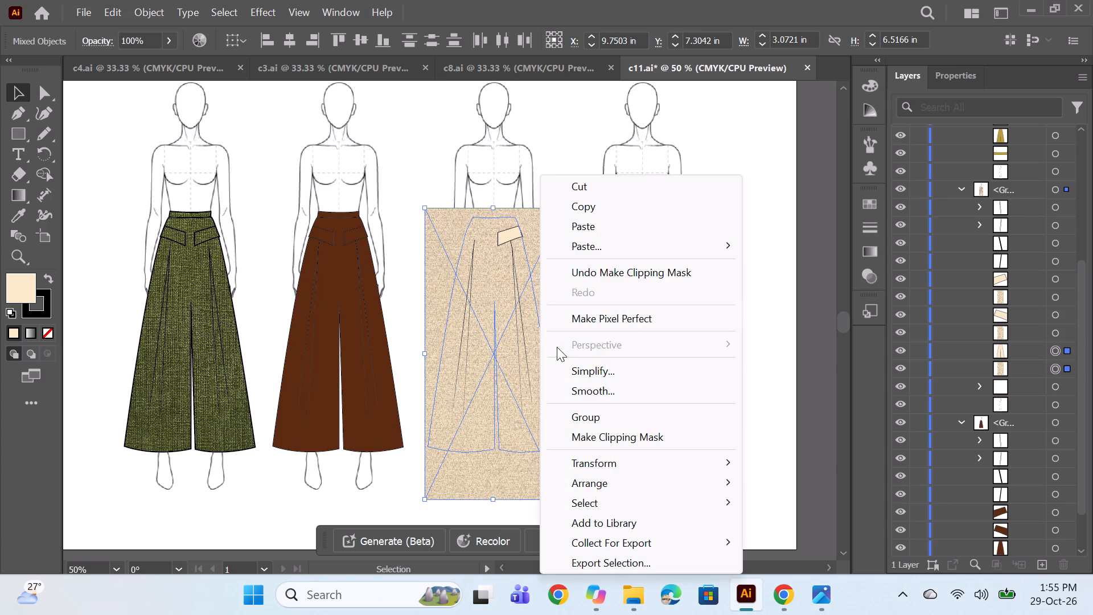
pyautogui.click(641, 441)
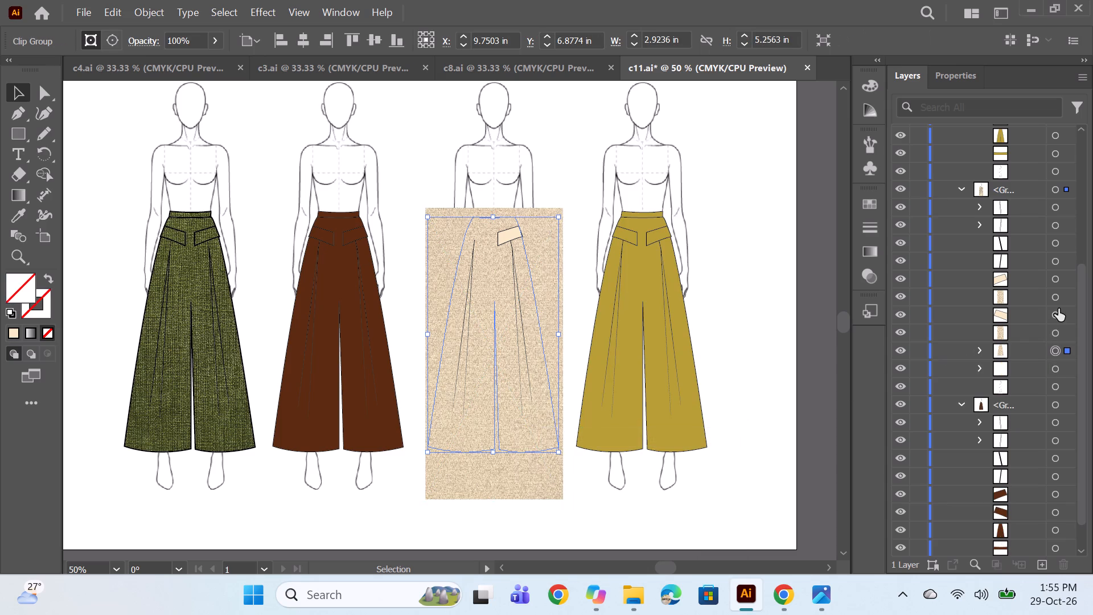
# Clip the beige texture beneath the cream trouser's left-hand pocket flap to that flap's path with a clipping mask.
pyautogui.click(1058, 309)
pyautogui.keyDown('ctrl'); pyautogui.click(1059, 297); pyautogui.keyUp('ctrl')
pyautogui.rightClick(611, 298)
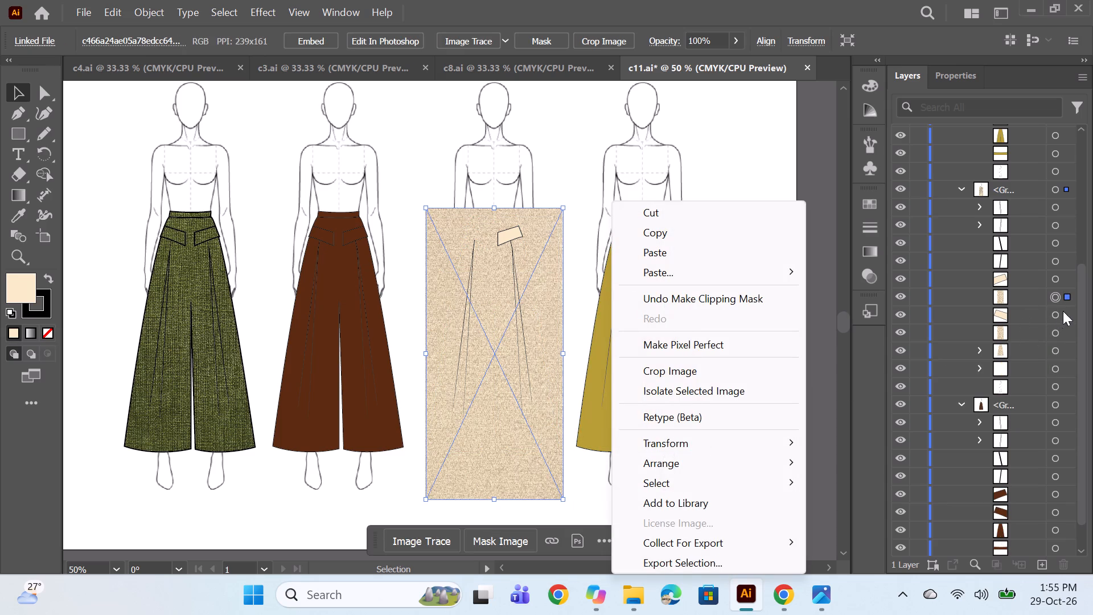
pyautogui.click(1063, 311)
pyautogui.keyDown('ctrl'); pyautogui.click(1055, 329); pyautogui.keyUp('ctrl')
pyautogui.rightClick(572, 407)
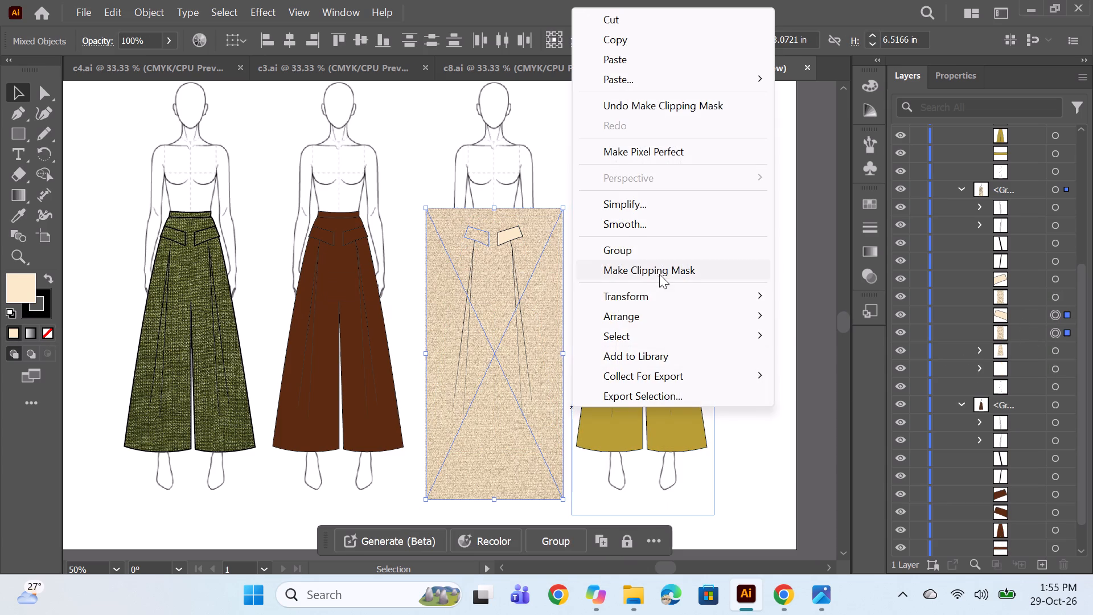
pyautogui.click(660, 271)
# Clip the remaining beige texture to the cream trouser's right-hand pocket flap path with a clipping mask.
pyautogui.click(1056, 276)
pyautogui.keyDown('ctrl'); pyautogui.click(1056, 293); pyautogui.keyUp('ctrl')
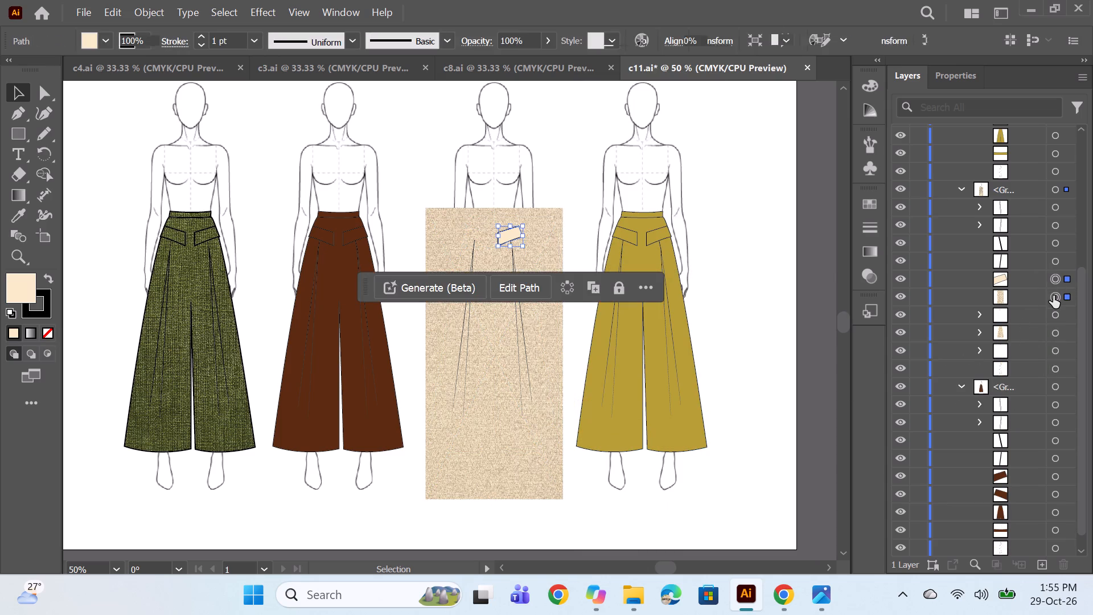
pyautogui.rightClick(461, 338)
pyautogui.click(533, 434)
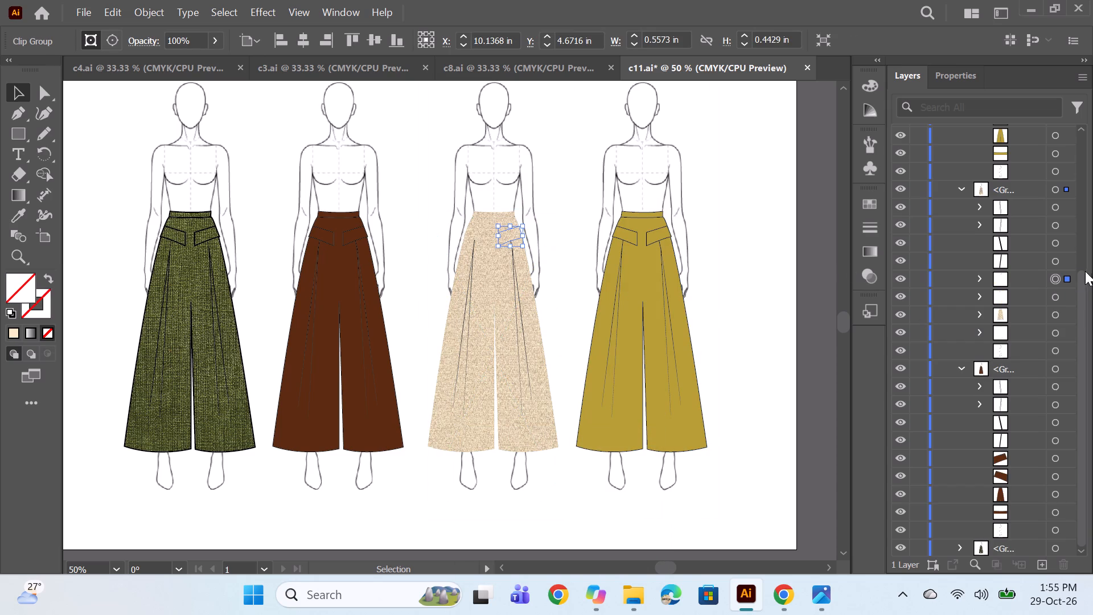
# Apply a 1 pt stroke to the four clipped beige texture pieces of the cream trouser.
pyautogui.keyDown('shift'); pyautogui.click(1055, 352); pyautogui.keyUp('shift')
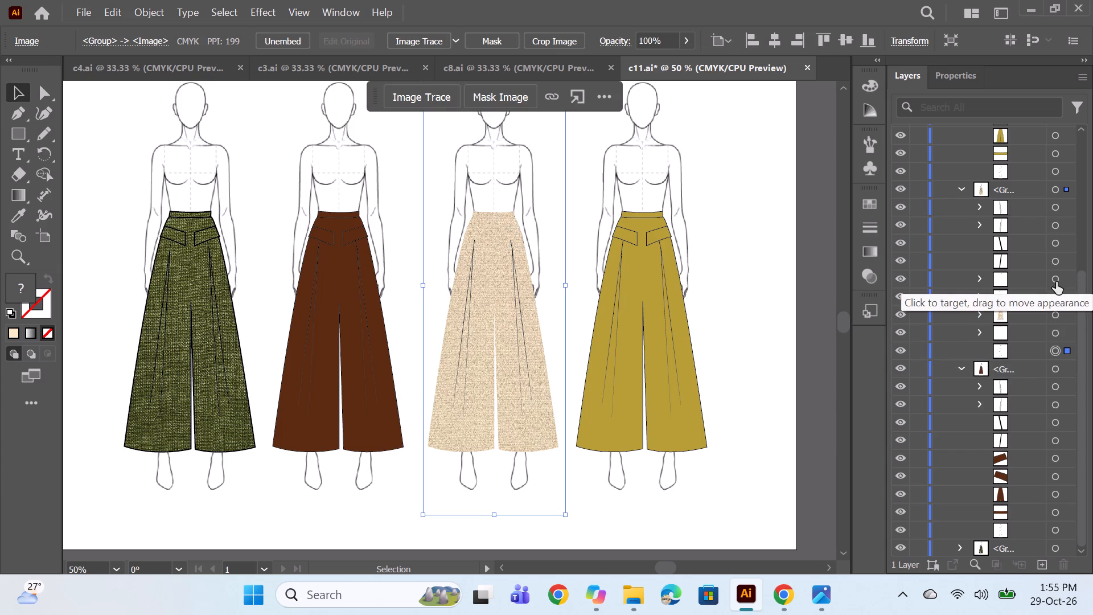
pyautogui.click(1057, 282)
pyautogui.keyDown('shift'); pyautogui.click(1056, 335); pyautogui.keyUp('shift')
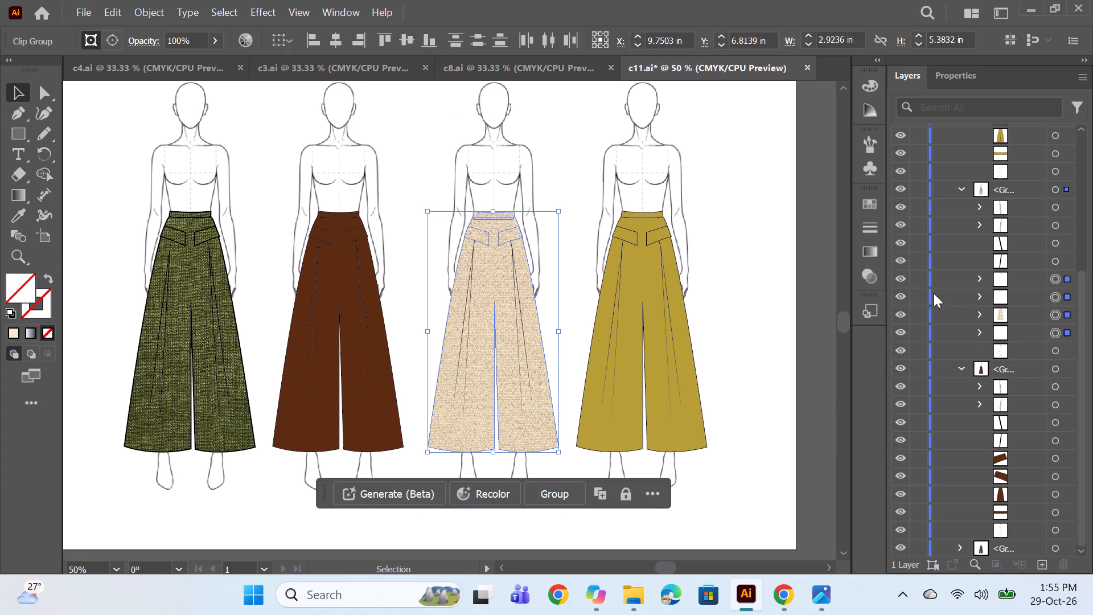
pyautogui.click(872, 232)
pyautogui.tripleClick(724, 215)
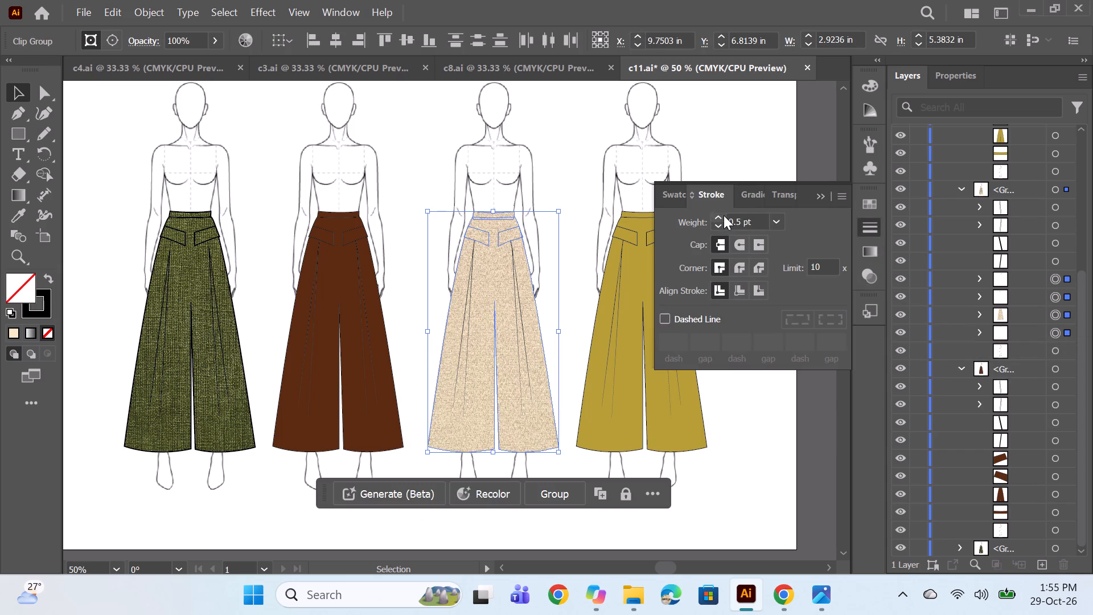
pyautogui.click(724, 215)
pyautogui.click(720, 218)
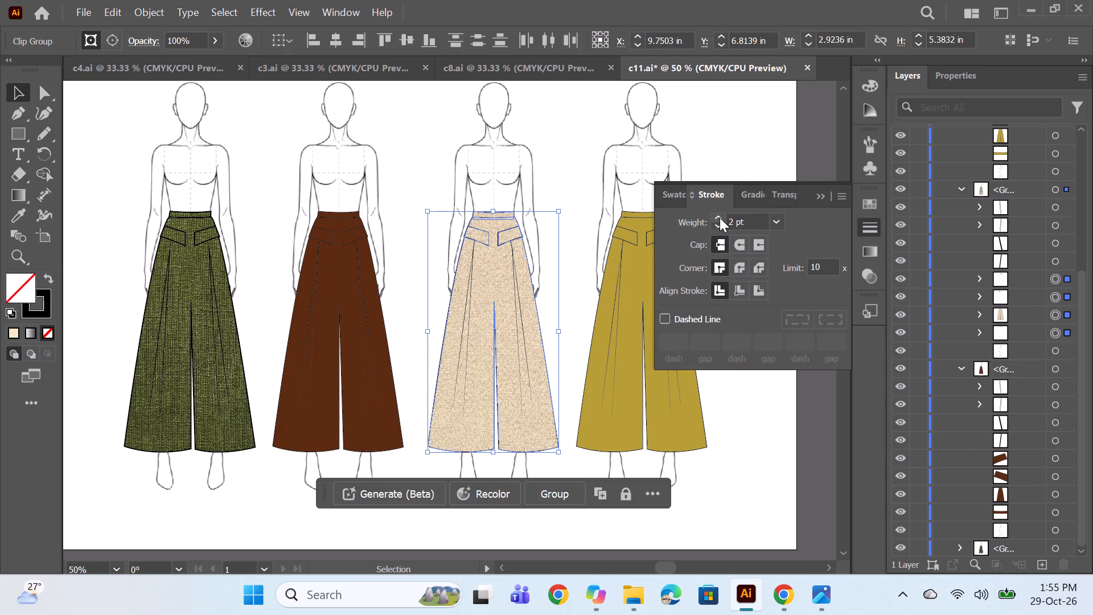
pyautogui.click(718, 229)
pyautogui.click(750, 161)
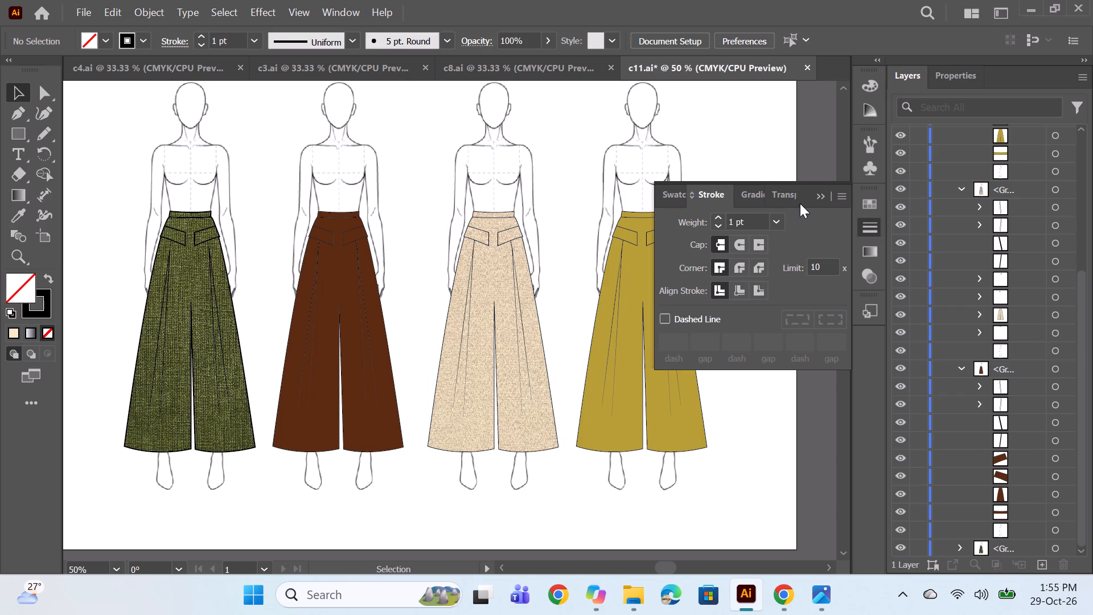
pyautogui.click(825, 198)
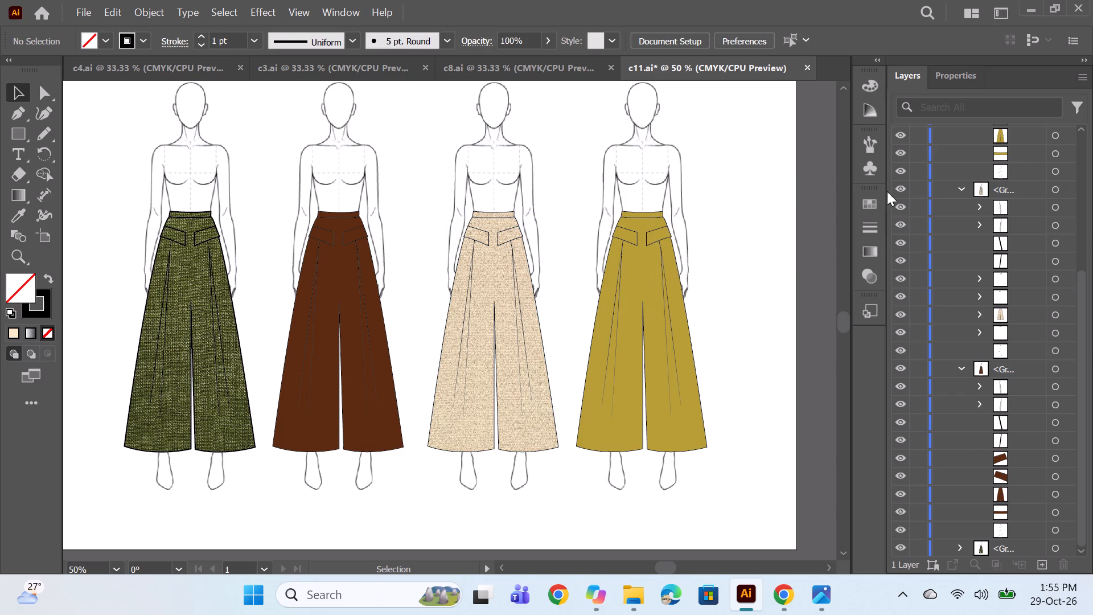
# Copy the dark brown woven fabric image from the desktop and paste it into c11.ai.
pyautogui.scroll(4, 999, 292)
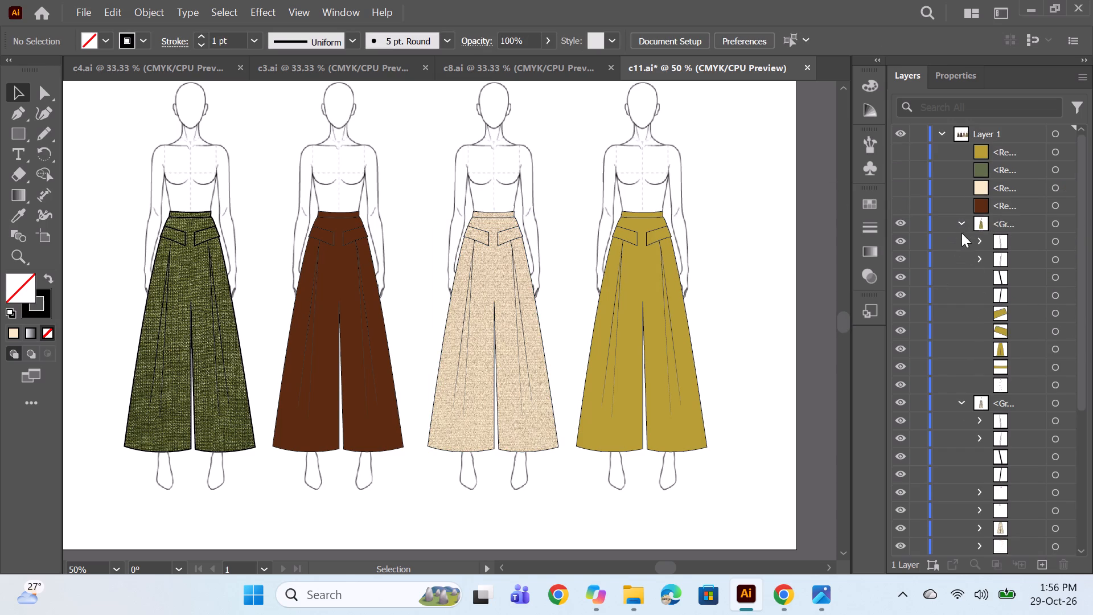
pyautogui.click(959, 396)
pyautogui.scroll(-4, 989, 317)
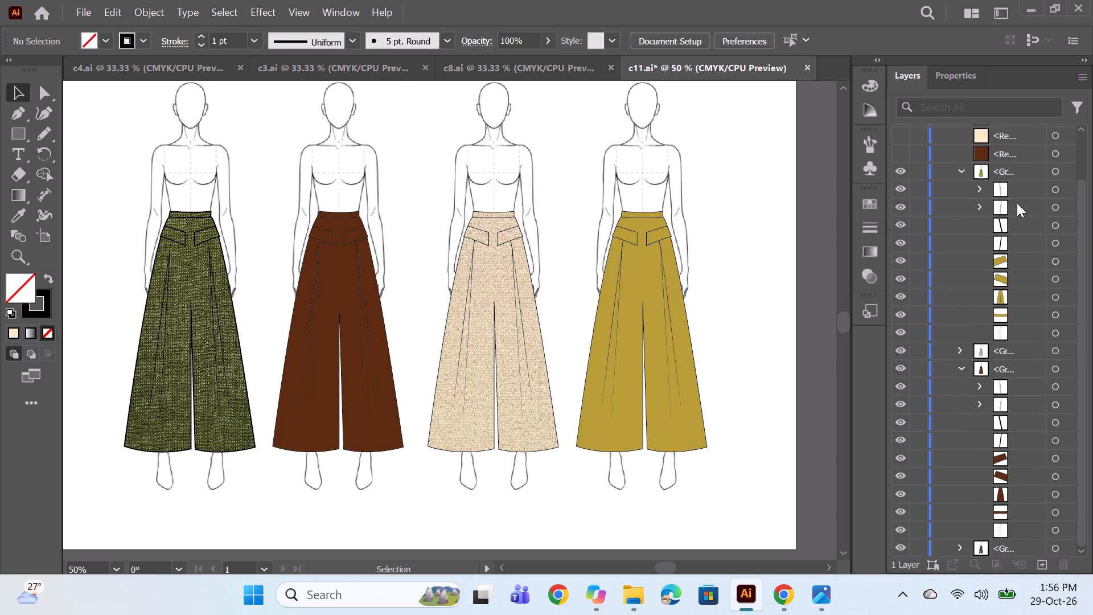
pyautogui.click(1030, 18)
pyautogui.click(1028, 5)
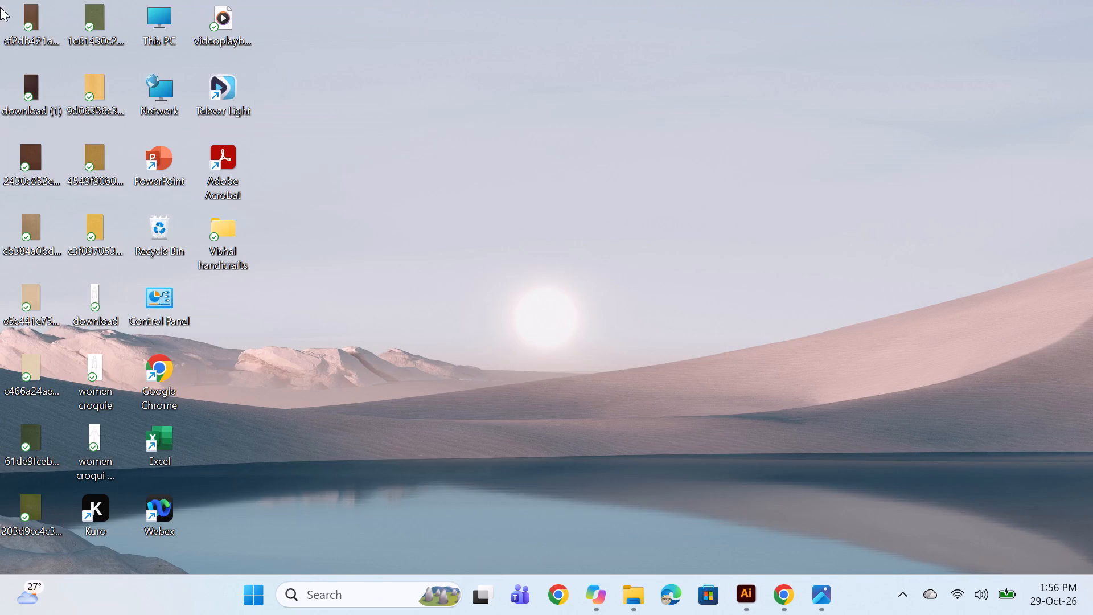
pyautogui.rightClick(21, 154)
pyautogui.rightClick(26, 157)
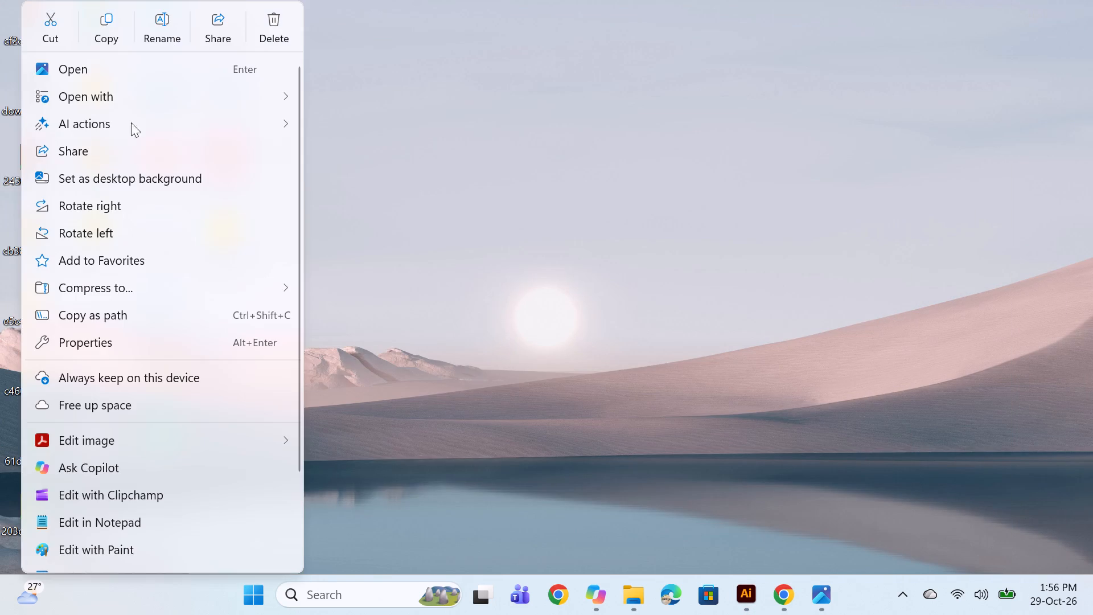
pyautogui.click(105, 22)
pyautogui.click(739, 589)
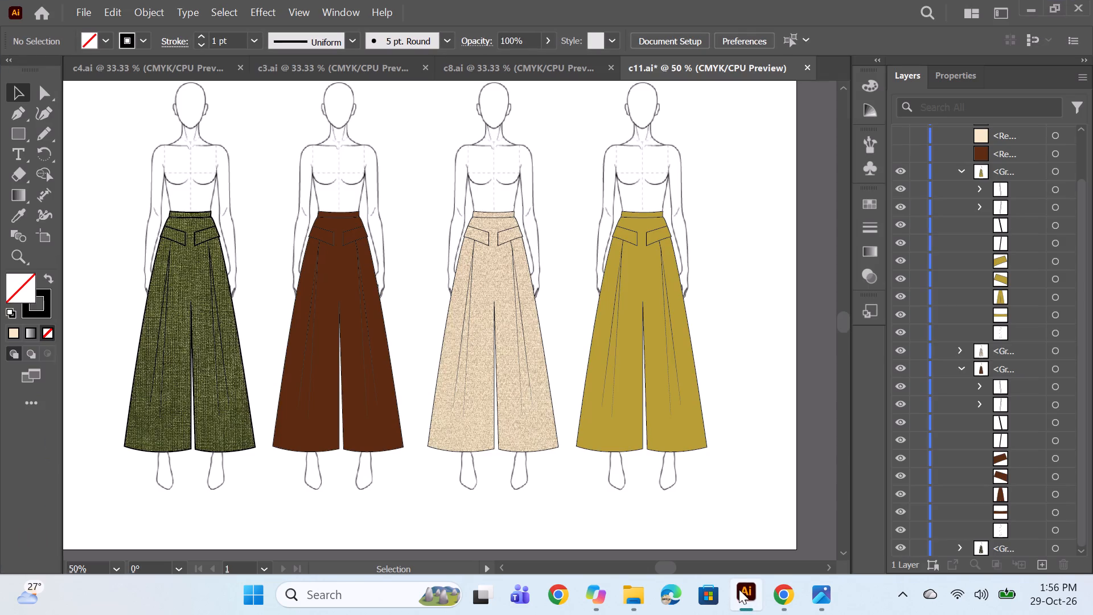
pyautogui.hotkey('ctrl', 'v')
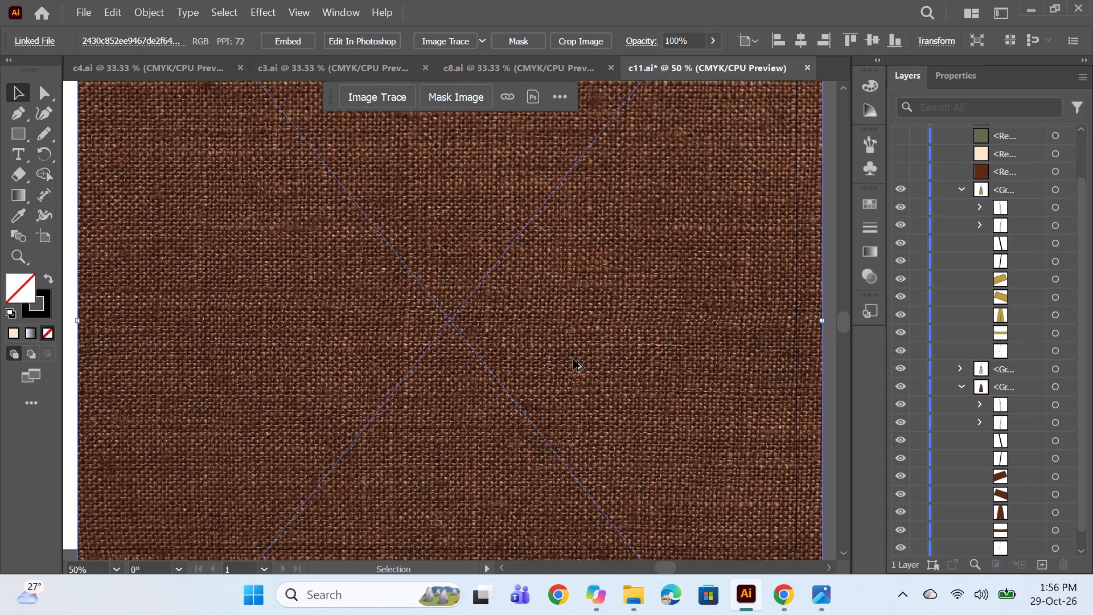
# Scale the pasted brown texture down to about 3 by 7.9 in and place it over the brown trouser.
pyautogui.keyDown('alt'); pyautogui.scroll(-3, 573, 359); pyautogui.keyUp('alt')
pyautogui.keyDown('alt'); pyautogui.keyDown('shift'); pyautogui.moveTo(657, 501); pyautogui.dragTo(619, 473); pyautogui.keyUp('shift'); pyautogui.keyUp('alt')
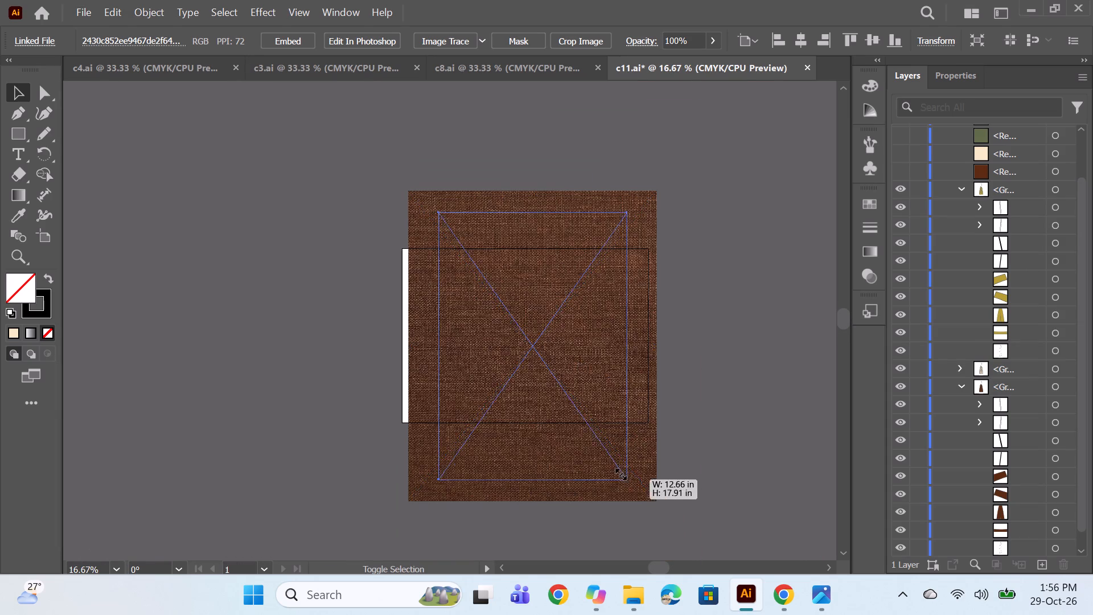
pyautogui.keyDown('alt'); pyautogui.keyDown('shift'); pyautogui.moveTo(619, 473); pyautogui.dragTo(570, 427); pyautogui.keyUp('shift'); pyautogui.keyUp('alt')
pyautogui.keyDown('alt'); pyautogui.scroll(1, 550, 371); pyautogui.keyUp('alt')
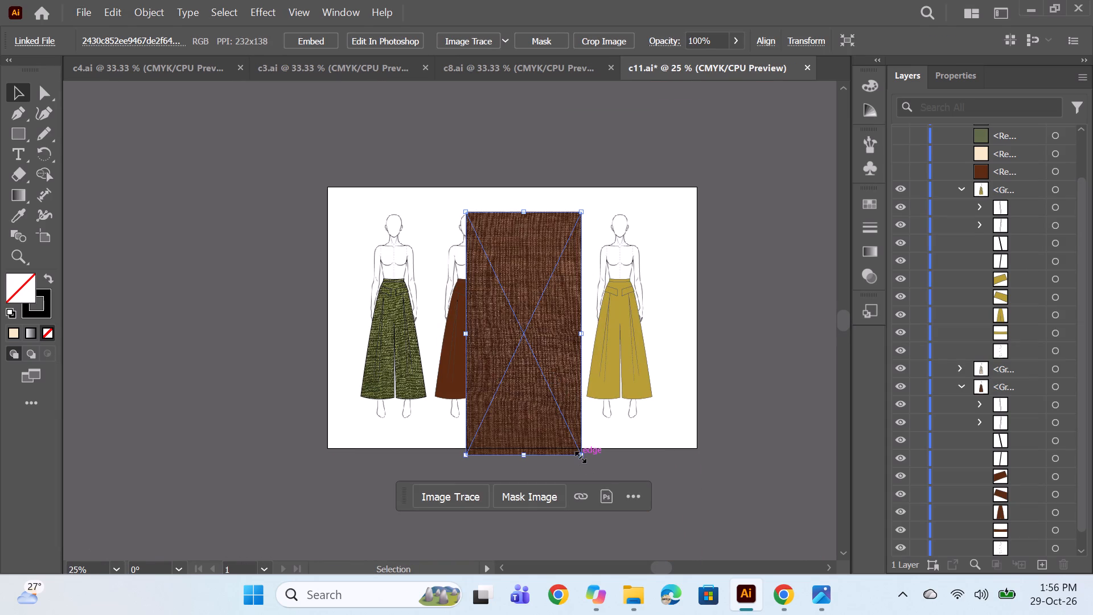
pyautogui.keyDown('alt'); pyautogui.moveTo(579, 456); pyautogui.dragTo(562, 429); pyautogui.keyUp('alt')
pyautogui.moveTo(531, 359); pyautogui.dragTo(468, 361)
pyautogui.moveTo(501, 430); pyautogui.dragTo(485, 417)
pyautogui.moveTo(461, 366); pyautogui.dragTo(471, 376)
# Fine-tune the brown texture's horizontal position so it is centred over the brown trouser.
pyautogui.keyDown('alt'); pyautogui.scroll(1, 513, 339); pyautogui.keyUp('alt')
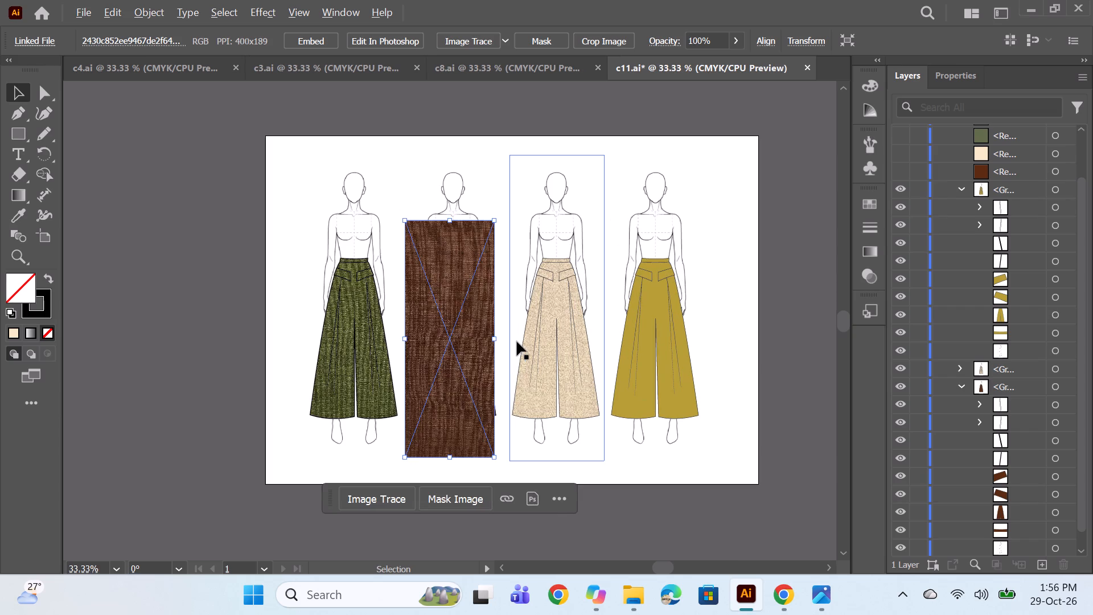
pyautogui.moveTo(459, 368); pyautogui.dragTo(466, 368)
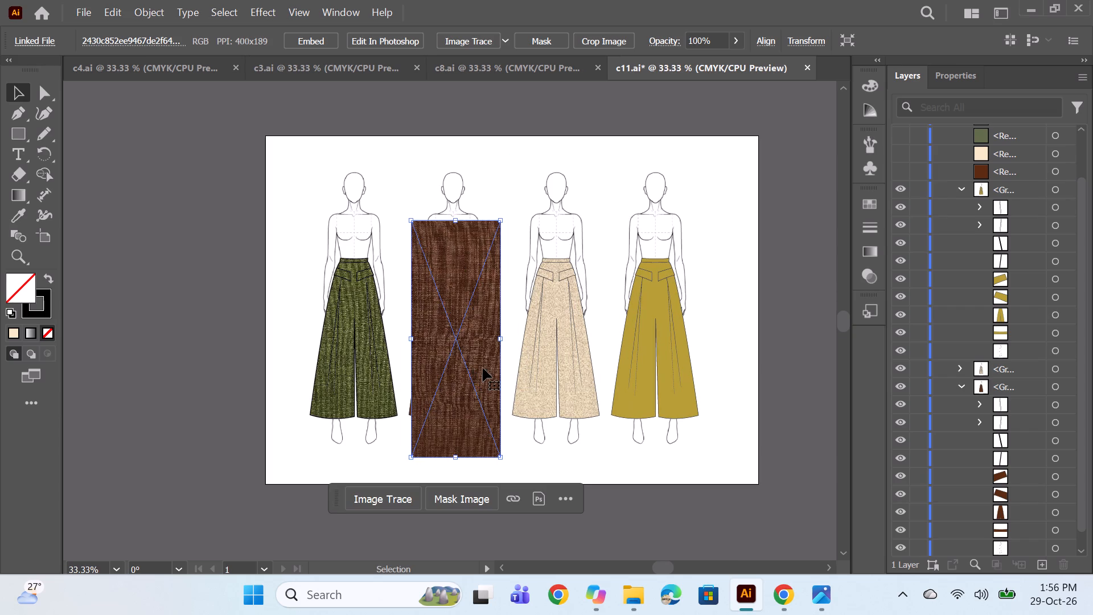
pyautogui.press('Left')
pyautogui.press('Left')
pyautogui.press('Left')
pyautogui.press('Left')
pyautogui.press('Left')
pyautogui.press('Left')
pyautogui.press('Left')
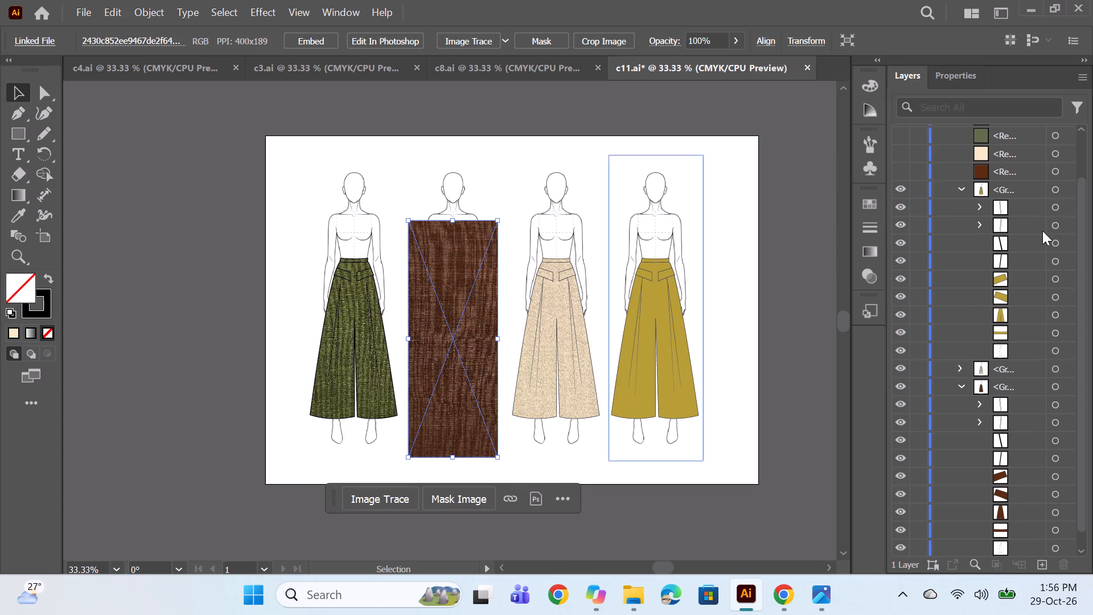
# Duplicate the brown texture and stack the copy over the original on the brown trouser.
pyautogui.keyDown('alt'); pyautogui.moveTo(462, 333); pyautogui.dragTo(541, 328); pyautogui.keyUp('alt')
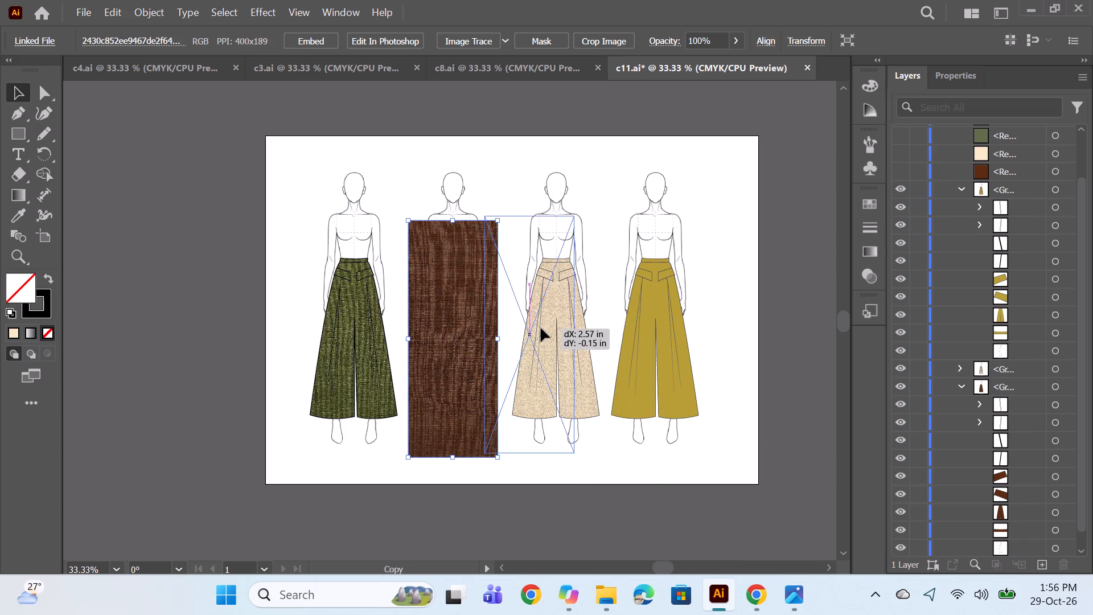
pyautogui.moveTo(541, 328); pyautogui.dragTo(469, 333)
pyautogui.keyDown('alt'); pyautogui.moveTo(461, 329); pyautogui.dragTo(586, 329); pyautogui.keyUp('alt')
pyautogui.moveTo(586, 329); pyautogui.dragTo(459, 330)
pyautogui.keyDown('alt'); pyautogui.moveTo(459, 330); pyautogui.dragTo(552, 329); pyautogui.keyUp('alt')
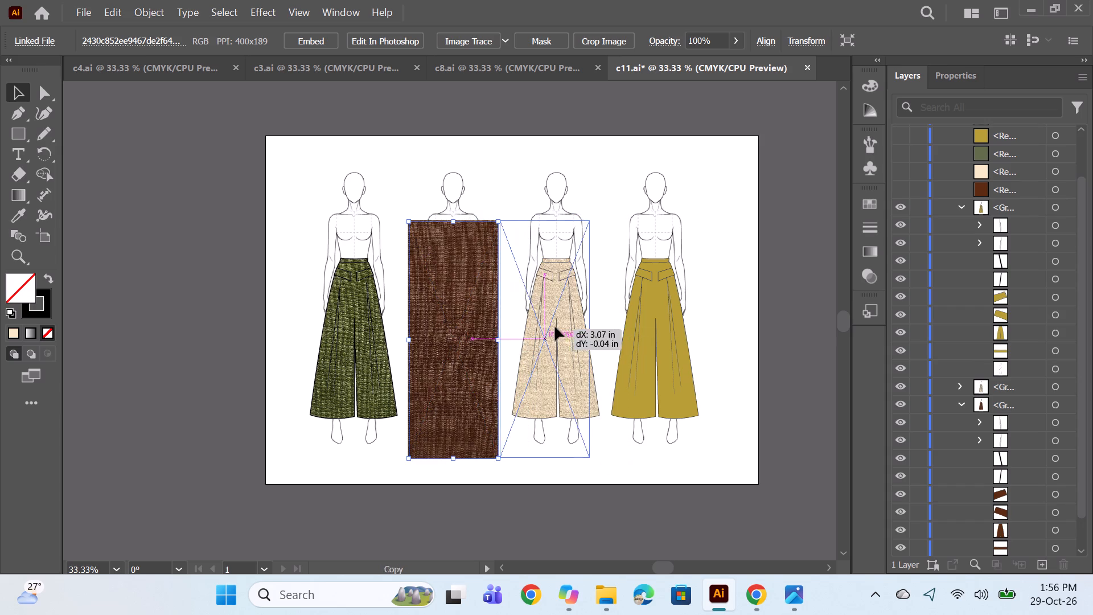
pyautogui.moveTo(557, 326); pyautogui.dragTo(462, 328)
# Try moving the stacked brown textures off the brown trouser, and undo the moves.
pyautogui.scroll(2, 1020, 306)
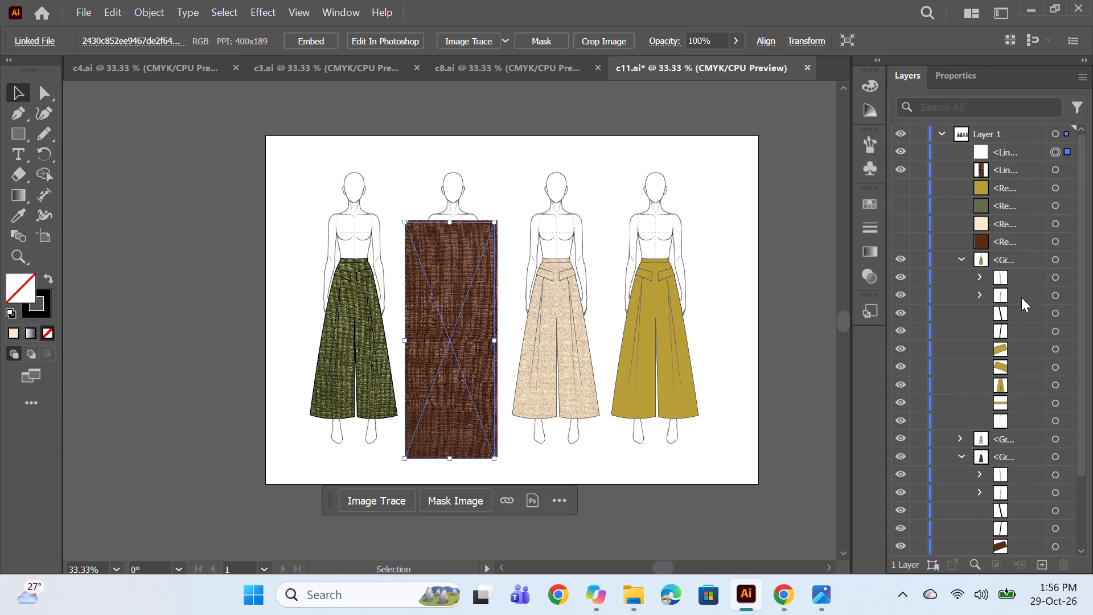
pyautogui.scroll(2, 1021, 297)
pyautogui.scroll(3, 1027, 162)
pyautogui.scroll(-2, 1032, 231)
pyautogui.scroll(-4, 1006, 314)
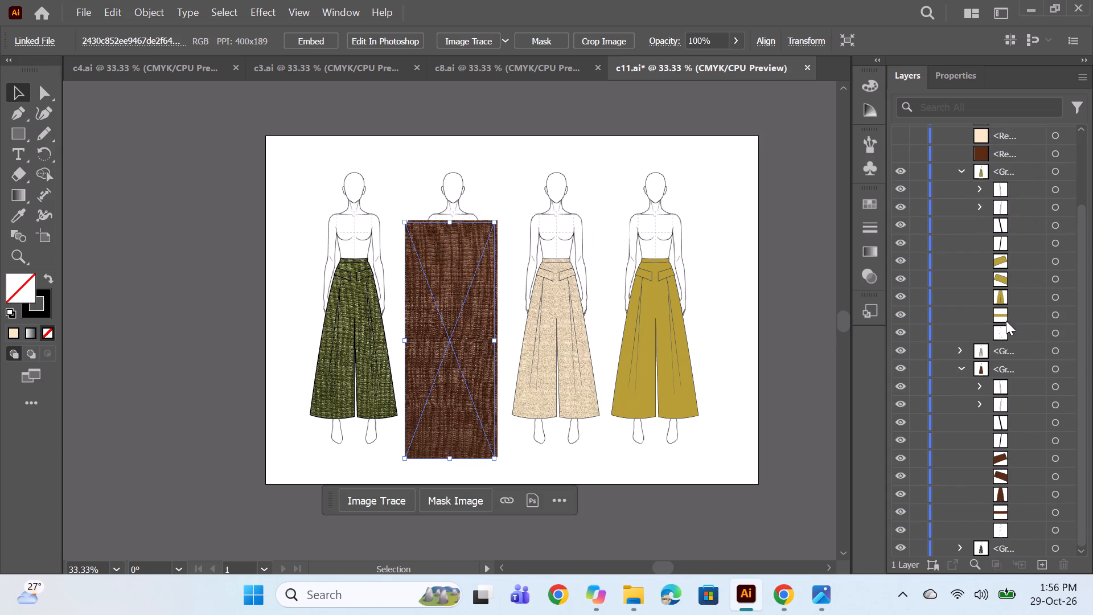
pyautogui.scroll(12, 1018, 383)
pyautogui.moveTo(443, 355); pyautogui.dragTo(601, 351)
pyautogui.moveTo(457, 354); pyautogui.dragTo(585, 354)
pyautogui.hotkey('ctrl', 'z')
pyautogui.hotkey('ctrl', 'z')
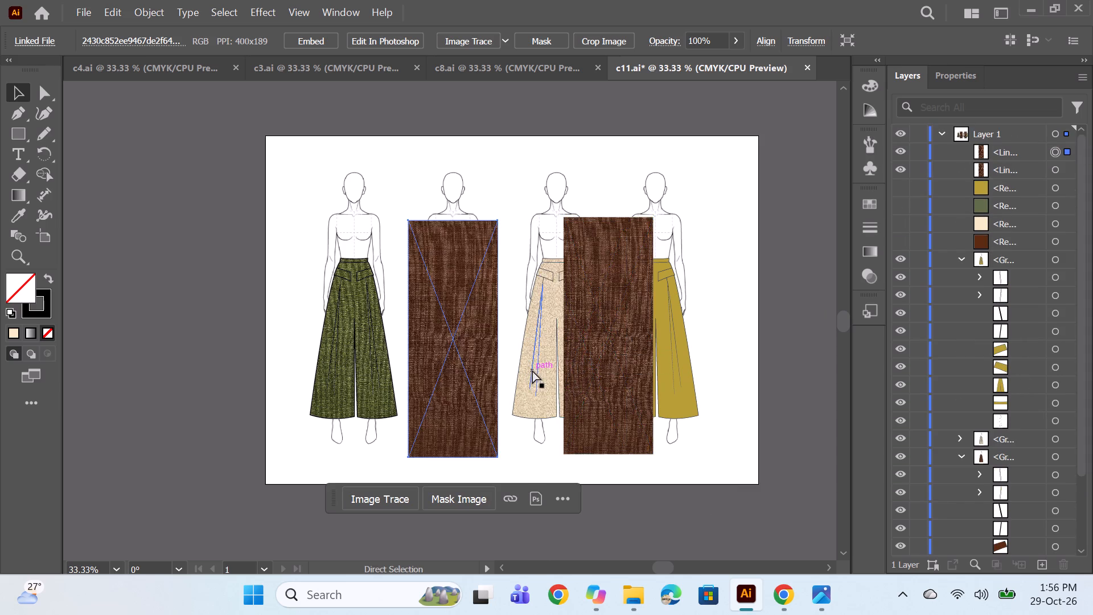
# Make two more copies of the brown texture and stack them over the brown trouser, giving four textures.
pyautogui.keyDown('alt'); pyautogui.moveTo(474, 348); pyautogui.dragTo(600, 348); pyautogui.keyUp('alt')
pyautogui.moveTo(589, 348); pyautogui.dragTo(470, 347)
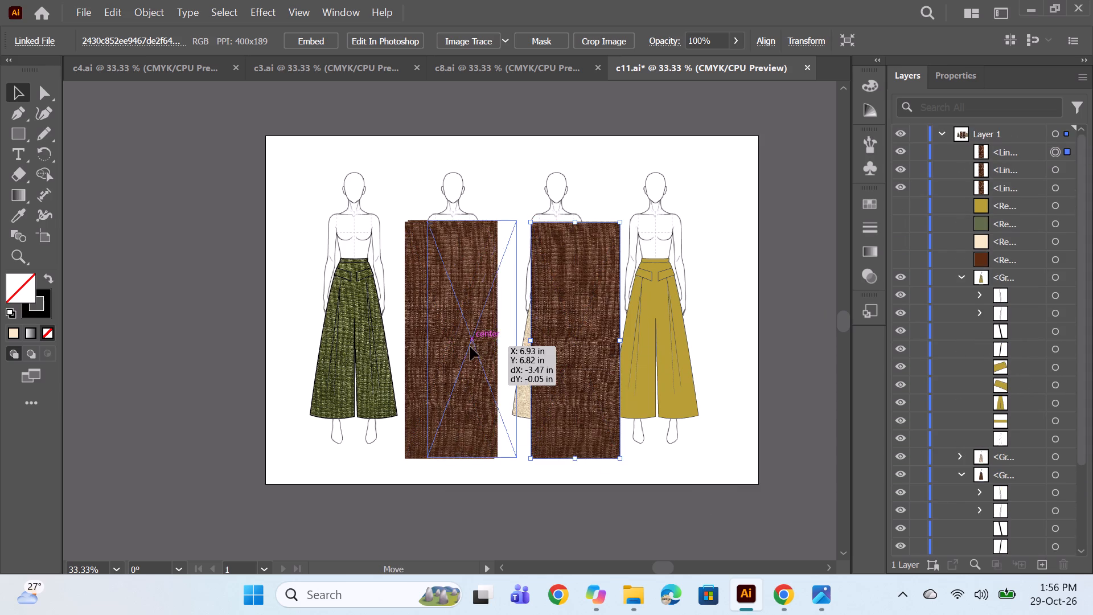
pyautogui.moveTo(470, 347); pyautogui.dragTo(465, 351)
pyautogui.keyDown('alt'); pyautogui.moveTo(444, 362); pyautogui.dragTo(626, 374); pyautogui.keyUp('alt')
pyautogui.moveTo(627, 372); pyautogui.dragTo(461, 355)
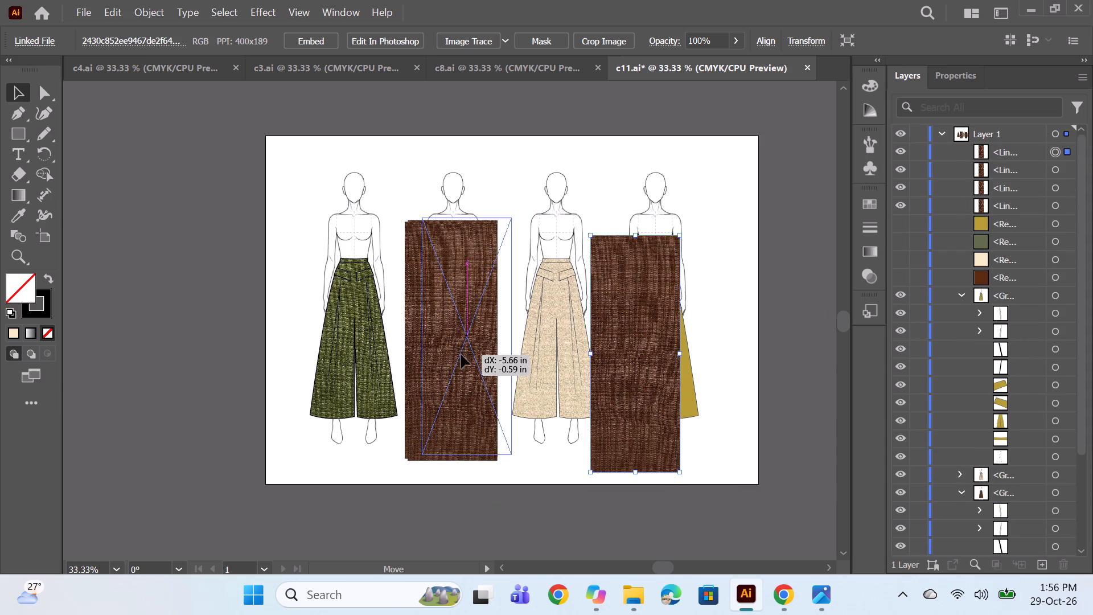
pyautogui.moveTo(461, 355); pyautogui.dragTo(446, 362)
# Move all four brown textures into the brown trouser's group in the layer order.
pyautogui.click(1027, 155)
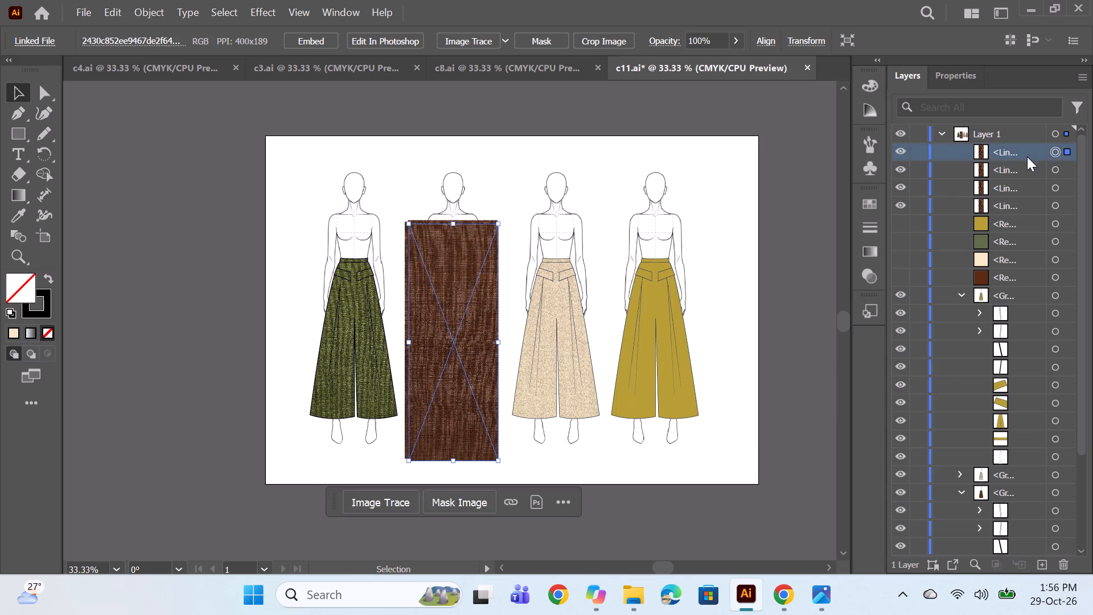
pyautogui.keyDown('shift'); pyautogui.click(1021, 203); pyautogui.keyUp('shift')
pyautogui.moveTo(1013, 177); pyautogui.dragTo(1013, 524)
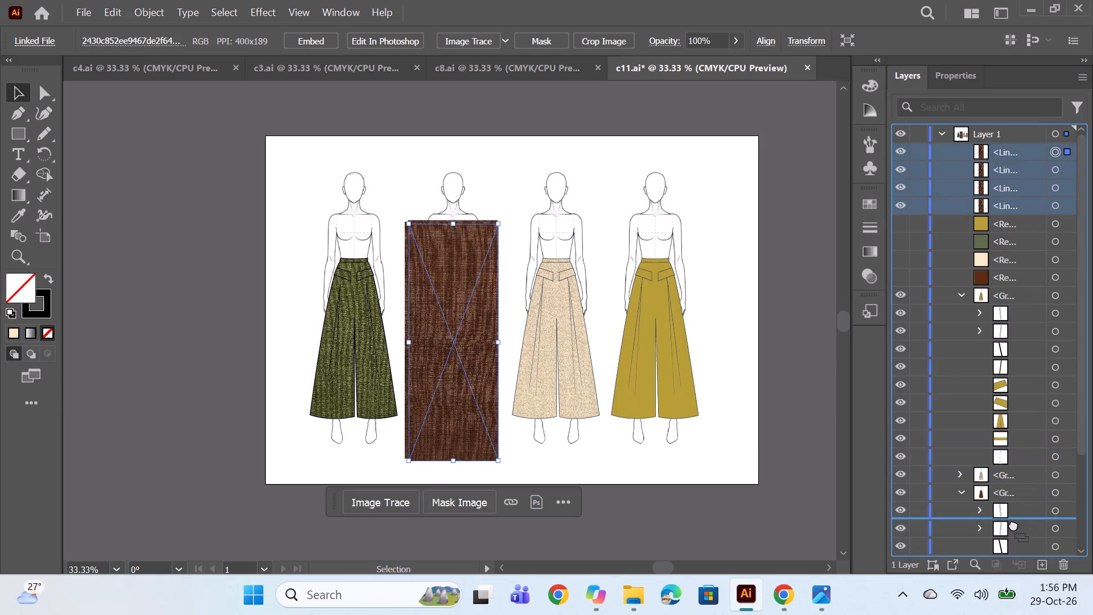
pyautogui.moveTo(1013, 524); pyautogui.dragTo(1013, 536)
# Reorder the brown textures so one lies directly beneath each pocket flap, the body and the waistband of the brown trouser.
pyautogui.scroll(-4, 1043, 414)
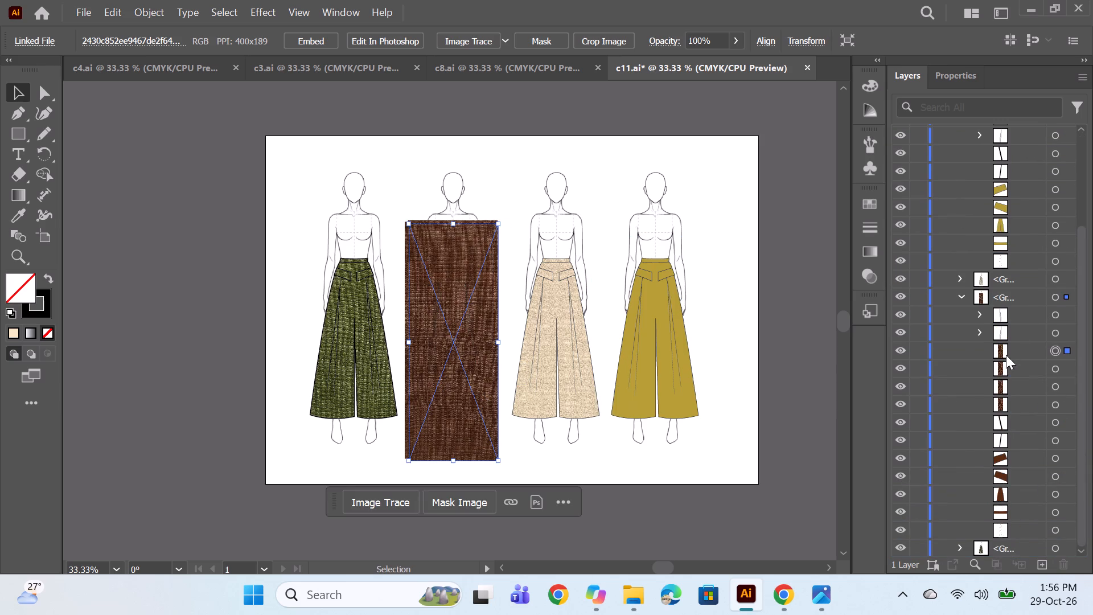
pyautogui.moveTo(1009, 354); pyautogui.dragTo(1009, 466)
pyautogui.moveTo(1029, 345); pyautogui.dragTo(1011, 469)
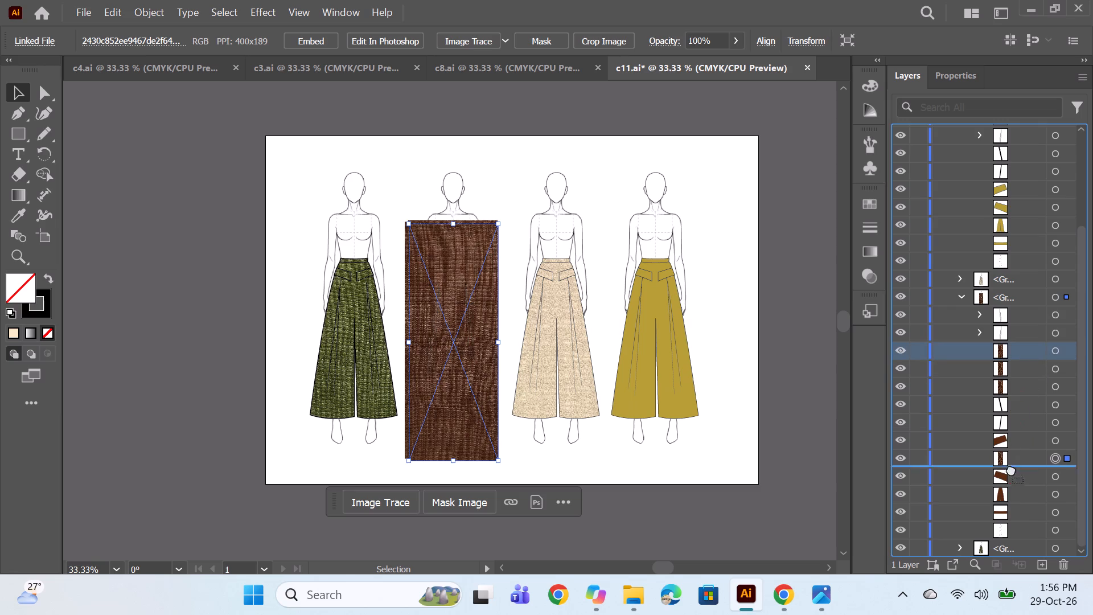
pyautogui.moveTo(1011, 469); pyautogui.dragTo(1008, 483)
pyautogui.moveTo(1029, 351); pyautogui.dragTo(1011, 493)
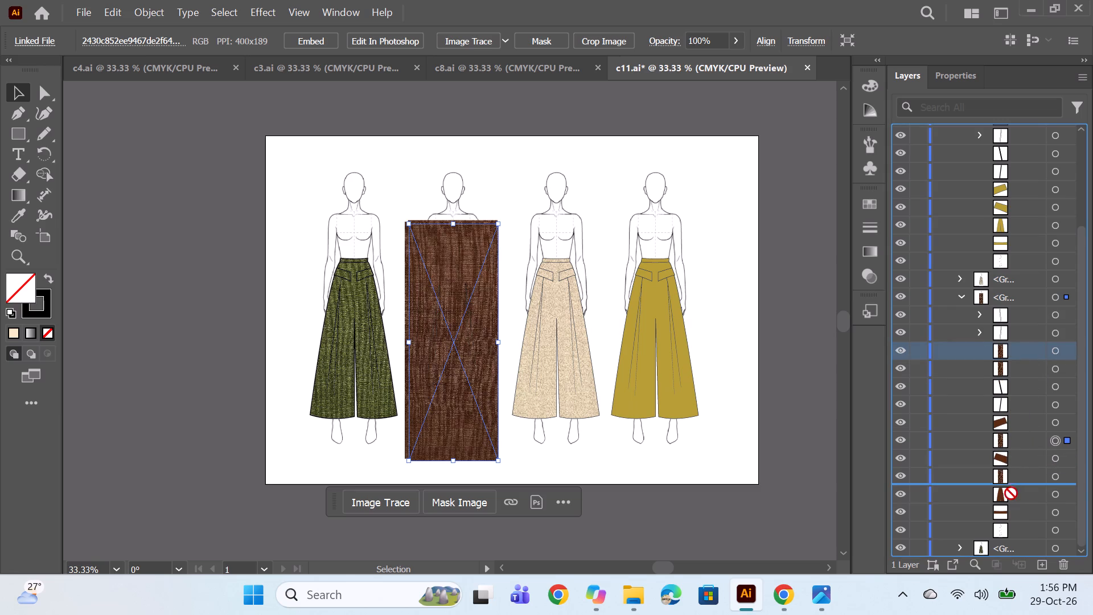
pyautogui.moveTo(1011, 493); pyautogui.dragTo(1011, 504)
pyautogui.moveTo(1034, 346); pyautogui.dragTo(1020, 524)
# Clip the brown texture beneath the brown trouser's waistband to the waistband path with a clipping mask.
pyautogui.click(1055, 509)
pyautogui.keyDown('ctrl'); pyautogui.click(1063, 492); pyautogui.keyUp('ctrl')
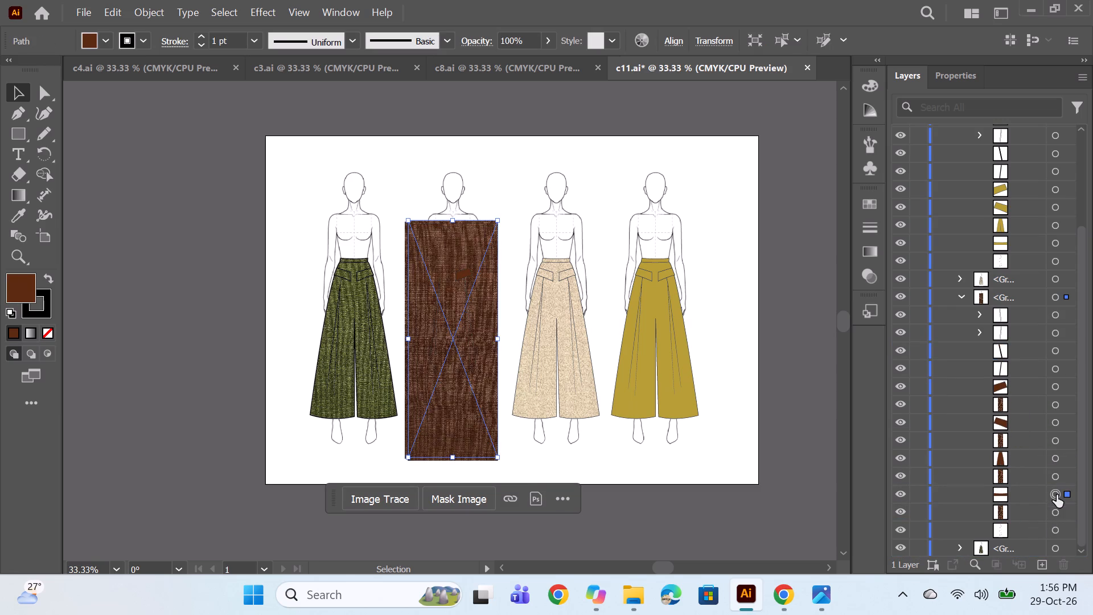
pyautogui.keyDown('ctrl'); pyautogui.click(1059, 514); pyautogui.keyUp('ctrl')
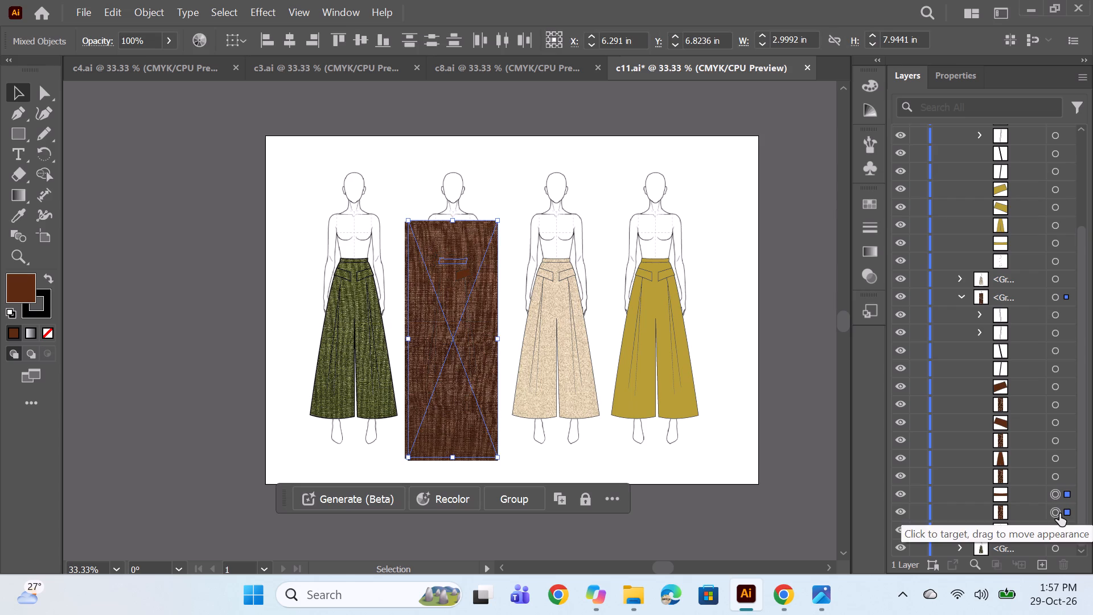
pyautogui.rightClick(537, 379)
pyautogui.doubleClick(686, 448)
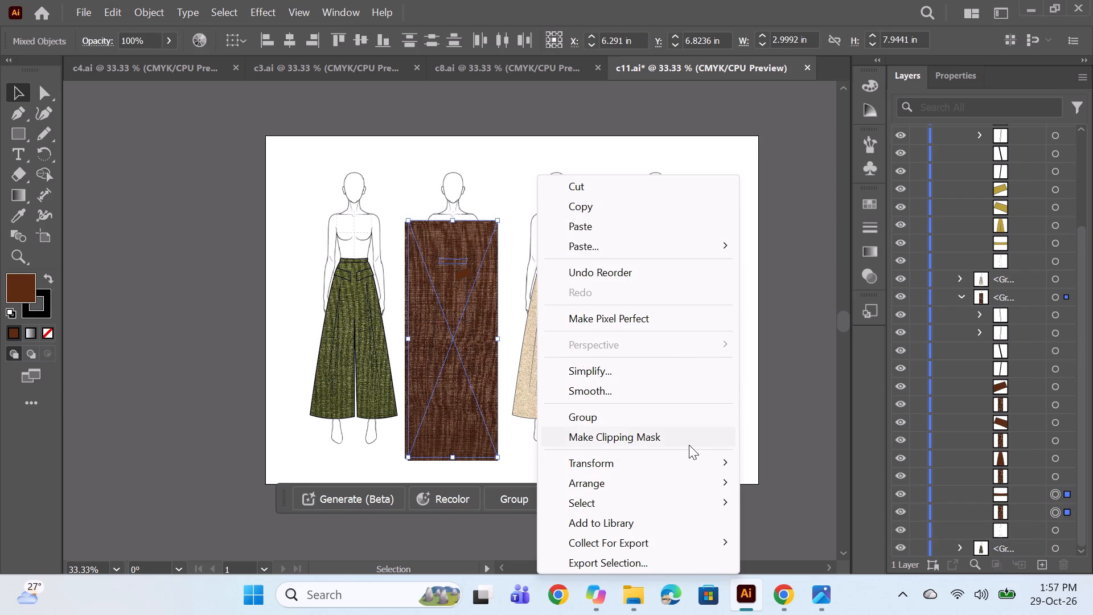
# Clip the brown texture beneath the brown trouser's body to the body path with a clipping mask.
pyautogui.click(1055, 481)
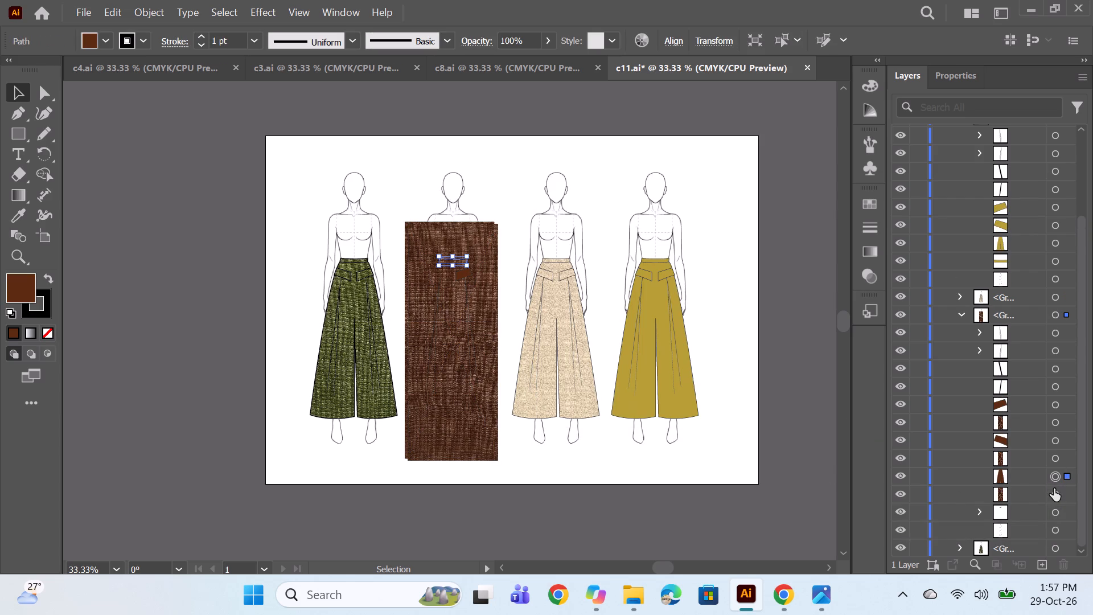
pyautogui.keyDown('ctrl'); pyautogui.click(1053, 492); pyautogui.keyUp('ctrl')
pyautogui.rightClick(341, 393)
pyautogui.click(438, 442)
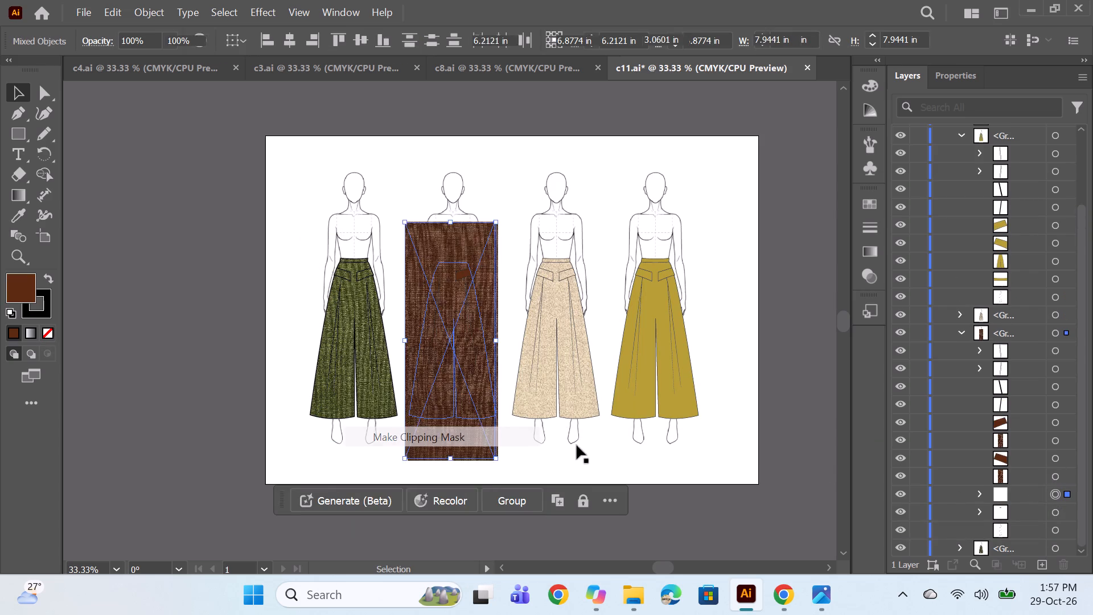
# Clip the brown texture beneath the brown trouser's left pocket flap to the flap path with a clipping mask.
pyautogui.click(1058, 461)
pyautogui.keyDown('ctrl'); pyautogui.click(1062, 444); pyautogui.keyUp('ctrl')
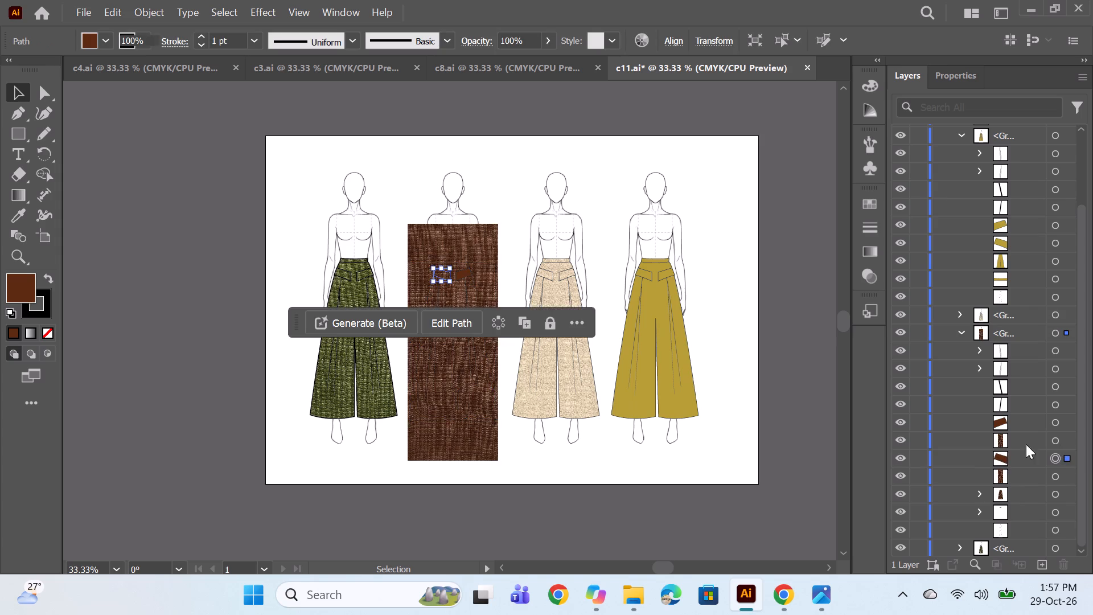
pyautogui.click(1053, 474)
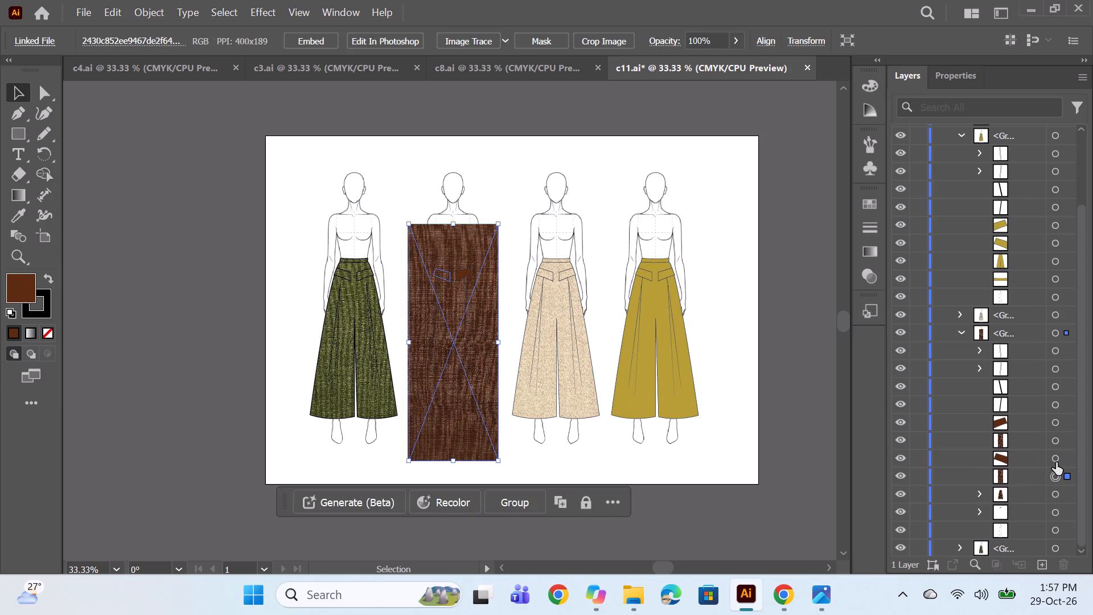
pyautogui.keyDown('ctrl'); pyautogui.click(1056, 462); pyautogui.keyUp('ctrl')
pyautogui.rightClick(512, 345)
pyautogui.click(620, 445)
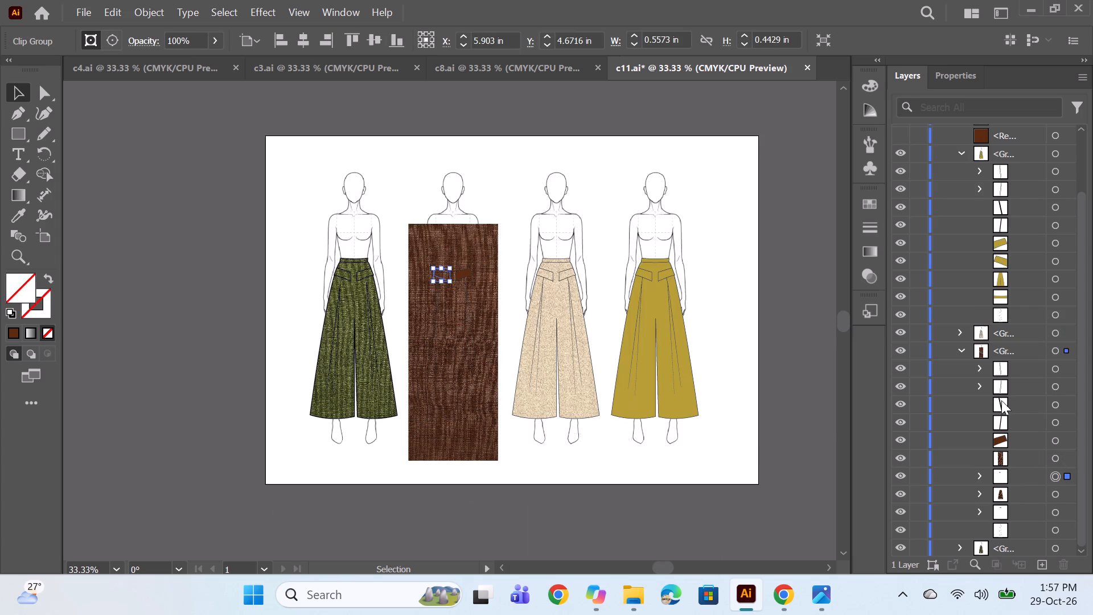
# Clip the remaining brown texture to the brown trouser's right pocket flap path with a clipping mask.
pyautogui.click(1051, 446)
pyautogui.keyDown('ctrl'); pyautogui.click(1053, 465); pyautogui.keyUp('ctrl')
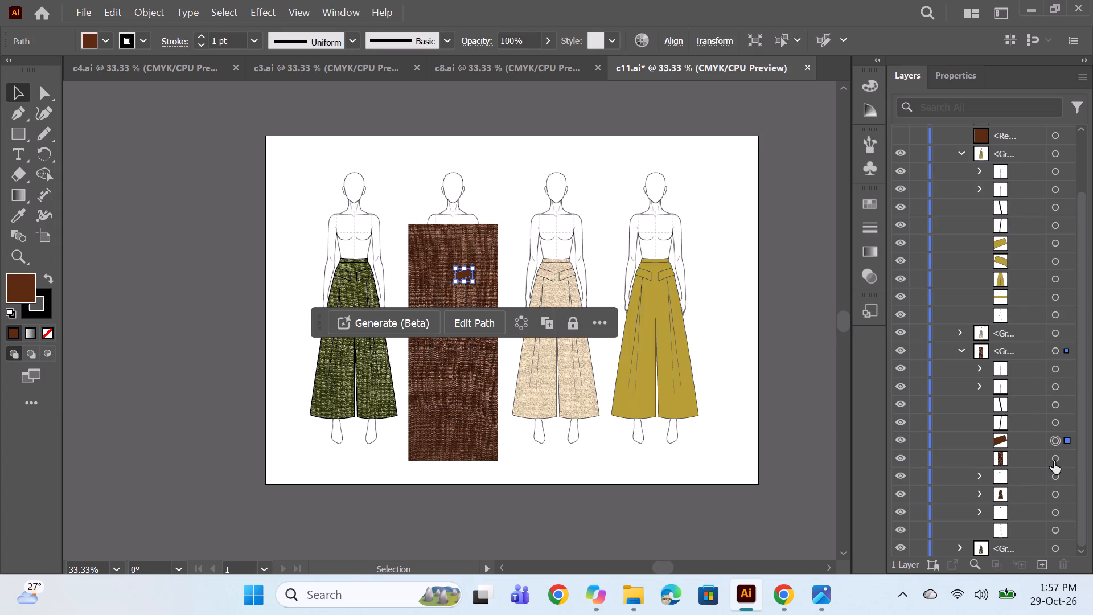
pyautogui.keyDown('ctrl'); pyautogui.click(1061, 461); pyautogui.keyUp('ctrl')
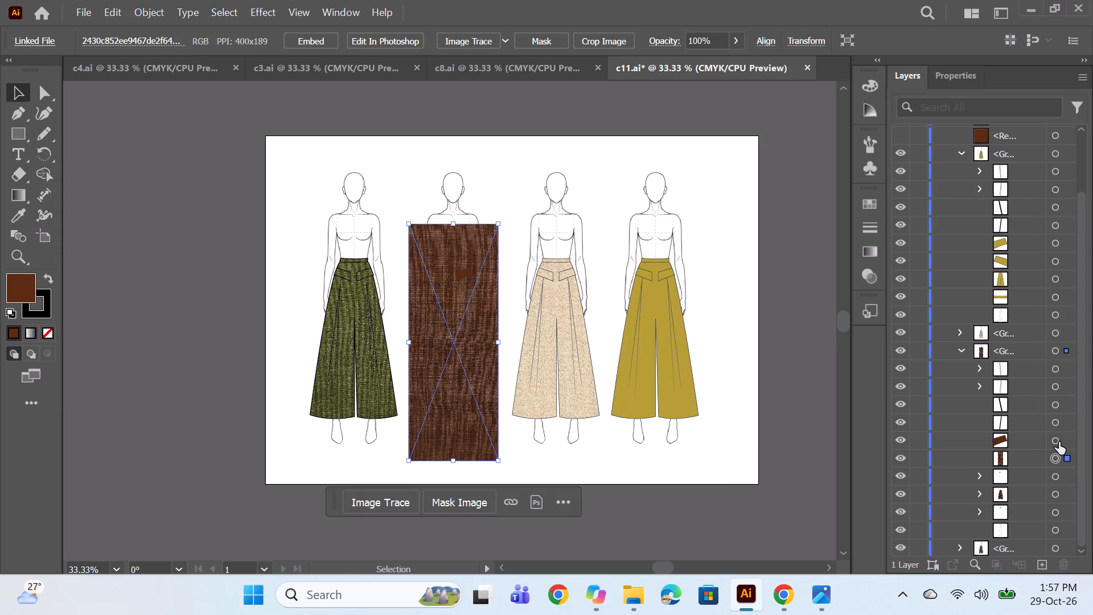
pyautogui.keyDown('ctrl'); pyautogui.click(1059, 441); pyautogui.keyUp('ctrl')
pyautogui.rightClick(583, 285)
pyautogui.click(664, 433)
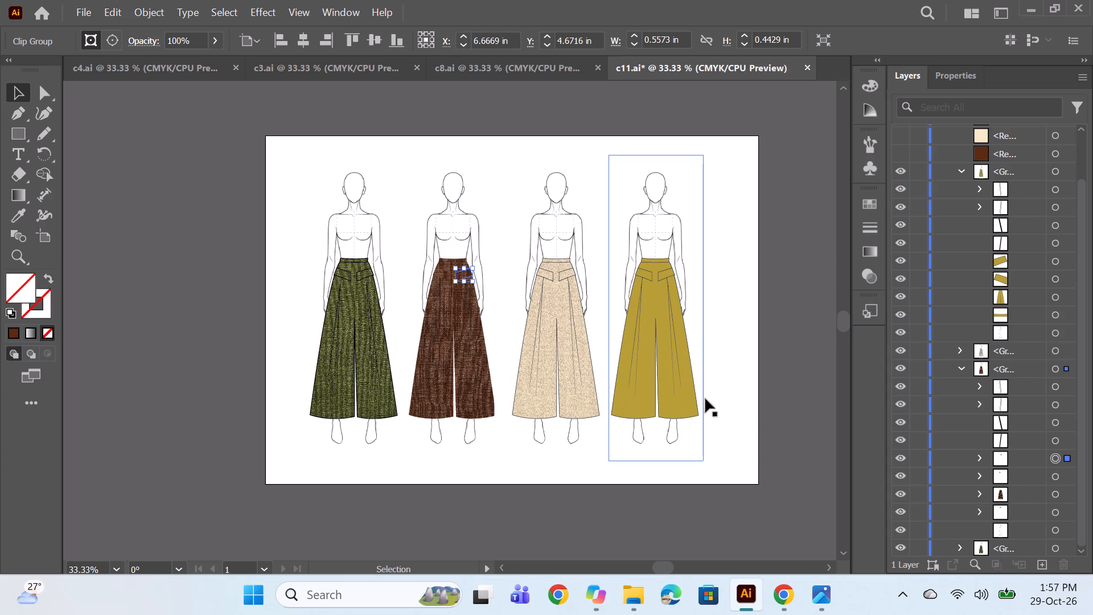
# Move the two long pleat paths out of their nested subgroups so they sit directly in the brown trouser's group.
pyautogui.scroll(-3, 1018, 470)
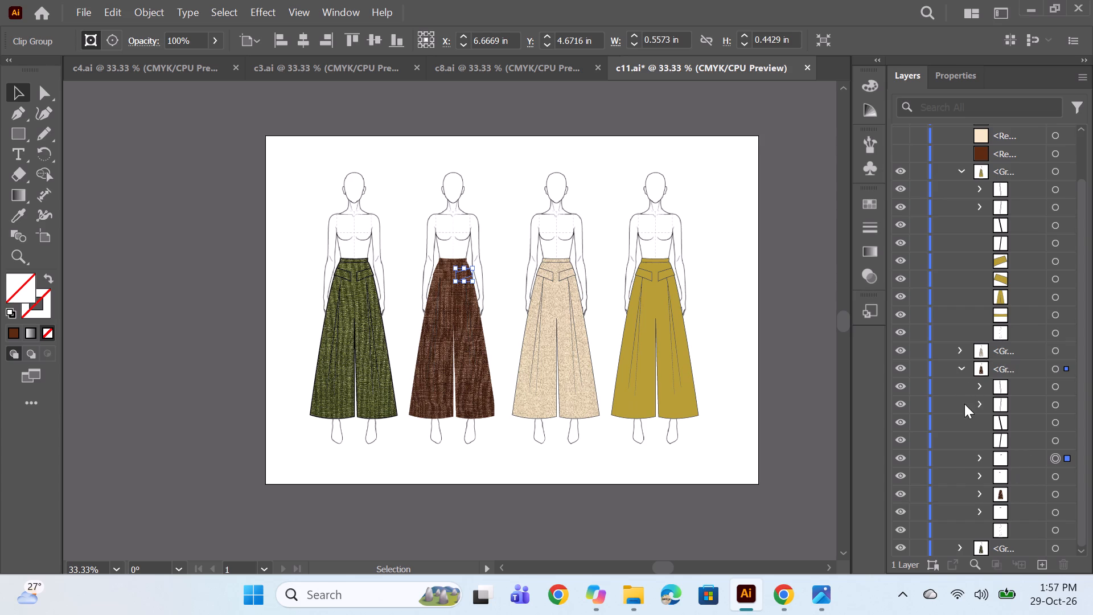
pyautogui.click(979, 407)
pyautogui.moveTo(1029, 420); pyautogui.dragTo(1027, 403)
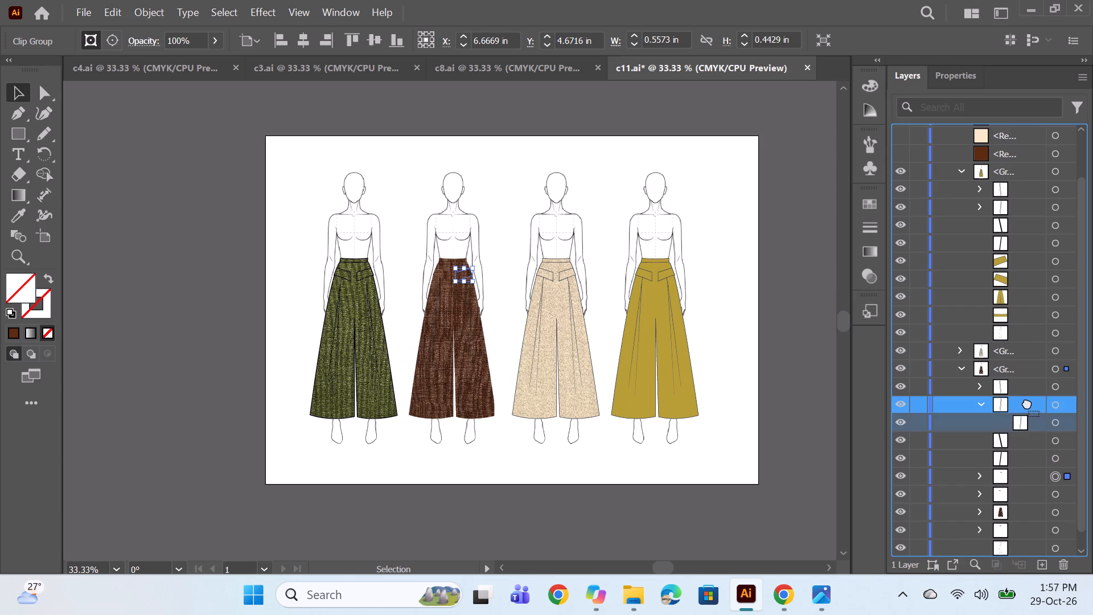
pyautogui.moveTo(1027, 403); pyautogui.dragTo(1027, 400)
pyautogui.click(981, 384)
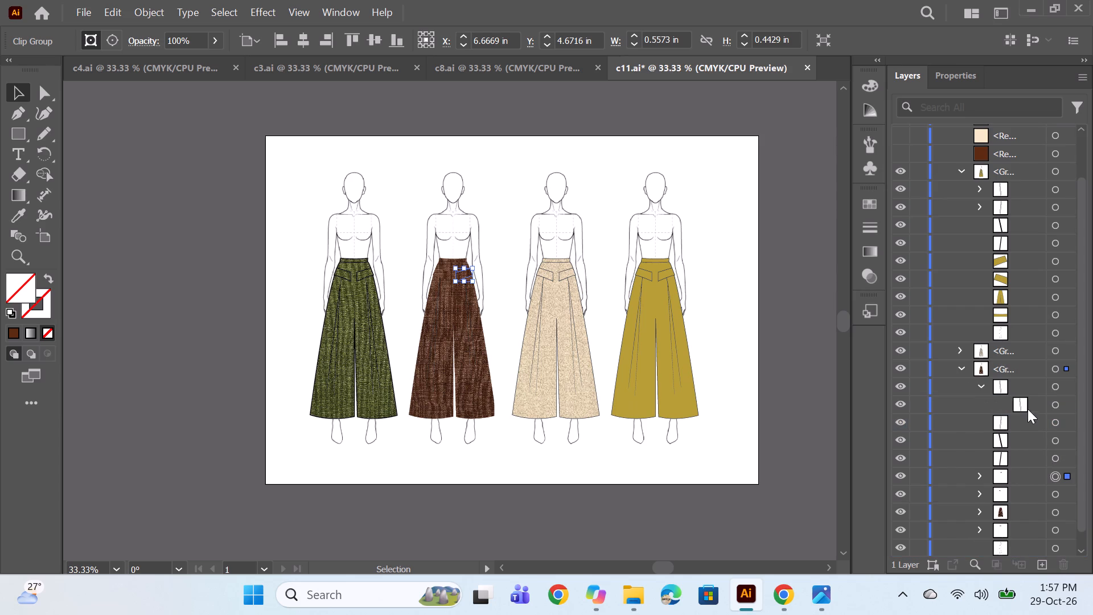
pyautogui.moveTo(1028, 409); pyautogui.dragTo(1030, 382)
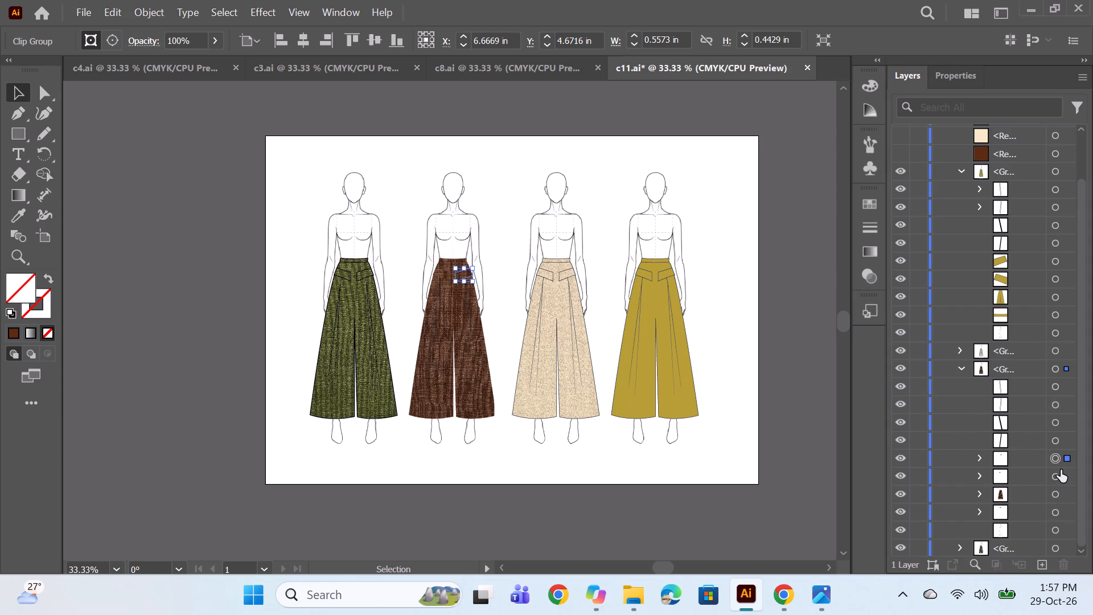
# Add a stroke outline to the brown trouser's four clipped pieces: waistband, body and both pocket flaps.
pyautogui.keyDown('shift'); pyautogui.click(1054, 509); pyautogui.keyUp('shift')
pyautogui.click(876, 227)
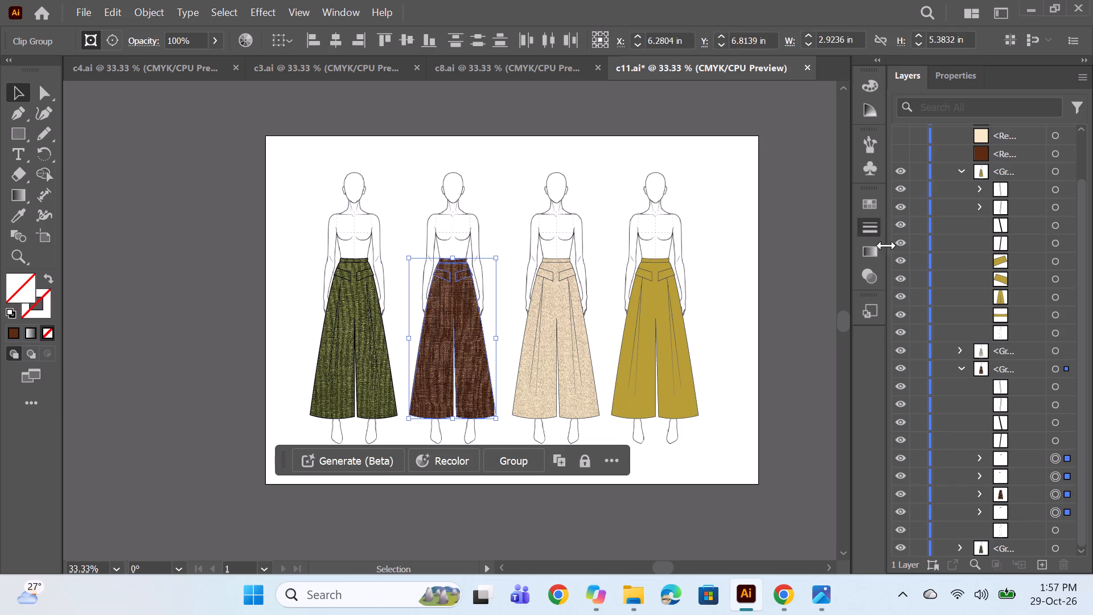
pyautogui.tripleClick(716, 220)
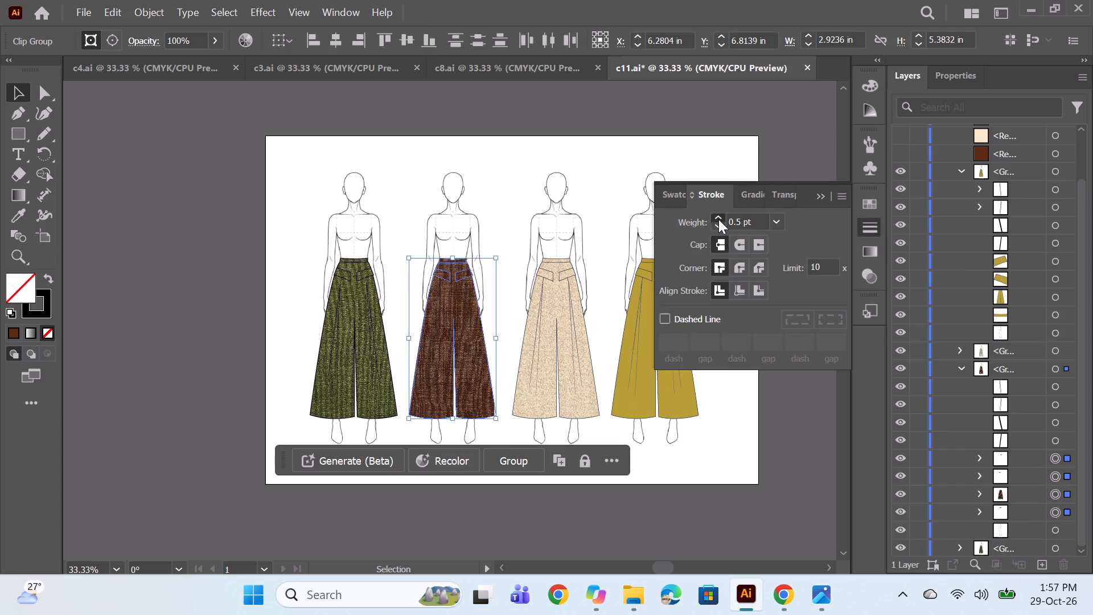
pyautogui.doubleClick(718, 219)
# Set the stroke weight to 2 pt with all four pleat paths of the brown trouser selected, and check the two short ones.
pyautogui.click(1051, 387)
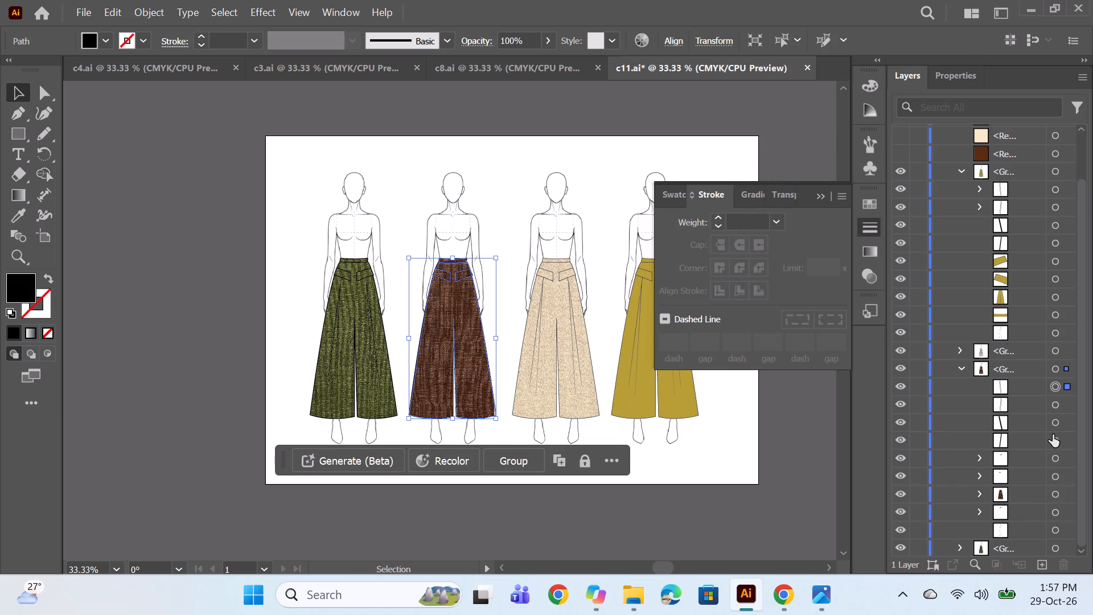
pyautogui.keyDown('shift'); pyautogui.click(1054, 439); pyautogui.keyUp('shift')
pyautogui.click(716, 210)
pyautogui.tripleClick(716, 218)
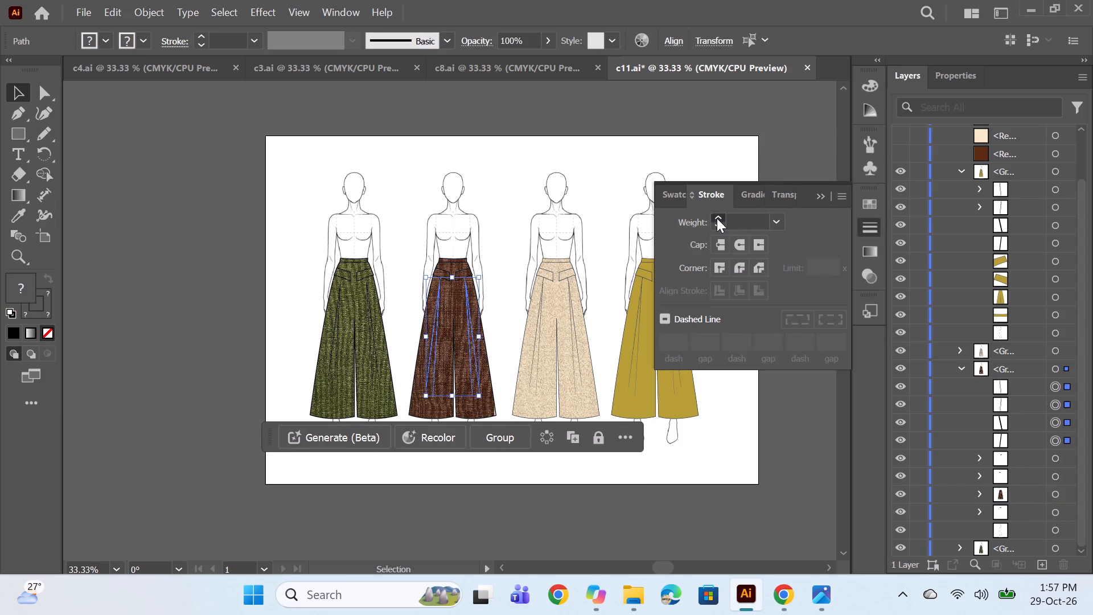
pyautogui.doubleClick(718, 218)
pyautogui.click(746, 222)
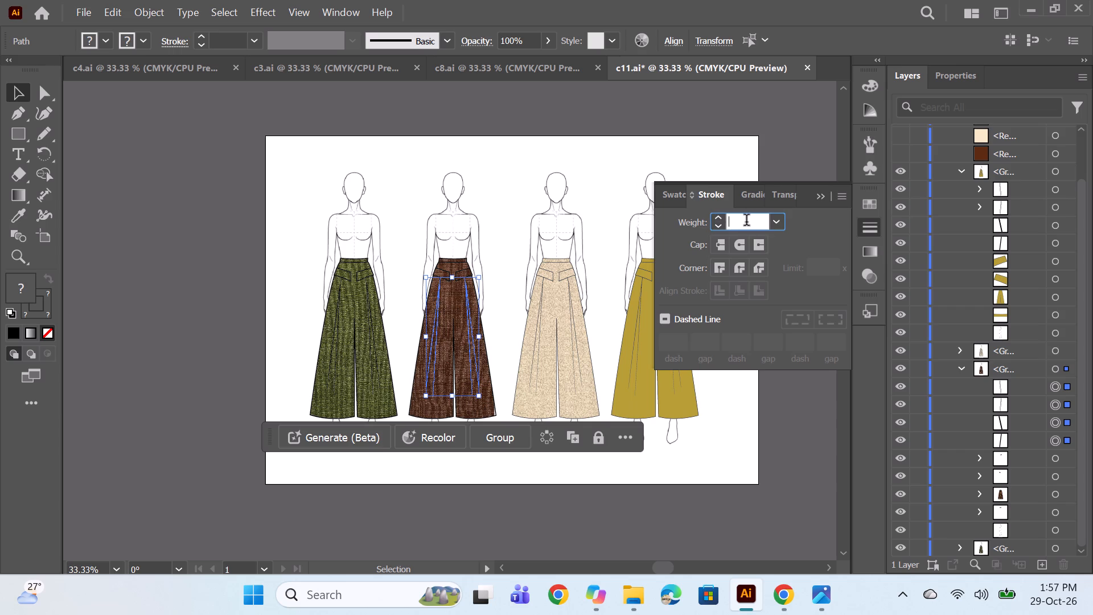
pyautogui.press('2')
pyautogui.press('Return')
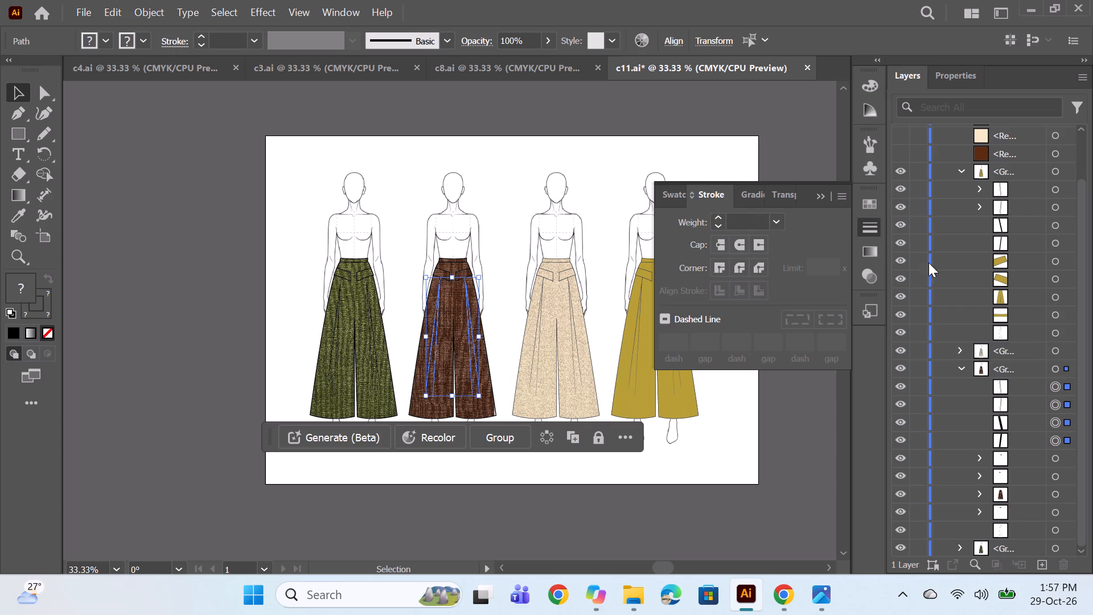
pyautogui.click(816, 167)
pyautogui.click(1055, 442)
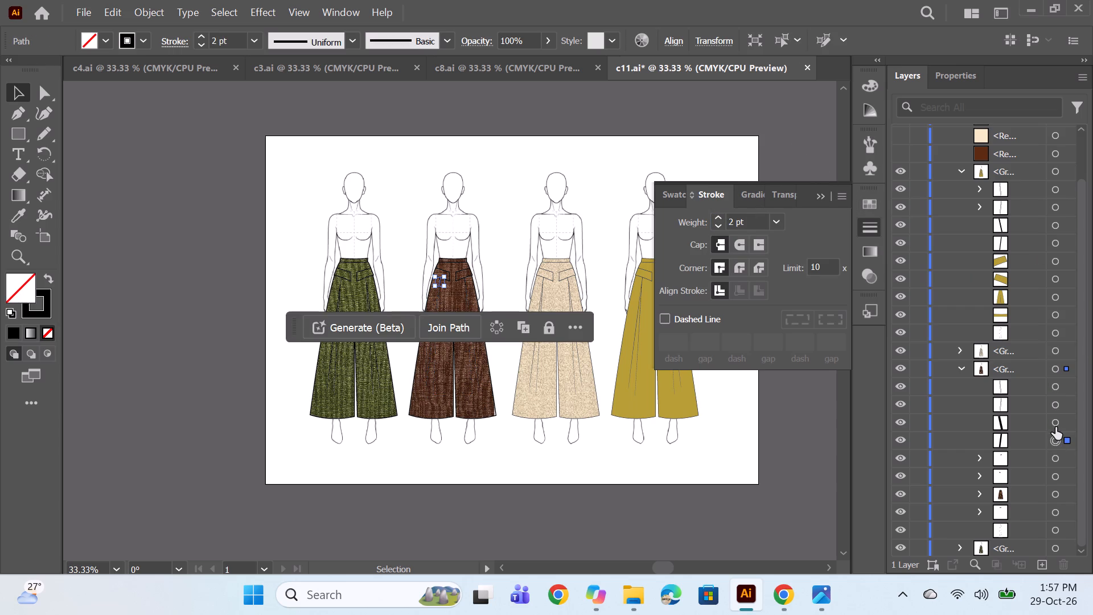
pyautogui.keyDown('ctrl'); pyautogui.click(1055, 424); pyautogui.keyUp('ctrl')
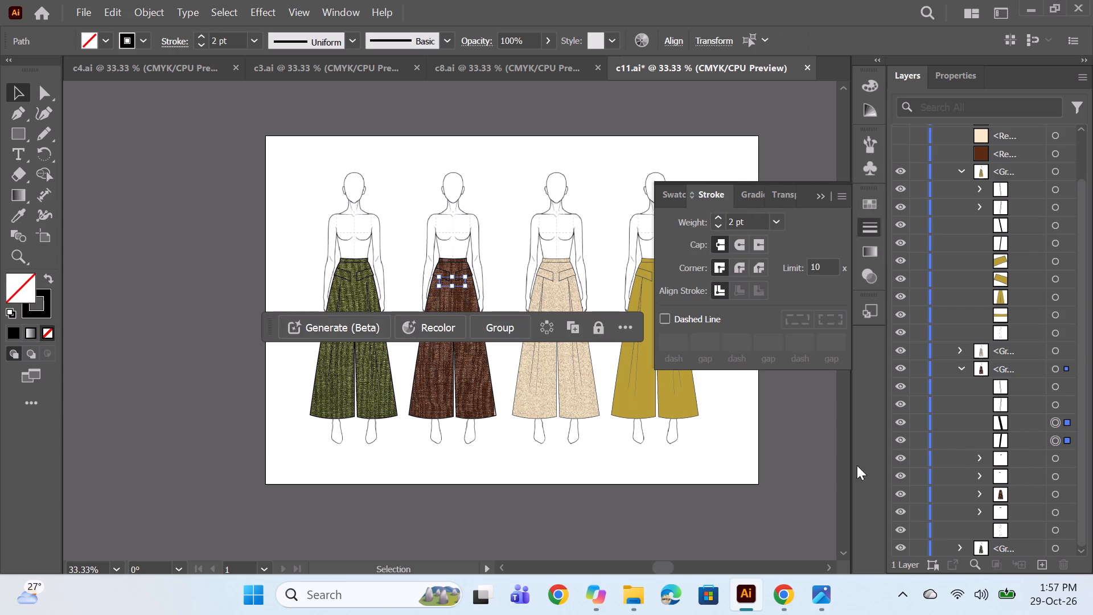
pyautogui.keyDown('ctrl'); pyautogui.click(807, 475); pyautogui.keyUp('ctrl')
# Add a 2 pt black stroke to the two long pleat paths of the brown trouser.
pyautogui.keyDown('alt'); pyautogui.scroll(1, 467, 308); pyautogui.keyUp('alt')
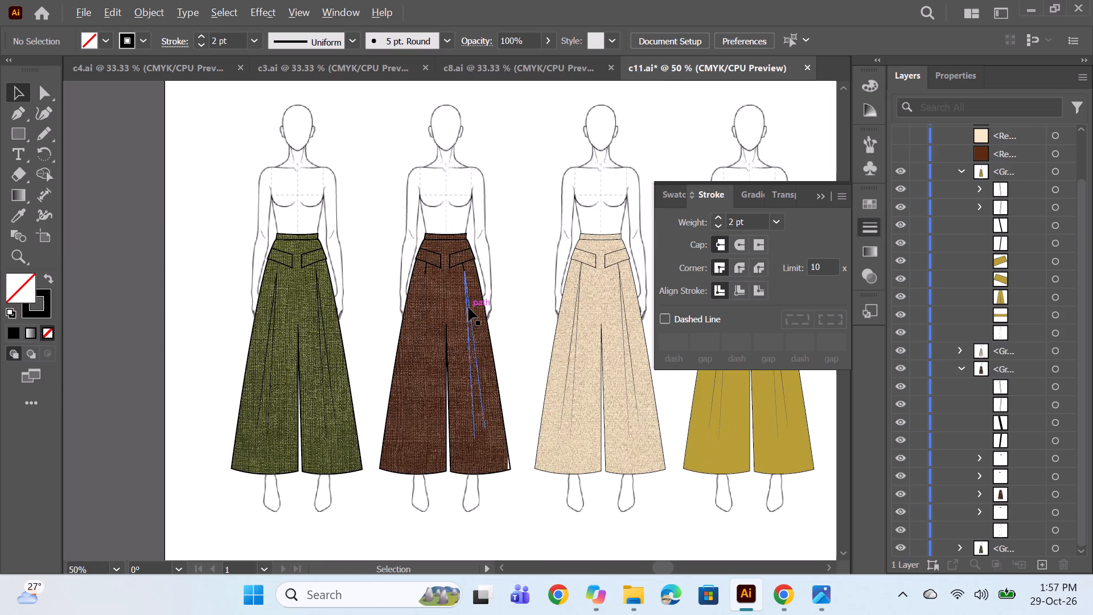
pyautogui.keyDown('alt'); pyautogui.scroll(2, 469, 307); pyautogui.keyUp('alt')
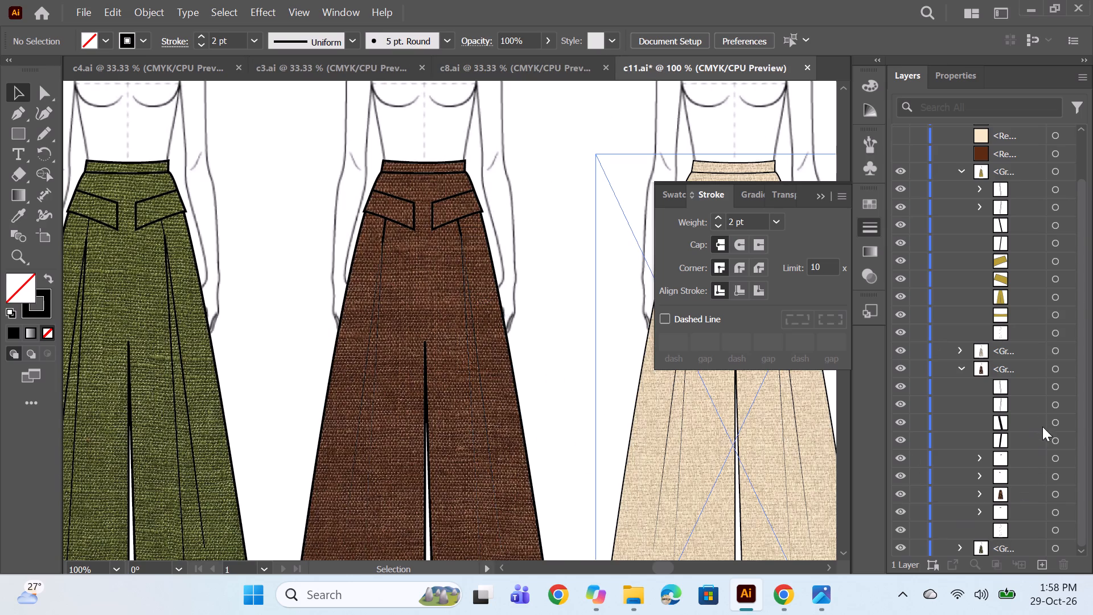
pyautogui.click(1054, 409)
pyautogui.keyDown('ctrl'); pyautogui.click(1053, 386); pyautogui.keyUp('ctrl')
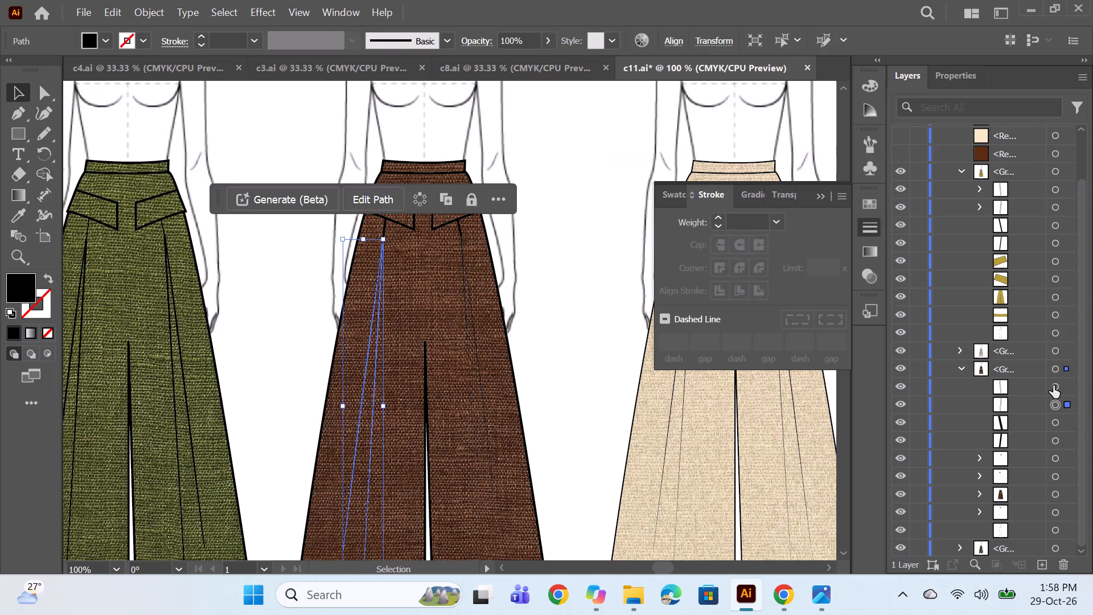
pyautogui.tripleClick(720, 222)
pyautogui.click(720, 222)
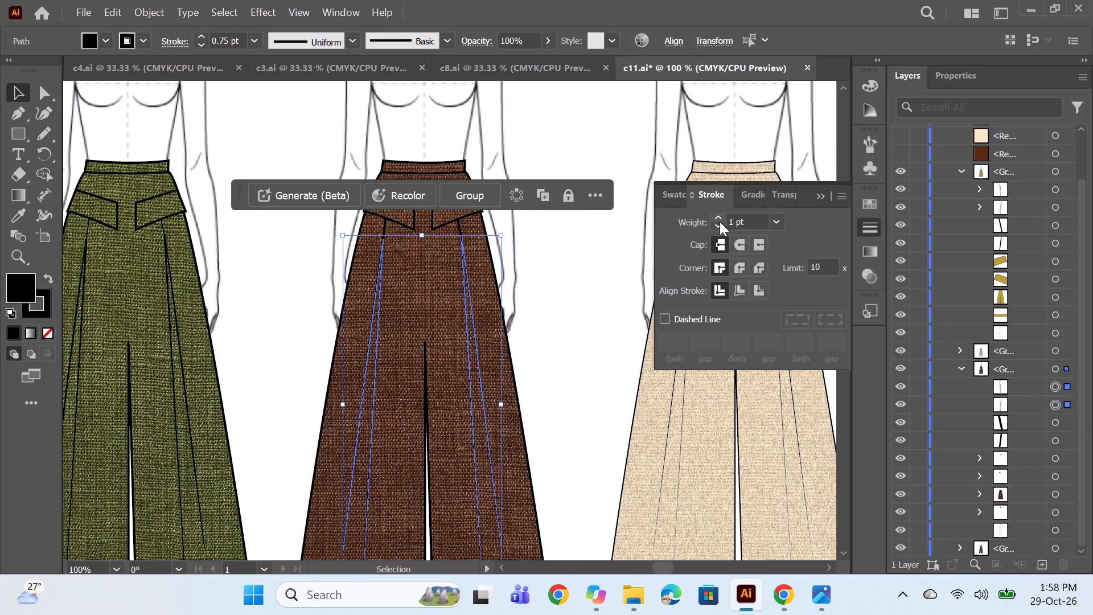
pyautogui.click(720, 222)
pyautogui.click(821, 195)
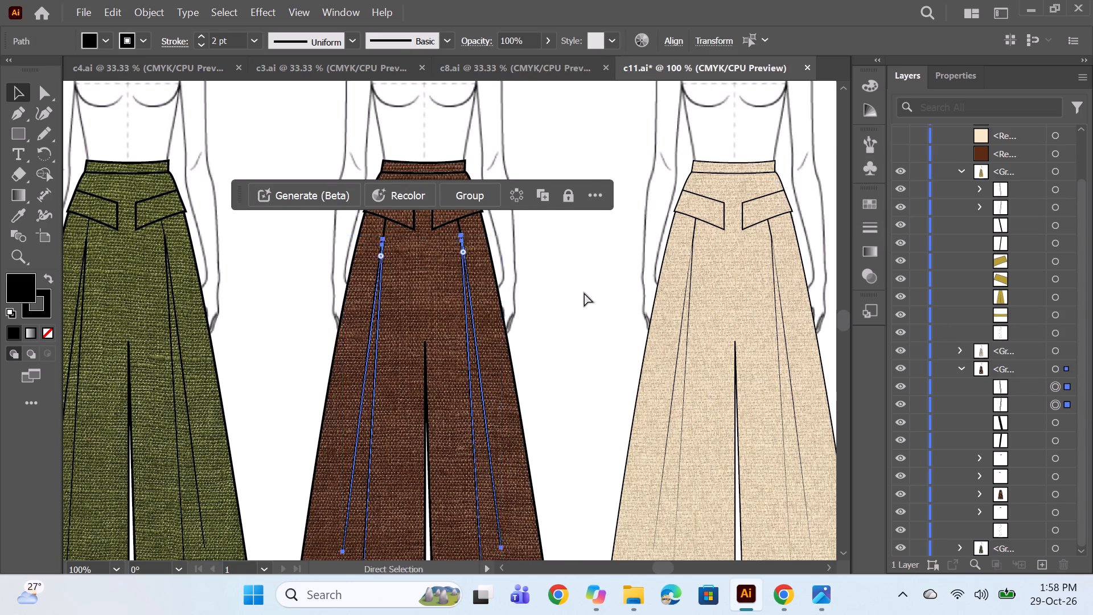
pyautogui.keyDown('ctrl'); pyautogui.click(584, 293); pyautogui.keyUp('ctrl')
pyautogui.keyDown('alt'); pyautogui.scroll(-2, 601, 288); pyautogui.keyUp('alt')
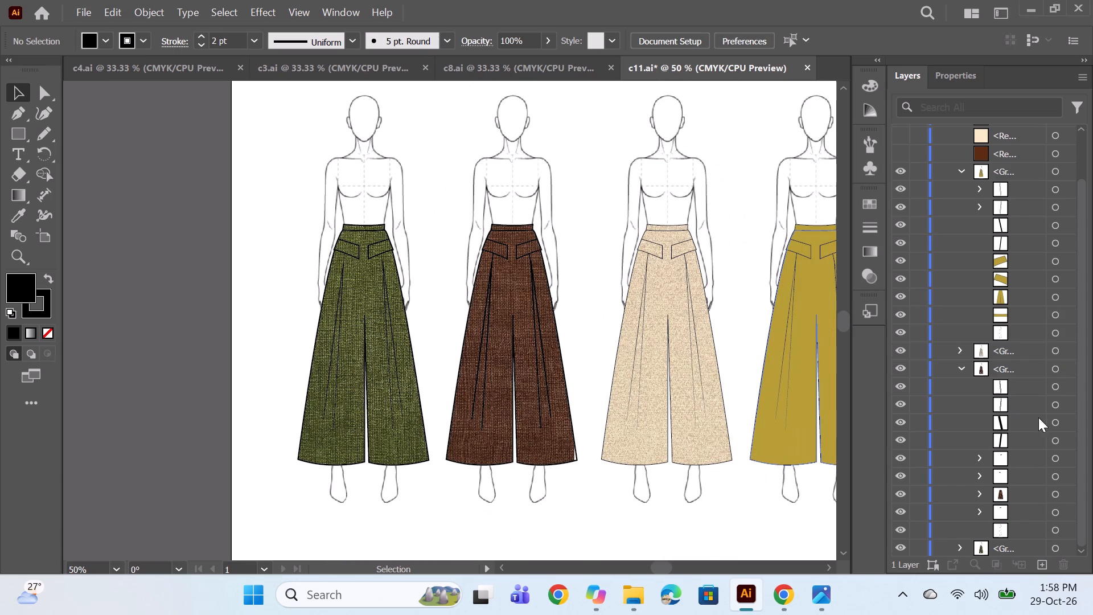
# Set the stroke weight of the brown trouser's two long pleat paths to 1 pt.
pyautogui.click(1055, 386)
pyautogui.keyDown('ctrl'); pyautogui.click(1057, 403); pyautogui.keyUp('ctrl')
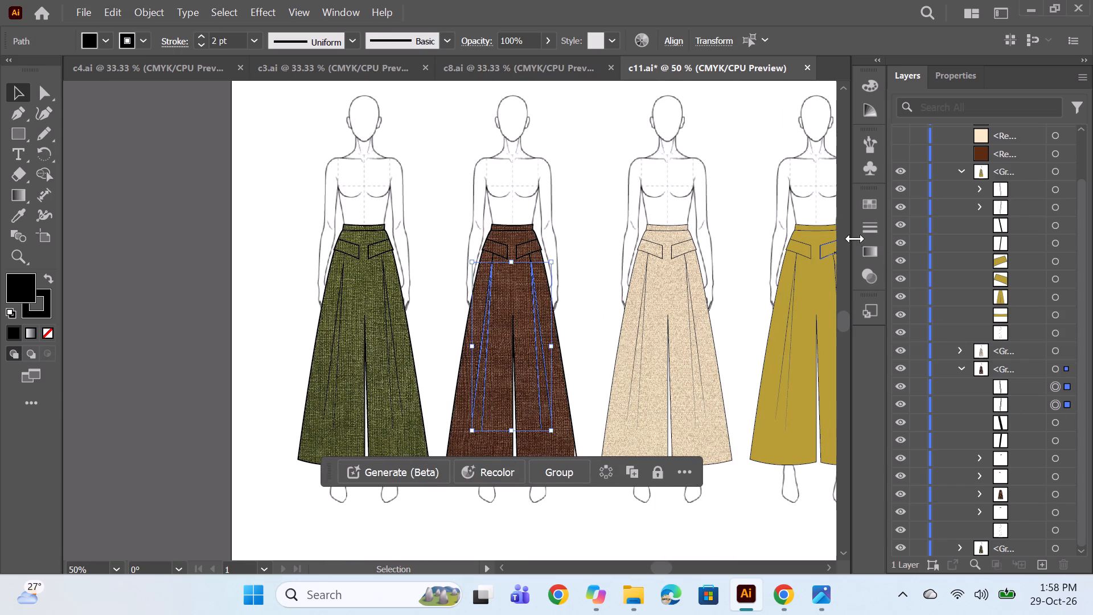
pyautogui.click(870, 233)
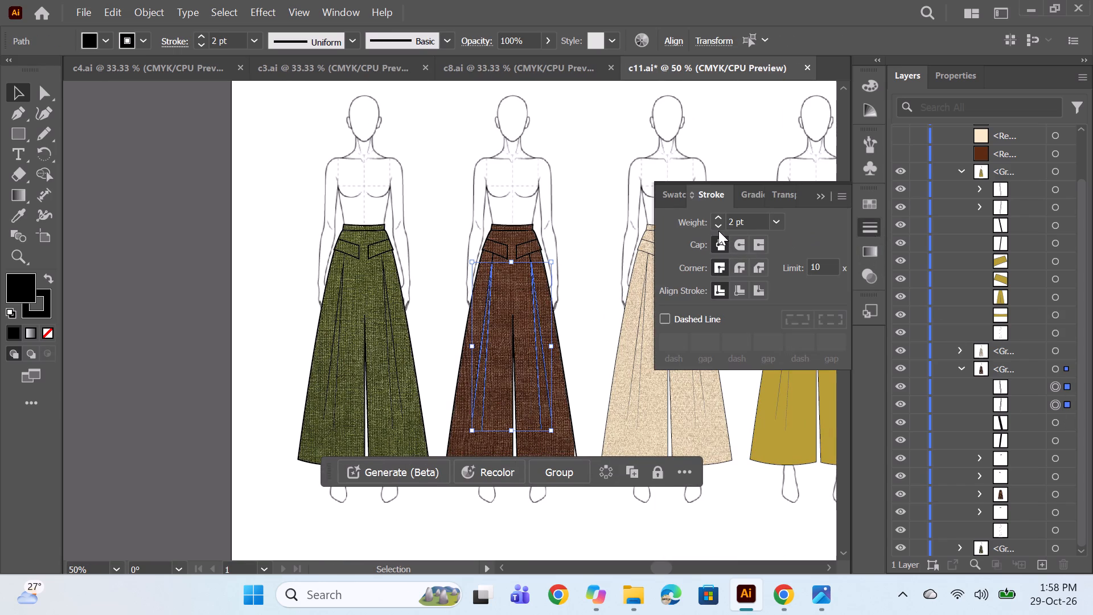
pyautogui.click(718, 231)
pyautogui.doubleClick(718, 230)
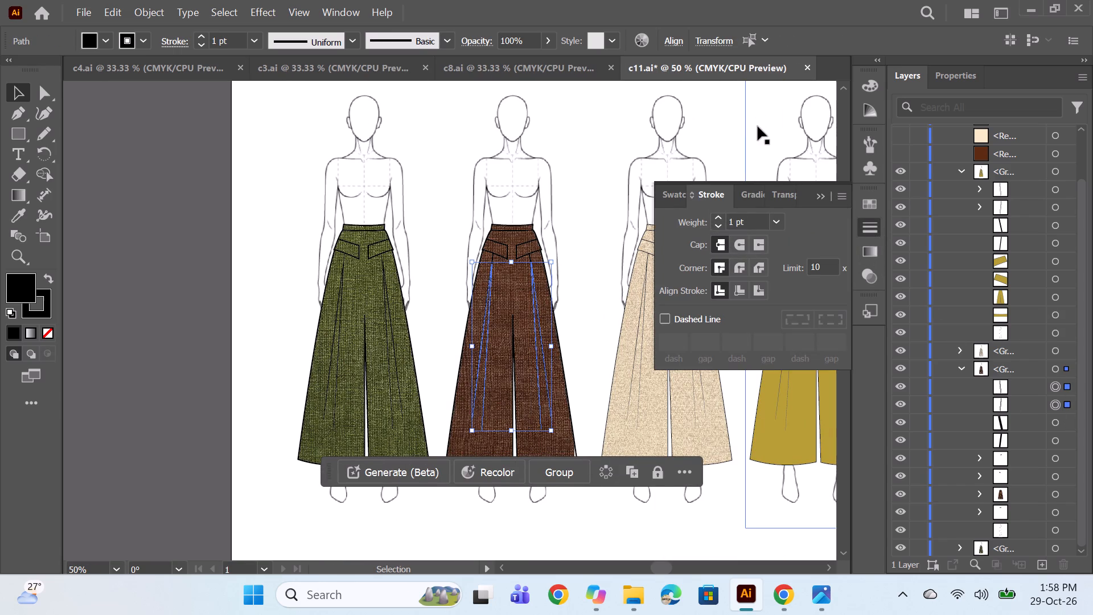
pyautogui.keyDown('ctrl'); pyautogui.click(760, 126); pyautogui.keyUp('ctrl')
pyautogui.click(827, 195)
# Collapse the brown trouser's group, copy the golden-yellow fabric image c3f0970530d49d4a8192… from the desktop and paste it into c11.ai.
pyautogui.keyDown('alt'); pyautogui.scroll(-1, 656, 364); pyautogui.keyUp('alt')
pyautogui.press('space')
pyautogui.press('space')
pyautogui.press('space')
pyautogui.press('space')
pyautogui.press('space')
pyautogui.press('space')
pyautogui.press('space')
pyautogui.press('space')
pyautogui.press('space')
pyautogui.press('space')
pyautogui.press('space')
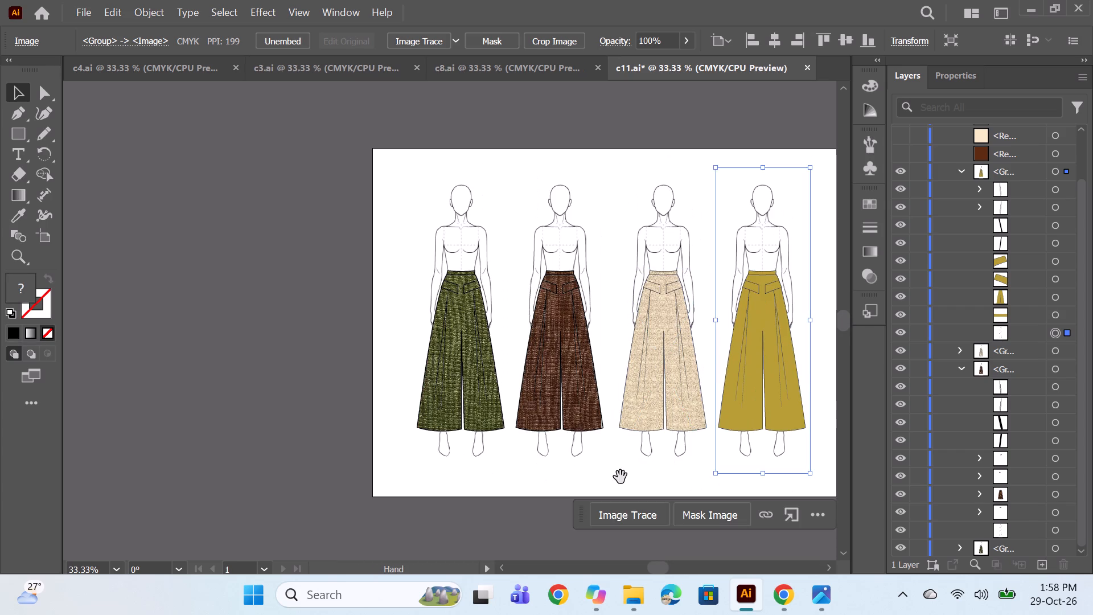
pyautogui.moveTo(581, 473); pyautogui.dragTo(463, 463)
pyautogui.keyDown('alt'); pyautogui.scroll(1, 602, 328); pyautogui.keyUp('alt')
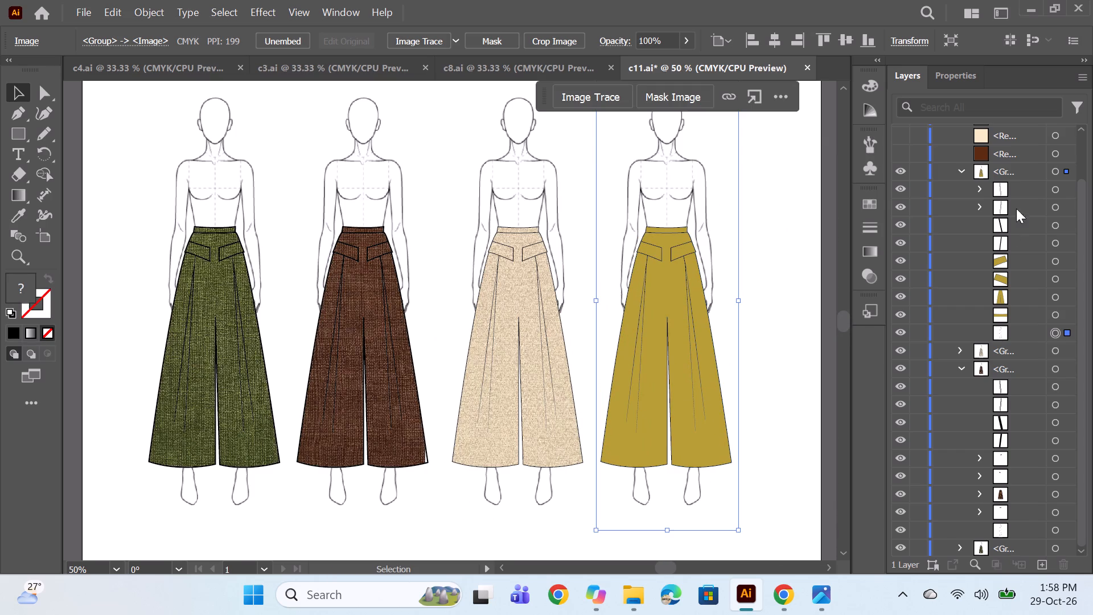
pyautogui.click(960, 370)
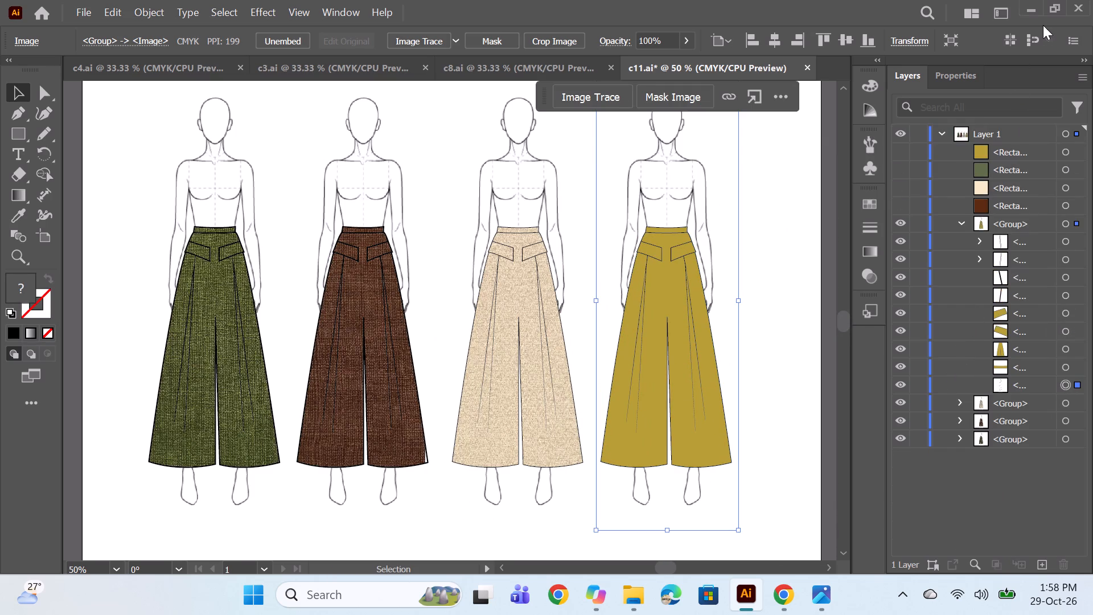
pyautogui.click(1033, 9)
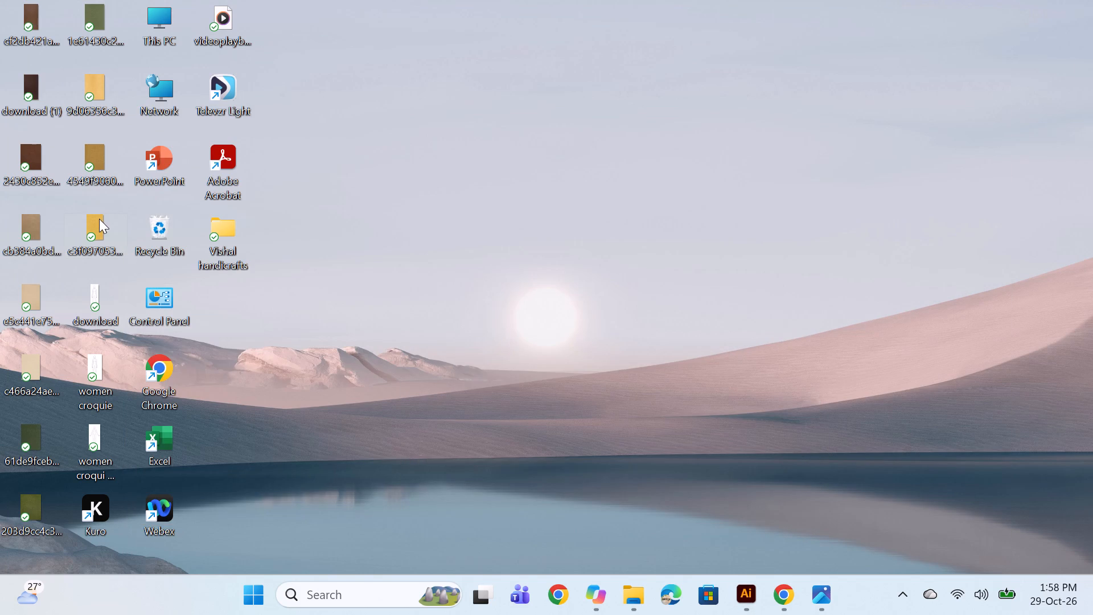
pyautogui.rightClick(99, 219)
pyautogui.click(191, 32)
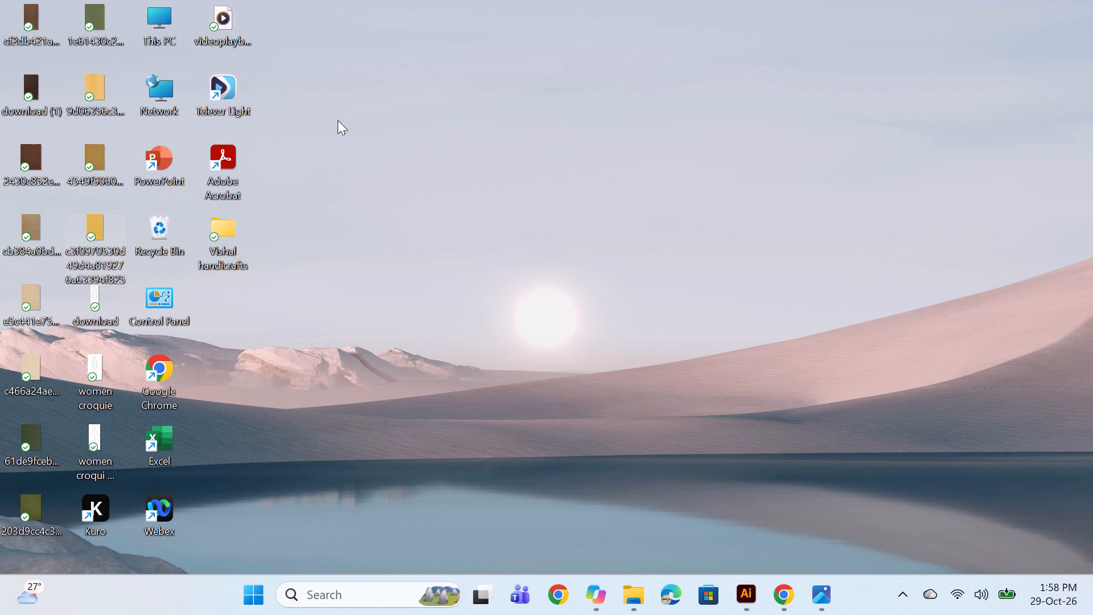
pyautogui.click(746, 594)
pyautogui.hotkey('ctrl', 'v')
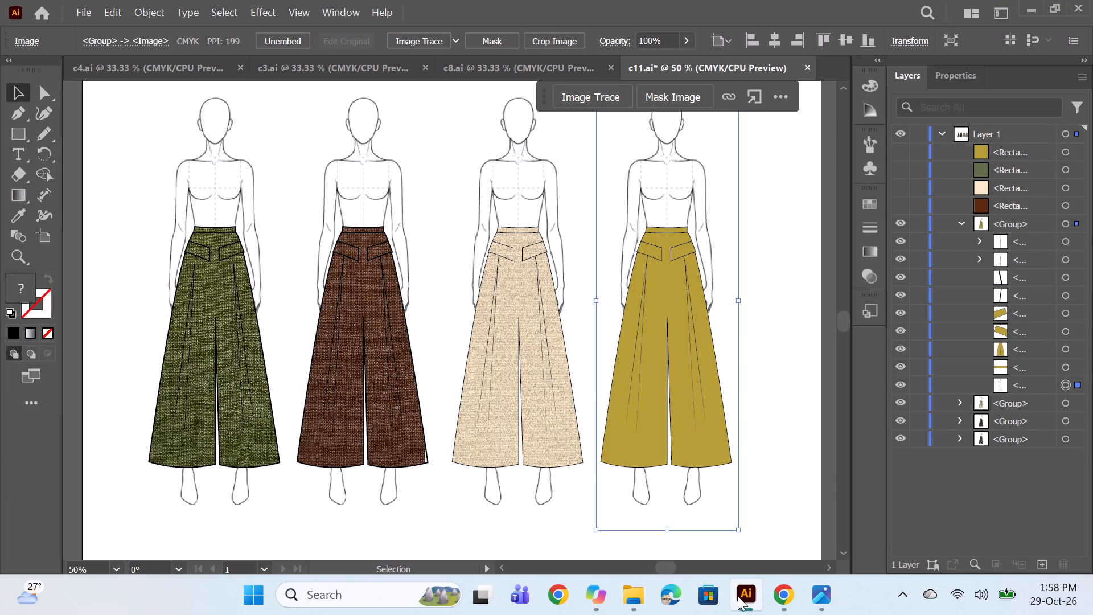
# Scale the golden-yellow texture down to slightly wider than one trouser and position it over the mustard trouser.
pyautogui.keyDown('alt'); pyautogui.scroll(-2, 640, 365); pyautogui.keyUp('alt')
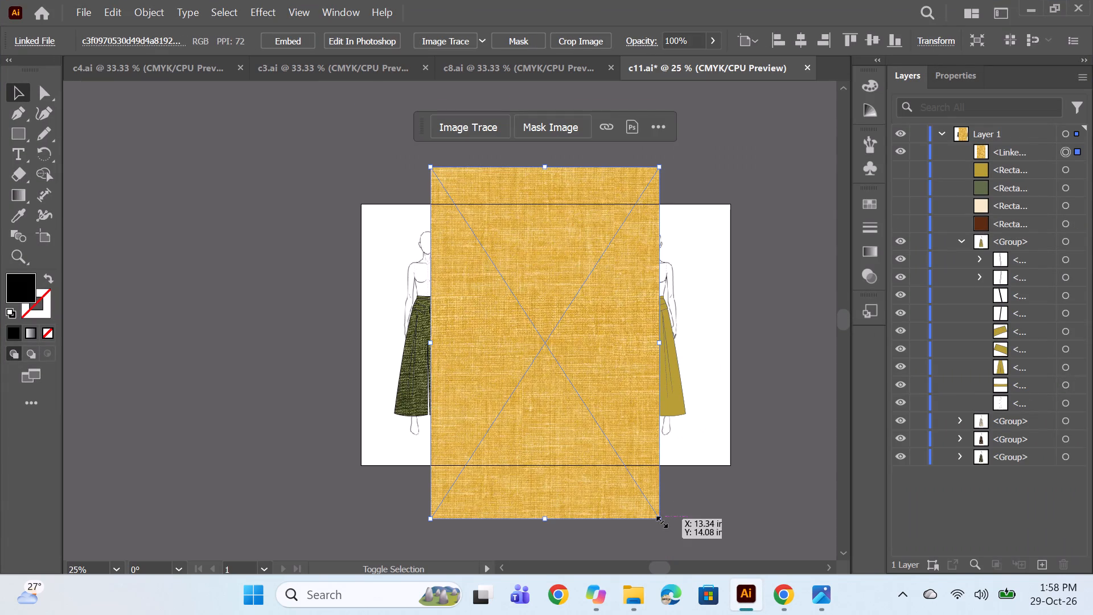
pyautogui.keyDown('alt'); pyautogui.keyDown('shift'); pyautogui.moveTo(660, 520); pyautogui.dragTo(582, 436); pyautogui.keyUp('shift'); pyautogui.keyUp('alt')
pyautogui.moveTo(543, 372); pyautogui.dragTo(655, 371)
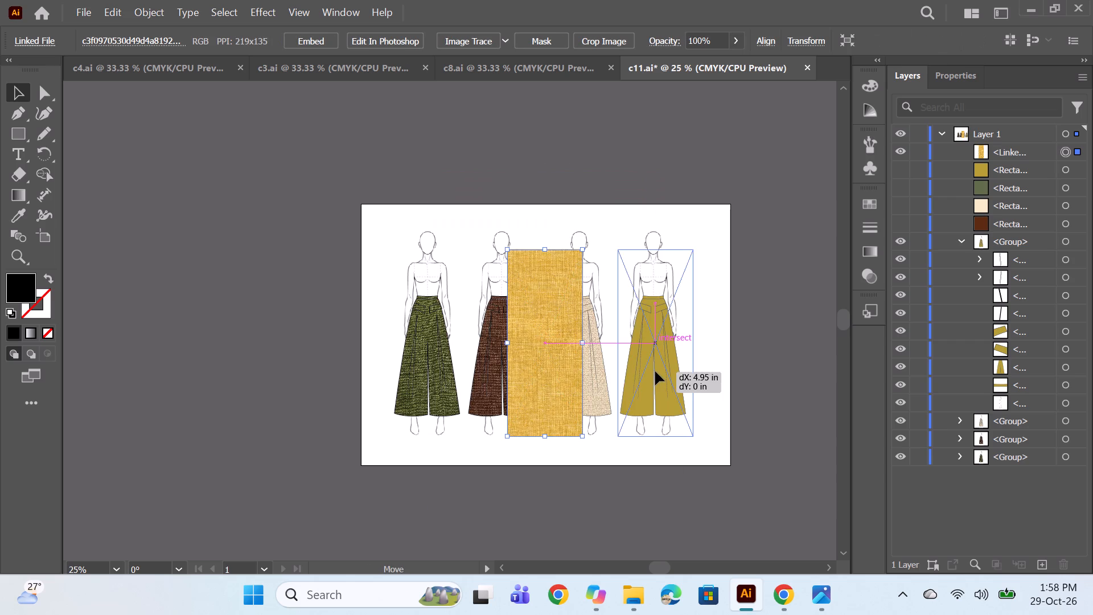
# Place the golden-yellow texture over the mustard trouser and duplicate it until four copies cover that trouser.
pyautogui.moveTo(655, 371); pyautogui.dragTo(654, 372)
pyautogui.keyDown('alt'); pyautogui.moveTo(648, 372); pyautogui.dragTo(585, 381); pyautogui.keyUp('alt')
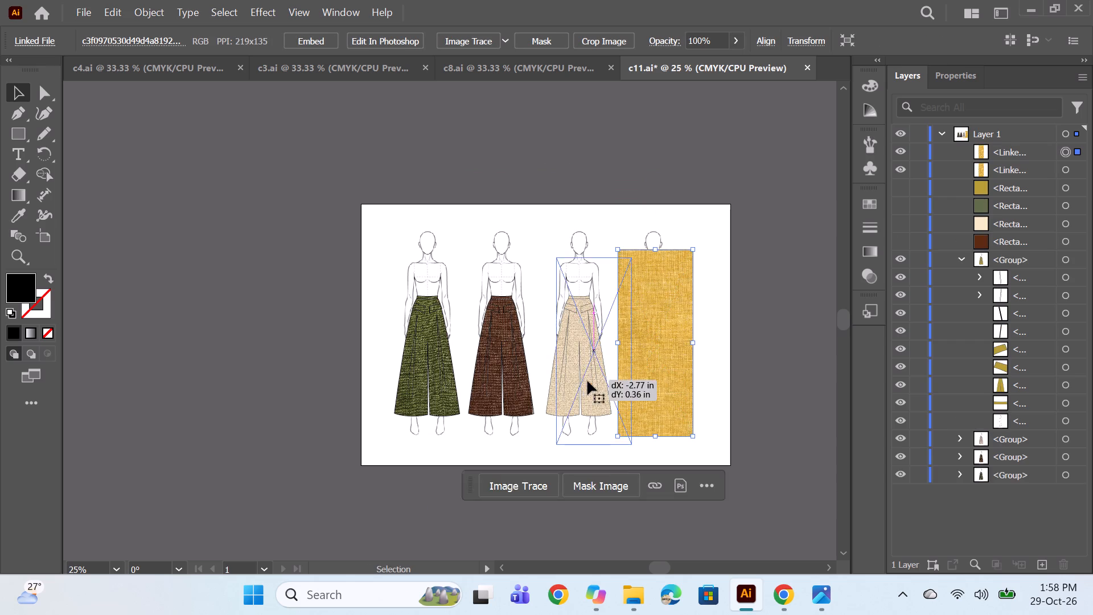
pyautogui.moveTo(588, 378); pyautogui.dragTo(655, 375)
pyautogui.keyDown('alt'); pyautogui.moveTo(659, 375); pyautogui.dragTo(525, 384); pyautogui.keyUp('alt')
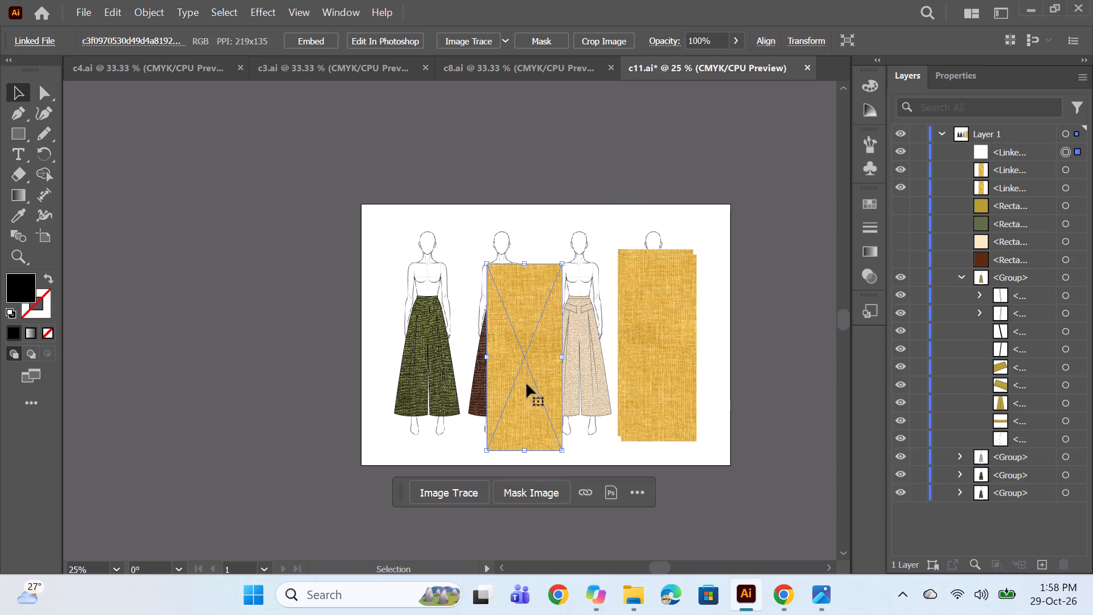
pyautogui.keyDown('alt'); pyautogui.moveTo(524, 382); pyautogui.dragTo(664, 371); pyautogui.keyUp('alt')
pyautogui.moveTo(525, 373); pyautogui.dragTo(622, 374)
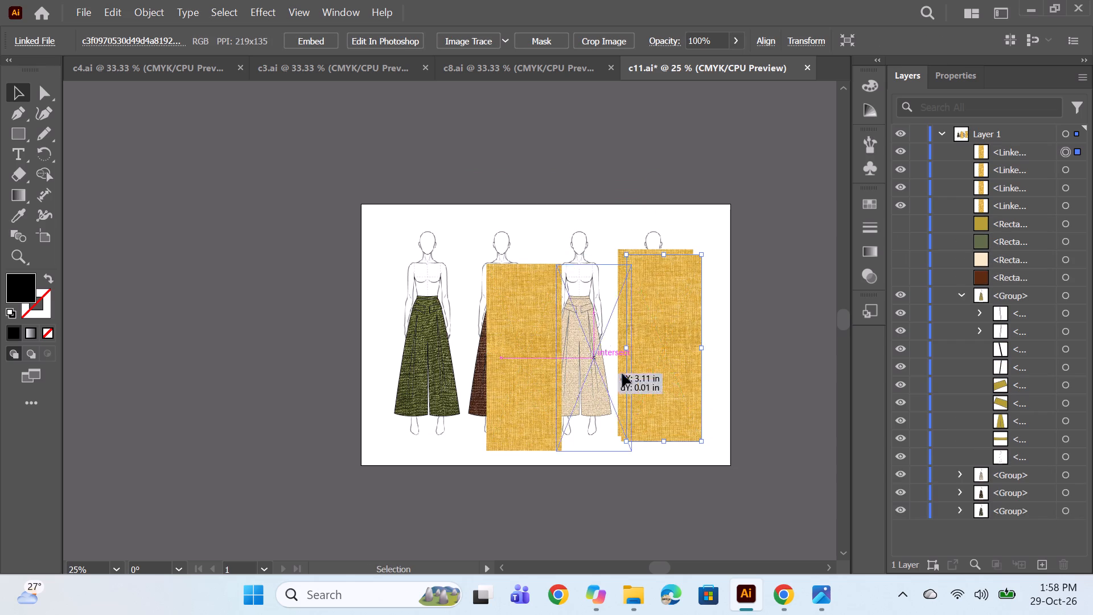
pyautogui.moveTo(622, 374); pyautogui.dragTo(657, 365)
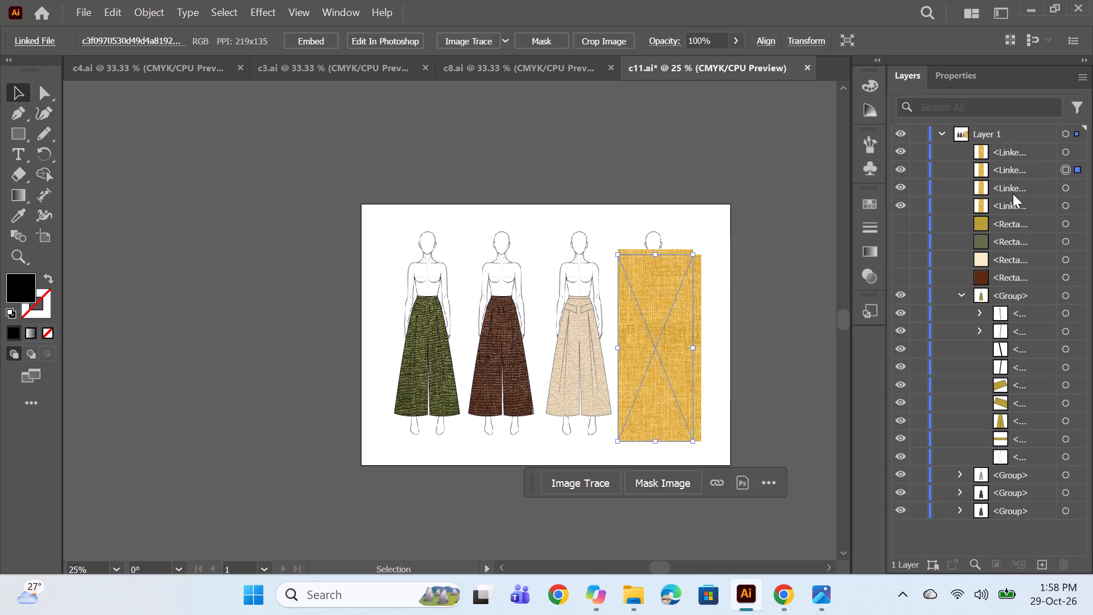
# Move the four texture copies into the mustard trouser's group, one directly beneath each pocket, the leg shape and the waistband.
pyautogui.click(1033, 146)
pyautogui.keyDown('shift'); pyautogui.click(1015, 198); pyautogui.keyUp('shift')
pyautogui.moveTo(1017, 183); pyautogui.dragTo(1034, 358)
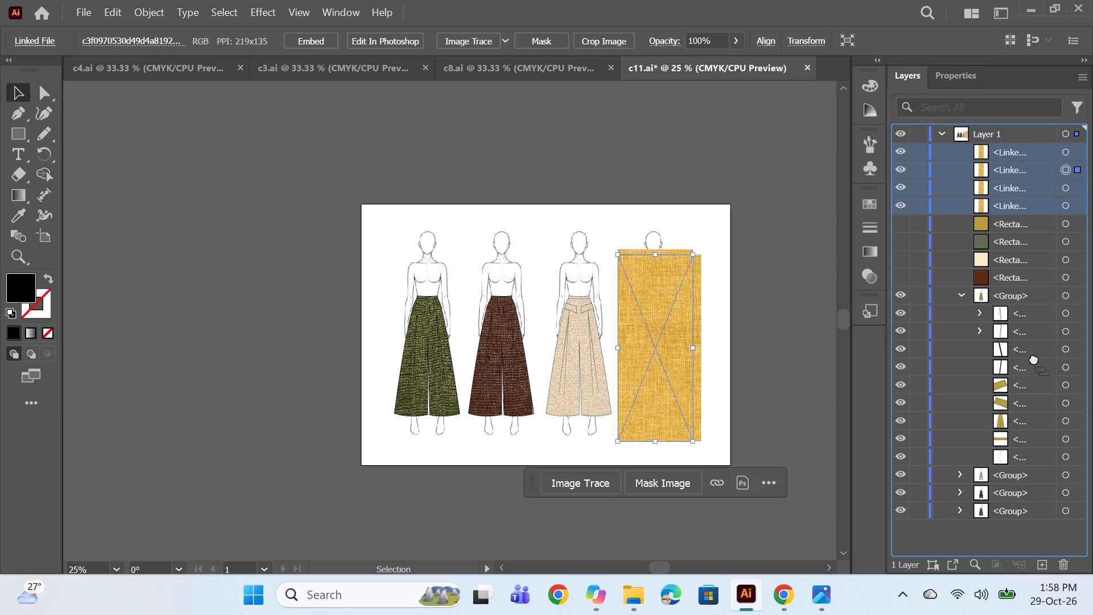
pyautogui.moveTo(1034, 358); pyautogui.dragTo(1026, 372)
pyautogui.moveTo(1025, 315); pyautogui.dragTo(1026, 387)
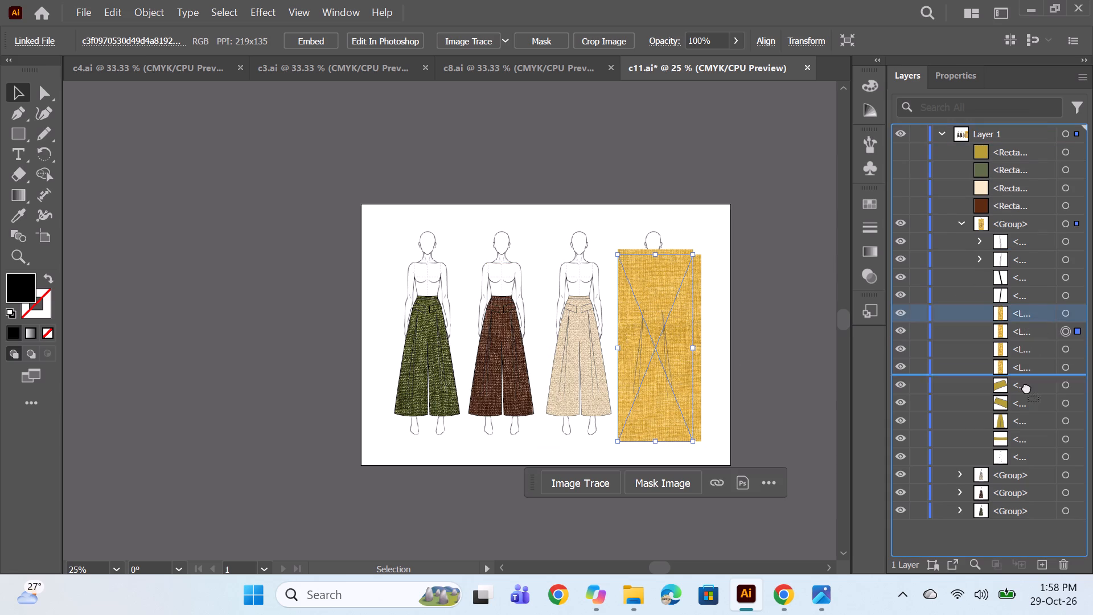
pyautogui.moveTo(1026, 387); pyautogui.dragTo(1027, 392)
pyautogui.moveTo(1020, 309); pyautogui.dragTo(1034, 408)
pyautogui.moveTo(1005, 306); pyautogui.dragTo(1010, 333)
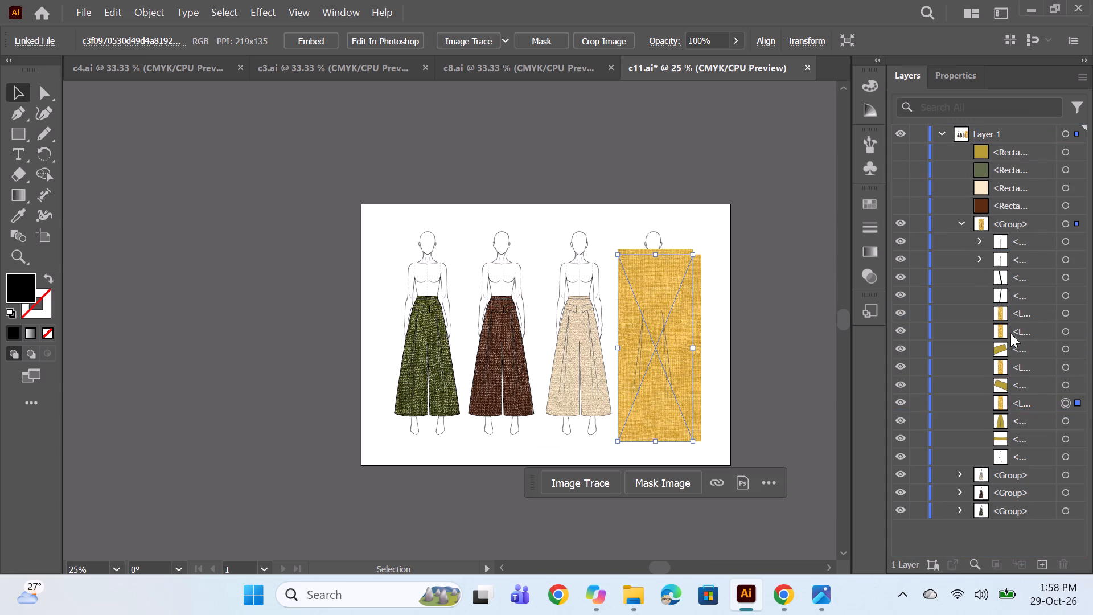
pyautogui.moveTo(1010, 333); pyautogui.dragTo(1024, 428)
pyautogui.moveTo(1024, 314); pyautogui.dragTo(1022, 437)
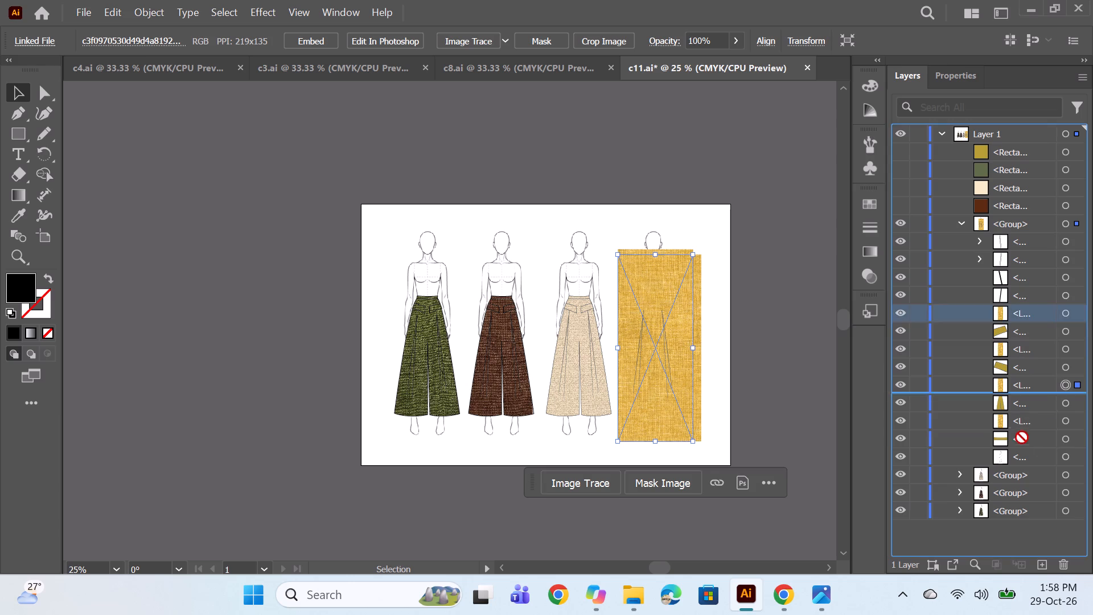
pyautogui.moveTo(1022, 437); pyautogui.dragTo(1024, 444)
# Clip the texture copies beneath the waistband and the leg shape of the mustard trouser with clipping masks.
pyautogui.click(1063, 440)
pyautogui.keyDown('ctrl'); pyautogui.click(1066, 425); pyautogui.keyUp('ctrl')
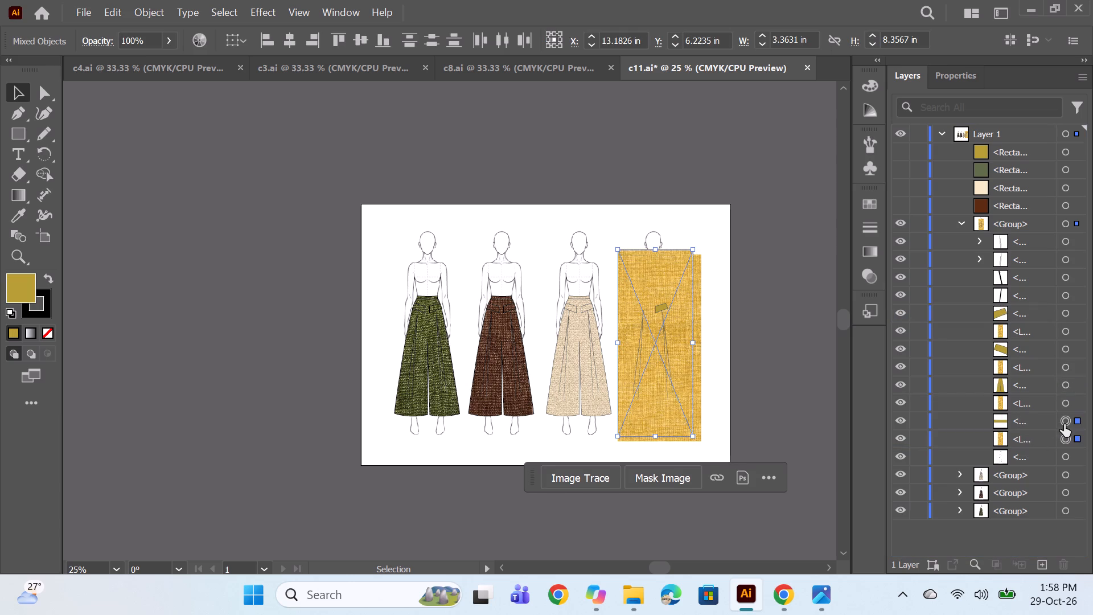
pyautogui.rightClick(533, 362)
pyautogui.click(690, 429)
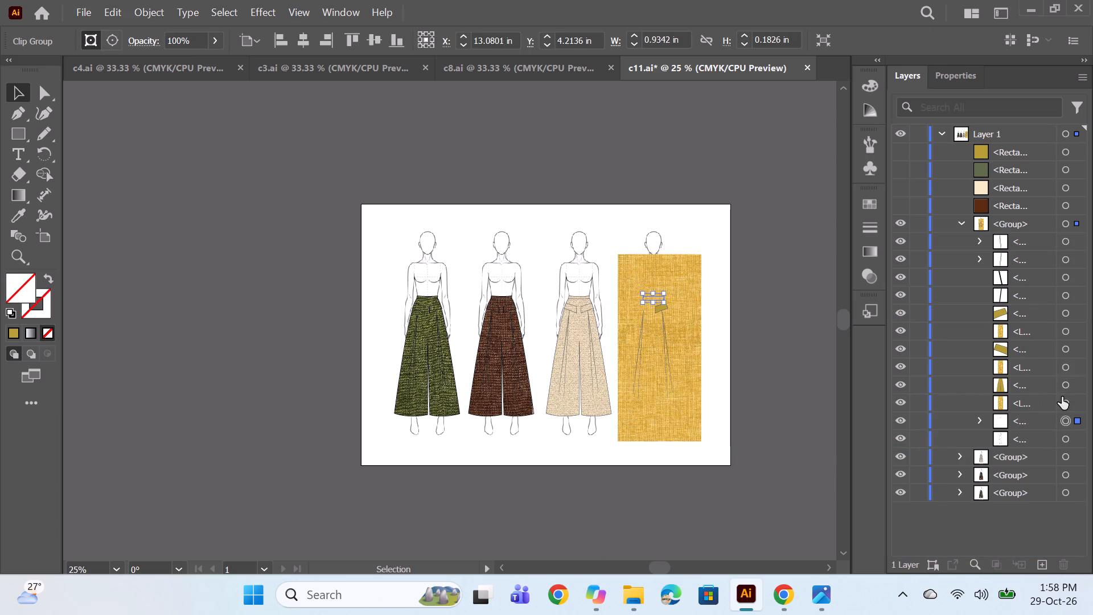
pyautogui.click(1065, 401)
pyautogui.keyDown('ctrl'); pyautogui.click(1063, 384); pyautogui.keyUp('ctrl')
pyautogui.rightClick(645, 355)
pyautogui.click(745, 435)
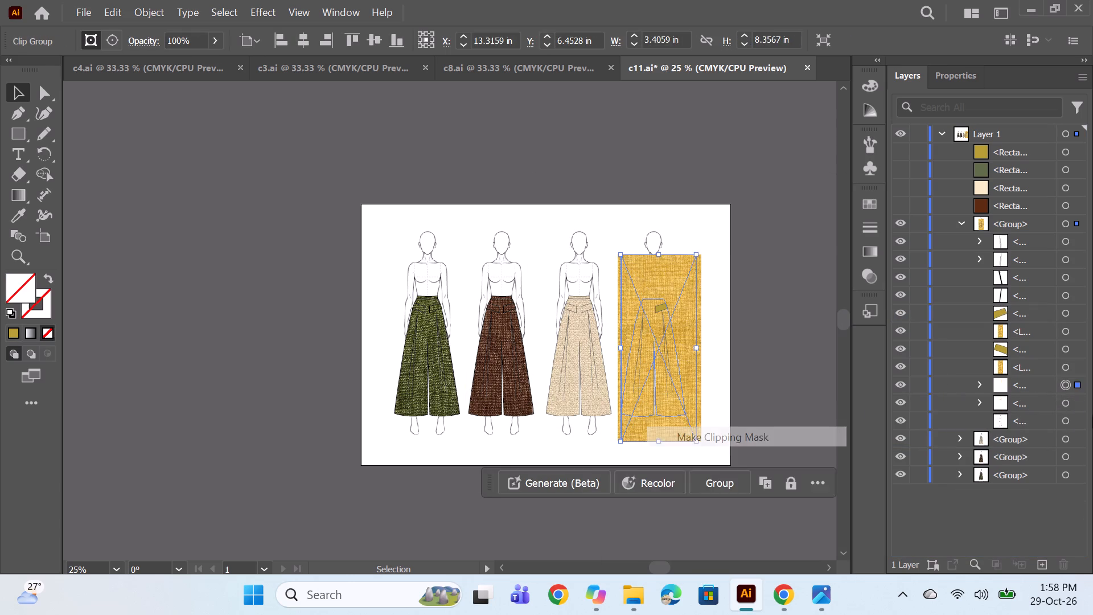
# Clip the remaining two texture copies into the mustard trouser's left and right pocket shapes with clipping masks.
pyautogui.click(1067, 366)
pyautogui.keyDown('ctrl'); pyautogui.click(1069, 352); pyautogui.keyUp('ctrl')
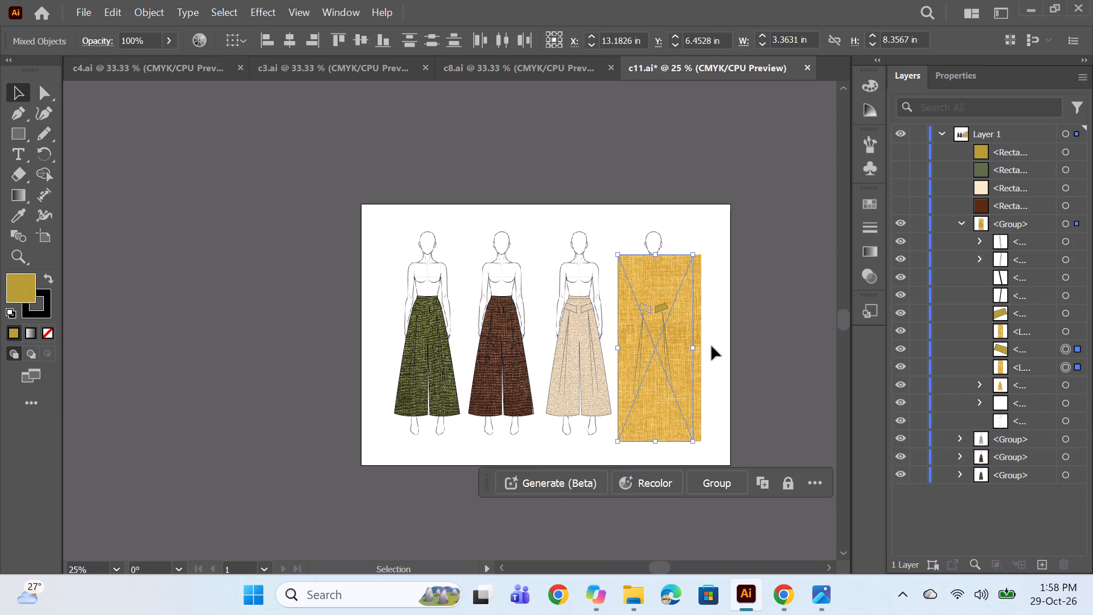
pyautogui.rightClick(637, 351)
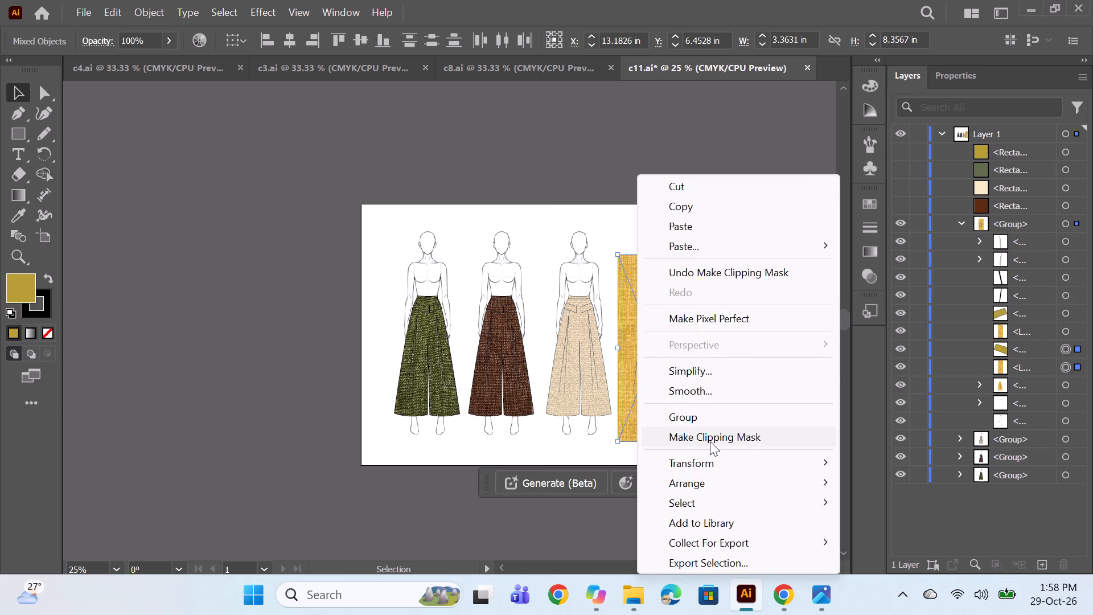
pyautogui.click(710, 441)
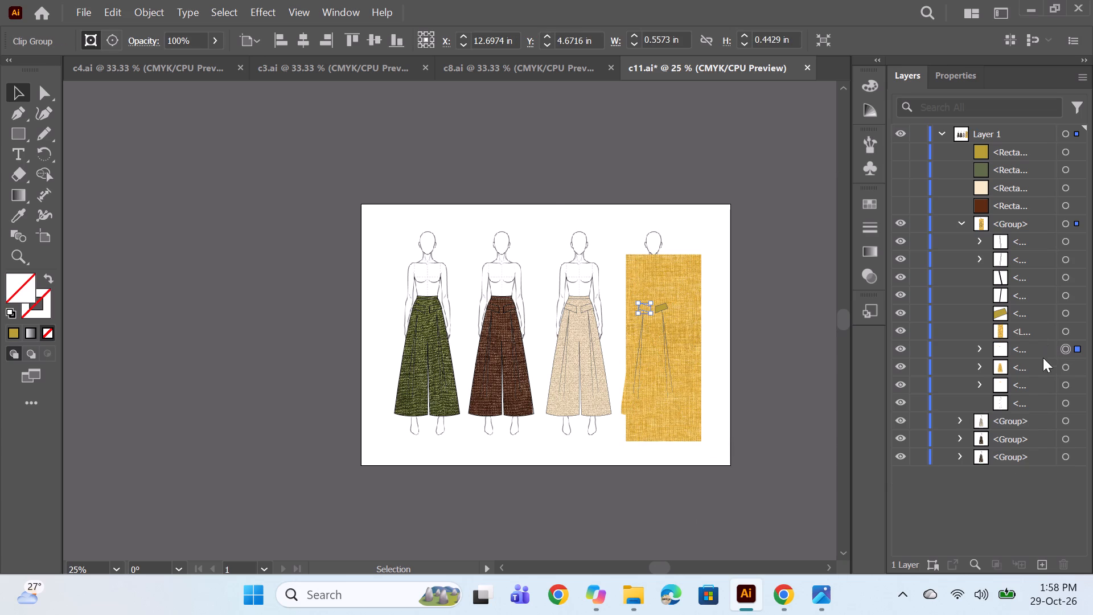
pyautogui.click(1068, 333)
pyautogui.keyDown('ctrl'); pyautogui.click(1065, 314); pyautogui.keyUp('ctrl')
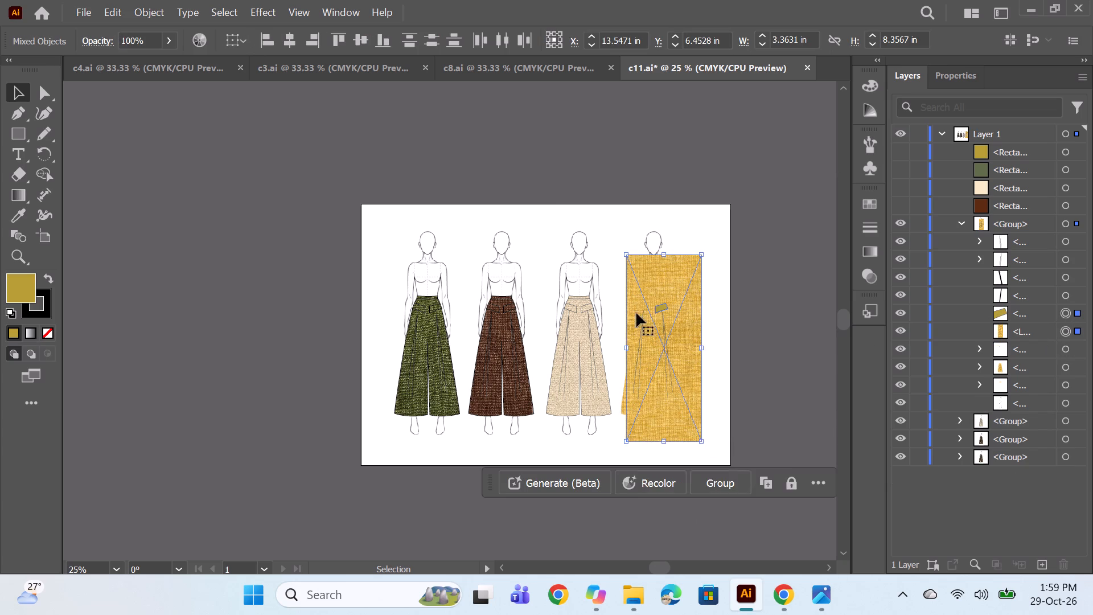
pyautogui.rightClick(636, 313)
pyautogui.click(698, 434)
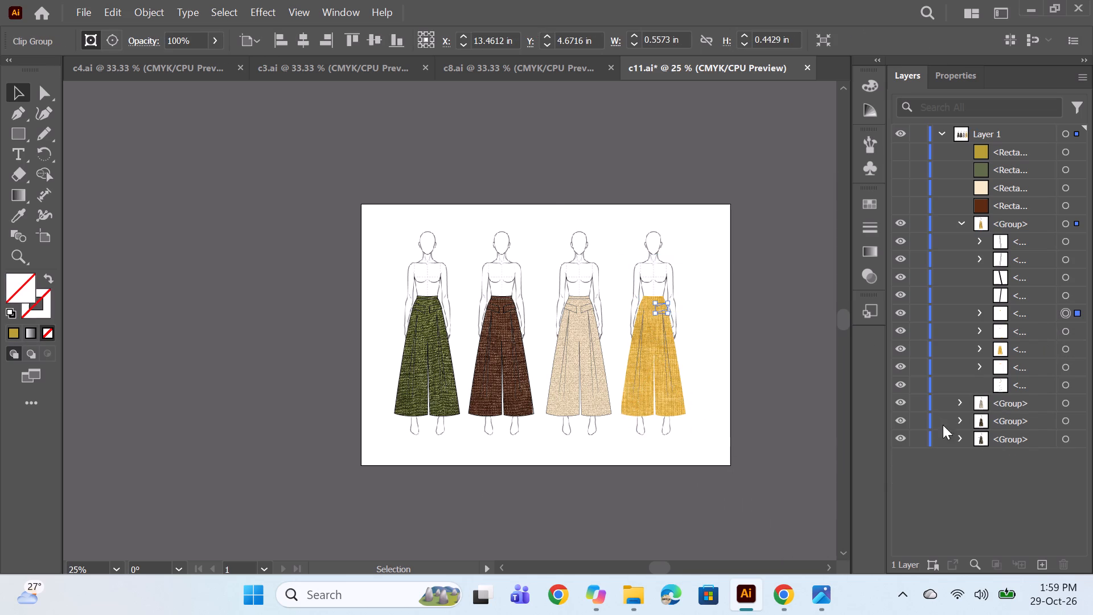
# Add a 1 pt stroke to the clipped waistband of the golden-yellow trouser.
pyautogui.keyDown('shift'); pyautogui.click(1064, 368); pyautogui.keyUp('shift')
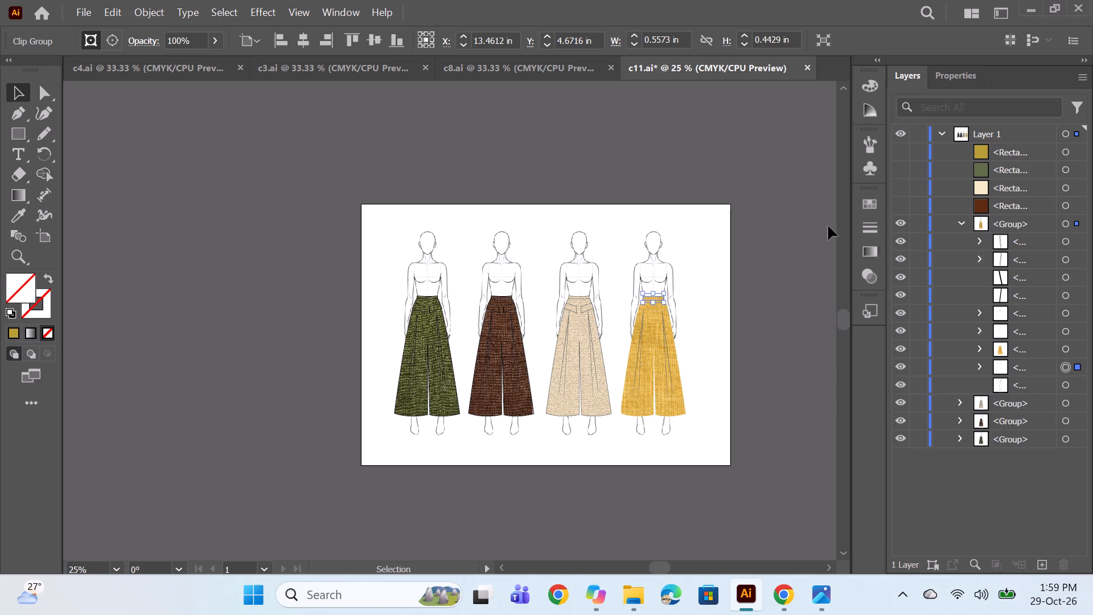
pyautogui.click(866, 225)
pyautogui.tripleClick(720, 218)
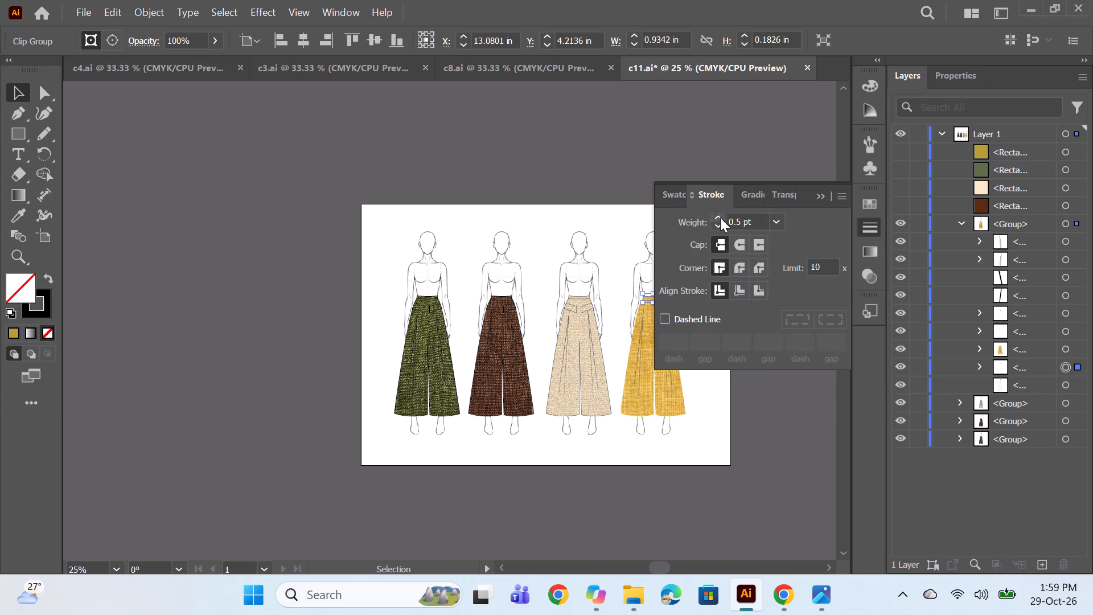
pyautogui.click(720, 218)
pyautogui.click(821, 194)
pyautogui.keyDown('ctrl'); pyautogui.click(761, 257); pyautogui.keyUp('ctrl')
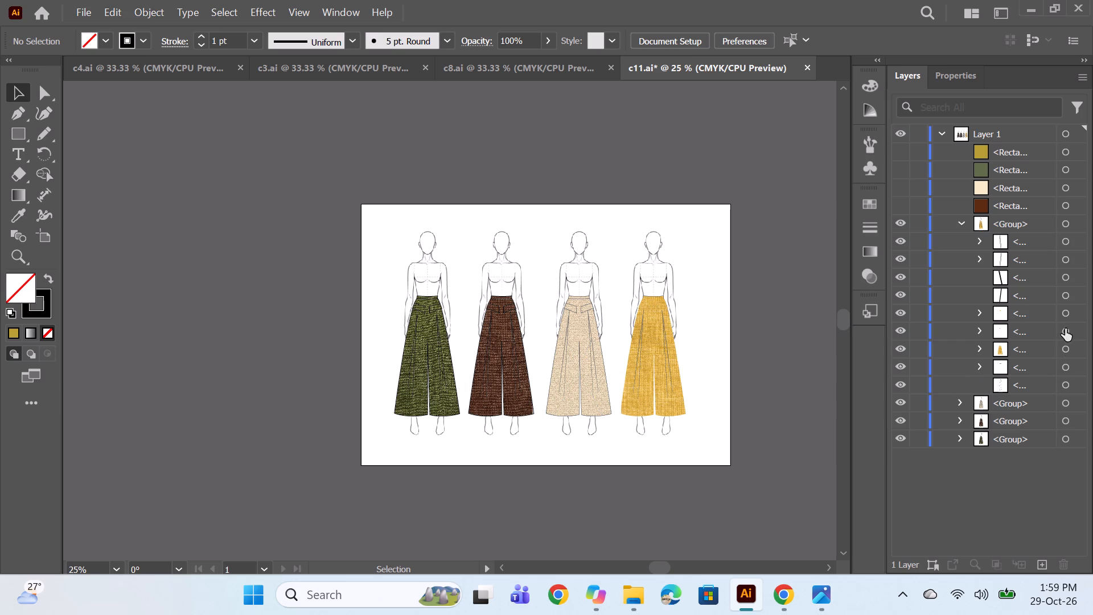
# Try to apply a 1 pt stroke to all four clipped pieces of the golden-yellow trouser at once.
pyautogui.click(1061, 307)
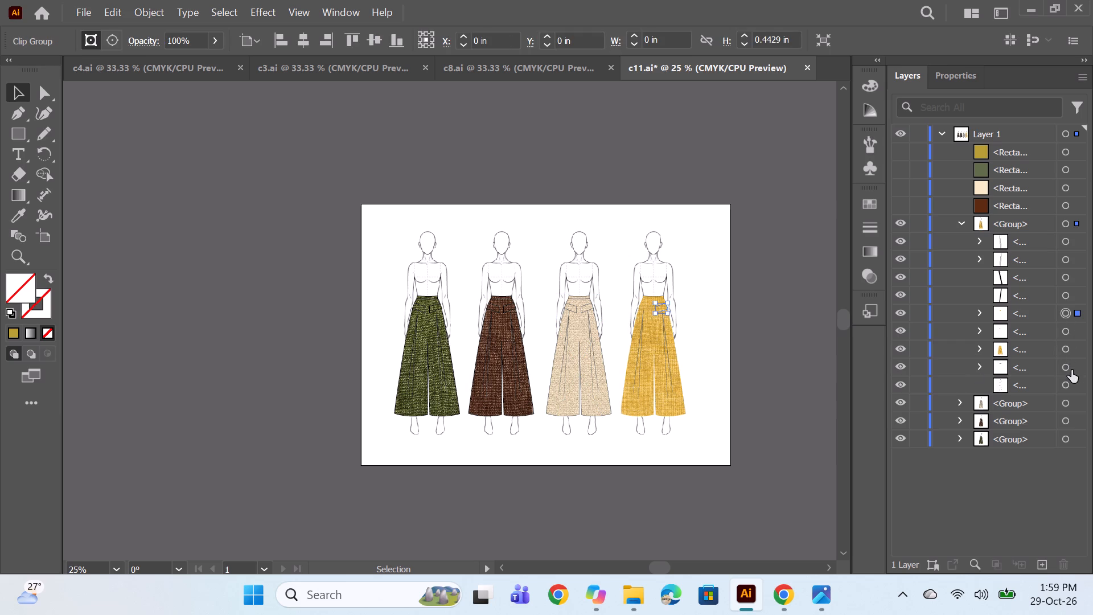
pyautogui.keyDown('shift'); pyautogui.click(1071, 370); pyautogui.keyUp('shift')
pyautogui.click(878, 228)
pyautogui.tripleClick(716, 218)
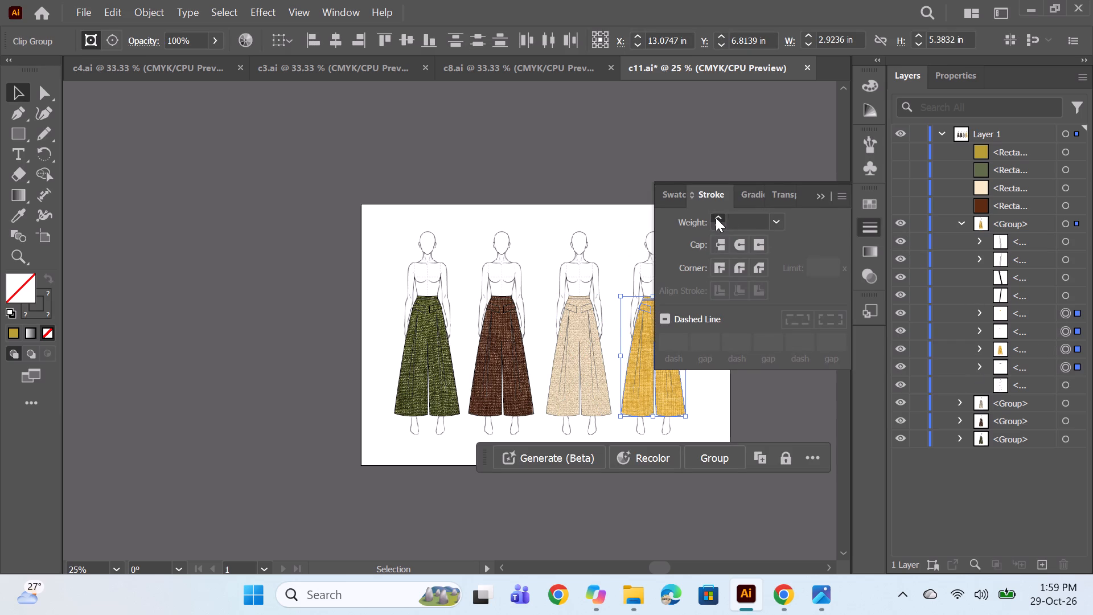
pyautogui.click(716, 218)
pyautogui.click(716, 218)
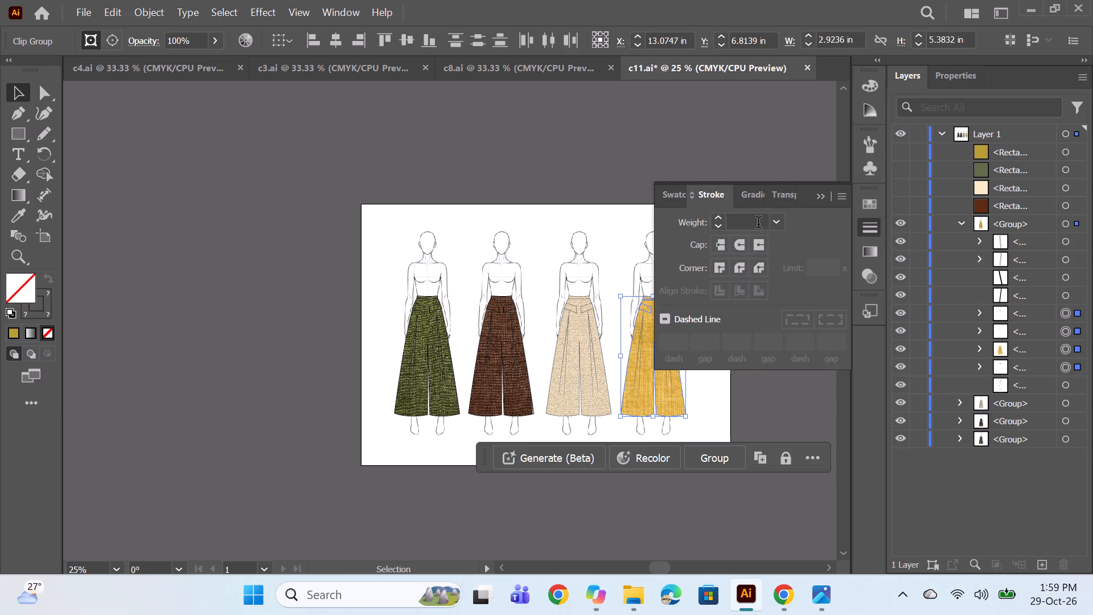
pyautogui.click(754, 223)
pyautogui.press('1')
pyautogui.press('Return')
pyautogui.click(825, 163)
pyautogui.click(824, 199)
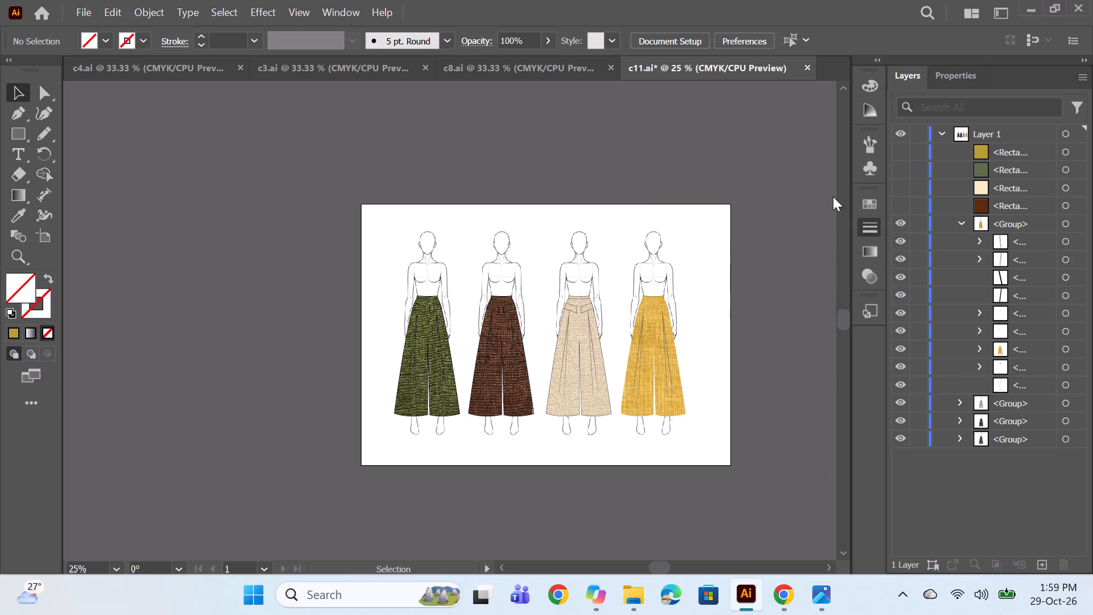
# Add a 1 pt stroke to each of the golden-yellow trouser's clipped pockets, the right one first.
pyautogui.click(1063, 329)
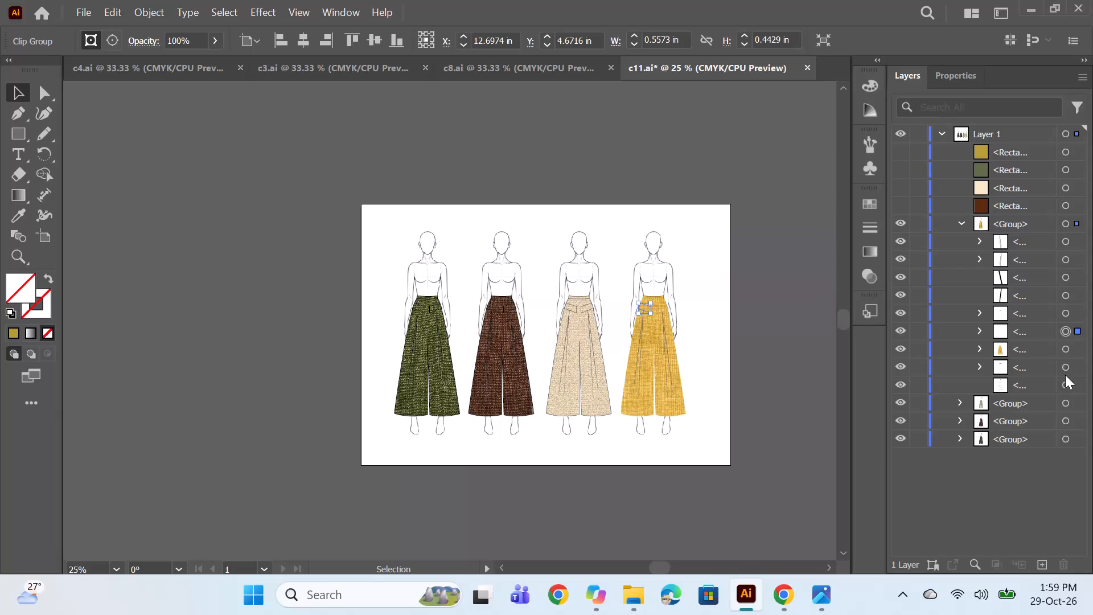
pyautogui.click(1068, 313)
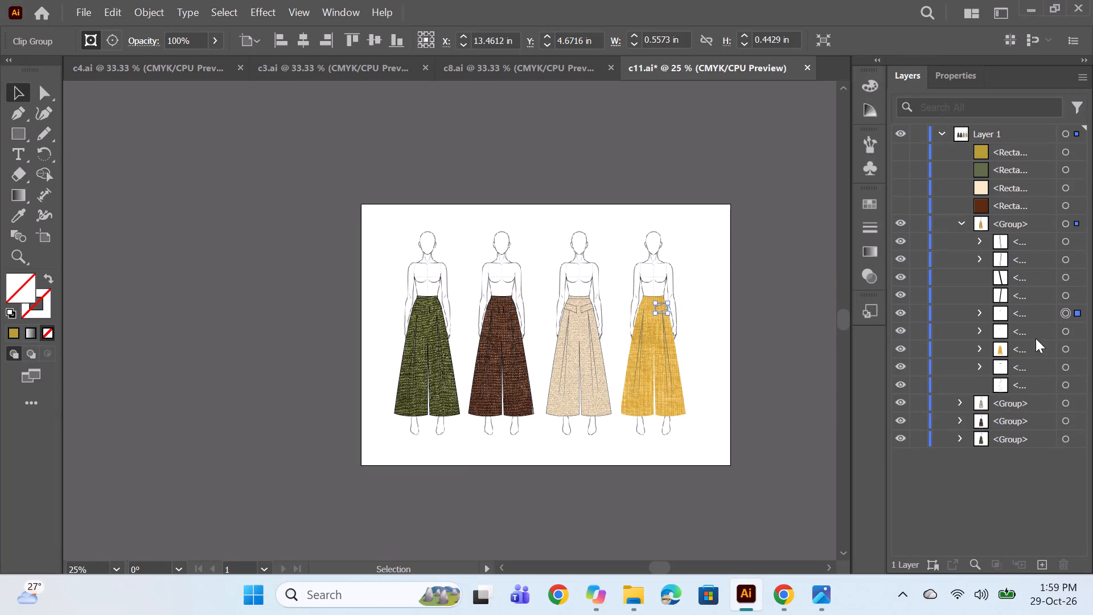
pyautogui.click(870, 233)
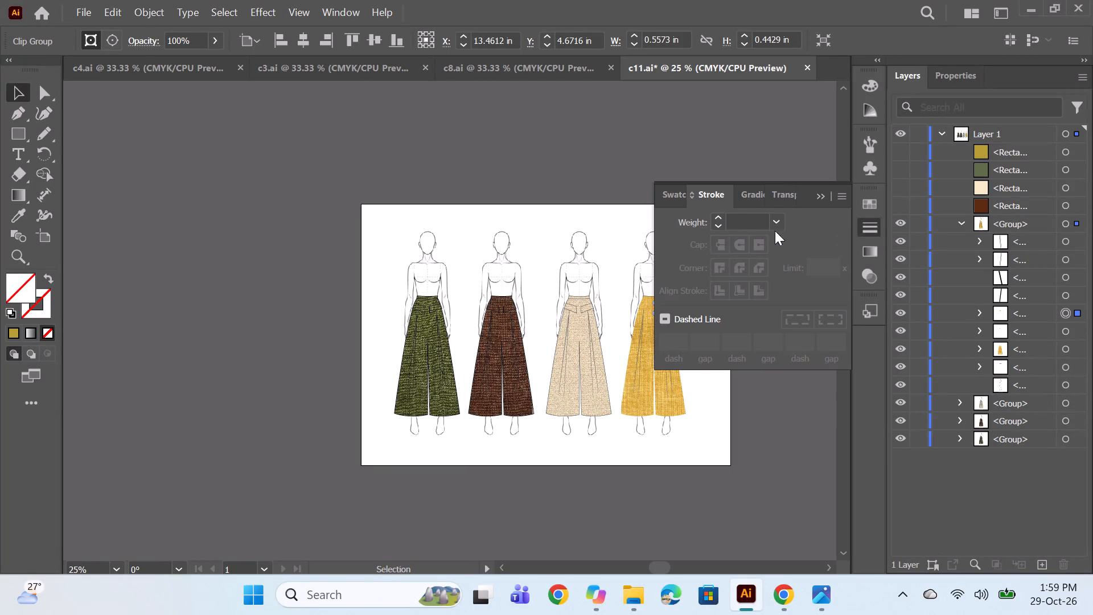
pyautogui.click(719, 216)
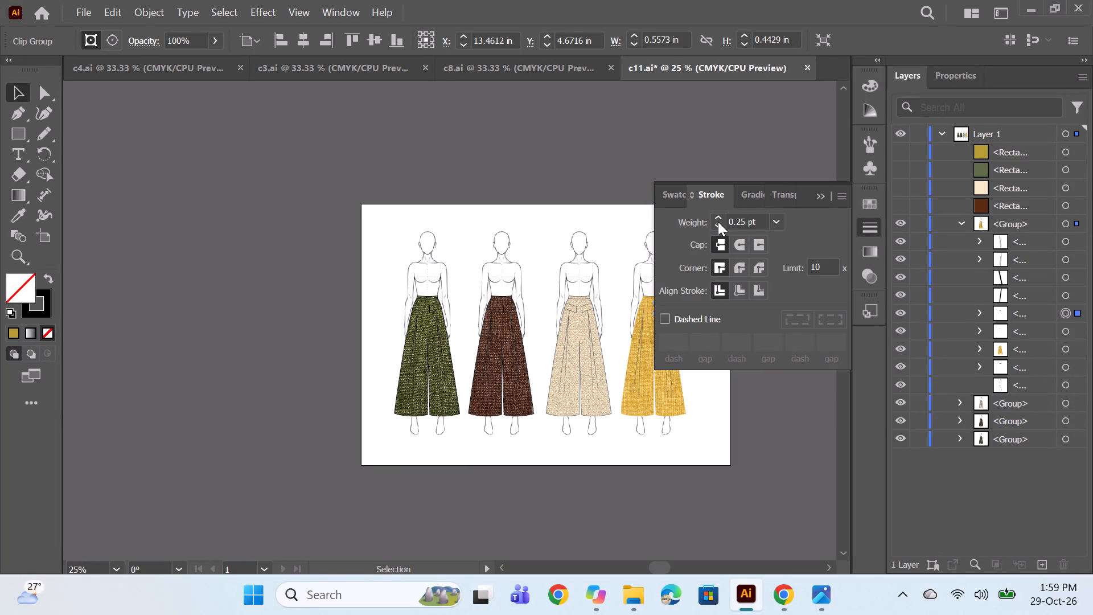
pyautogui.tripleClick(718, 219)
pyautogui.press('Return')
pyautogui.click(631, 419)
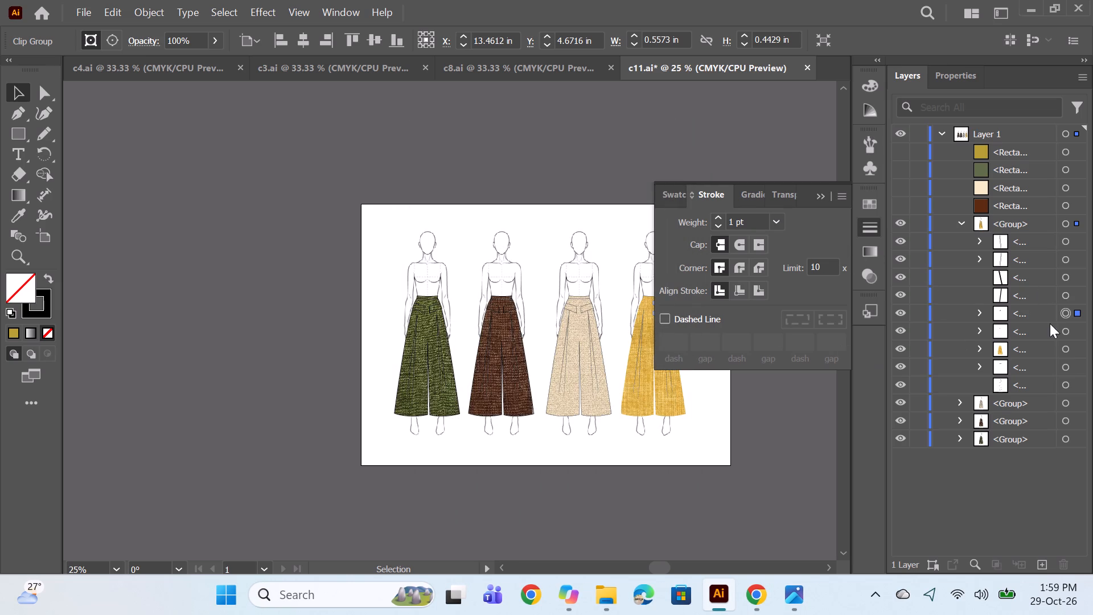
pyautogui.click(1071, 331)
pyautogui.click(732, 220)
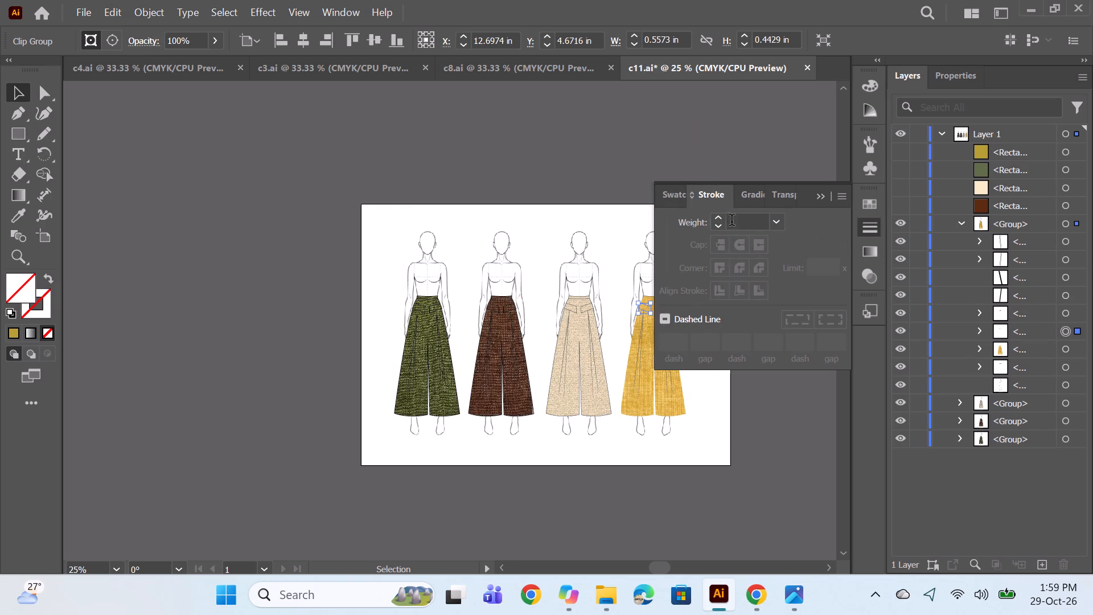
pyautogui.press('1')
pyautogui.press('Return')
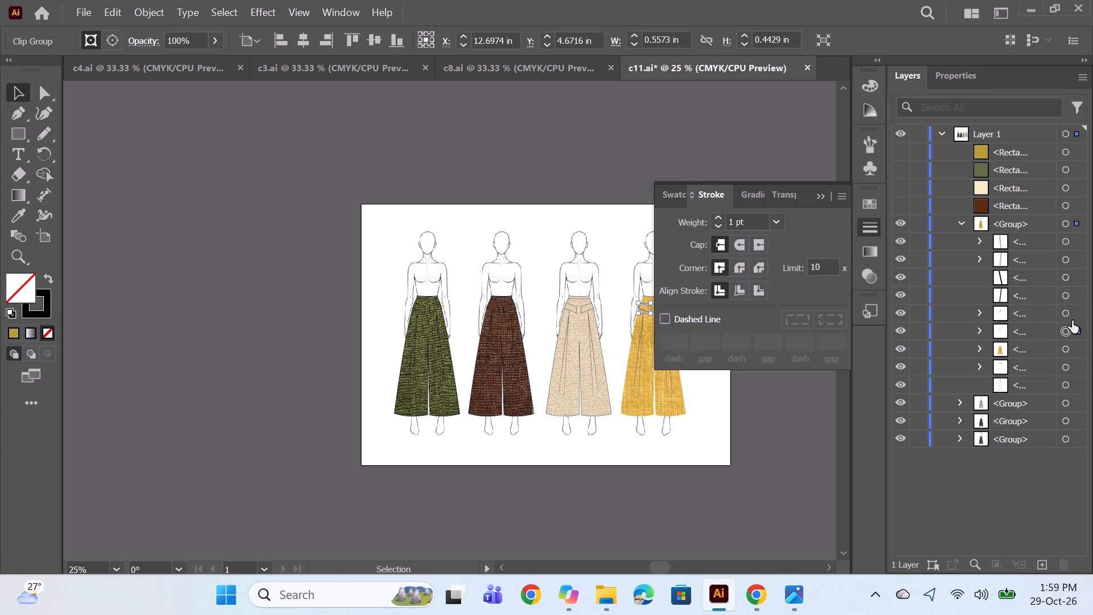
# Add a 1 pt stroke to the clipped leg shape of the golden-yellow trouser.
pyautogui.click(1067, 348)
pyautogui.click(742, 222)
pyautogui.press('1')
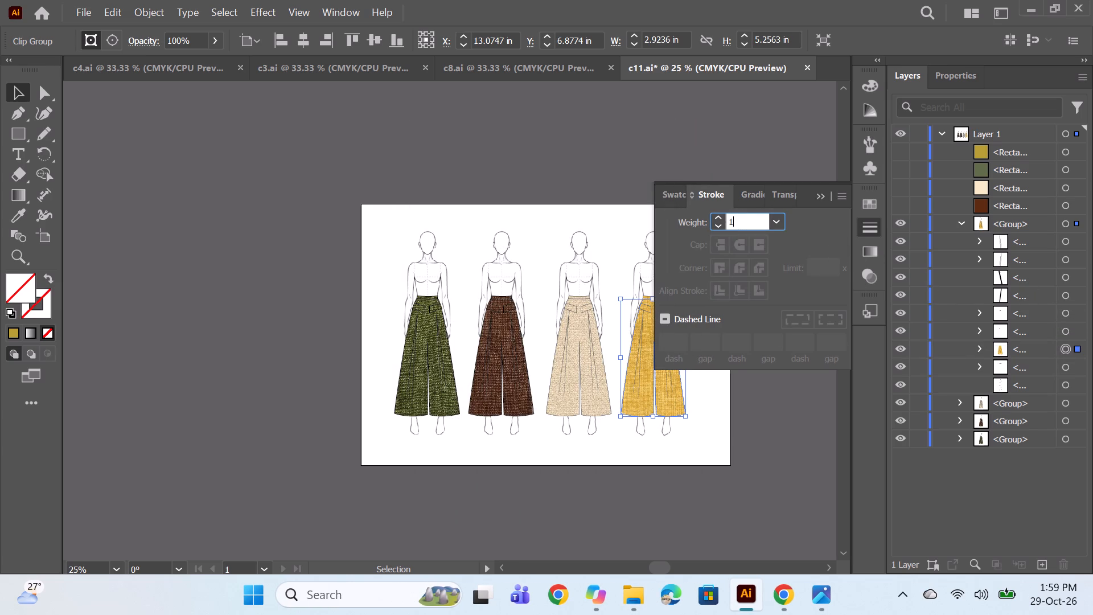
pyautogui.press('Return')
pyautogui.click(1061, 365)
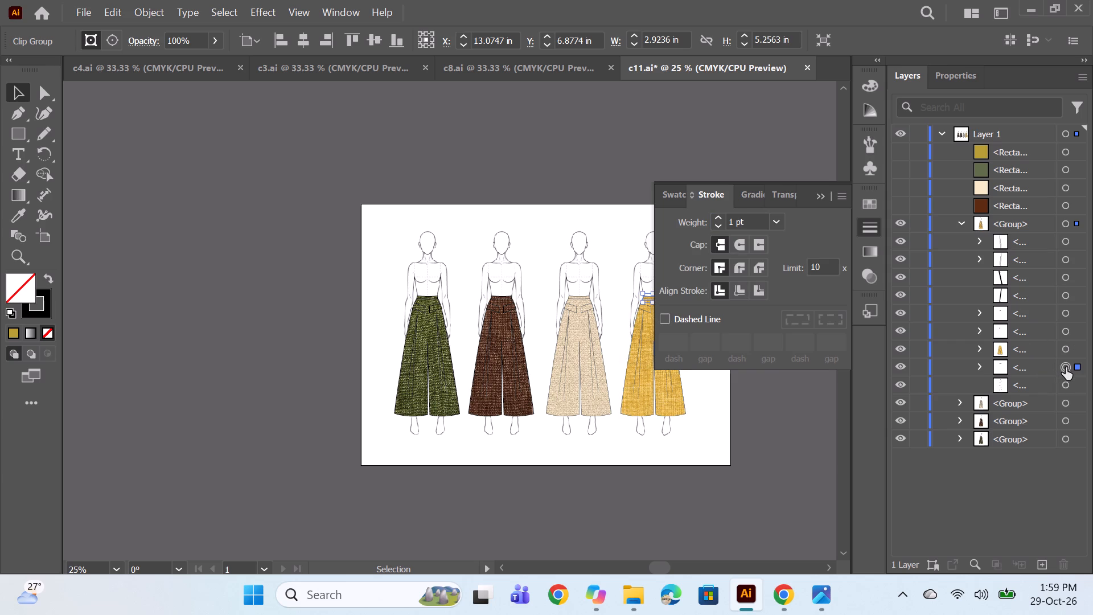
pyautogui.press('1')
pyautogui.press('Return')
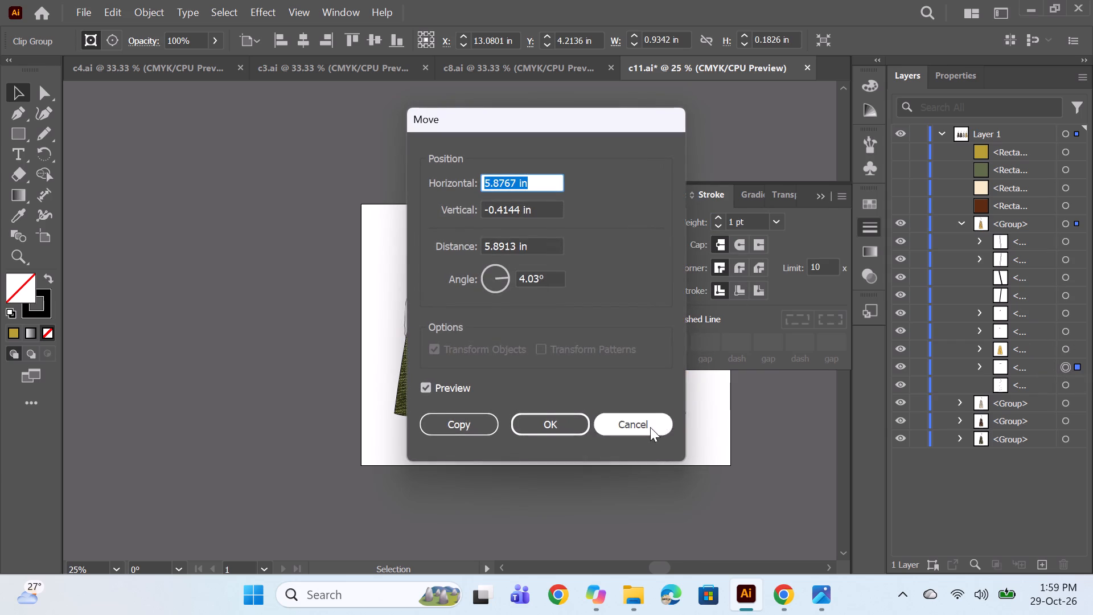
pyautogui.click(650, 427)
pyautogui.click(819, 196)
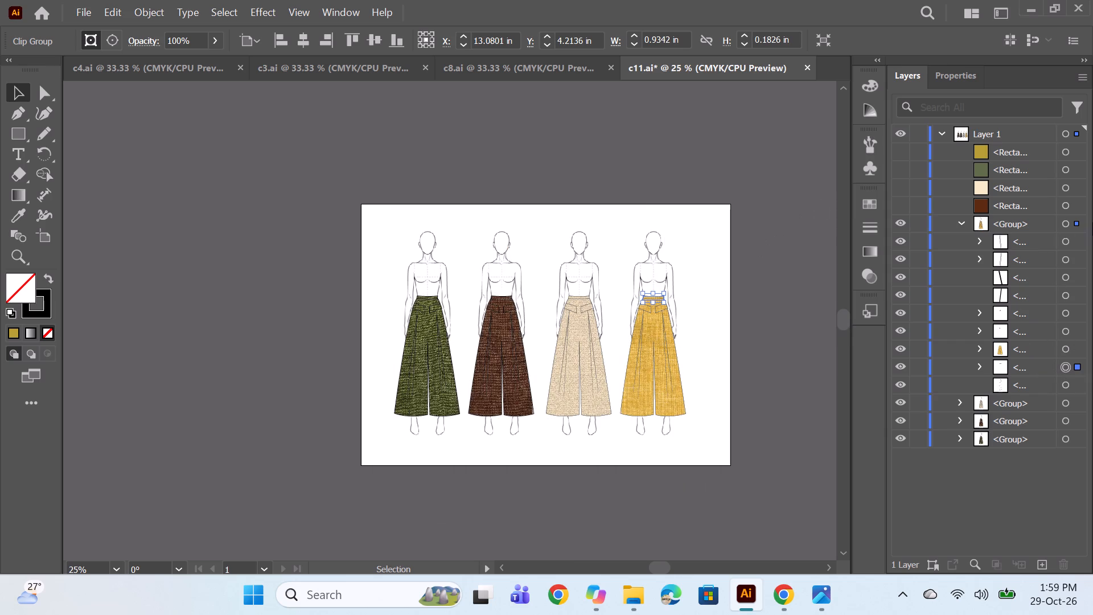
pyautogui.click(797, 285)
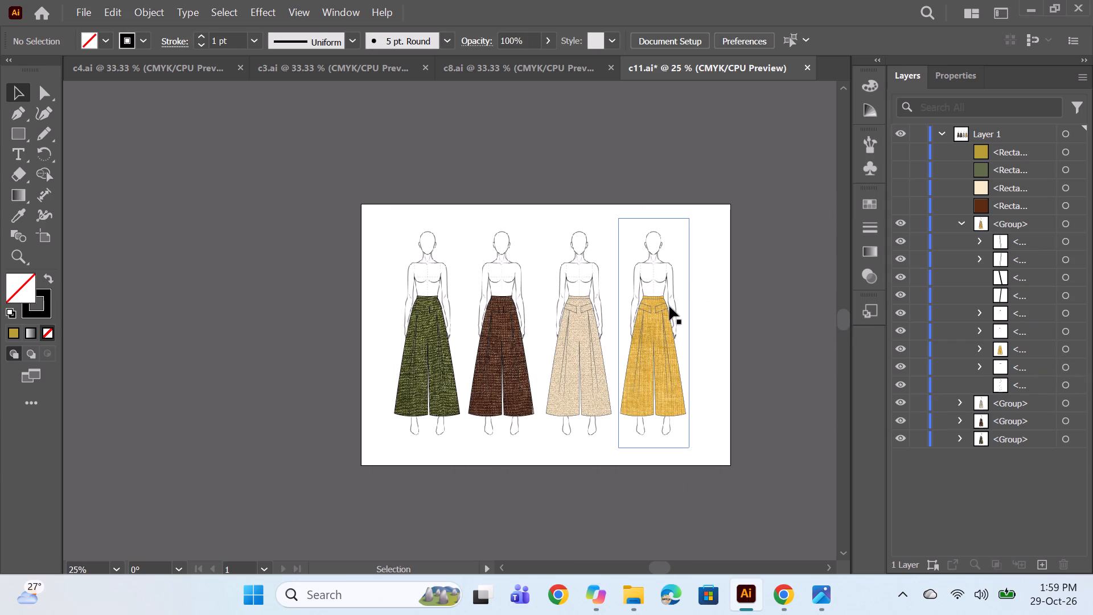
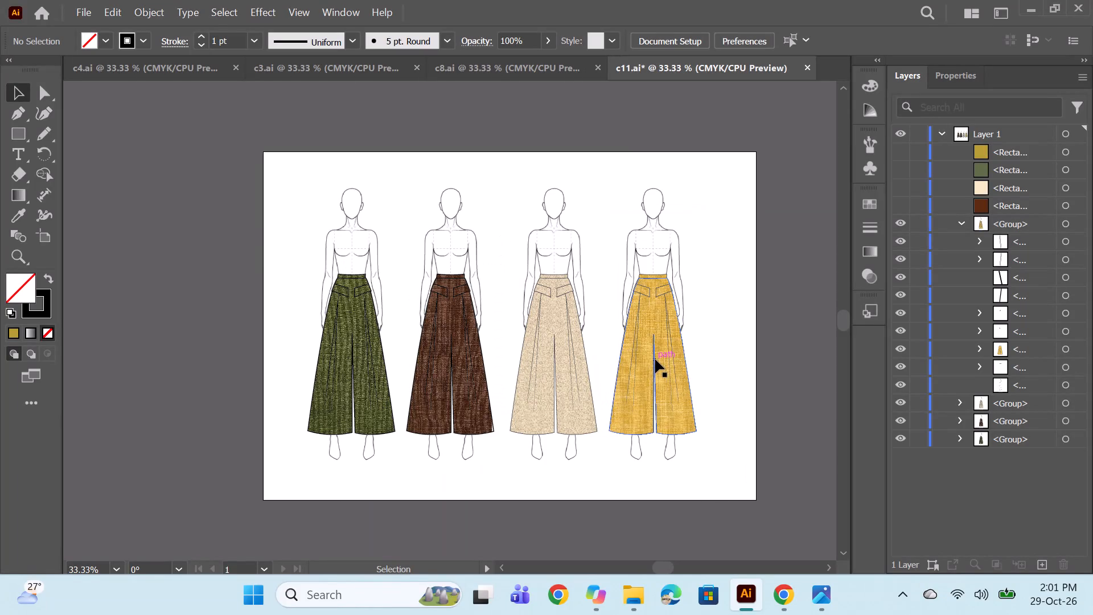
# Examine the textured trouser designs in the c11 and c8 documents, checking fabric fills and seam details up close.
pyautogui.keyDown('alt'); pyautogui.scroll(1, 638, 326); pyautogui.keyUp('alt')
pyautogui.keyDown('alt'); pyautogui.scroll(-1, 639, 322); pyautogui.keyUp('alt')
pyautogui.keyDown('alt'); pyautogui.scroll(1, 640, 322); pyautogui.keyUp('alt')
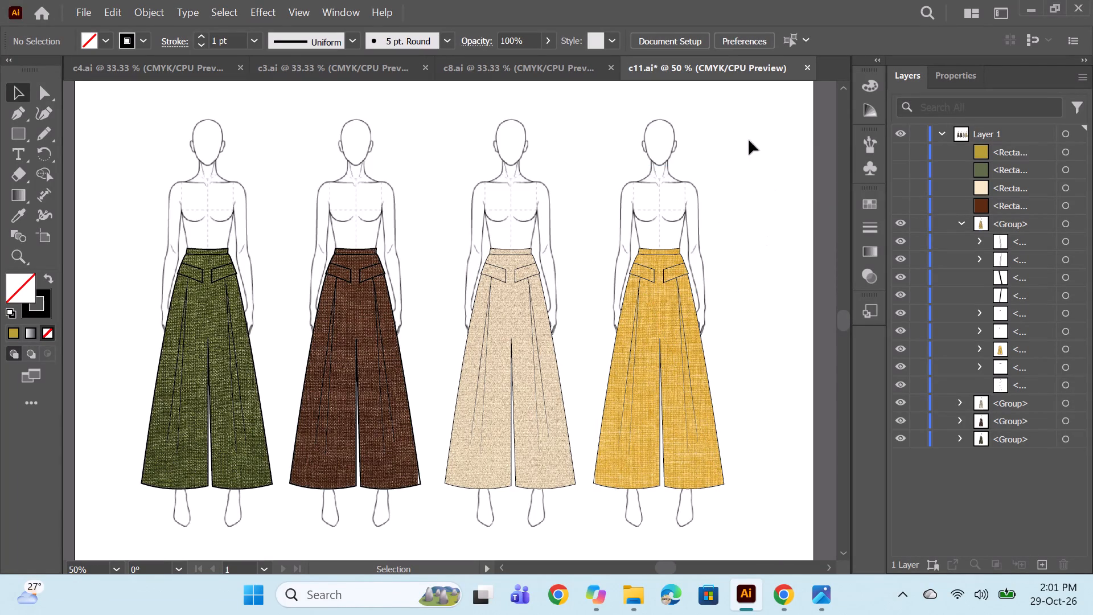
pyautogui.click(544, 60)
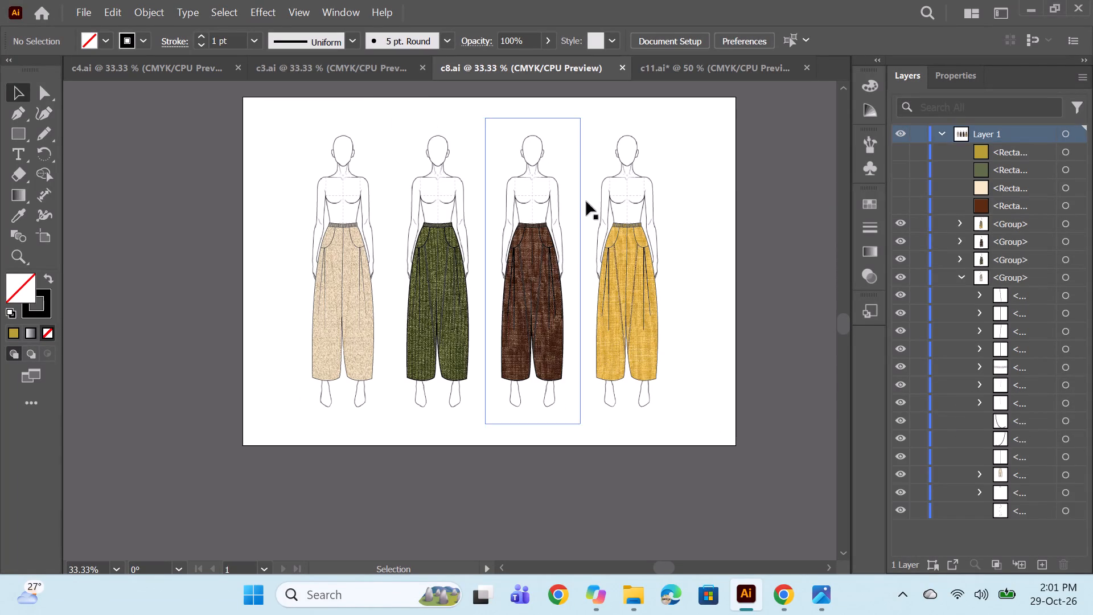
pyautogui.keyDown('alt'); pyautogui.scroll(2, 597, 255); pyautogui.keyUp('alt')
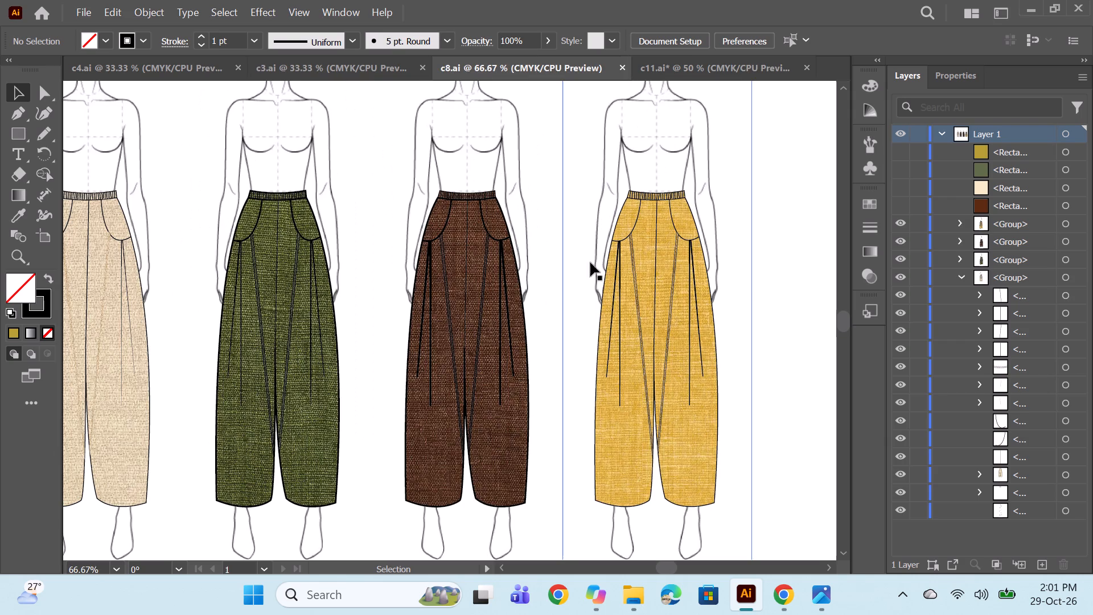
pyautogui.keyDown('alt'); pyautogui.scroll(3, 513, 264); pyautogui.keyUp('alt')
pyautogui.scroll(3, 512, 267)
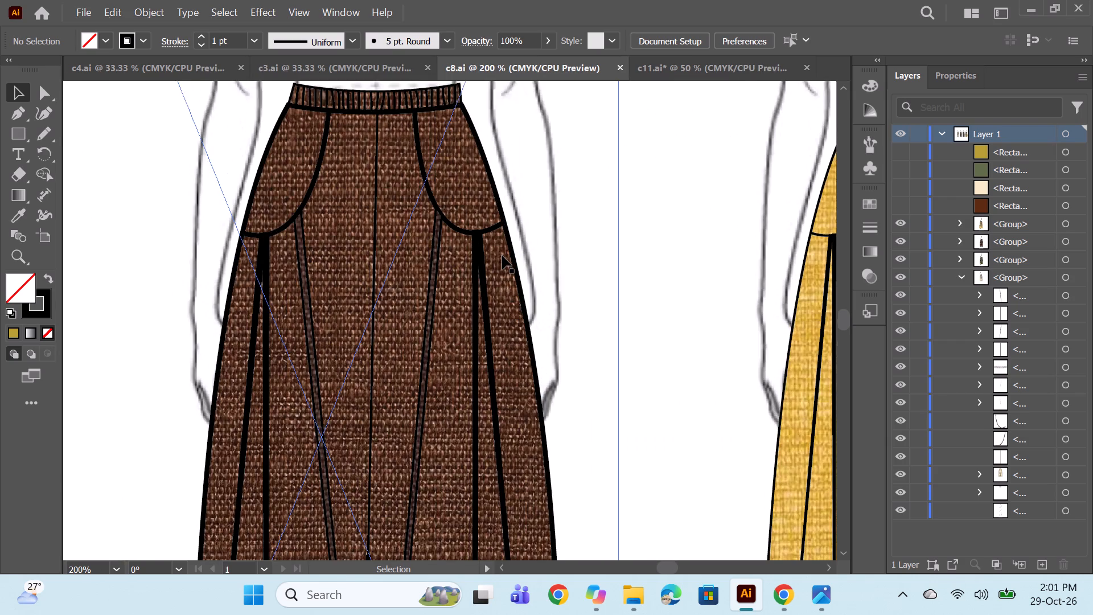
pyautogui.scroll(1, 502, 256)
pyautogui.keyDown('alt'); pyautogui.scroll(-4, 502, 252); pyautogui.keyUp('alt')
pyautogui.scroll(-1, 502, 252)
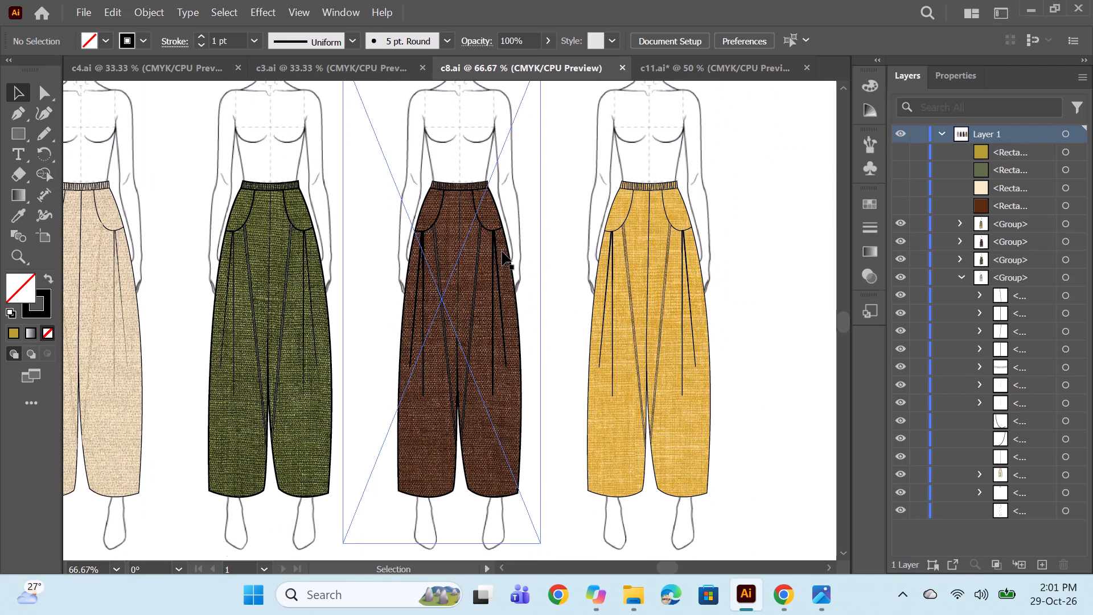
pyautogui.keyDown('alt'); pyautogui.scroll(-1, 585, 233); pyautogui.keyUp('alt')
pyautogui.press('space')
pyautogui.press('space')
pyautogui.press('space')
pyautogui.press('space')
pyautogui.press('space')
pyautogui.press('space')
pyautogui.press('space')
pyautogui.press('space')
pyautogui.press('space')
pyautogui.press('space')
pyautogui.press('space')
pyautogui.press('space')
pyautogui.press('space')
pyautogui.press('space')
pyautogui.press('space')
pyautogui.press('space')
pyautogui.press('space')
pyautogui.press('space')
pyautogui.press('space')
pyautogui.press('space')
pyautogui.moveTo(585, 233); pyautogui.dragTo(625, 291)
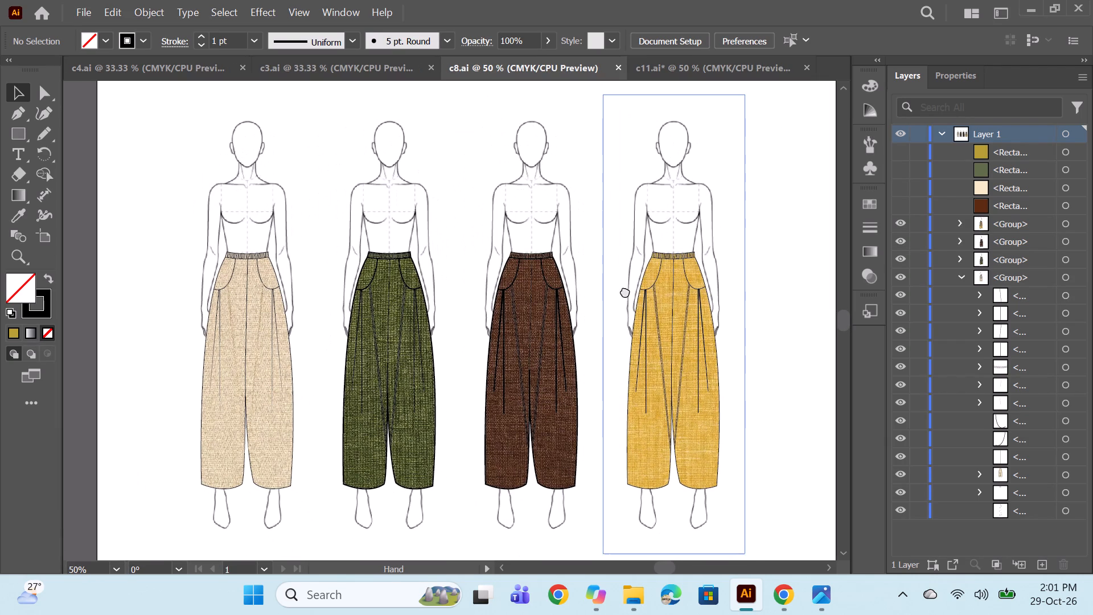
pyautogui.moveTo(625, 291); pyautogui.dragTo(610, 290)
# Look over the textured trouser designs in the c11, c3 and c4 documents.
pyautogui.click(695, 69)
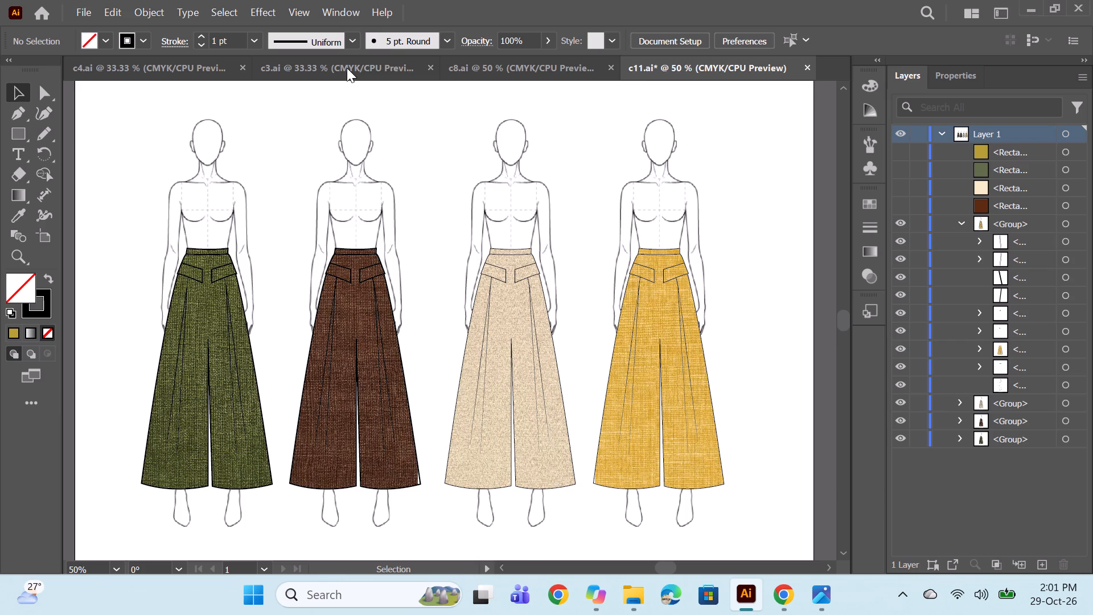
pyautogui.click(347, 68)
pyautogui.keyDown('alt'); pyautogui.scroll(2, 470, 273); pyautogui.keyUp('alt')
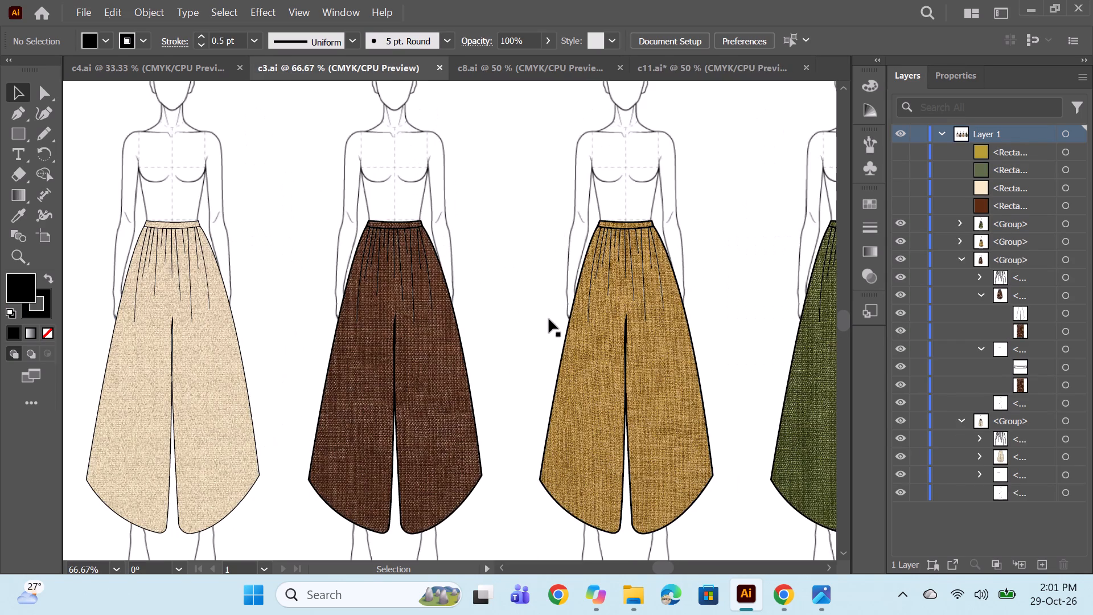
pyautogui.press('space')
pyautogui.press('space')
pyautogui.moveTo(549, 324); pyautogui.dragTo(494, 292)
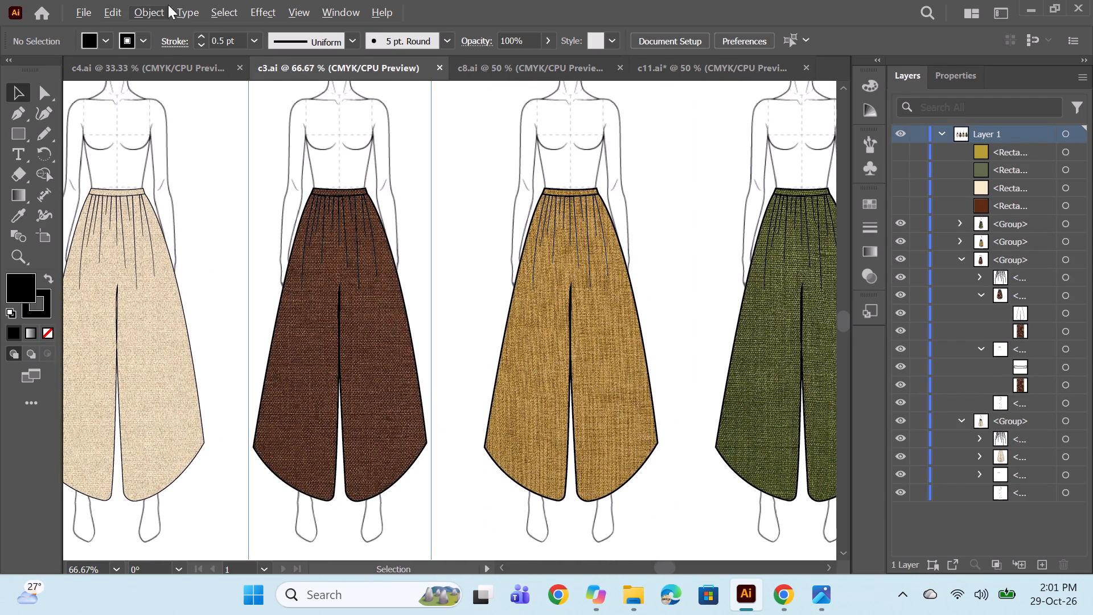
pyautogui.click(160, 60)
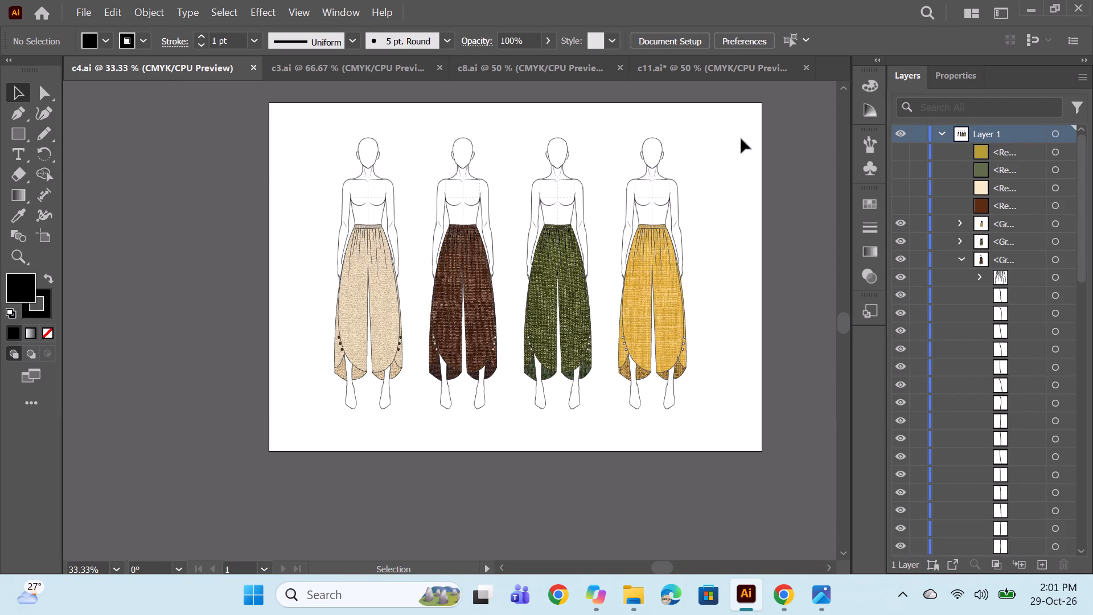
# Switch to File Explorer and open the c3 and c4 Illustrator files from the khadi,cotton trouser silhouettes folder.
pyautogui.click(1024, 8)
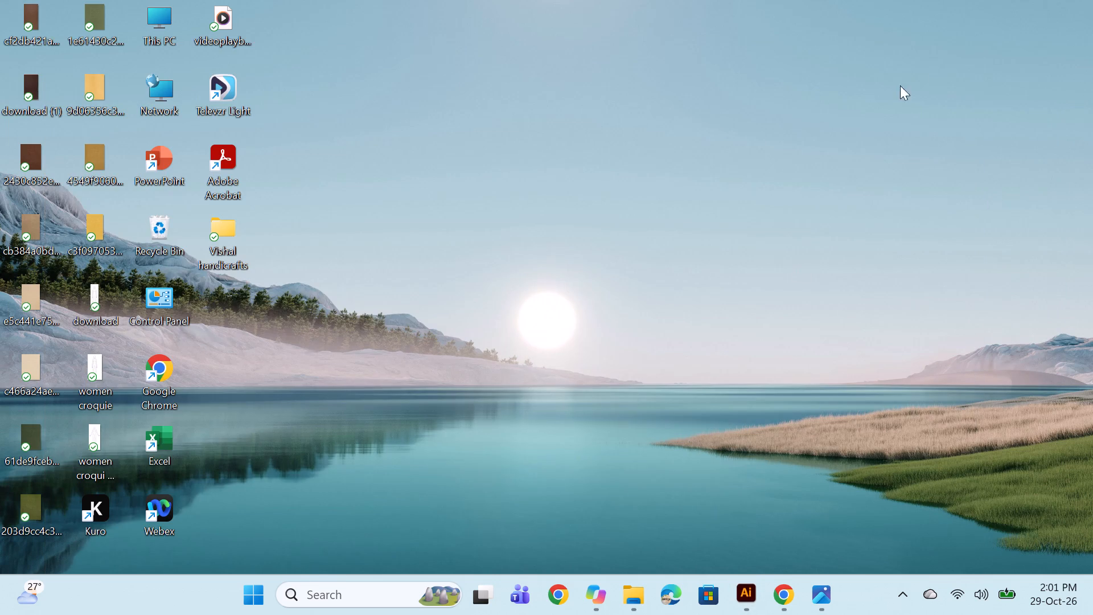
pyautogui.click(639, 593)
pyautogui.click(558, 511)
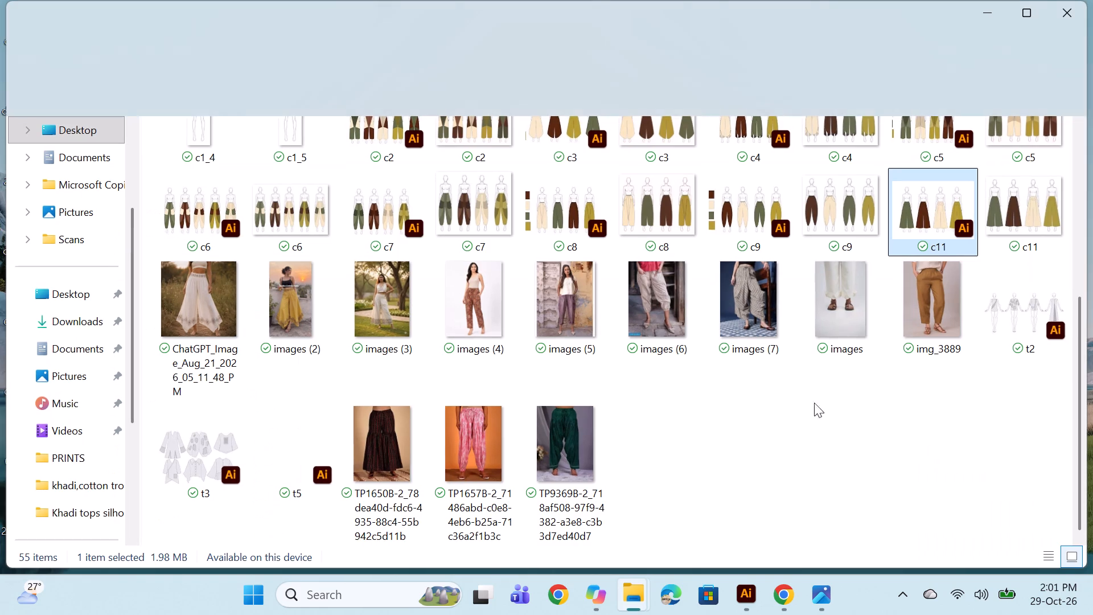
pyautogui.scroll(1, 618, 331)
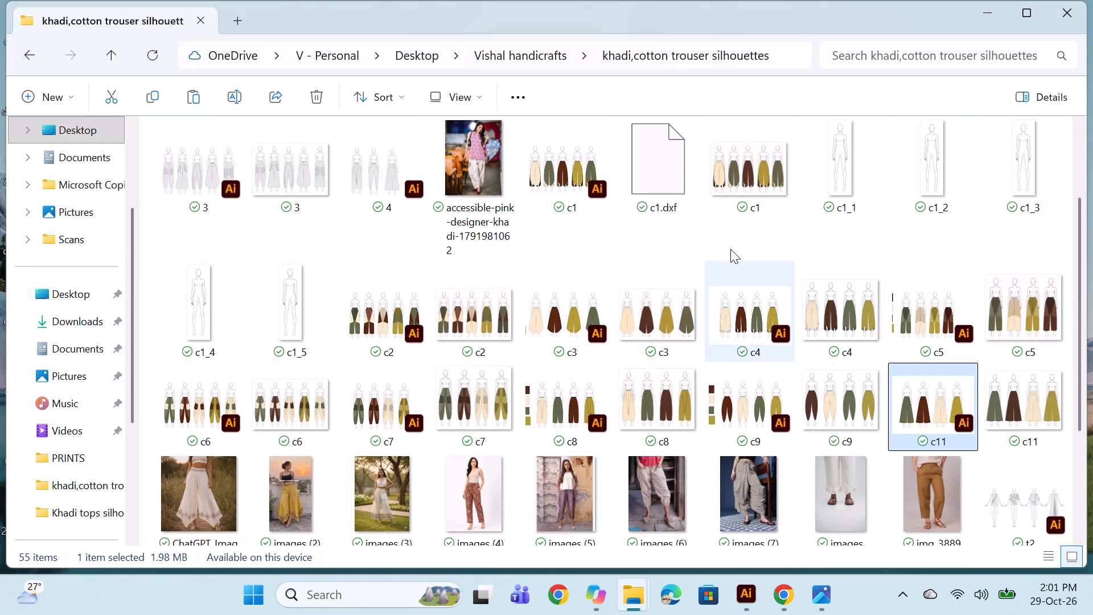
pyautogui.doubleClick(569, 316)
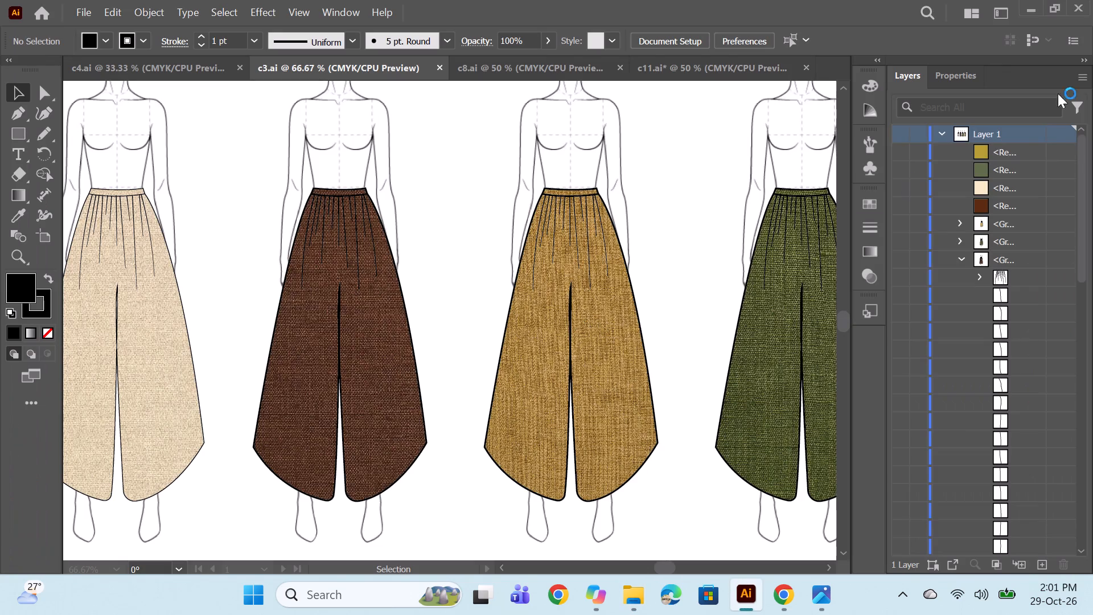
pyautogui.click(1031, 5)
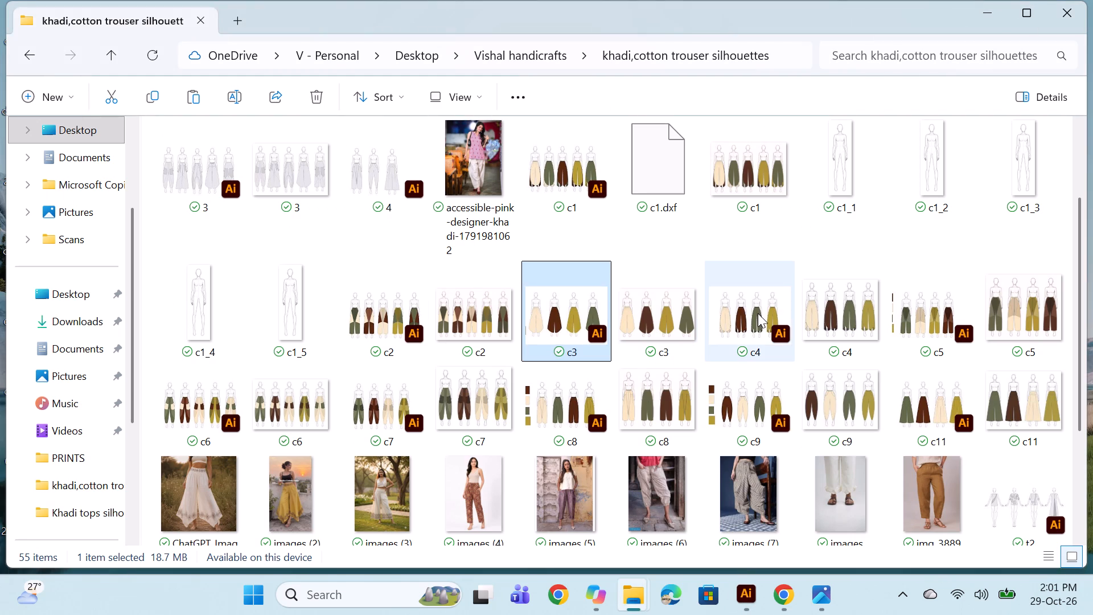
pyautogui.click(753, 305)
pyautogui.click(751, 304)
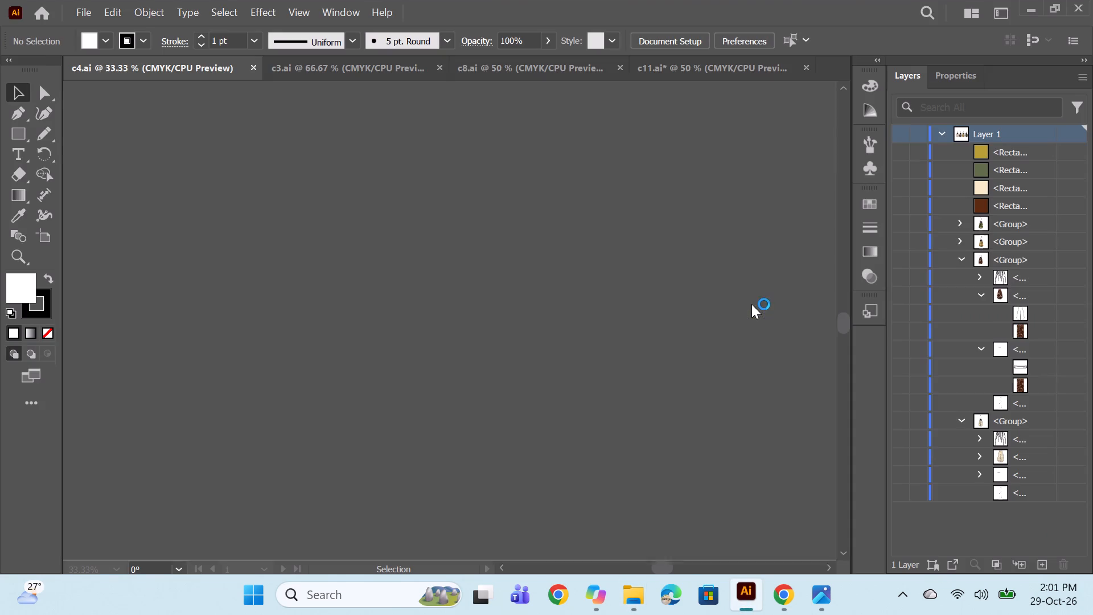
pyautogui.click(1036, 5)
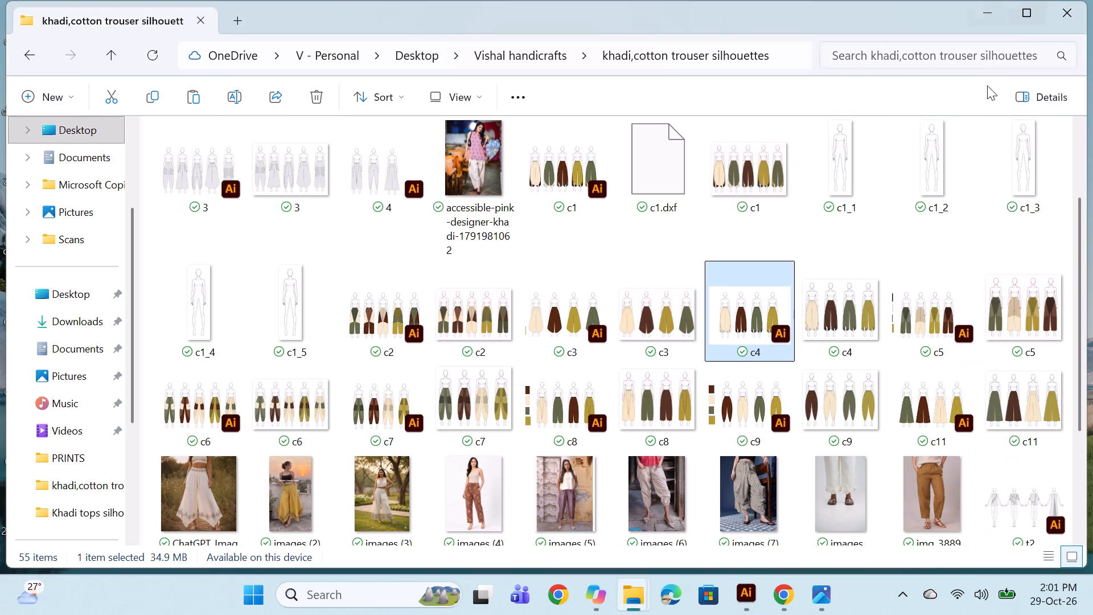
# Open the c5 and c7 Illustrator files from the same trouser silhouettes folder.
pyautogui.doubleClick(950, 301)
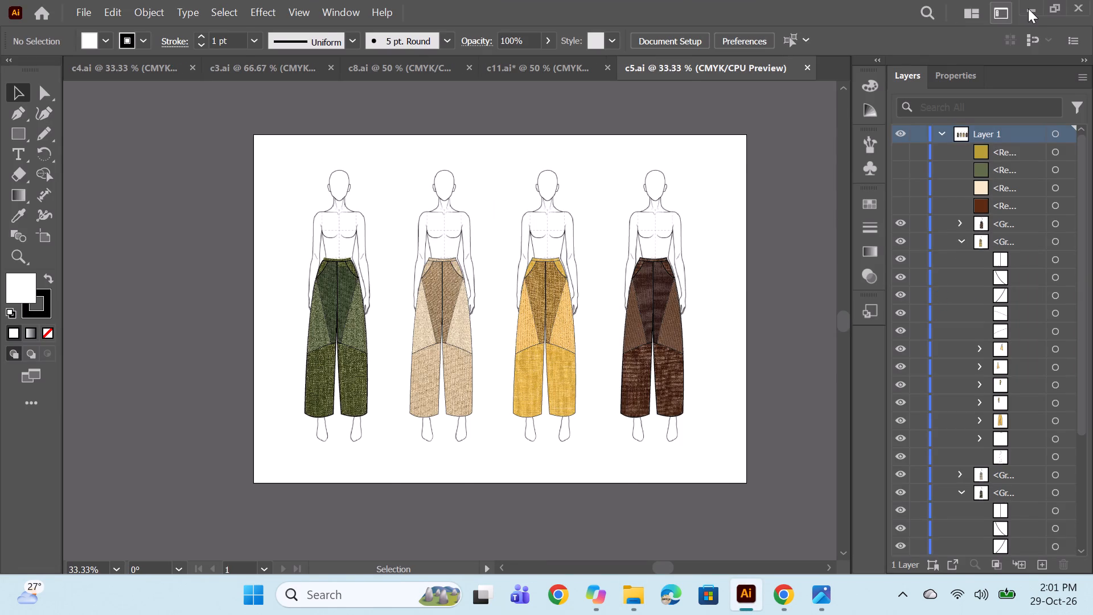
pyautogui.click(1028, 9)
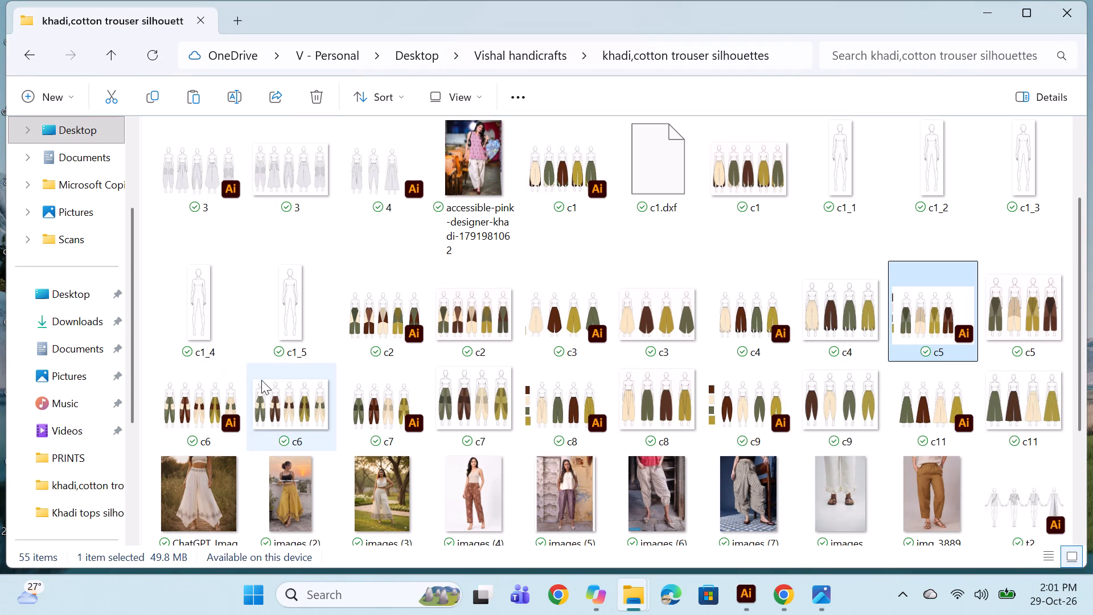
pyautogui.doubleClick(371, 415)
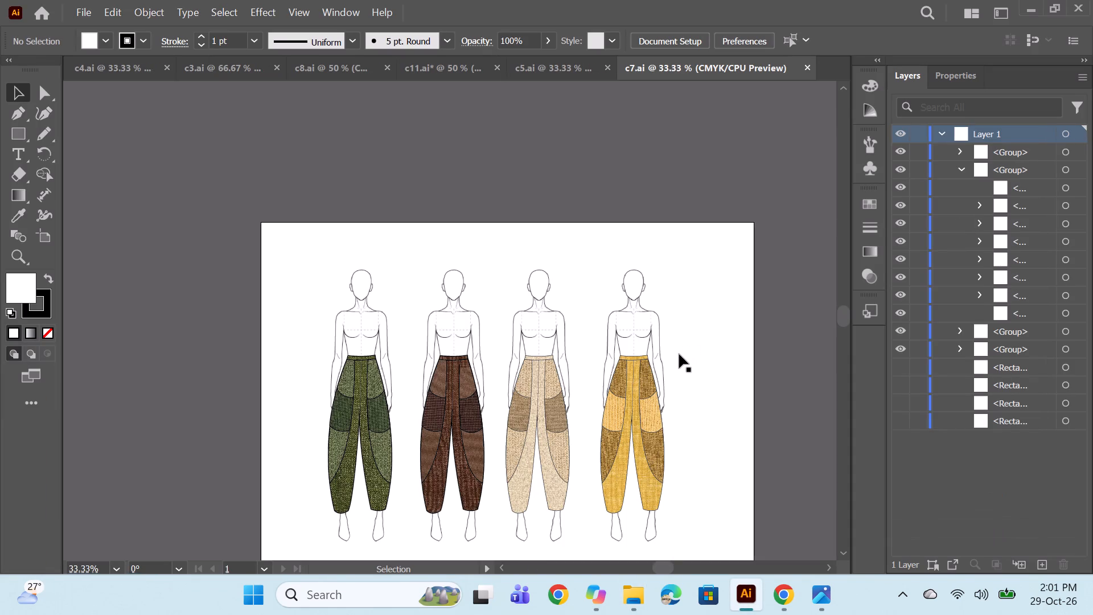
pyautogui.scroll(-4, 596, 373)
pyautogui.click(1030, 3)
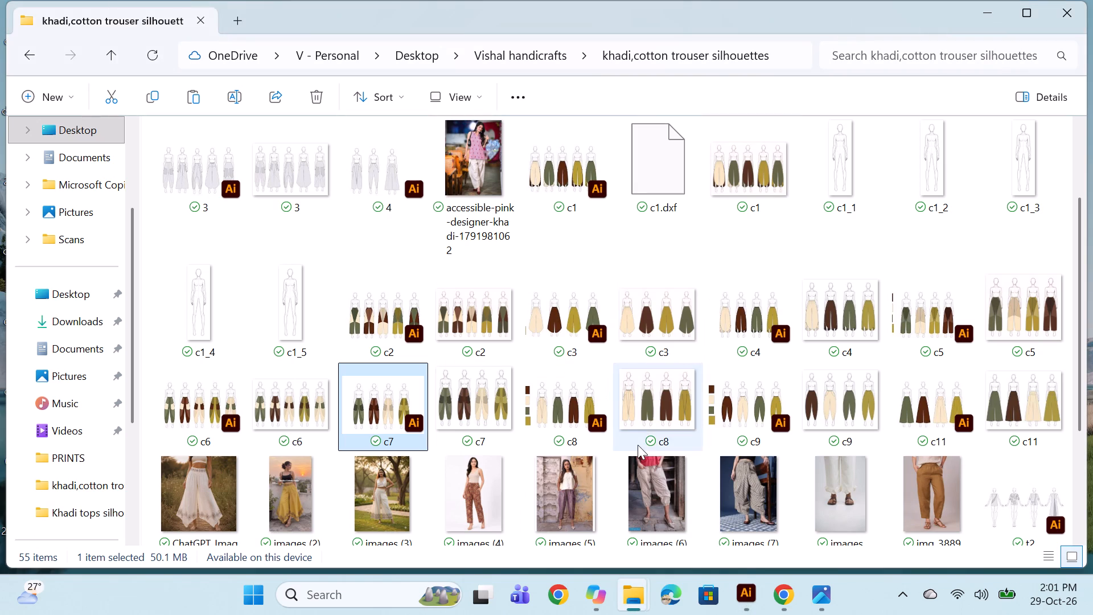
# Open the c8, c9 and c11 Illustrator files from the trouser silhouettes folder, leaving the desktop clear of windows.
pyautogui.doubleClick(573, 408)
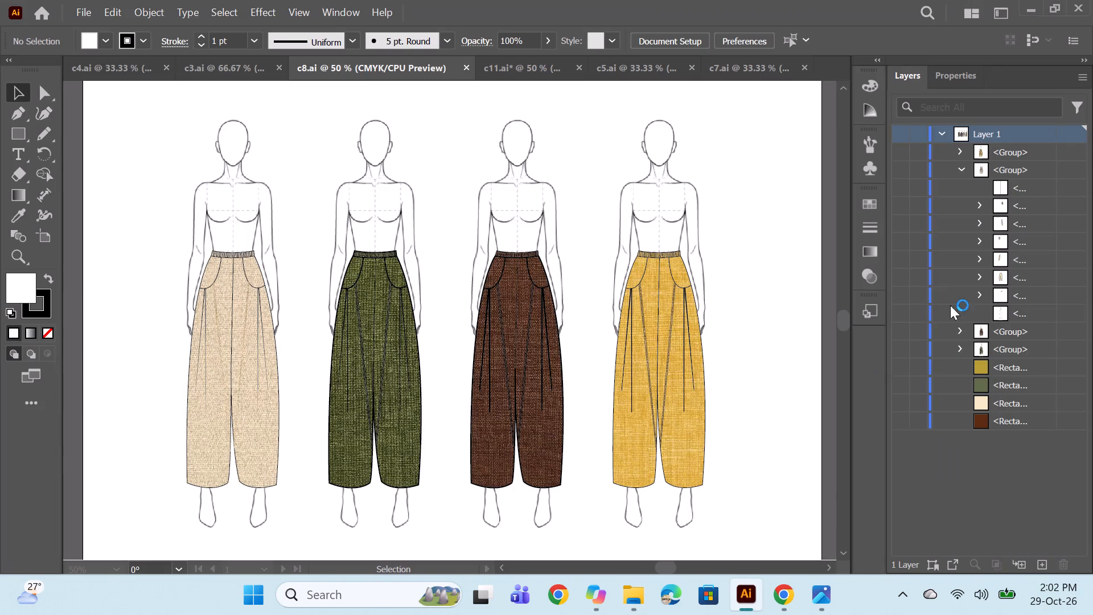
pyautogui.click(1034, 9)
pyautogui.click(1028, 3)
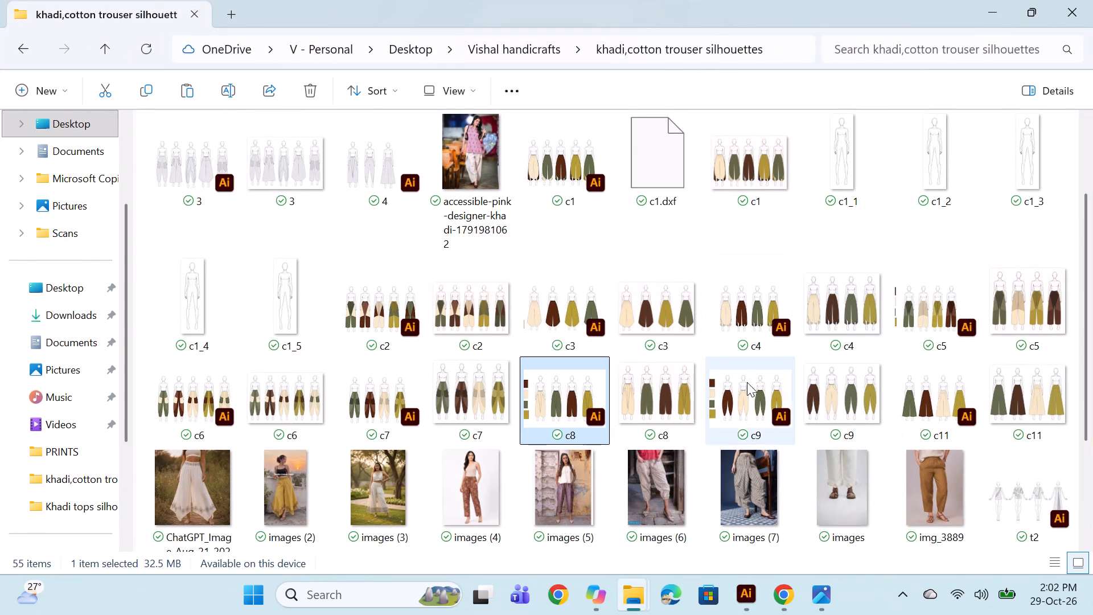
pyautogui.doubleClick(755, 412)
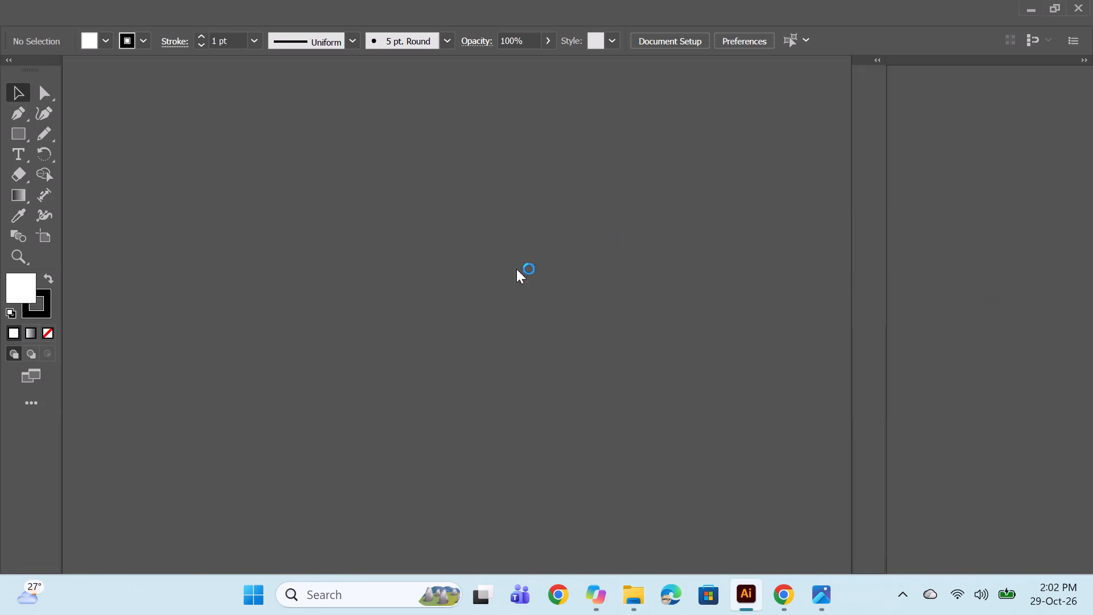
pyautogui.click(1025, 12)
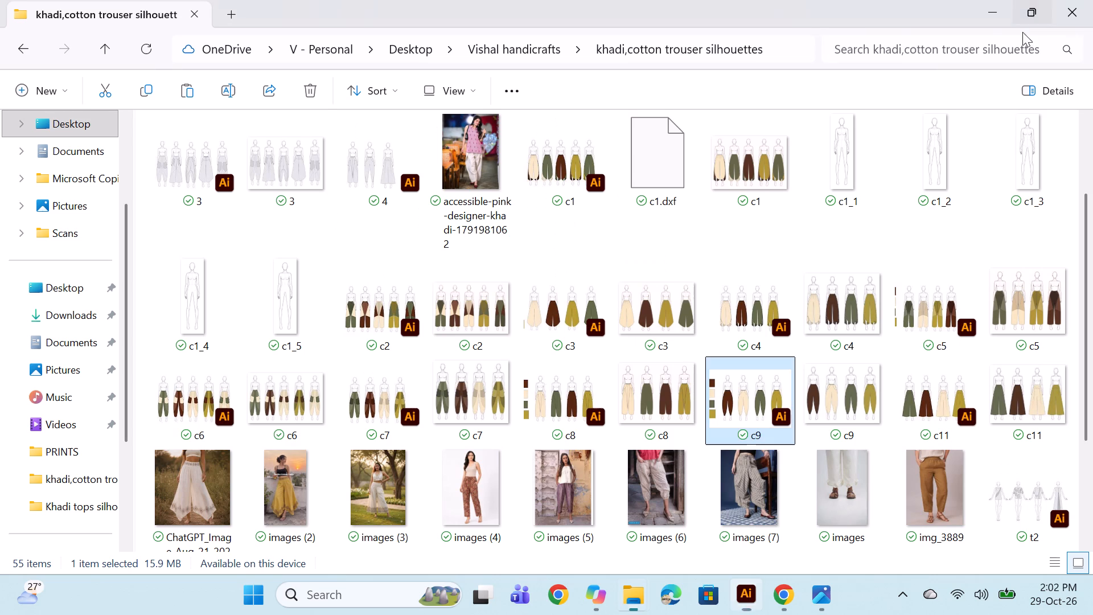
pyautogui.doubleClick(933, 400)
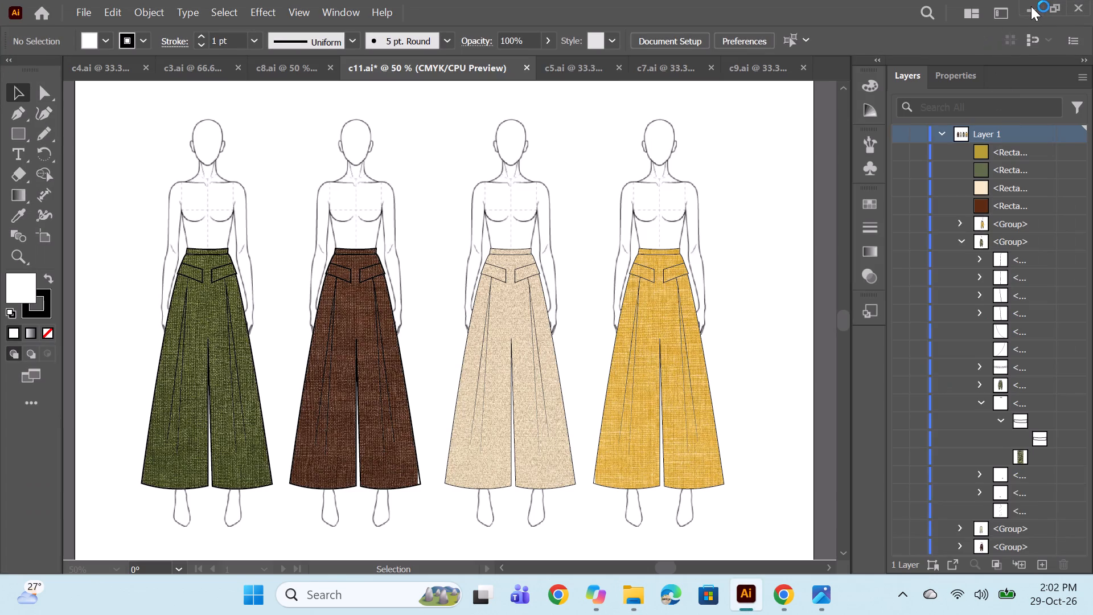
pyautogui.click(1031, 6)
pyautogui.scroll(2, 921, 138)
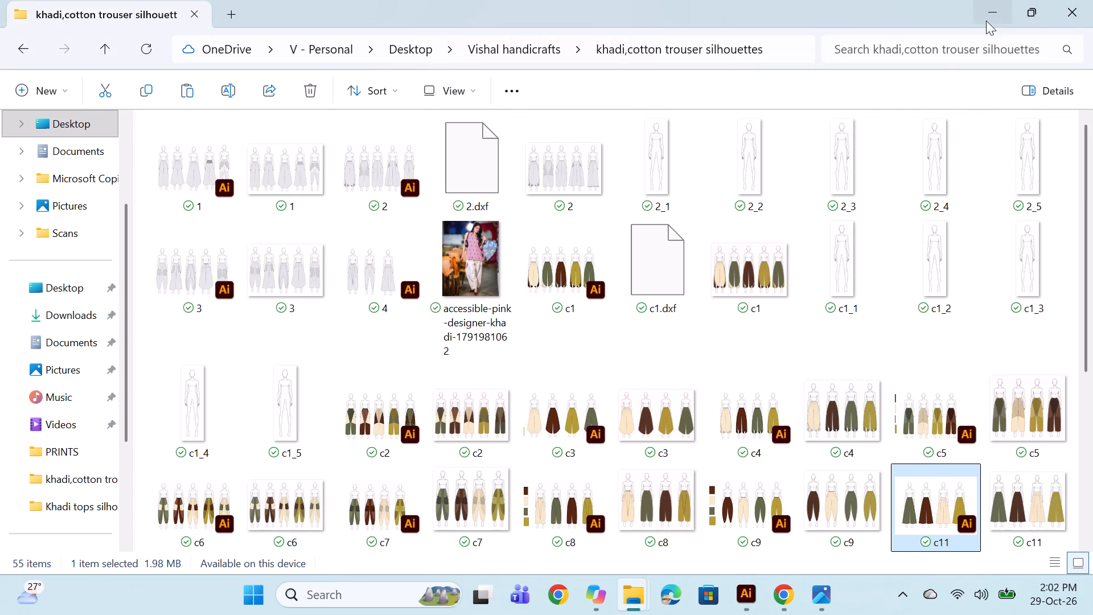
pyautogui.click(991, 16)
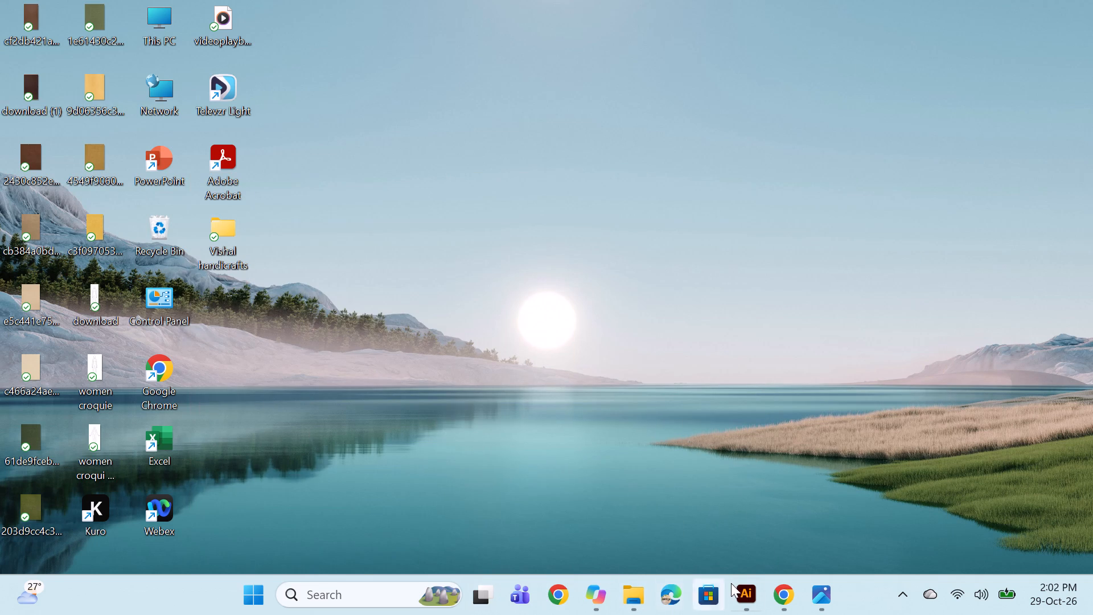
# Switch to Illustrator and export the c4 document as a JPEG named "c4 tex", accepting the existing JPEG options.
pyautogui.click(750, 592)
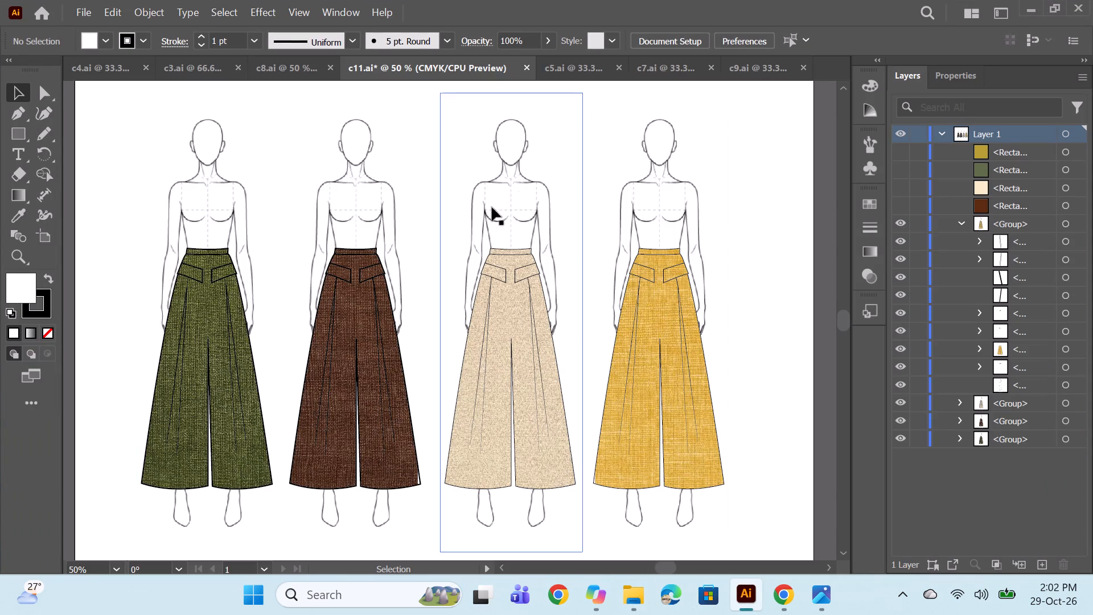
pyautogui.click(117, 70)
pyautogui.click(79, 14)
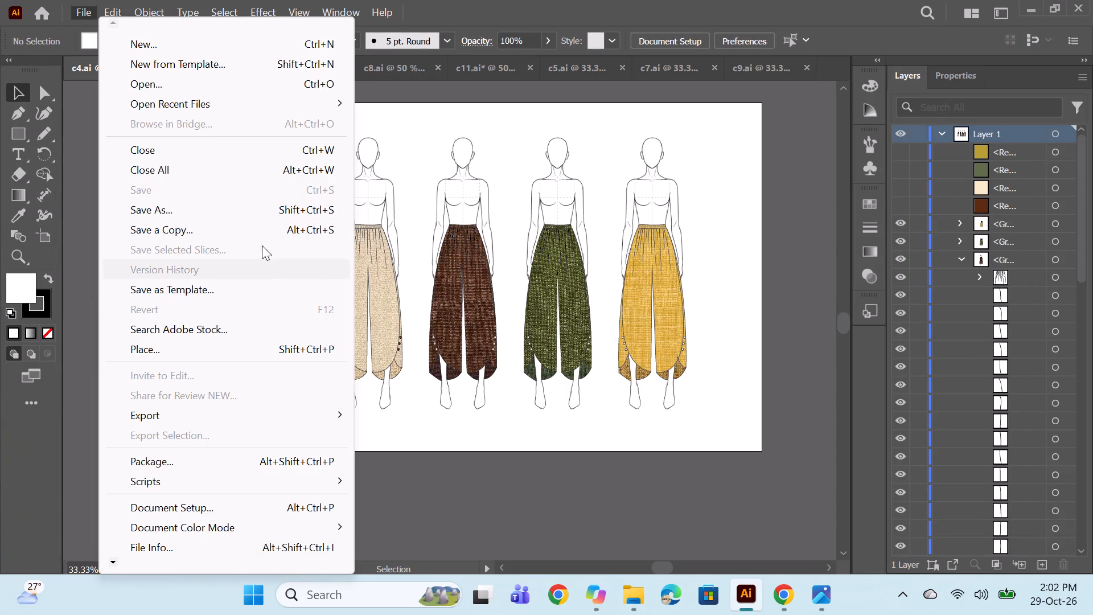
pyautogui.click(248, 409)
pyautogui.click(458, 425)
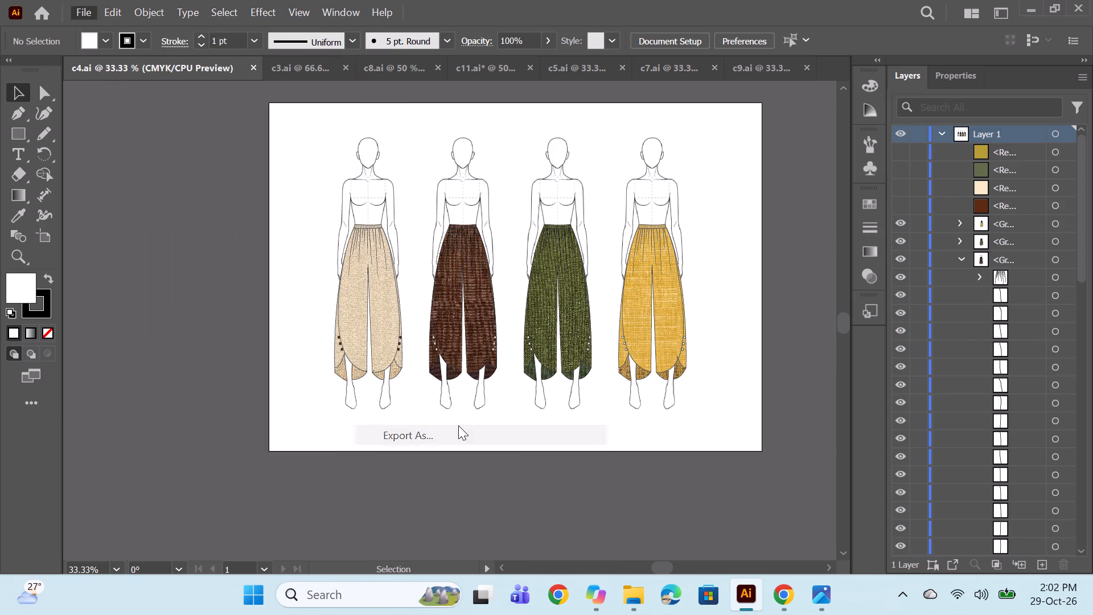
pyautogui.scroll(2, 182, 206)
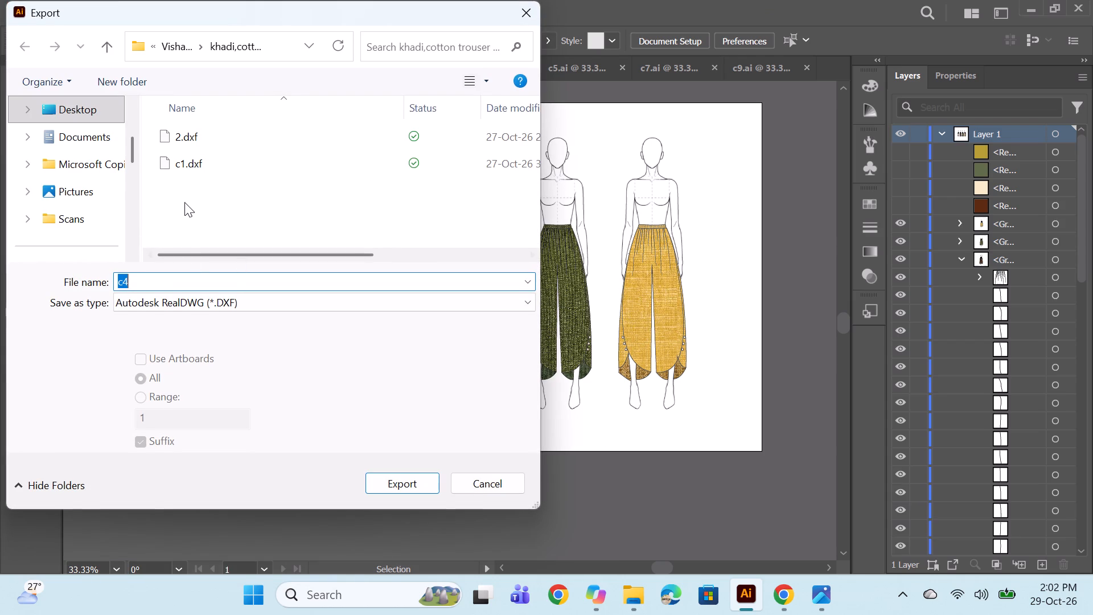
pyautogui.scroll(-2, 184, 202)
pyautogui.click(270, 304)
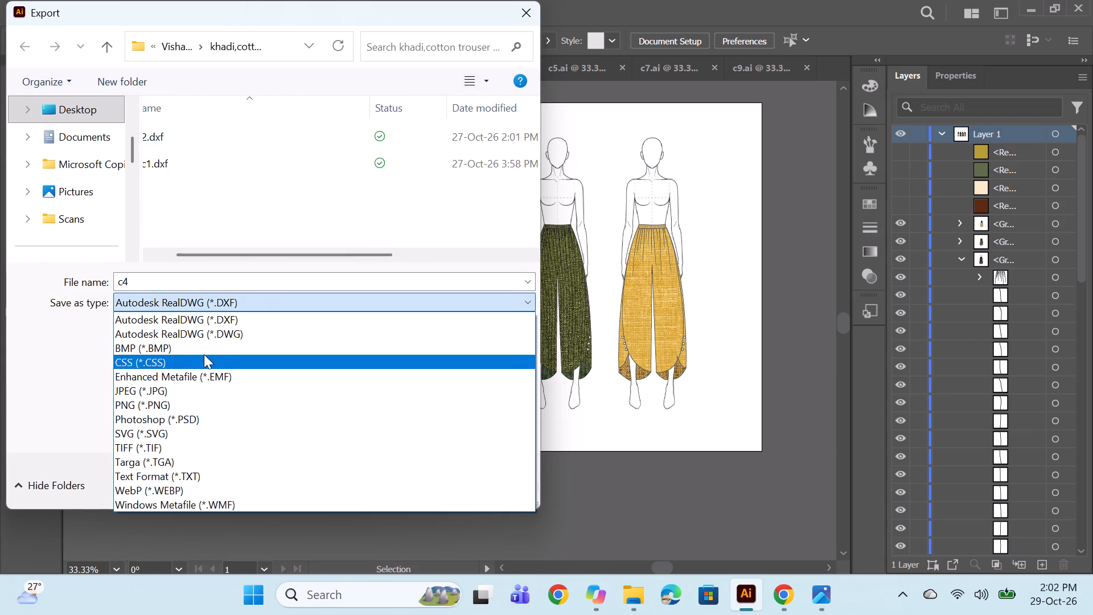
pyautogui.click(200, 396)
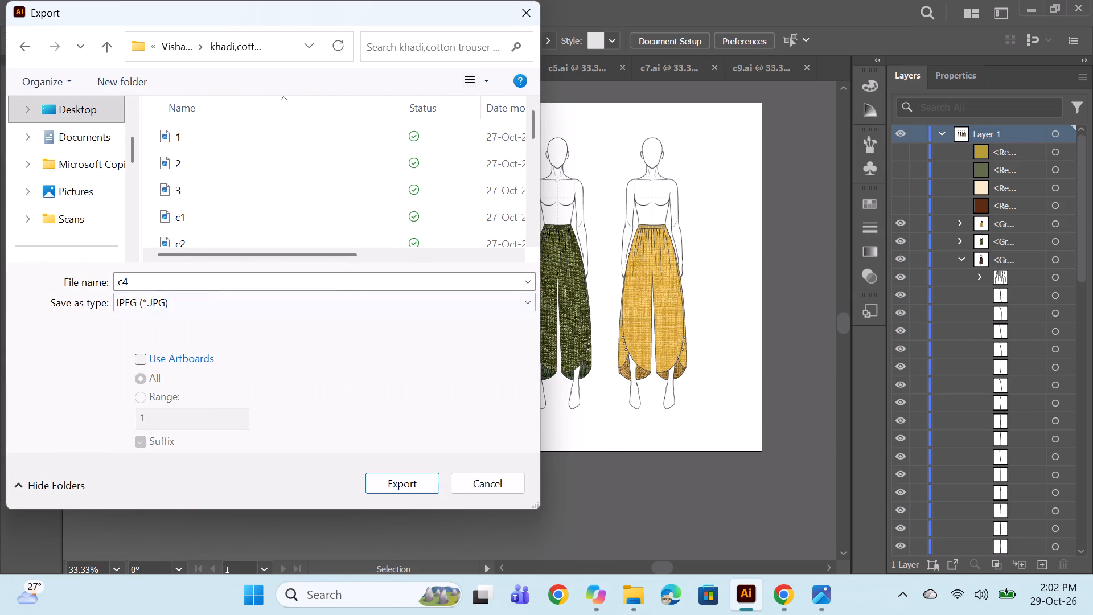
pyautogui.moveTo(196, 284); pyautogui.dragTo(171, 284)
pyautogui.click(170, 284)
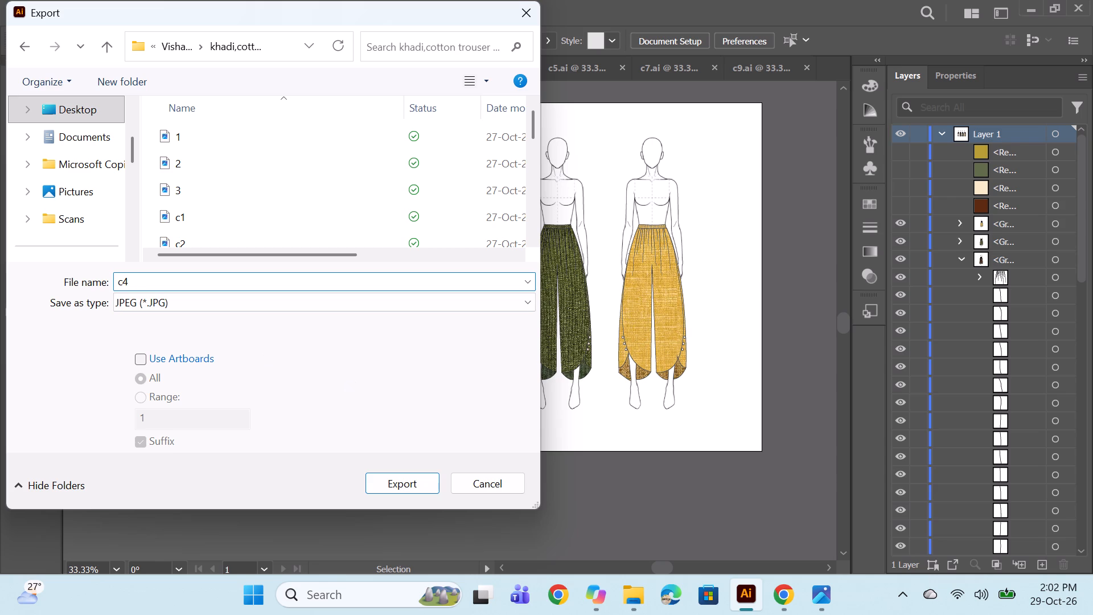
pyautogui.moveTo(170, 284); pyautogui.dragTo(154, 290)
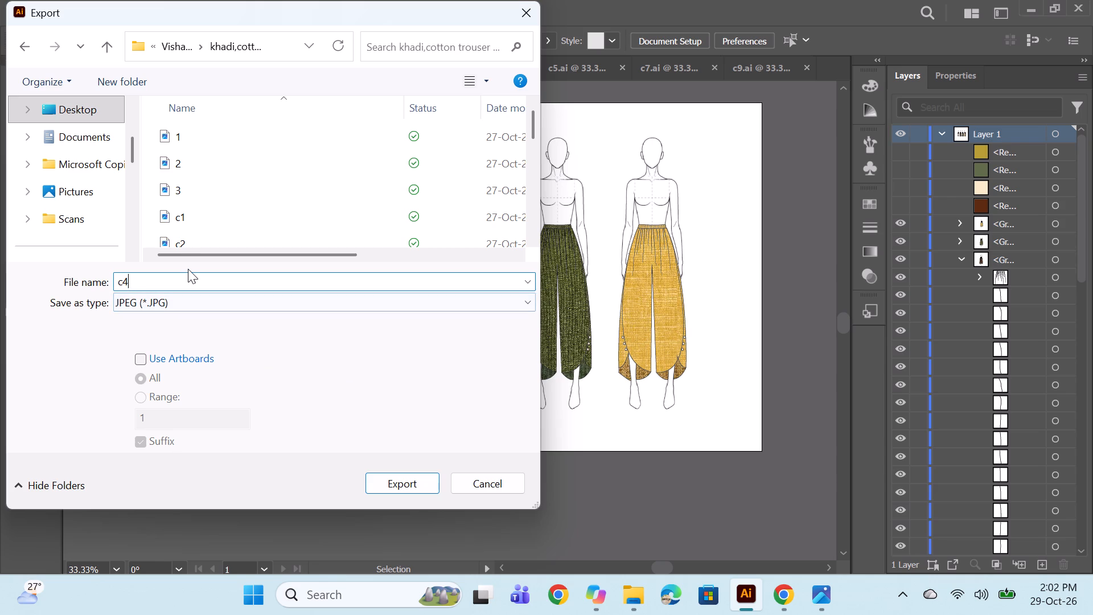
pyautogui.press('space')
pyautogui.write('tex')
pyautogui.press('Return')
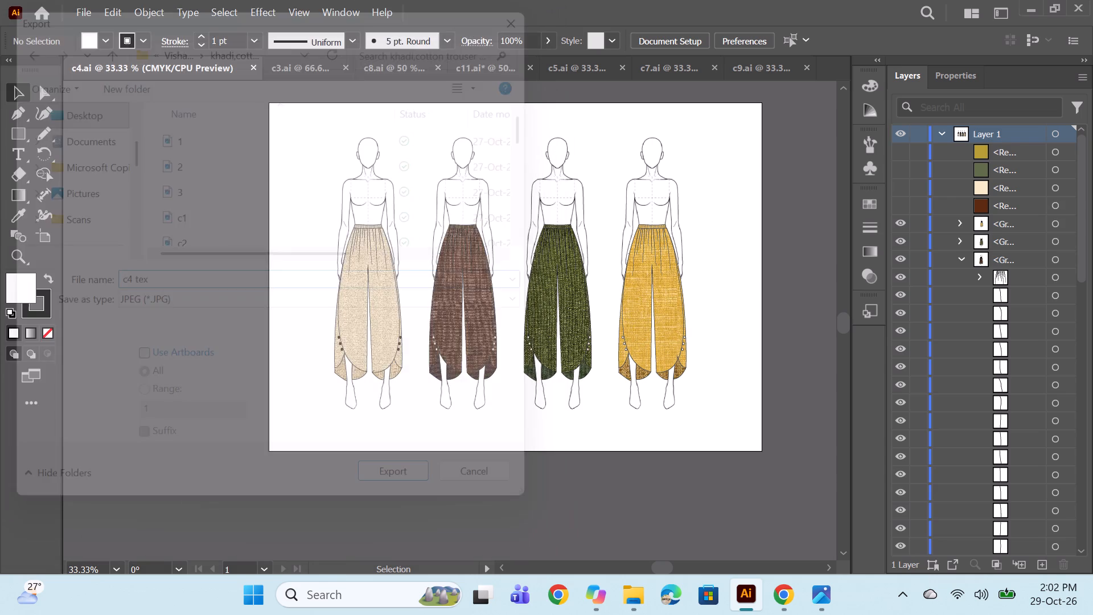
pyautogui.click(621, 510)
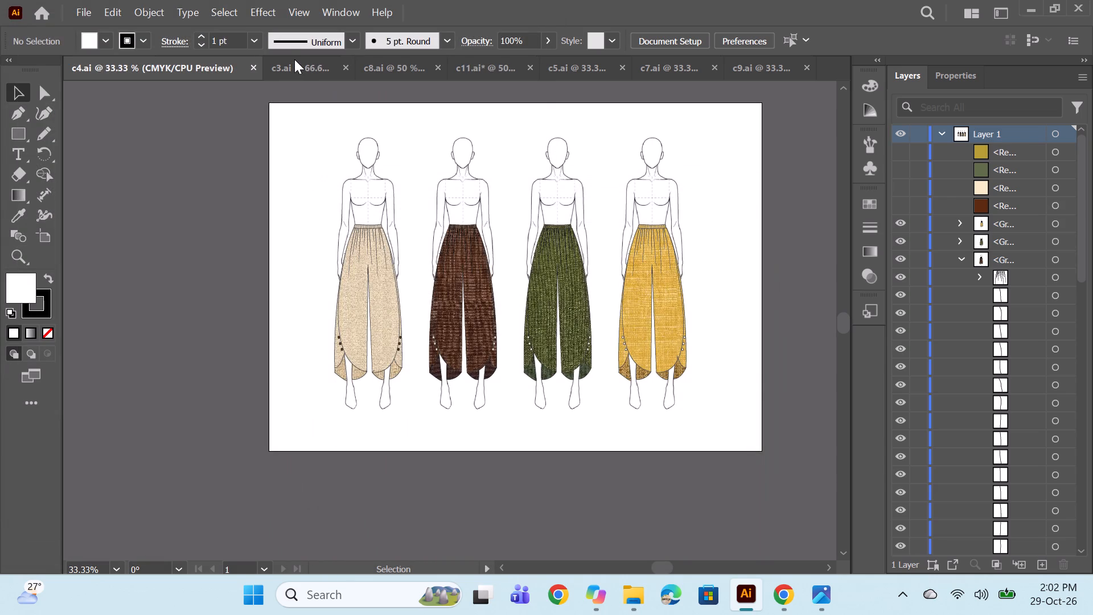
# Export the c3 document as a JPEG named "c3 tex" in the same folder, accepting the existing JPEG options.
pyautogui.click(294, 60)
pyautogui.click(291, 67)
pyautogui.click(295, 60)
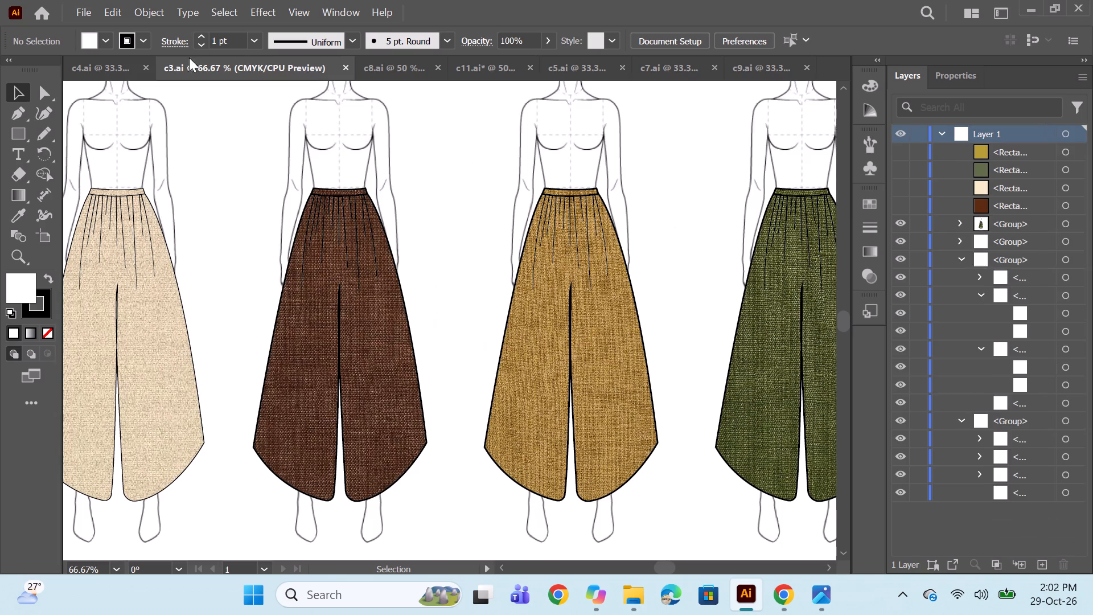
pyautogui.click(94, 14)
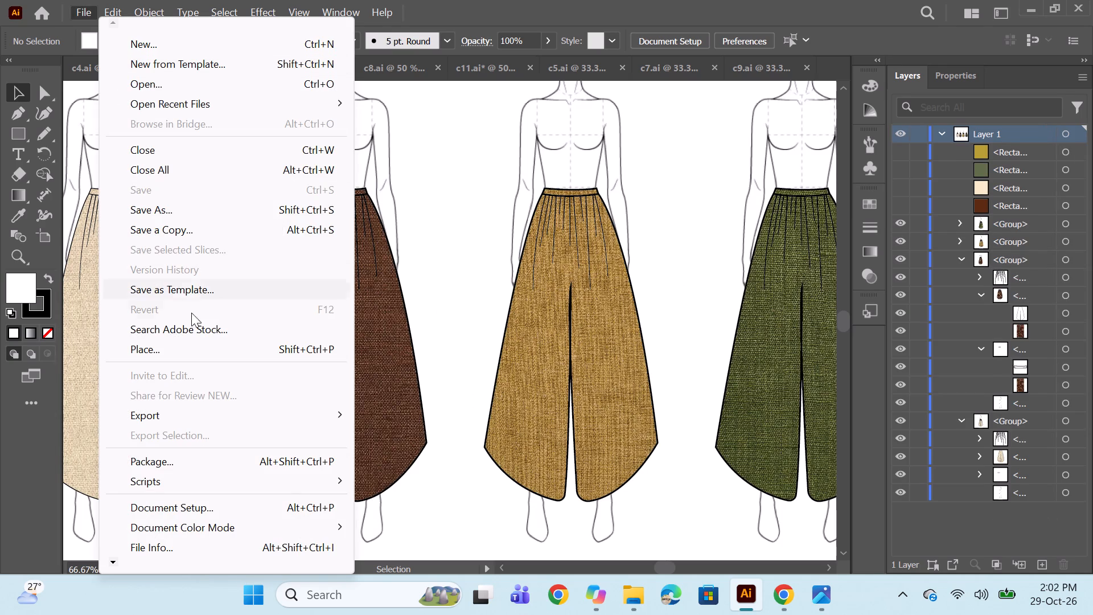
pyautogui.moveTo(184, 411); pyautogui.dragTo(194, 414)
pyautogui.click(458, 434)
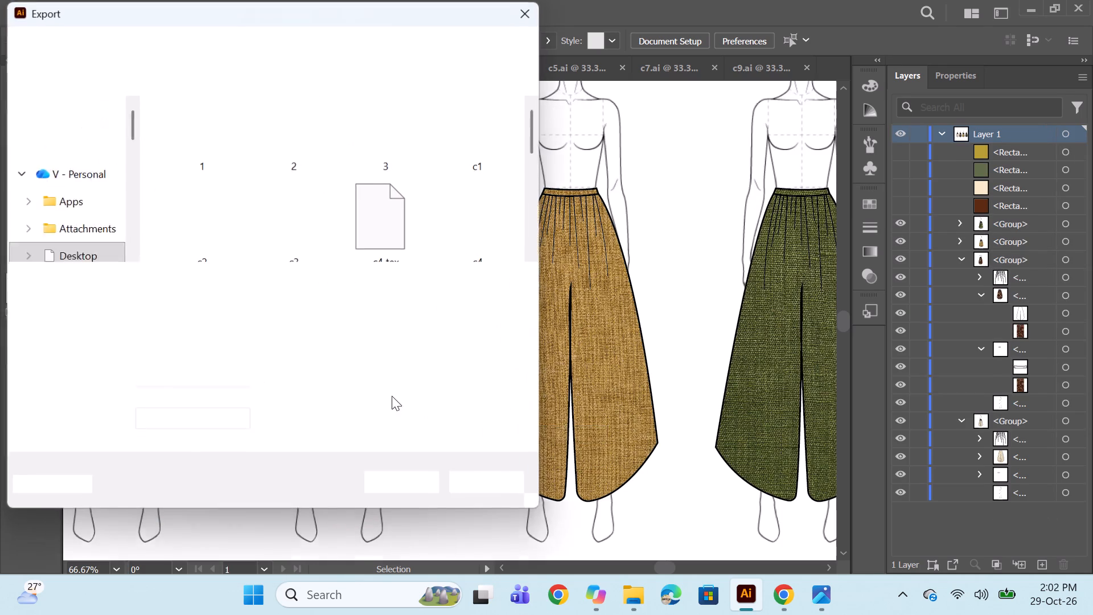
pyautogui.click(306, 281)
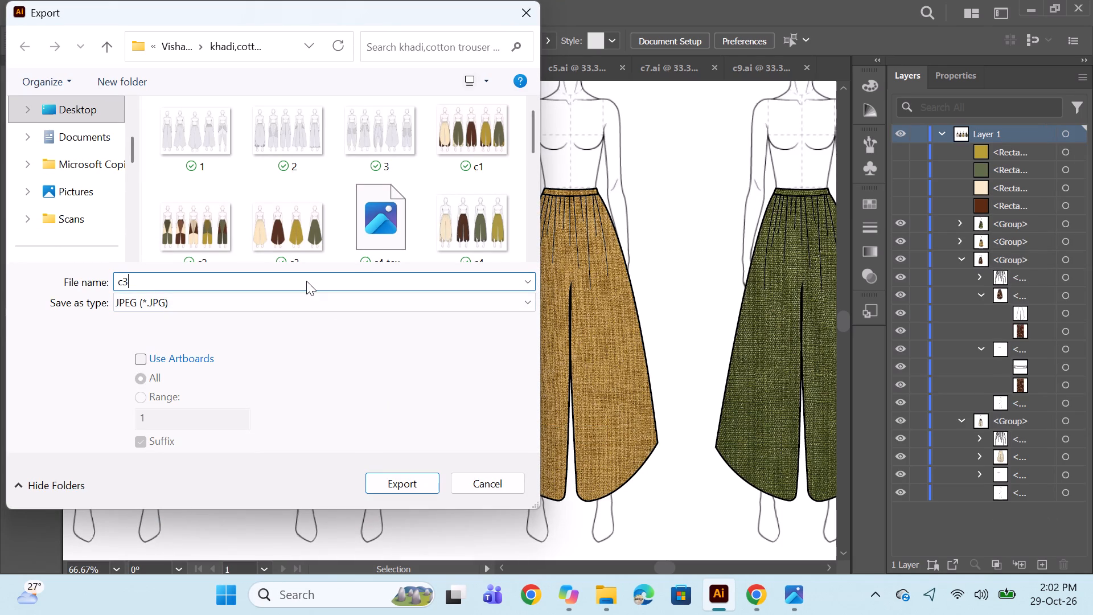
pyautogui.press('space')
pyautogui.write('tex')
pyautogui.press('Return')
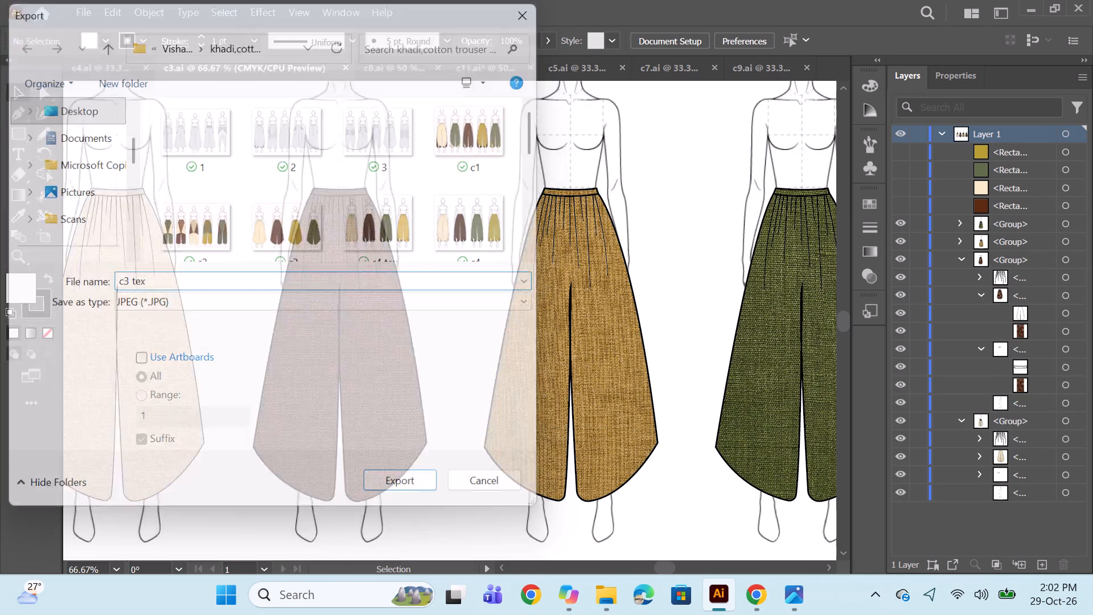
pyautogui.click(626, 528)
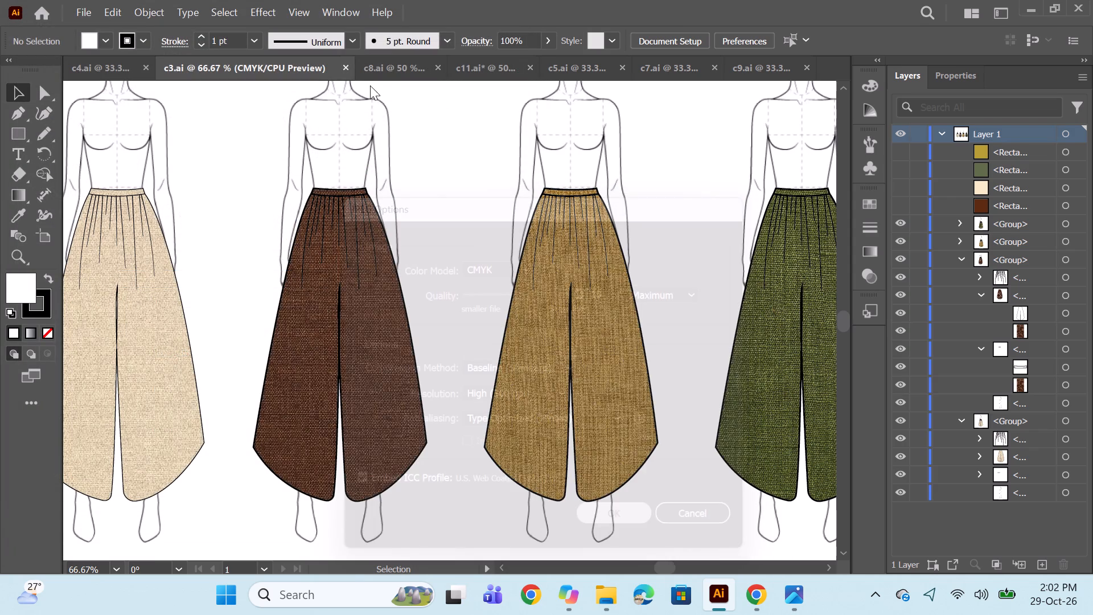
# Export the c8 document as a JPEG named "c8 tex" in the same folder, accepting the existing JPEG options.
pyautogui.click(381, 73)
pyautogui.click(383, 66)
pyautogui.click(383, 66)
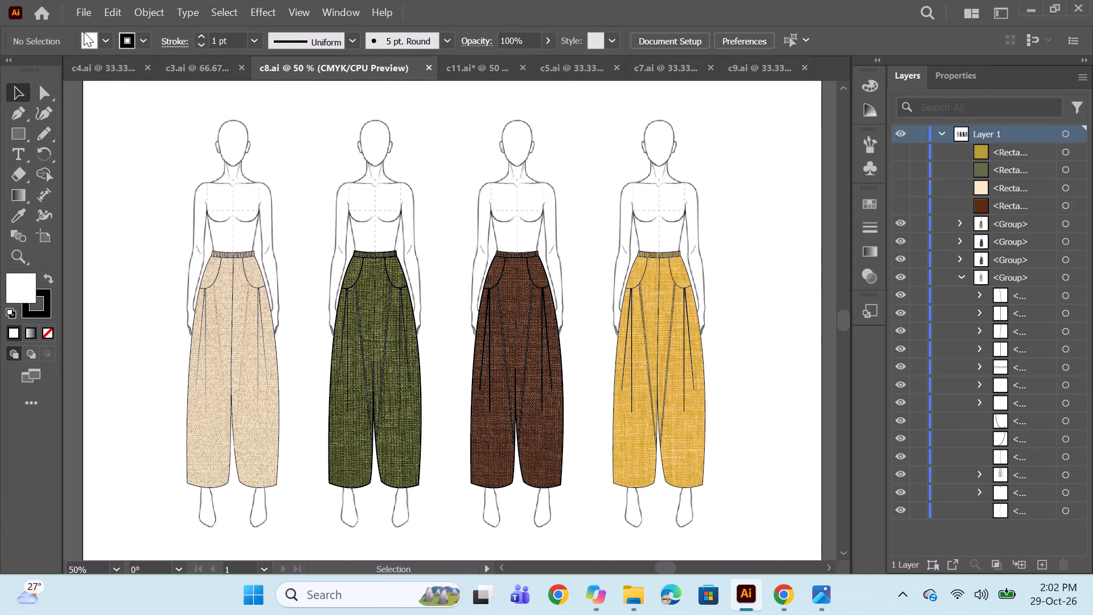
pyautogui.click(84, 4)
pyautogui.click(182, 413)
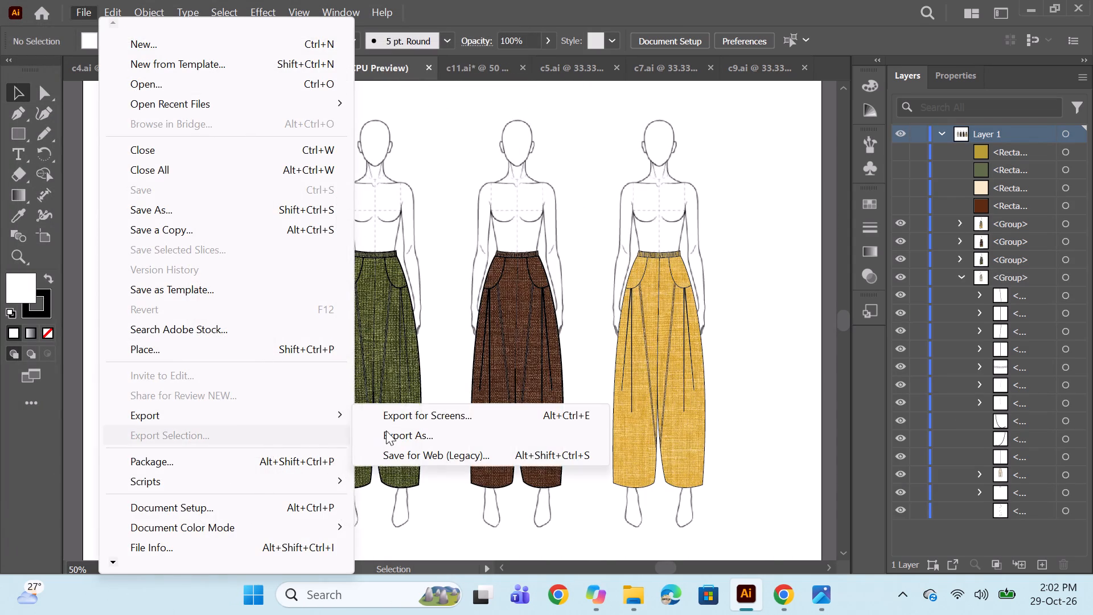
pyautogui.click(392, 432)
pyautogui.click(169, 283)
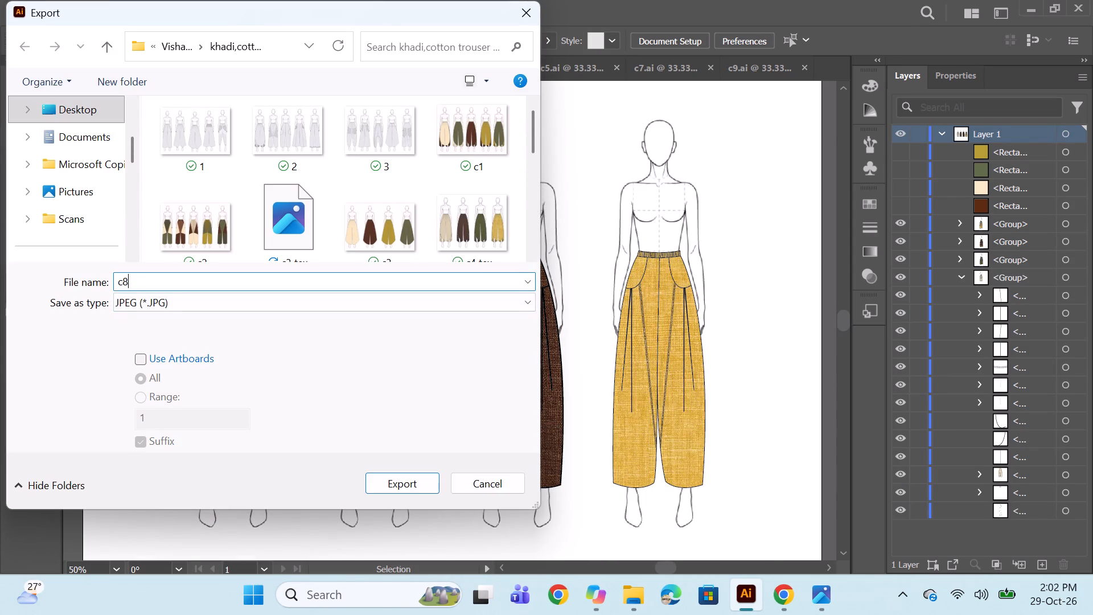
pyautogui.press('space')
pyautogui.write('tex')
pyautogui.press('Return')
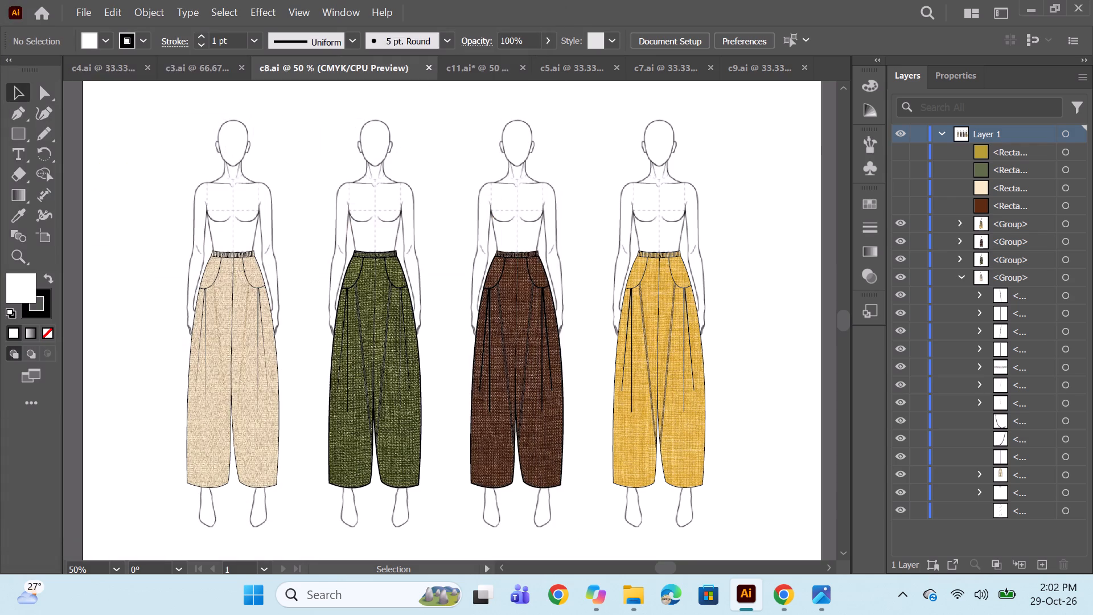
pyautogui.click(627, 518)
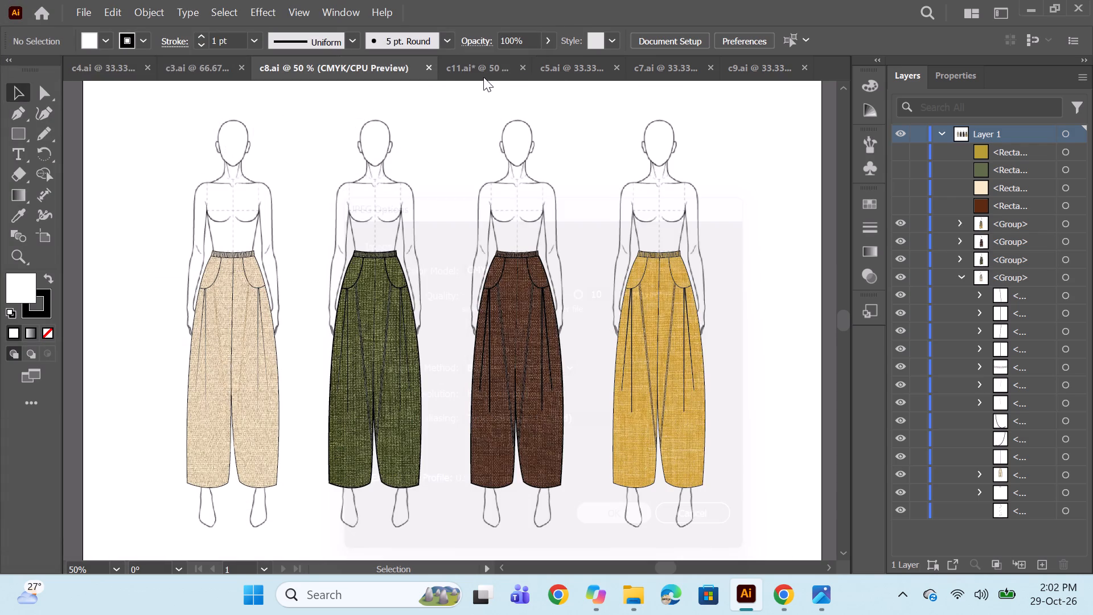
# Switch to the c11 trouser document.
pyautogui.click(486, 69)
pyautogui.click(484, 69)
pyautogui.click(462, 67)
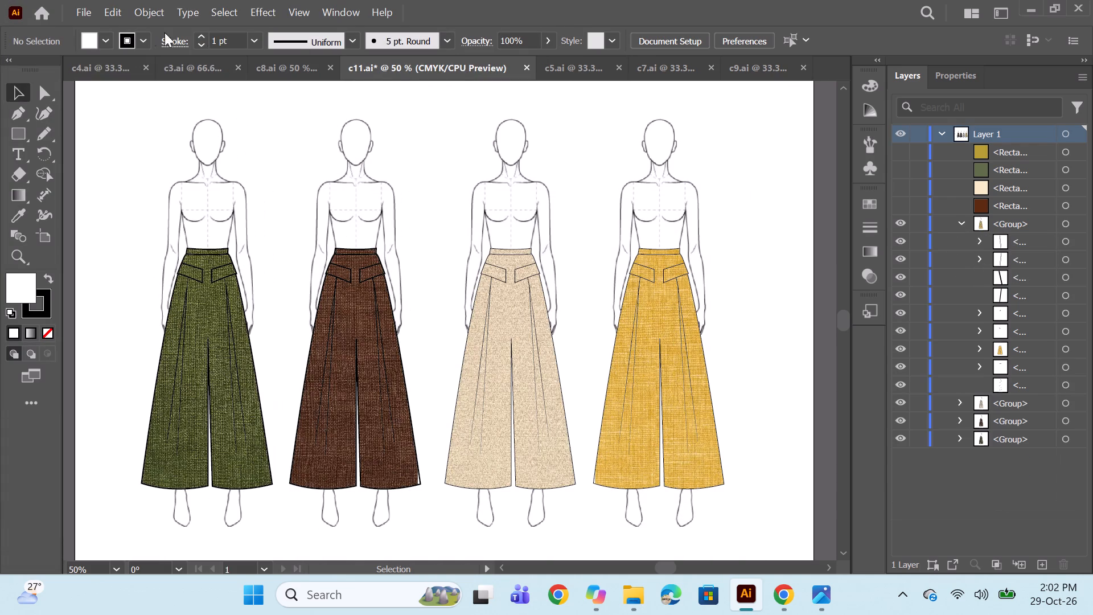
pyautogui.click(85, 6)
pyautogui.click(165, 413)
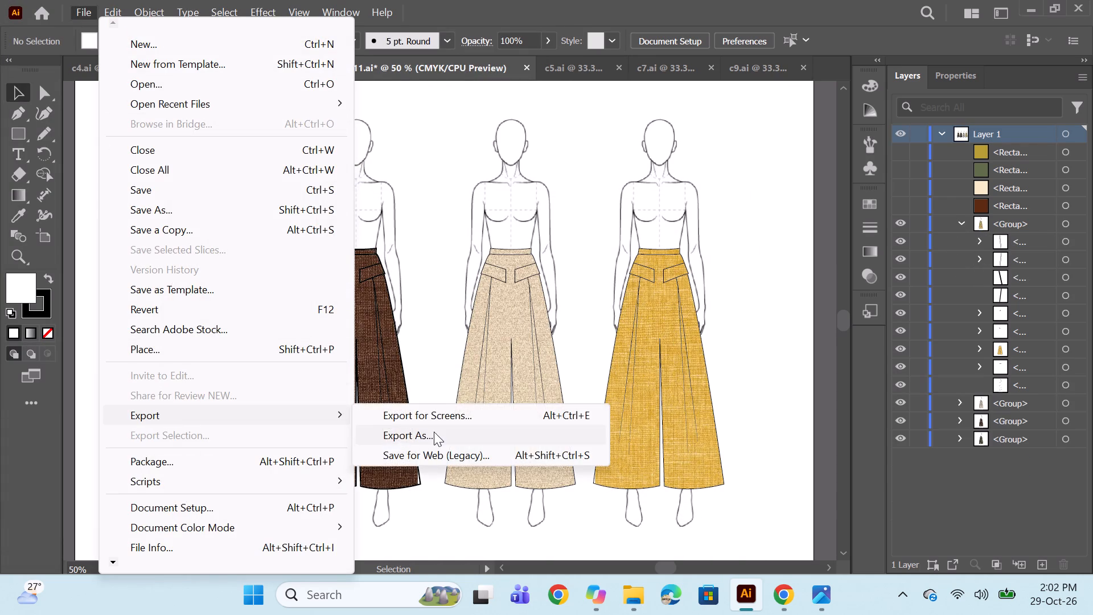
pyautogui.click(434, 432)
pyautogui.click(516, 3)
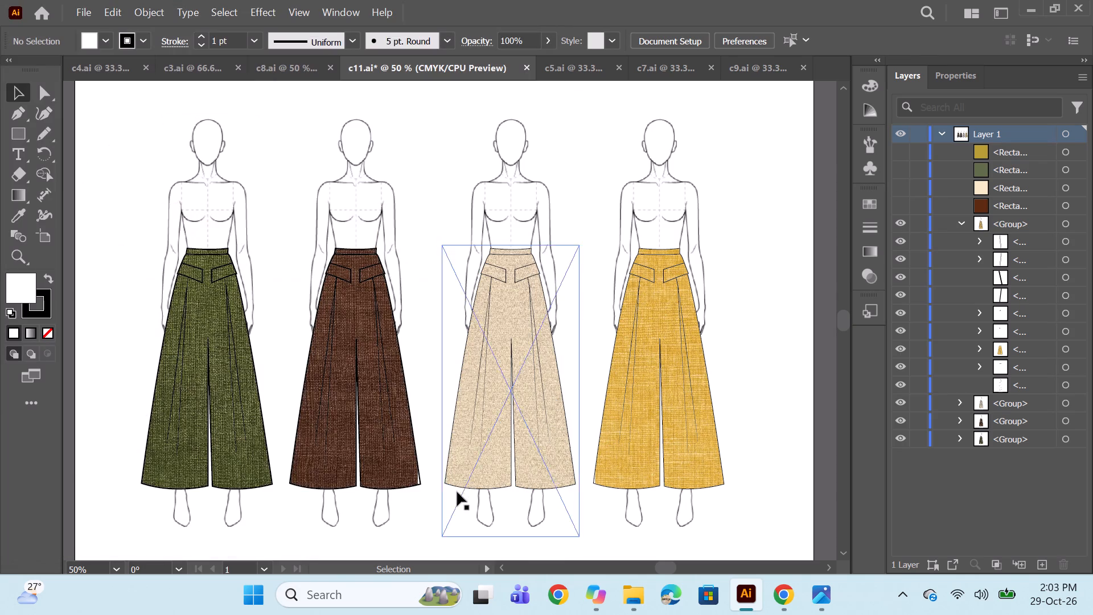
# Nudge the linked brown fabric image inside the brown trouser's clipping group three increments to the right, and collapse the expanded layer groups.
pyautogui.click(396, 449)
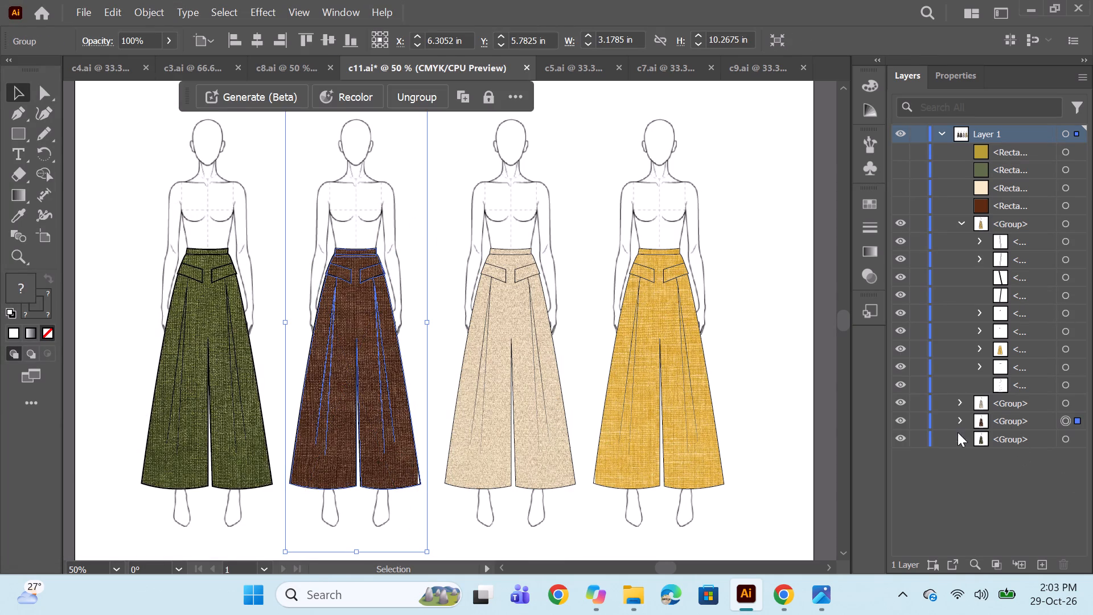
pyautogui.click(960, 424)
pyautogui.scroll(-5, 1037, 430)
pyautogui.click(1054, 499)
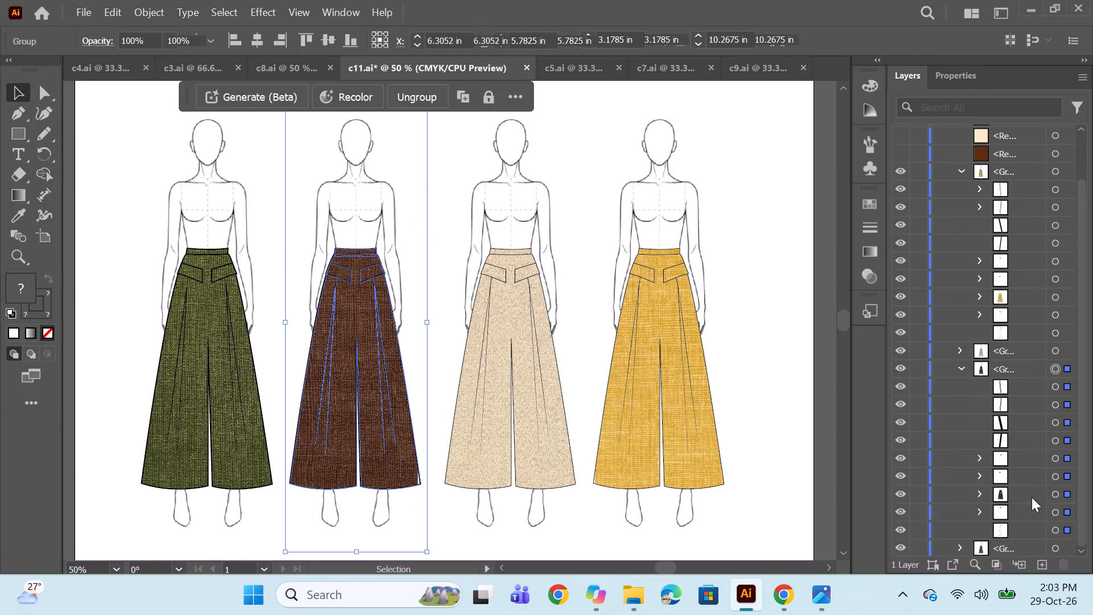
pyautogui.click(980, 495)
pyautogui.click(1055, 531)
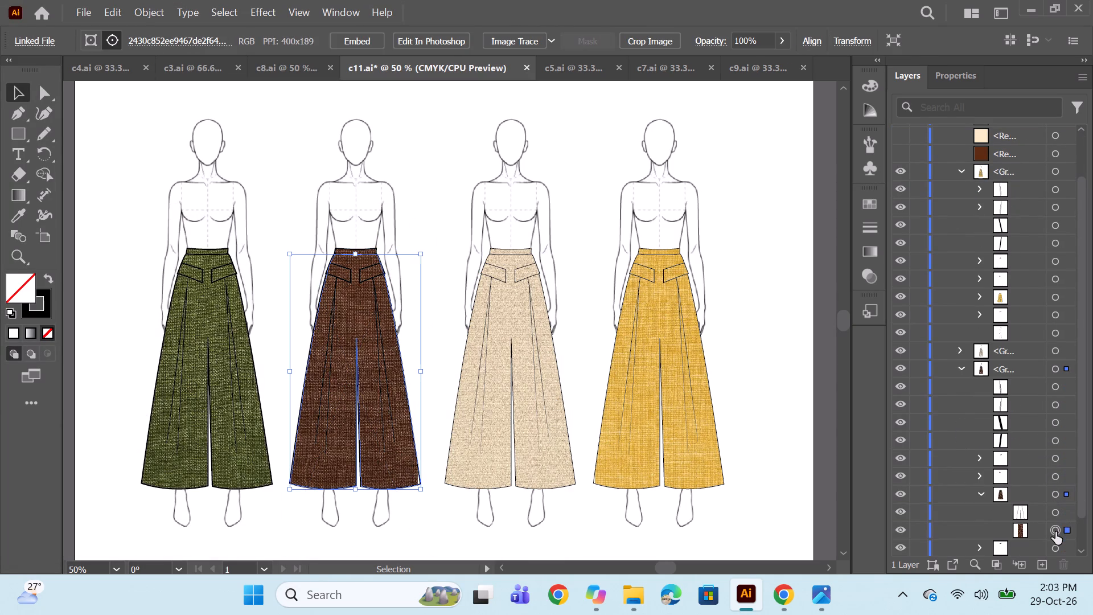
pyautogui.press('Right')
pyautogui.press('Right')
pyautogui.press('Right')
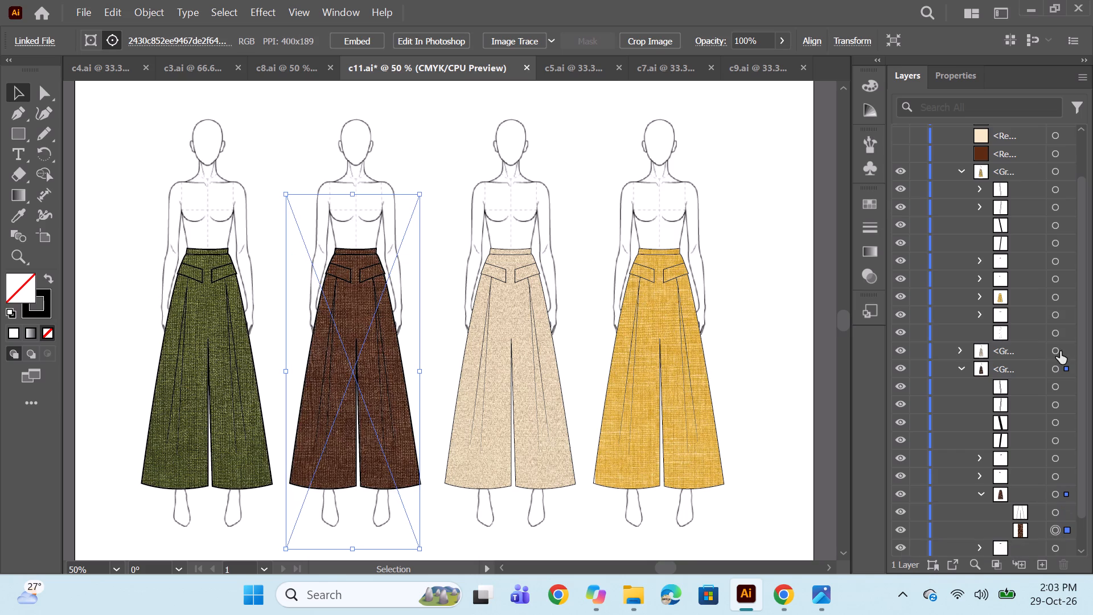
pyautogui.click(965, 368)
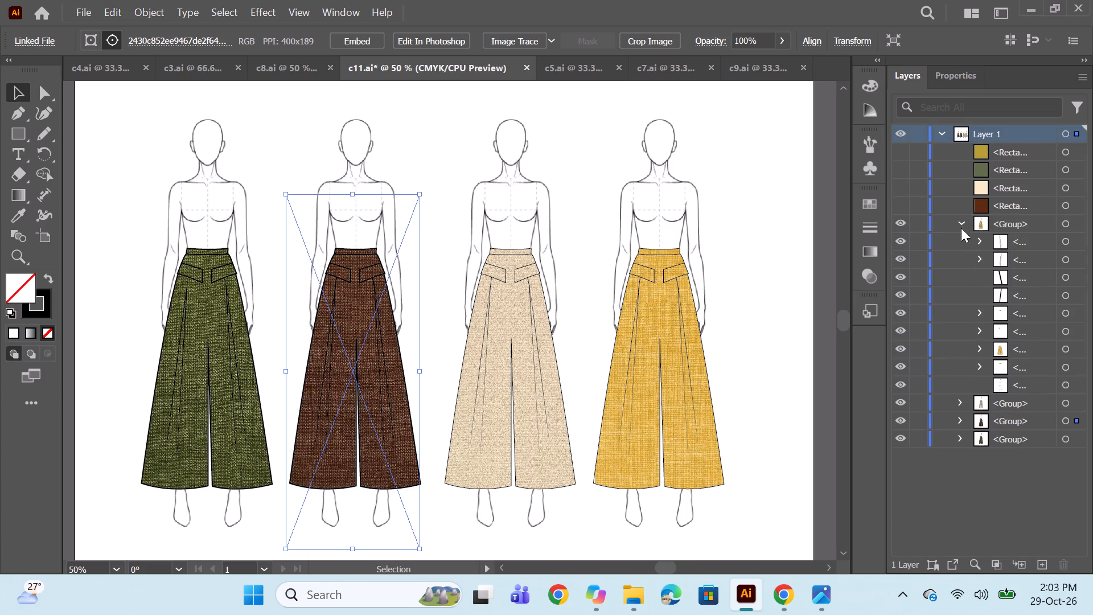
pyautogui.click(961, 228)
# Export the c11 document as a JPEG named "c11 tex", keeping CMYK, quality 10 and 300 ppi.
pyautogui.click(81, 9)
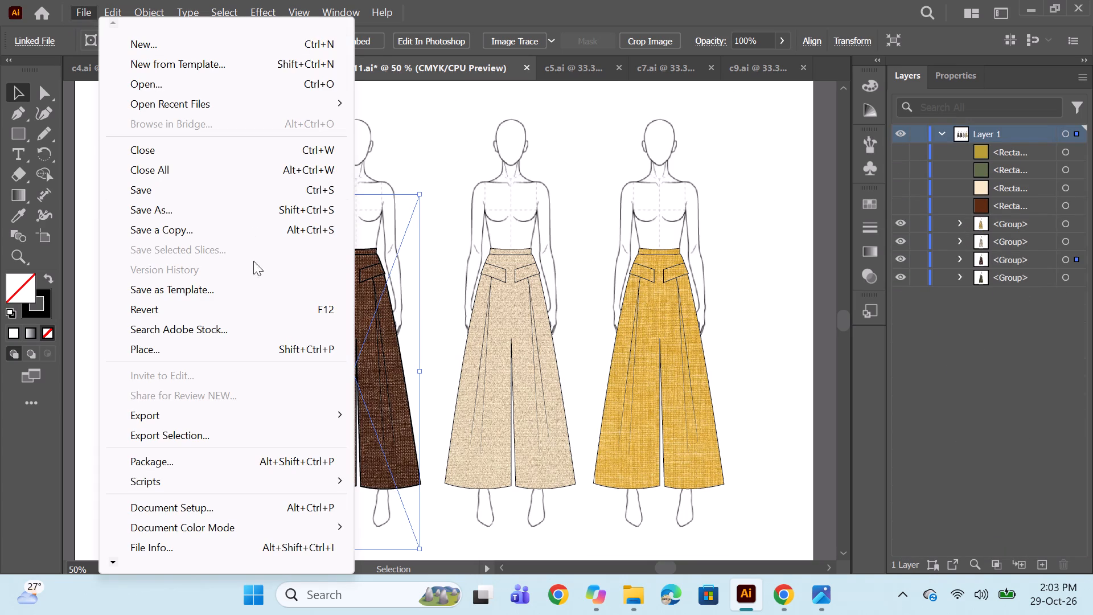
pyautogui.click(192, 409)
pyautogui.click(397, 434)
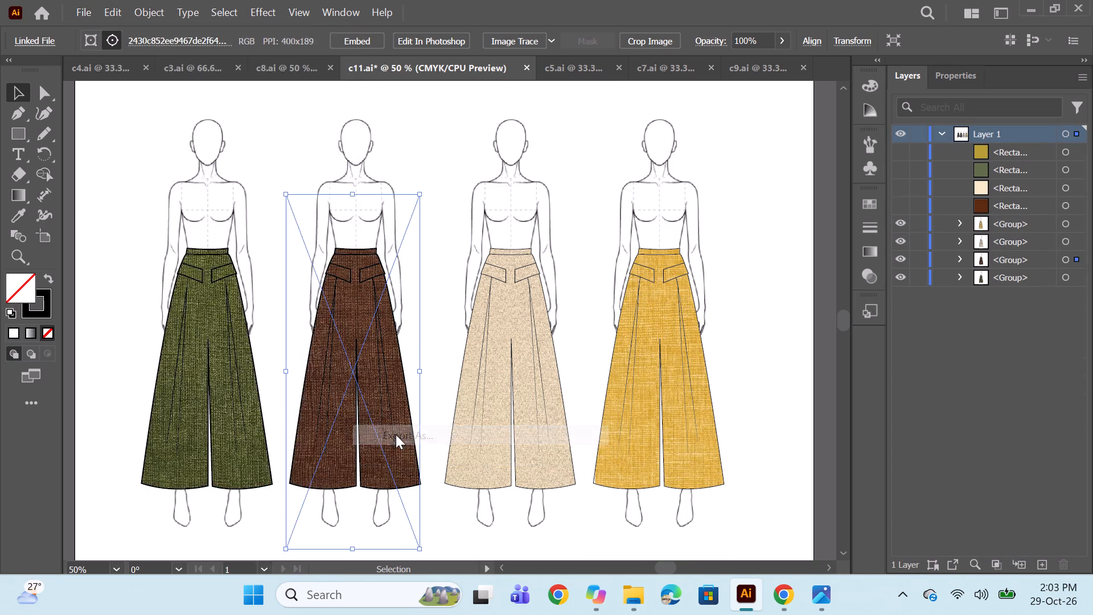
pyautogui.click(293, 281)
pyautogui.press('space')
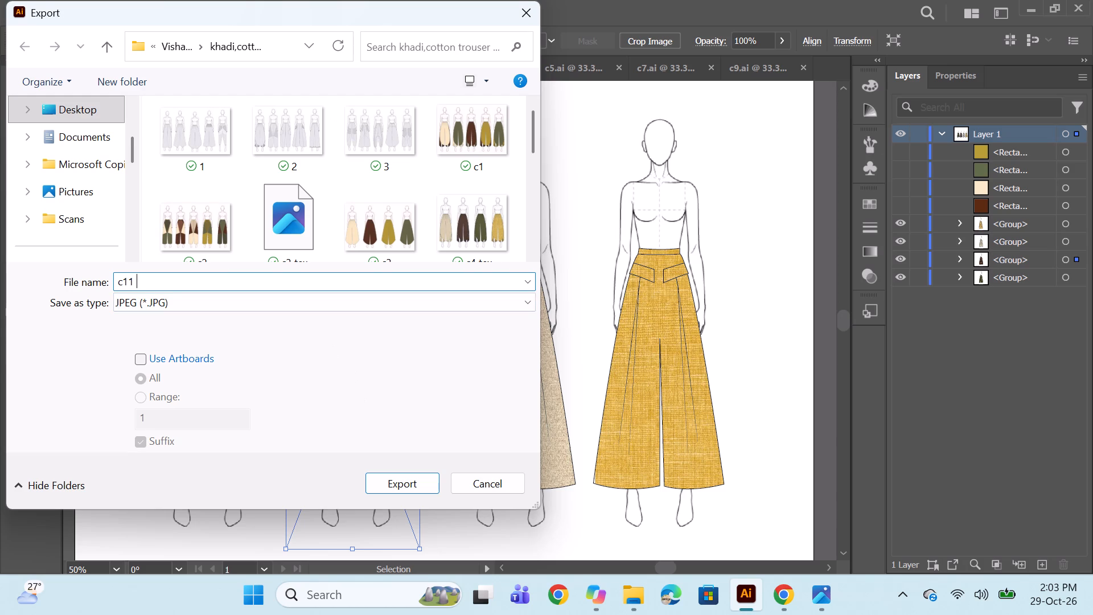
pyautogui.write('tex')
pyautogui.press('Return')
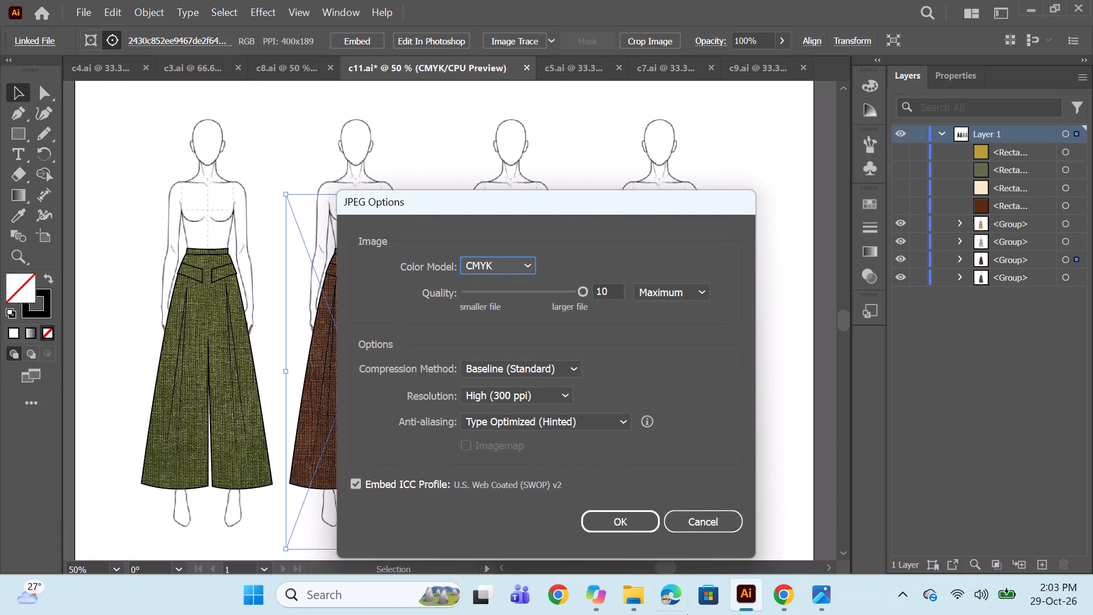
pyautogui.click(623, 524)
# Export the c5 document as a JPEG named "c5 tex" in the same folder, accepting the existing JPEG options.
pyautogui.click(554, 67)
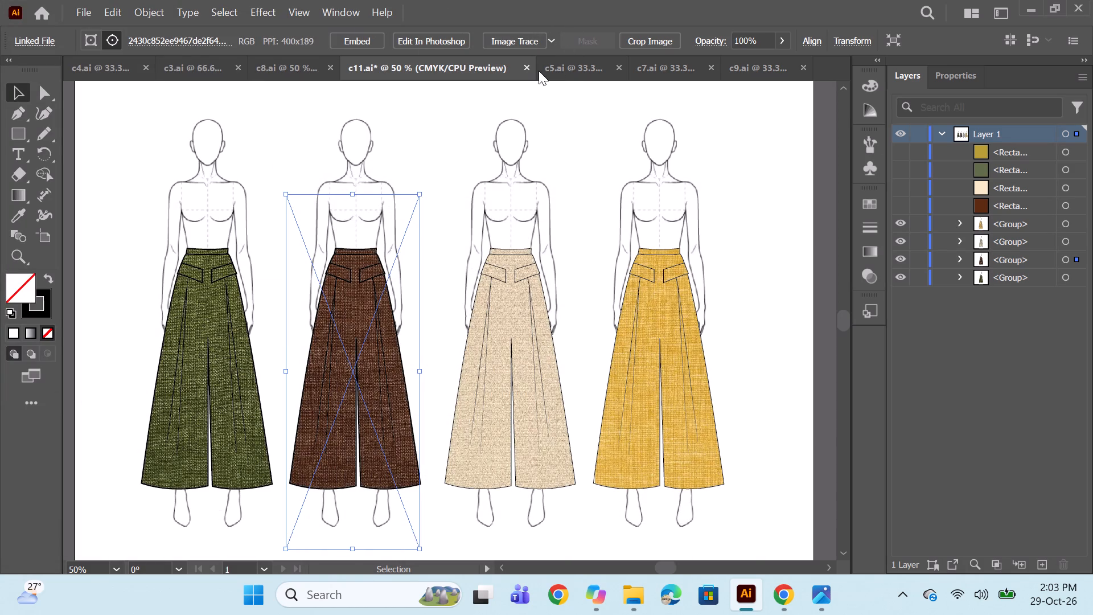
pyautogui.click(553, 71)
pyautogui.click(568, 61)
pyautogui.click(66, 0)
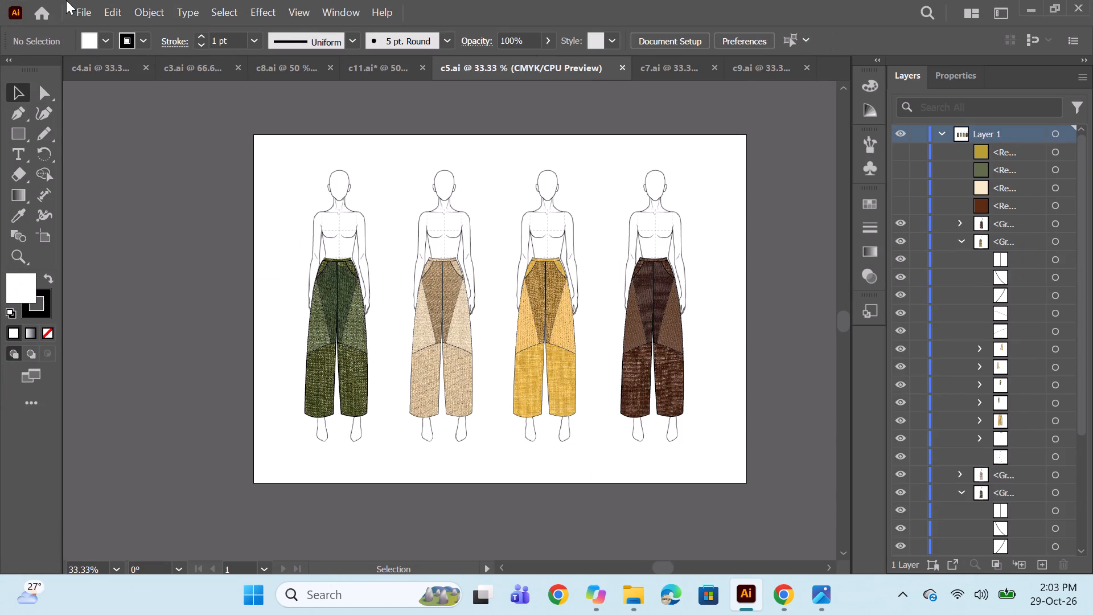
pyautogui.click(75, 5)
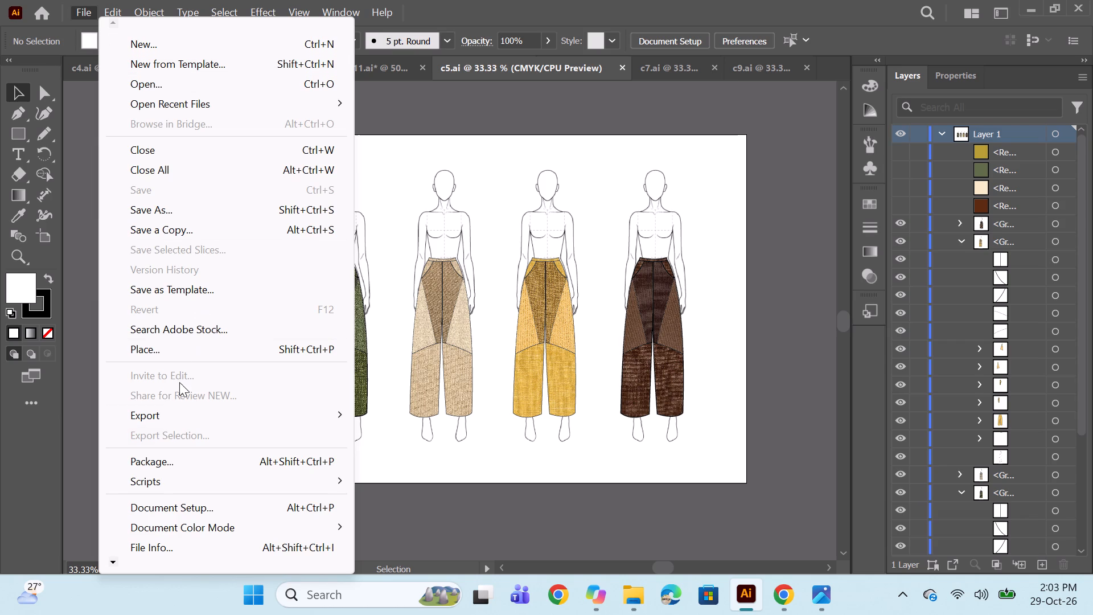
pyautogui.click(172, 423)
pyautogui.click(418, 436)
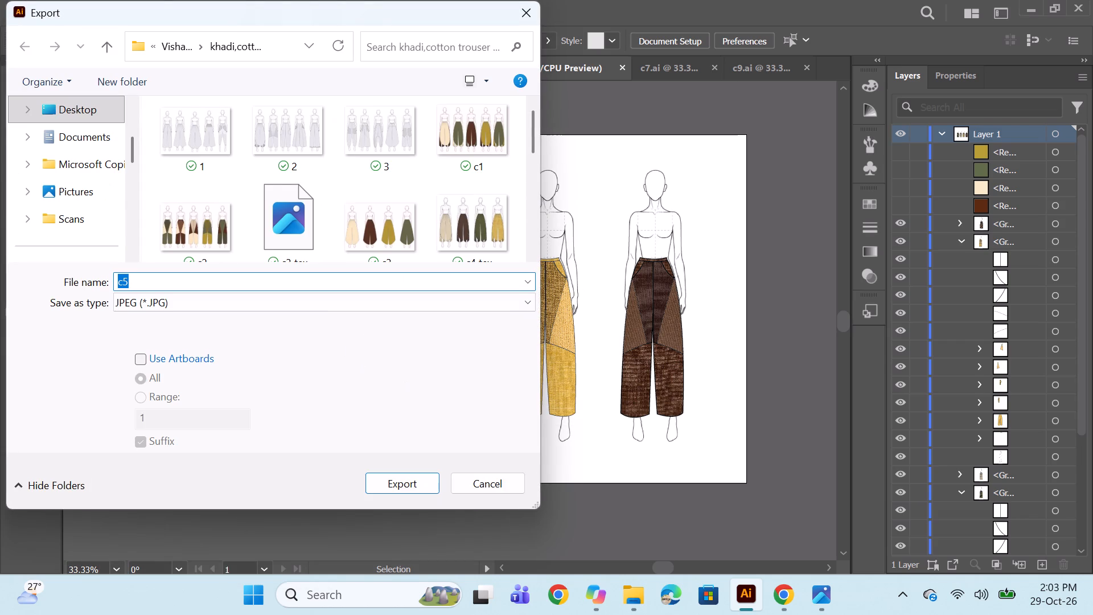
pyautogui.click(313, 286)
pyautogui.press('space')
pyautogui.write('tex')
pyautogui.press('Return')
pyautogui.press('Return')
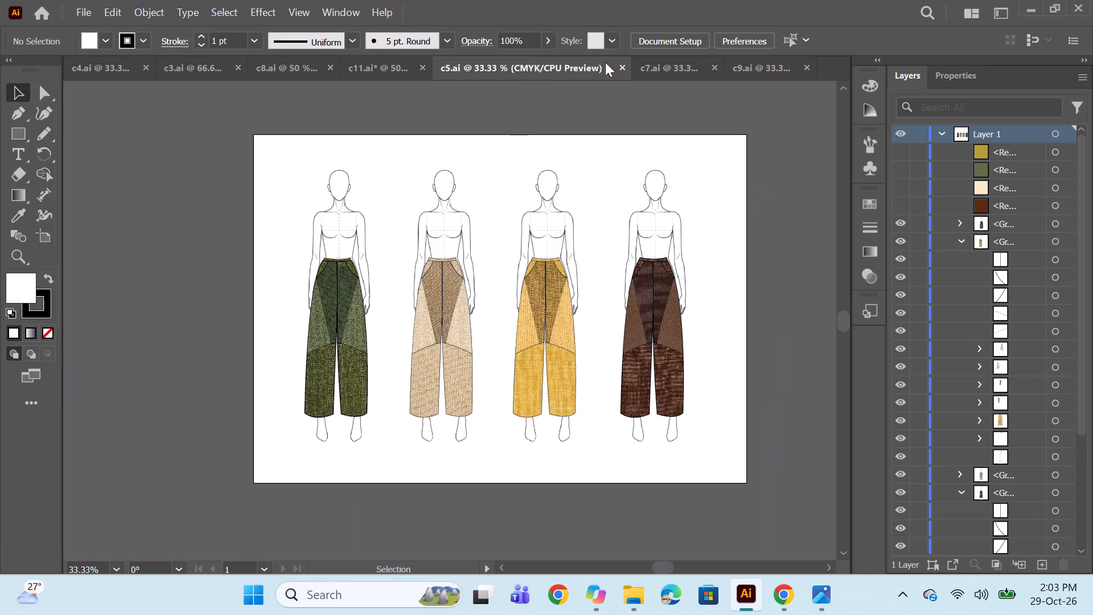
# Export the c7 document as a JPEG named "c7 tex" in the same folder, accepting the existing JPEG options.
pyautogui.click(658, 58)
pyautogui.click(665, 69)
pyautogui.click(679, 65)
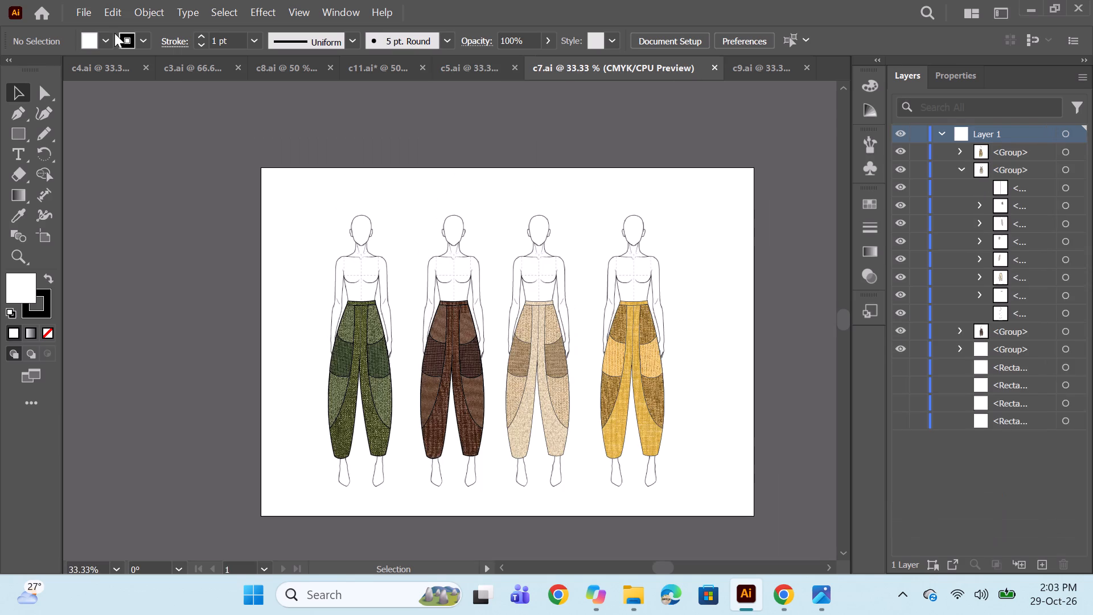
pyautogui.click(80, 8)
pyautogui.click(190, 411)
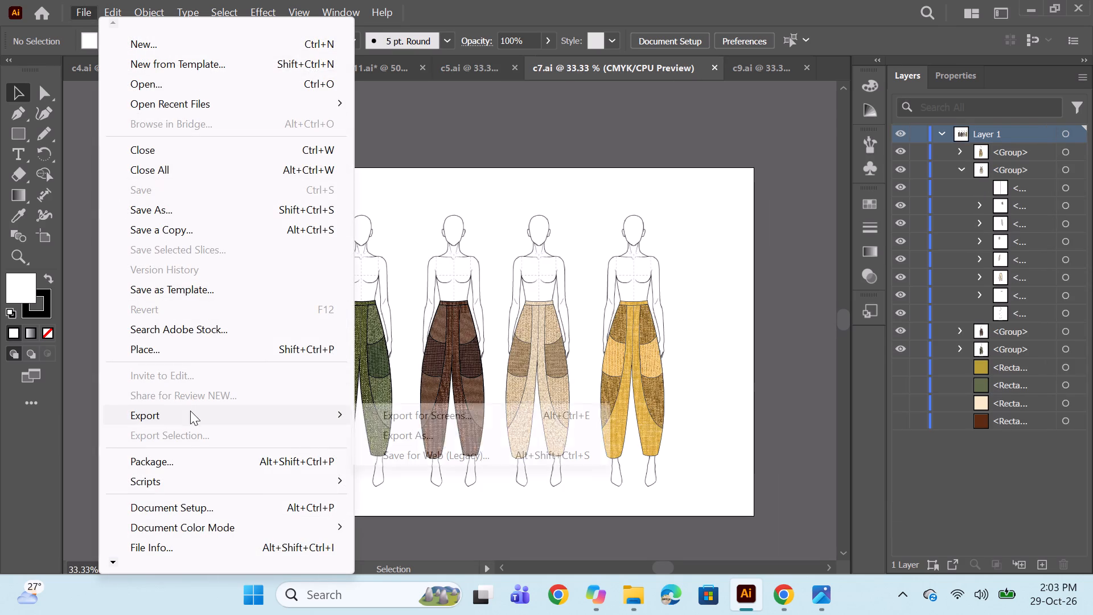
pyautogui.click(403, 434)
pyautogui.click(218, 281)
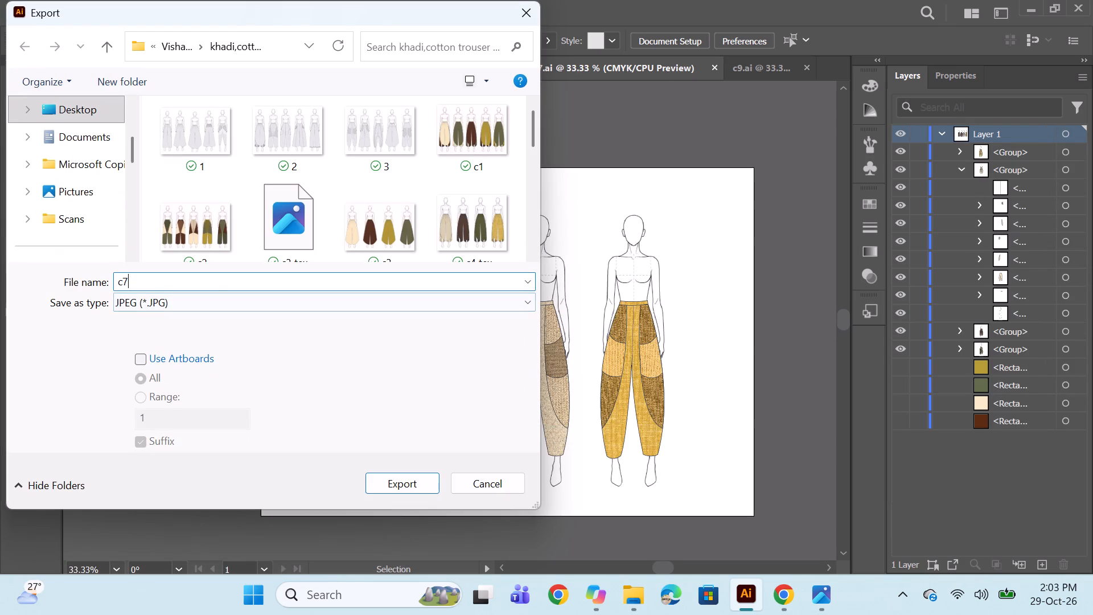
pyautogui.press('space')
pyautogui.write('tex')
pyautogui.press('Return')
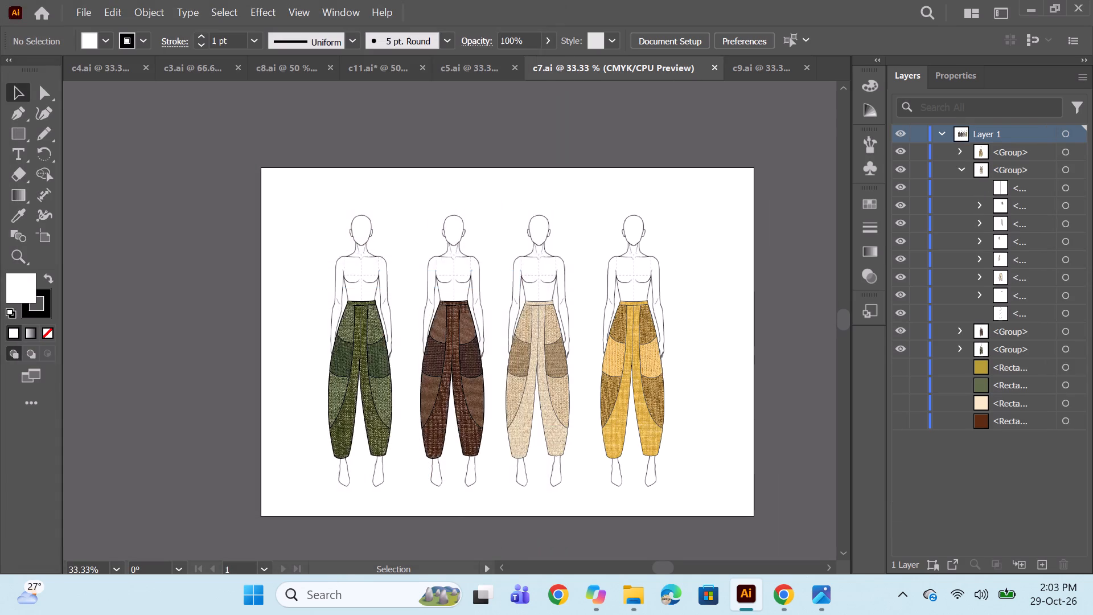
pyautogui.press('Return')
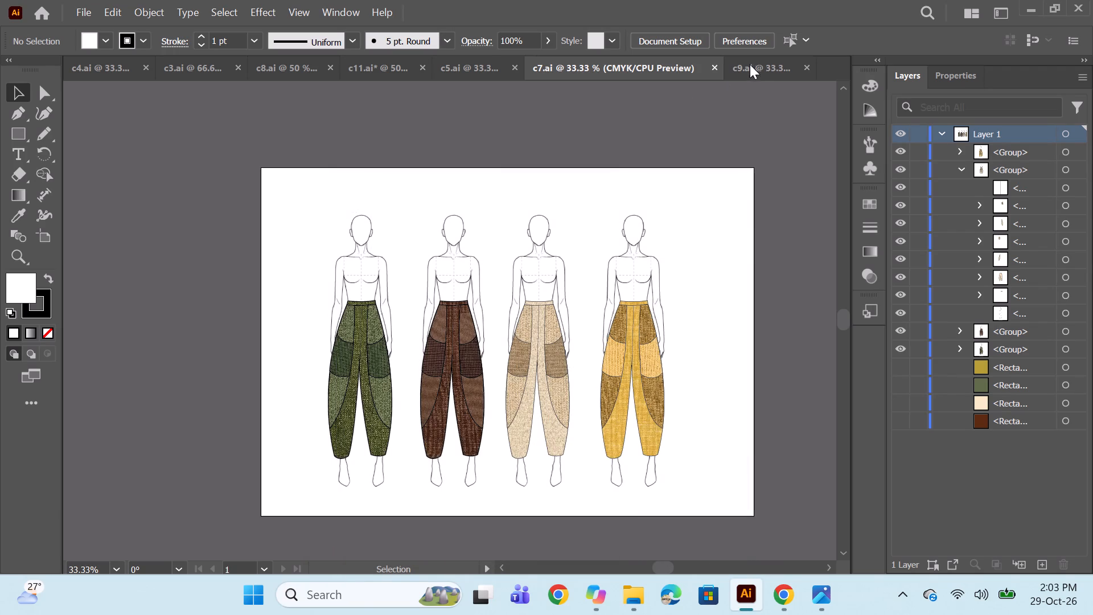
# Export the c9 document as a JPEG named "c9 tex" in the same folder, accepting the existing JPEG options.
pyautogui.click(747, 64)
pyautogui.click(760, 52)
pyautogui.click(765, 63)
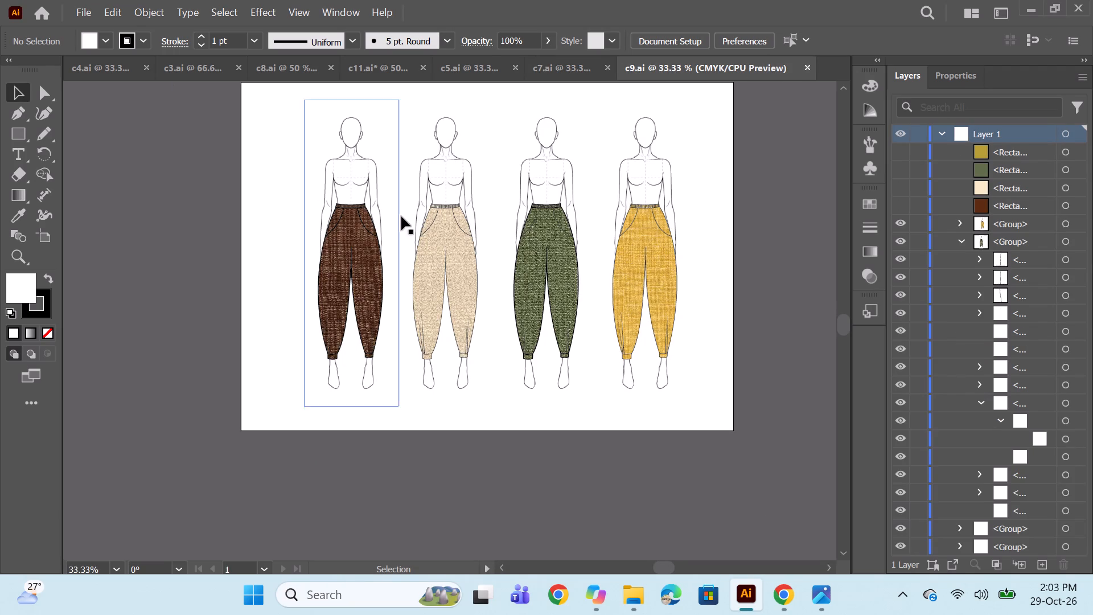
pyautogui.scroll(2, 455, 243)
pyautogui.click(79, 5)
pyautogui.click(192, 413)
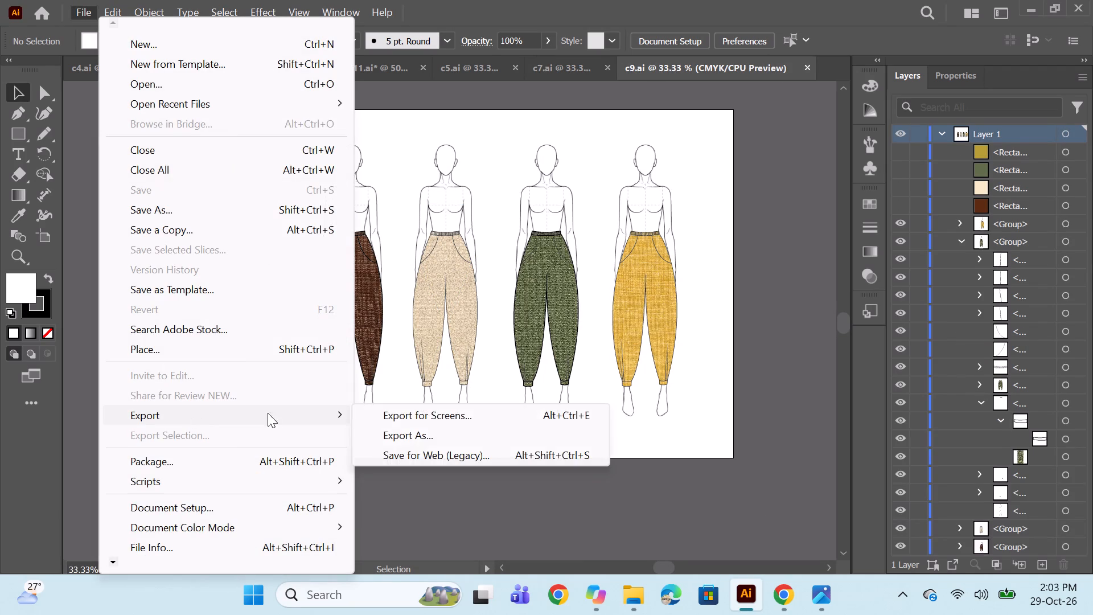
pyautogui.click(425, 438)
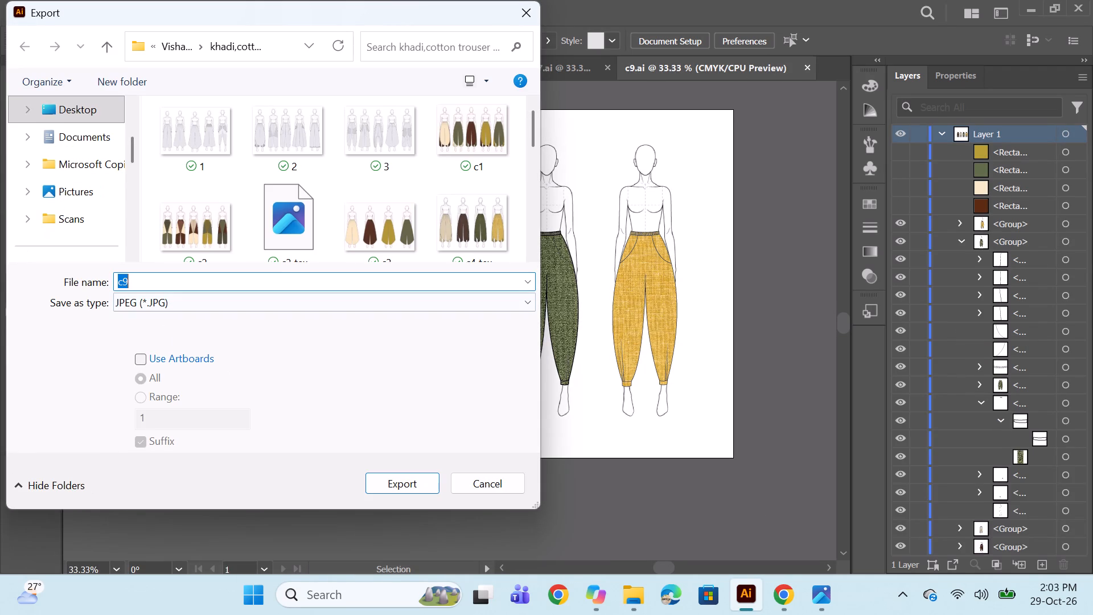
pyautogui.click(183, 279)
pyautogui.press('space')
pyautogui.write('tex')
pyautogui.press('Return')
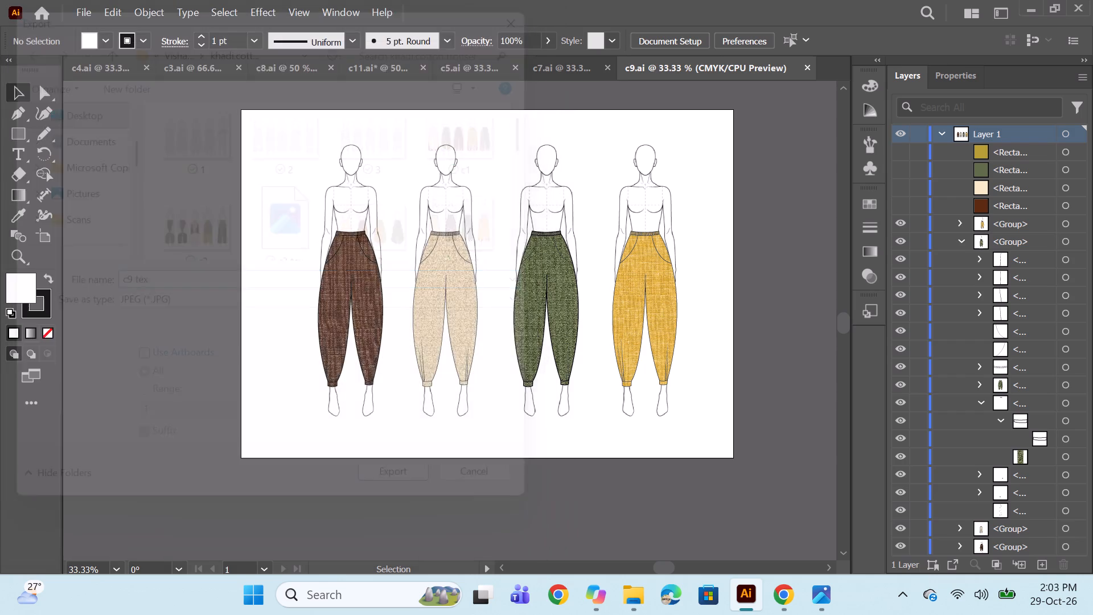
pyautogui.press('Return')
# Minimize the trouser artwork window and open PowerPoint from the desktop.
pyautogui.scroll(-1, 623, 244)
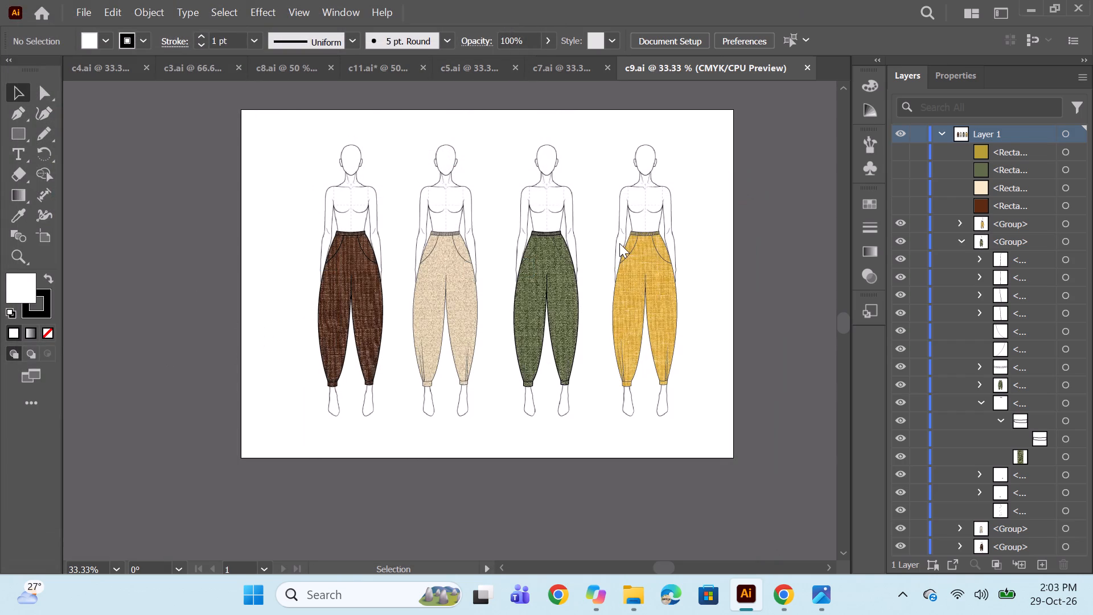
pyautogui.scroll(2, 619, 243)
pyautogui.click(1021, 11)
pyautogui.rightClick(565, 210)
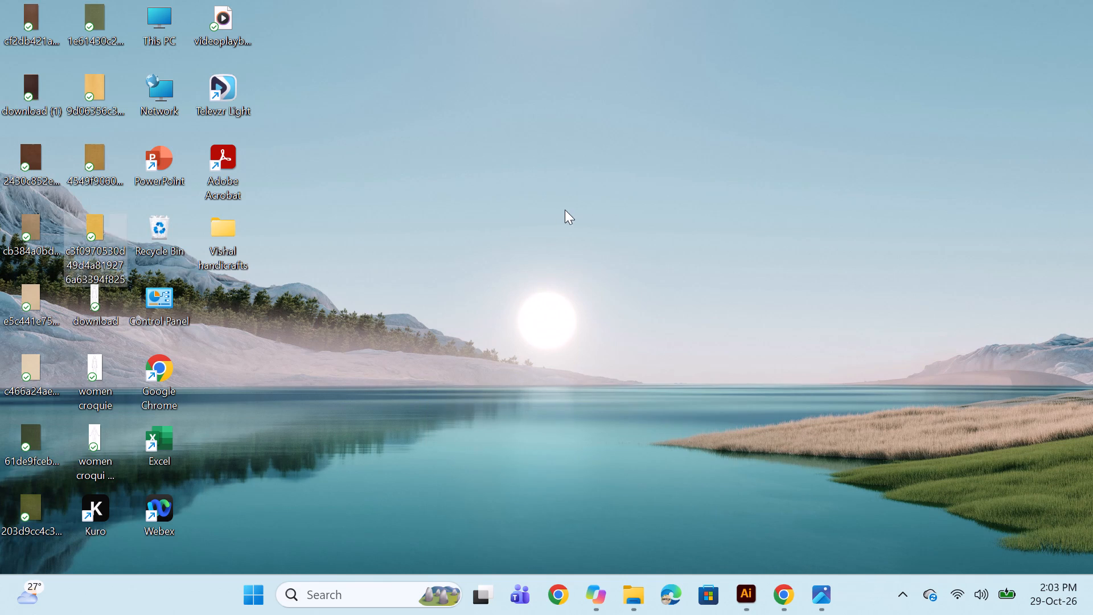
pyautogui.click(638, 242)
pyautogui.rightClick(494, 146)
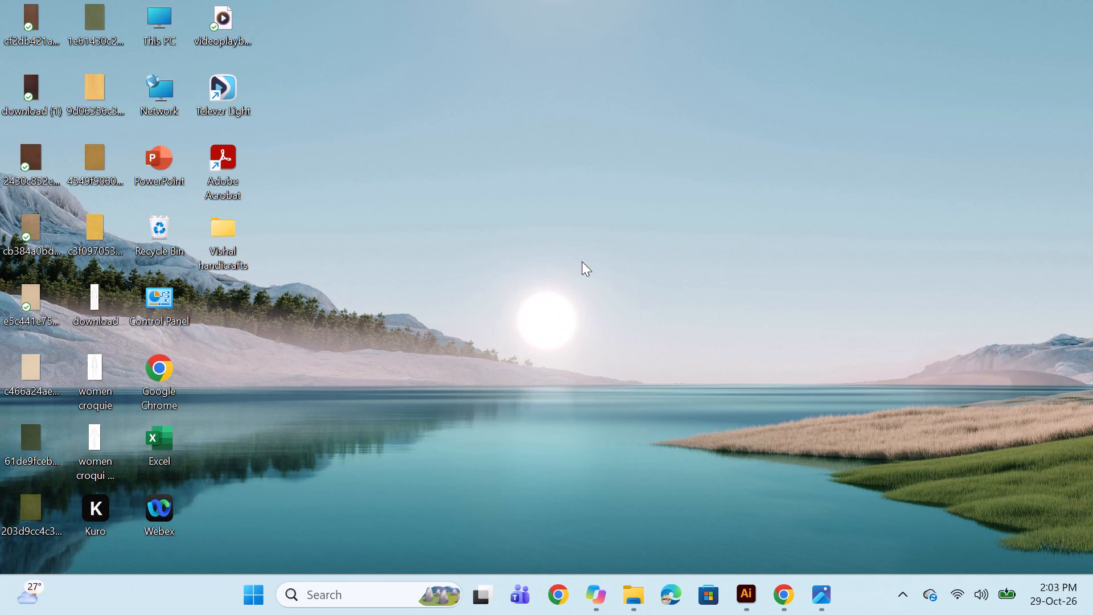
pyautogui.click(554, 234)
pyautogui.doubleClick(162, 172)
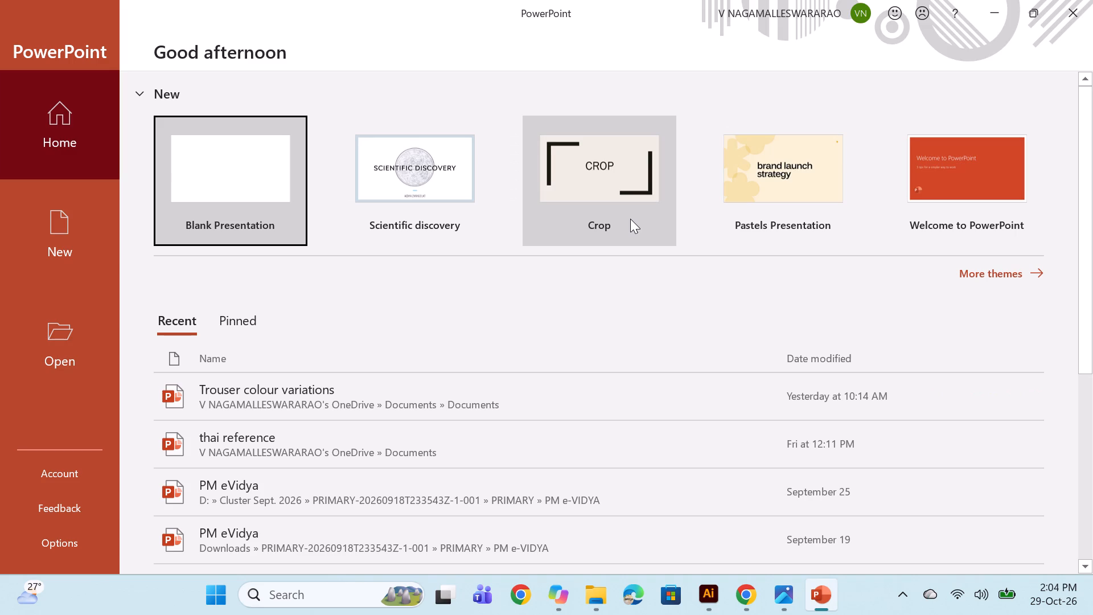
# Browse the additional presentation themes and create a new presentation from the Parcel theme.
pyautogui.click(982, 285)
pyautogui.click(989, 269)
pyautogui.scroll(-3, 405, 295)
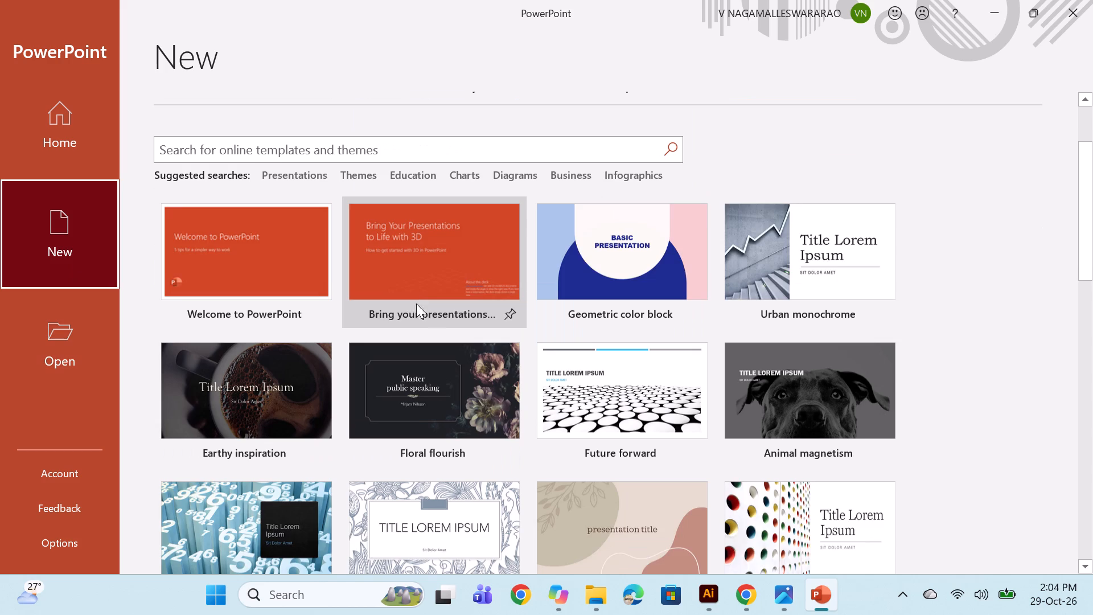
pyautogui.scroll(-13, 458, 297)
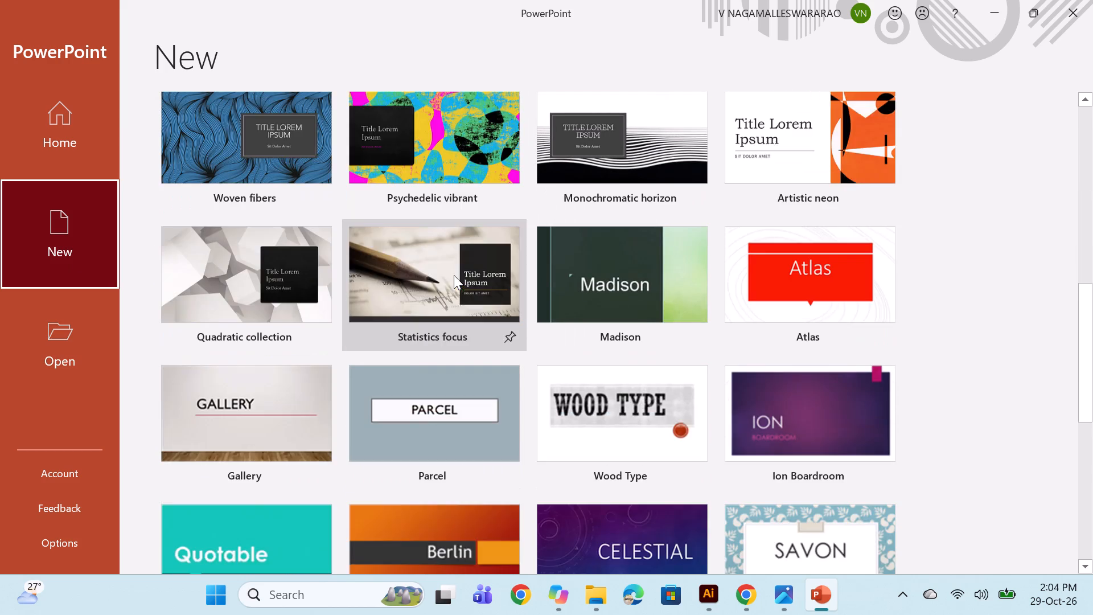
pyautogui.scroll(-3, 422, 280)
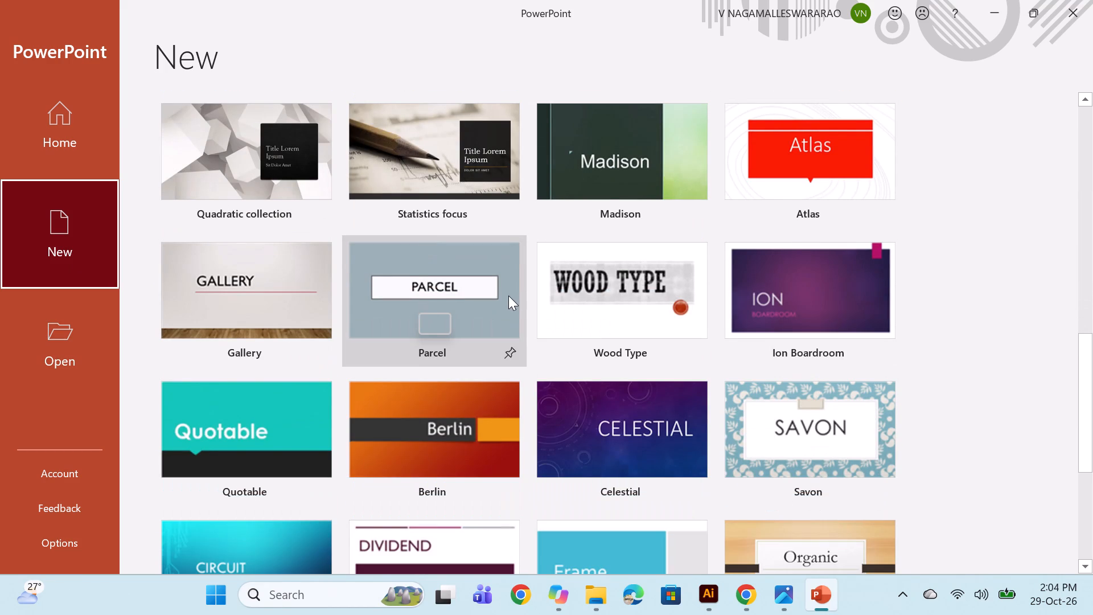
pyautogui.doubleClick(508, 295)
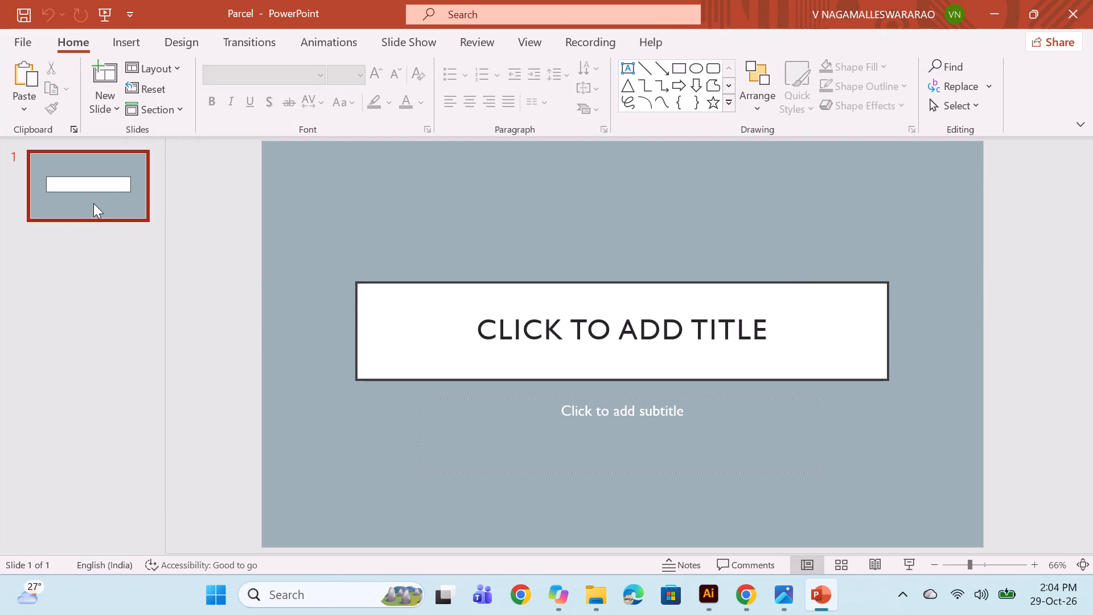
# Delete the title and subtitle placeholders from the first slide, leaving only its background.
pyautogui.click(609, 342)
pyautogui.moveTo(600, 282); pyautogui.dragTo(462, 273)
pyautogui.press('BackSpace')
pyautogui.moveTo(626, 396); pyautogui.dragTo(575, 303)
pyautogui.press('BackSpace')
# Copy the blank first slide and paste it eight times to make nine identical slides.
pyautogui.click(105, 170)
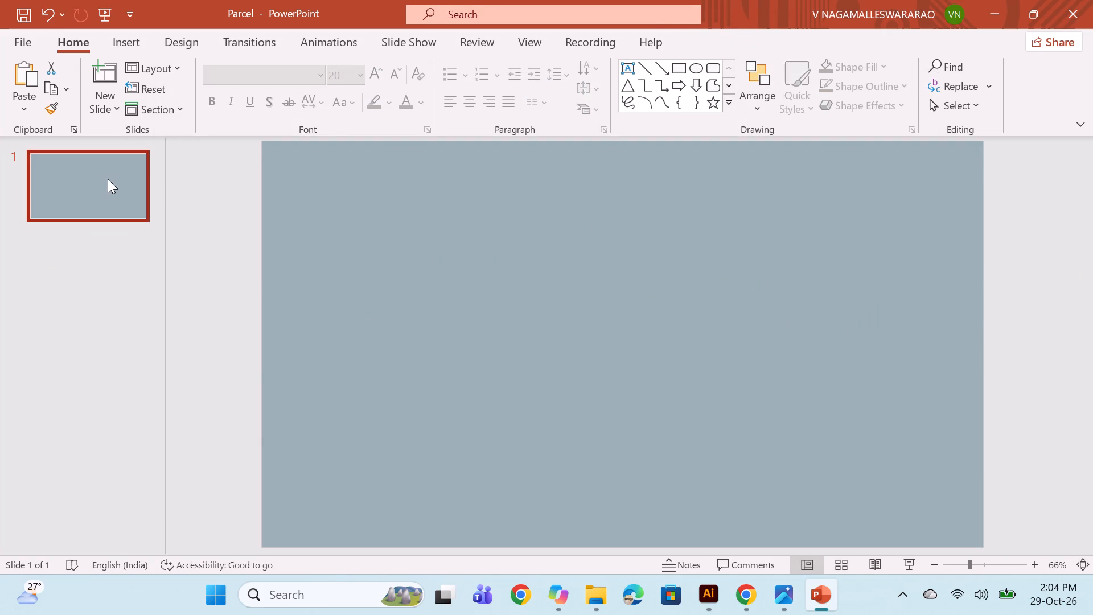
pyautogui.hotkey('ctrl', 'c')
pyautogui.hotkey('ctrl', 'v')
pyautogui.hotkey('ctrl', 'v')
pyautogui.hotkey('ctrl', 'v')
pyautogui.hotkey('ctrl', 'v')
pyautogui.hotkey('ctrl', 'v')
pyautogui.hotkey('ctrl', 'v')
pyautogui.hotkey('ctrl', 'v')
pyautogui.hotkey('ctrl', 'v')
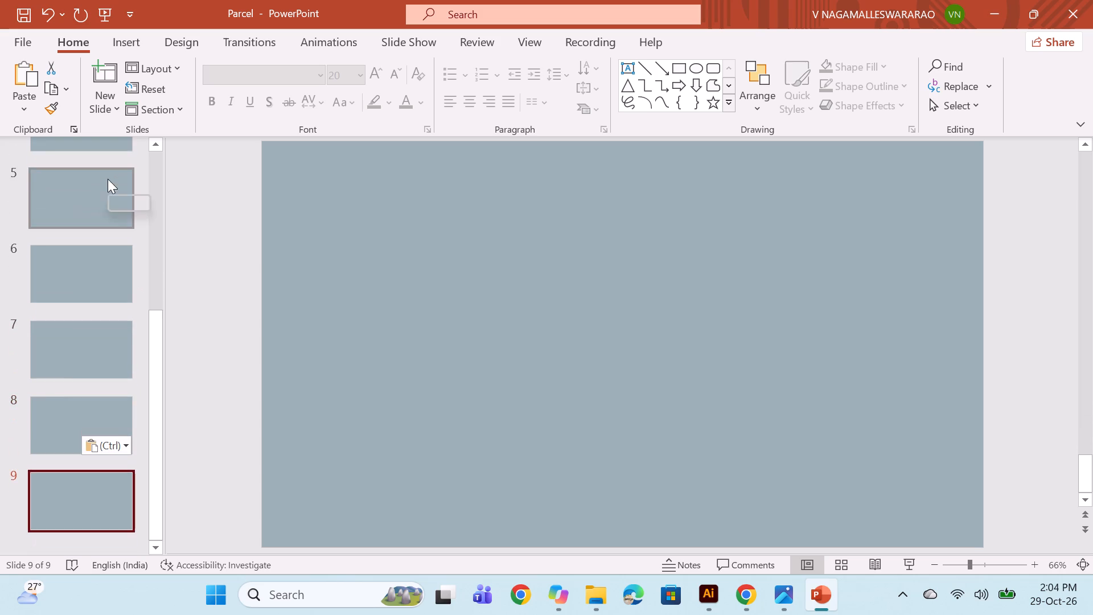
# Insert the textured beige, brown, ochre and green trouser picture from the khadi, cotton trouser silhouettes folder onto slide 1.
pyautogui.scroll(13, 120, 170)
pyautogui.click(122, 169)
pyautogui.click(118, 30)
pyautogui.click(126, 52)
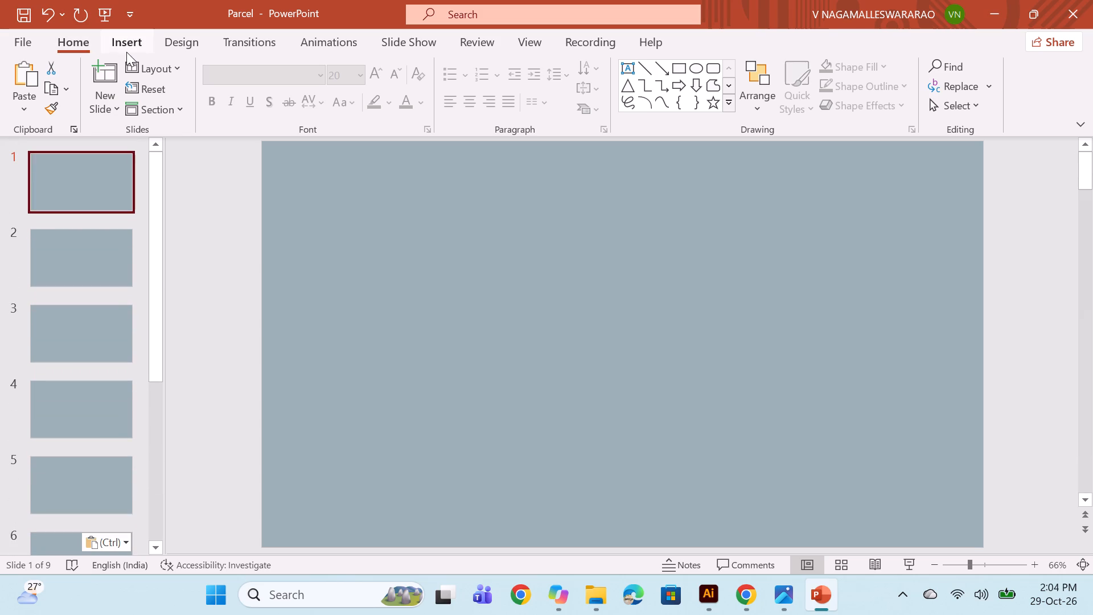
pyautogui.click(126, 101)
pyautogui.click(166, 158)
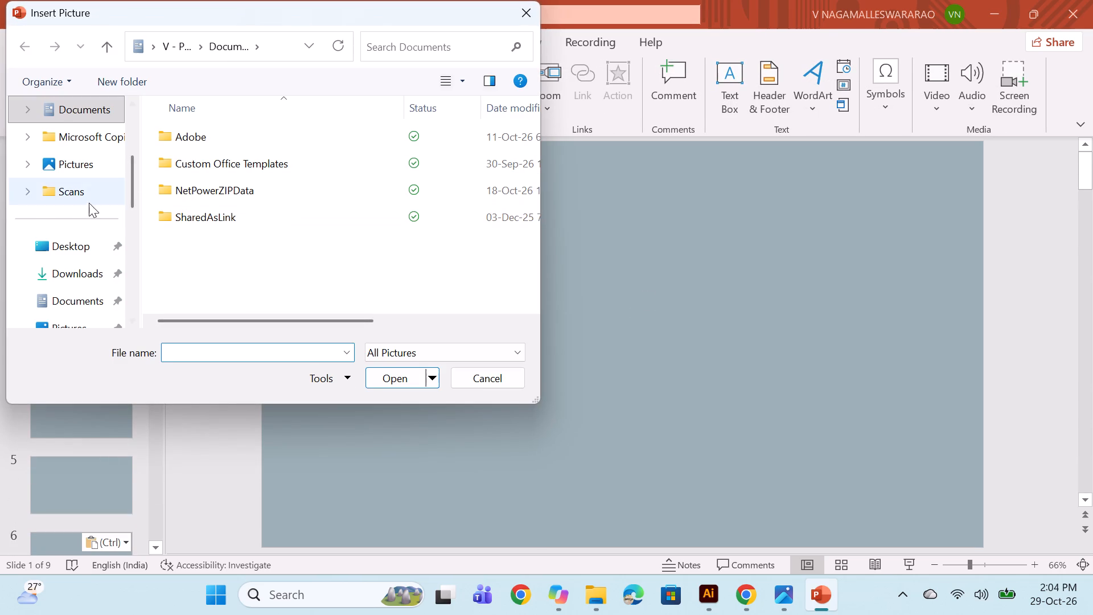
pyautogui.scroll(-2, 84, 216)
pyautogui.click(90, 293)
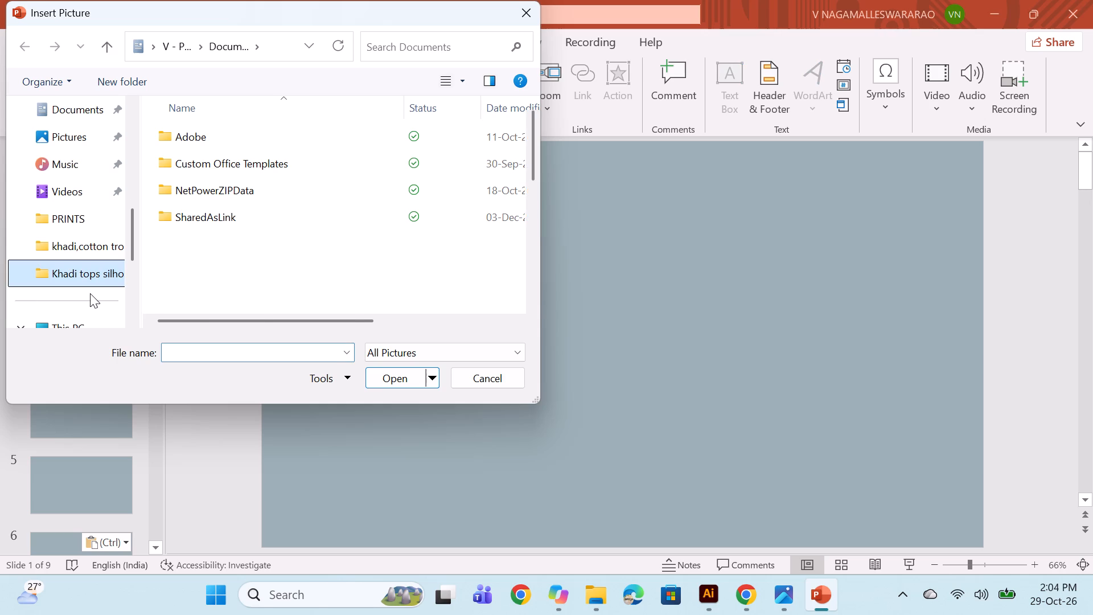
pyautogui.scroll(-6, 260, 211)
pyautogui.click(84, 241)
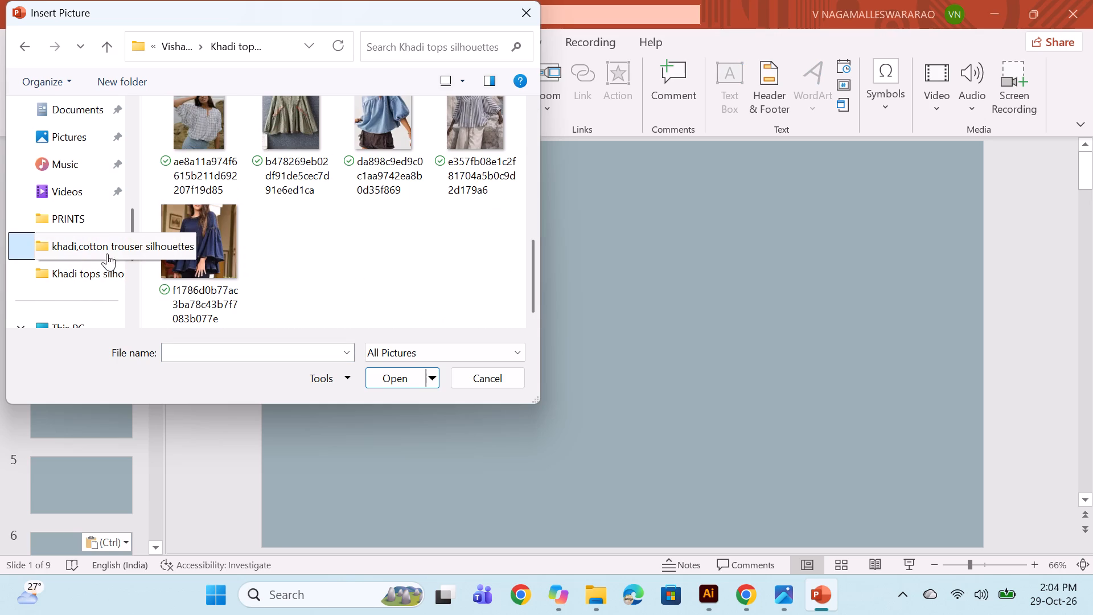
pyautogui.scroll(-5, 277, 208)
pyautogui.scroll(-3, 474, 247)
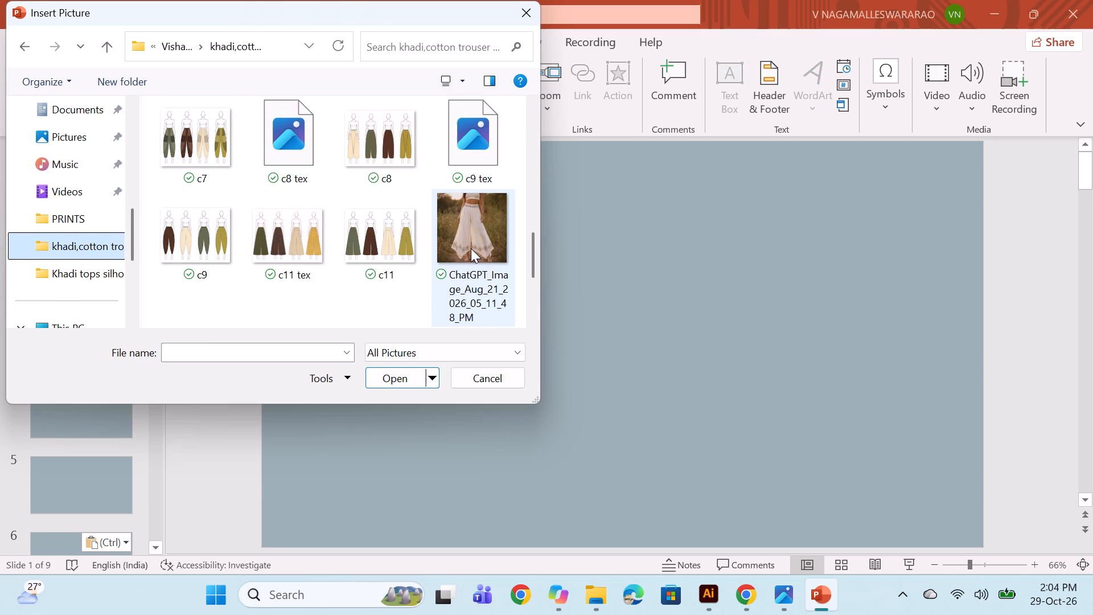
pyautogui.scroll(3, 461, 235)
pyautogui.scroll(2, 313, 196)
pyautogui.scroll(-1, 395, 225)
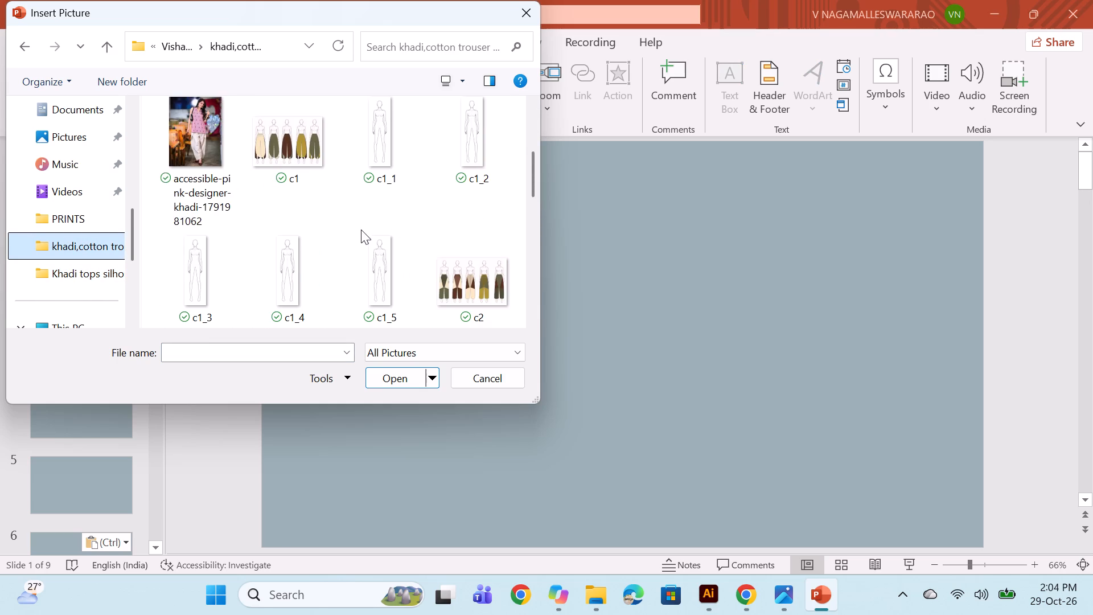
pyautogui.scroll(-1, 361, 229)
pyautogui.click(198, 267)
pyautogui.click(395, 378)
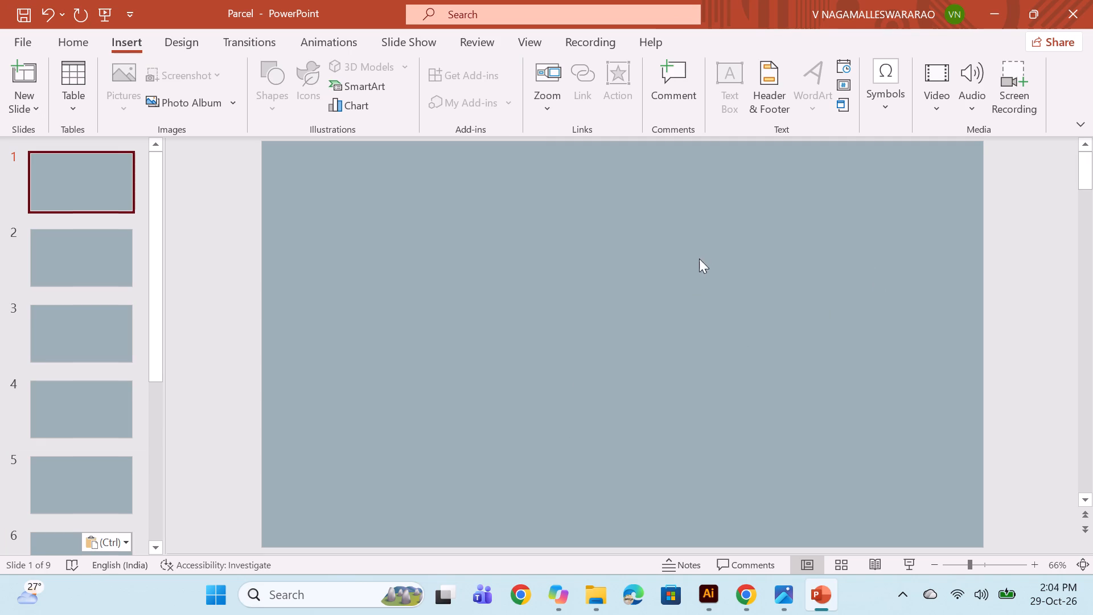
# Add a new title slide directly after the blank slide 2.
pyautogui.scroll(-1, 810, 304)
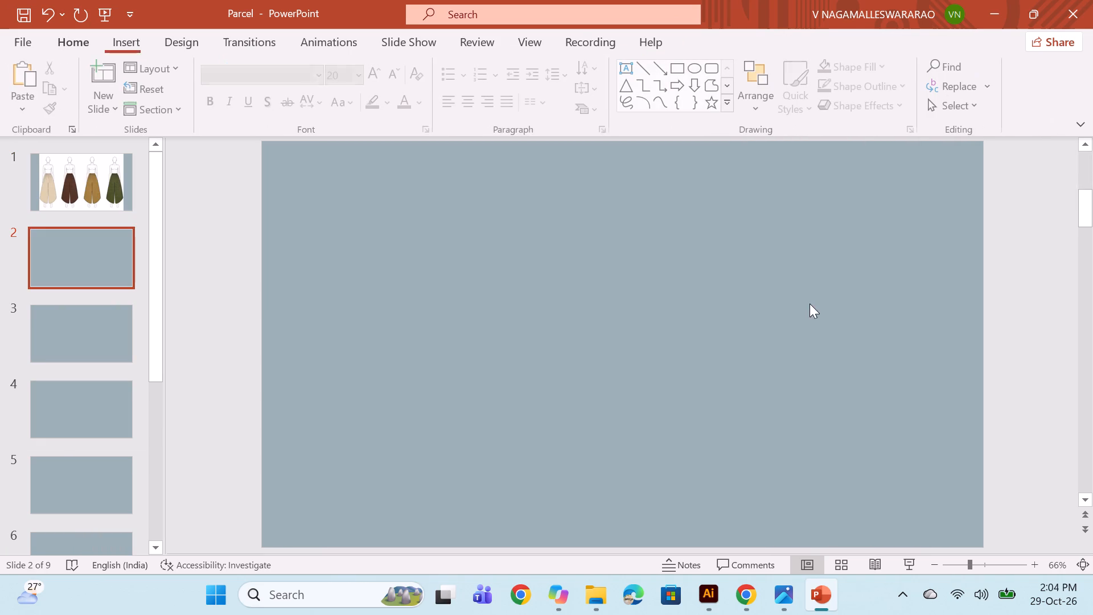
pyautogui.scroll(1, 780, 290)
pyautogui.click(98, 251)
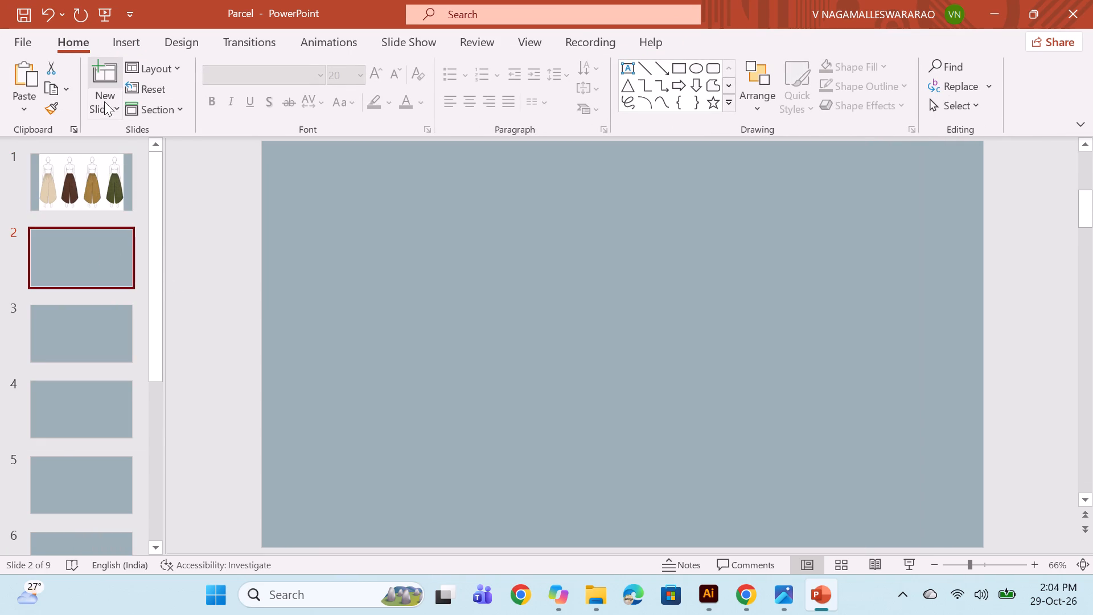
pyautogui.click(102, 103)
pyautogui.click(128, 161)
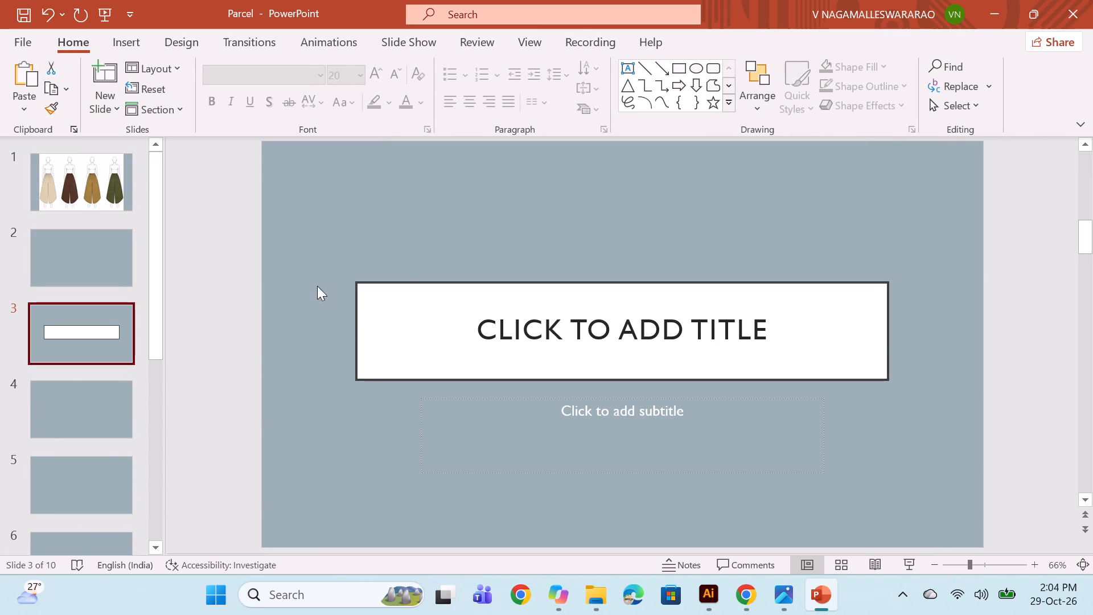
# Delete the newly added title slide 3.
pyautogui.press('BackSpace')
# Insert the "c8 tex" picture from the khadi, cotton trouser silhouettes folder onto blank slide 2.
pyautogui.click(52, 242)
pyautogui.click(120, 46)
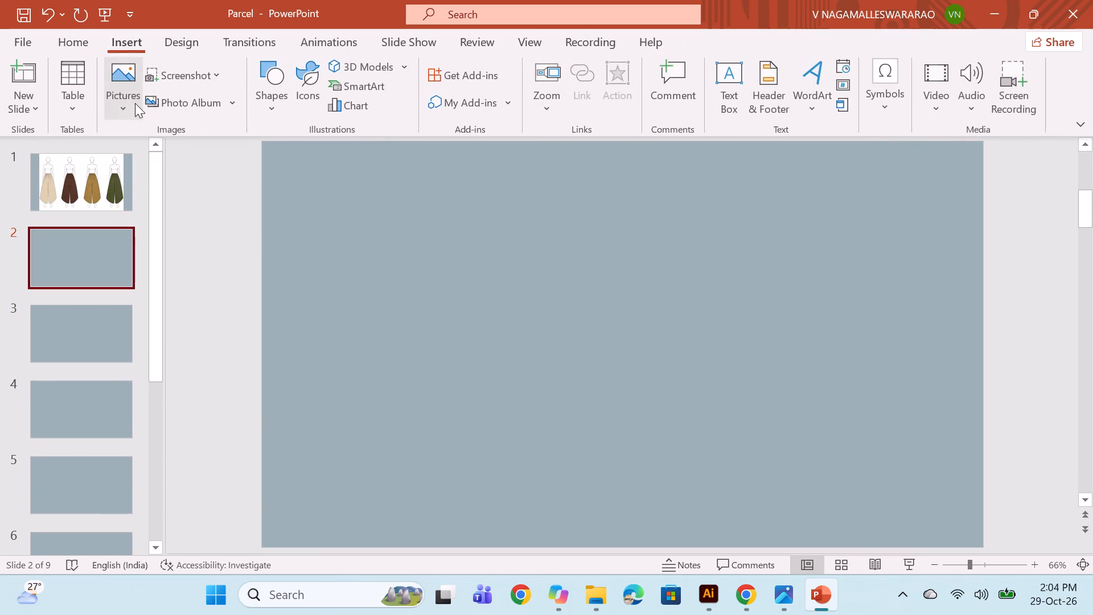
pyautogui.click(129, 109)
pyautogui.click(164, 151)
pyautogui.scroll(-1, 383, 235)
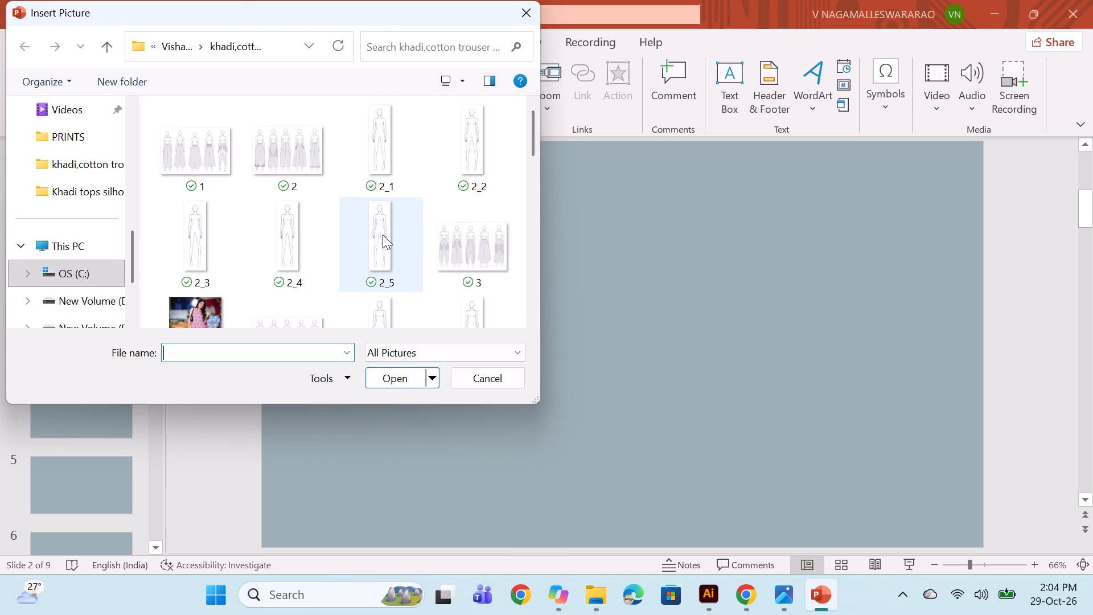
pyautogui.scroll(-3, 383, 235)
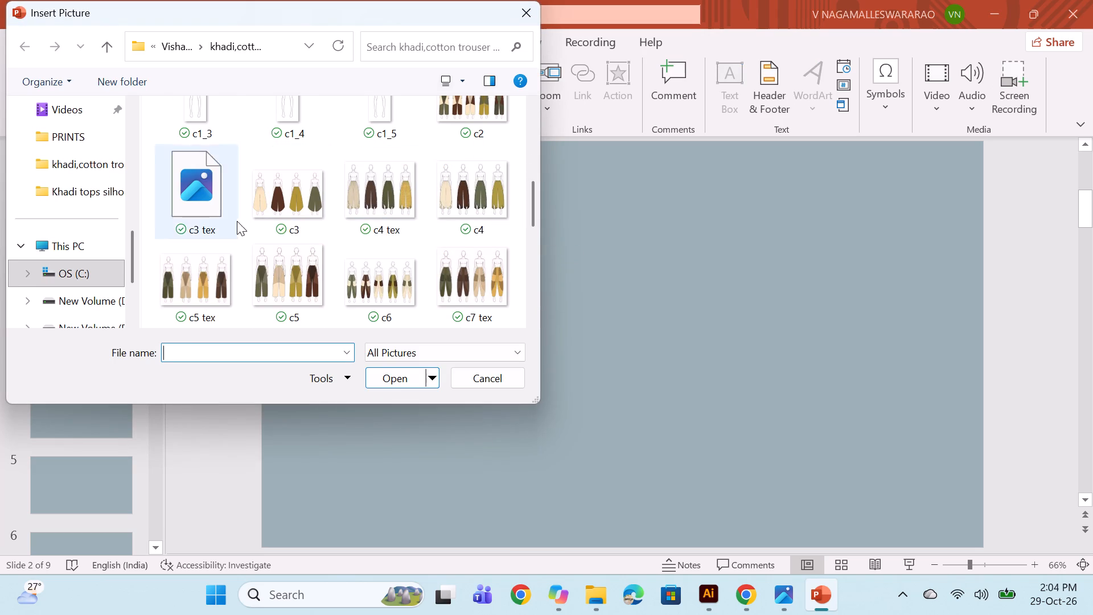
pyautogui.scroll(-1, 406, 217)
pyautogui.click(309, 275)
pyautogui.click(406, 368)
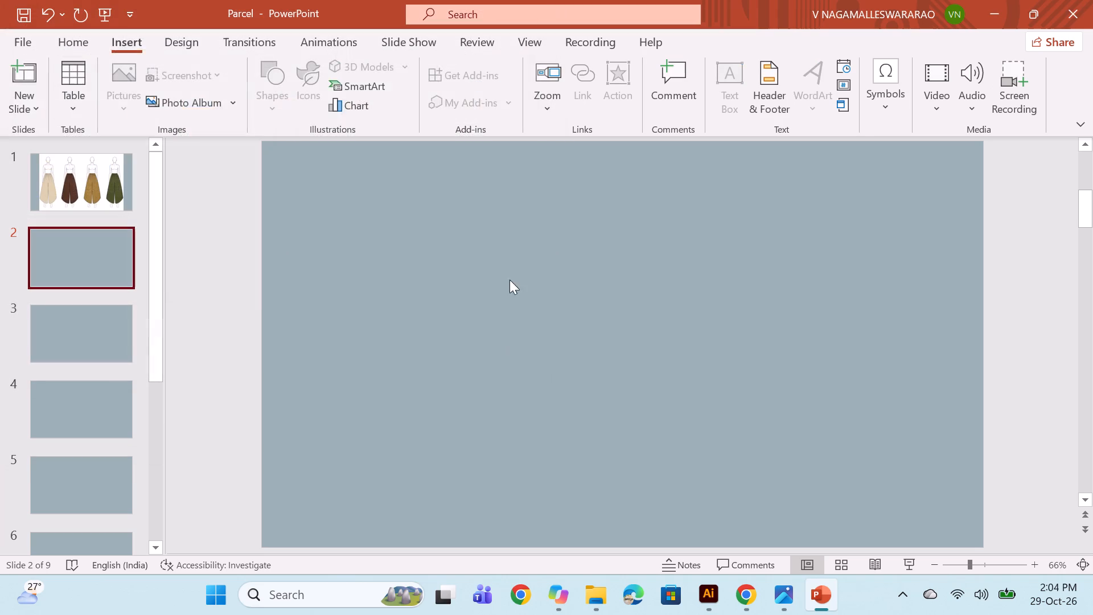
# Insert the "c4 tex" picture from the same trouser silhouettes folder onto blank slide 3.
pyautogui.click(93, 339)
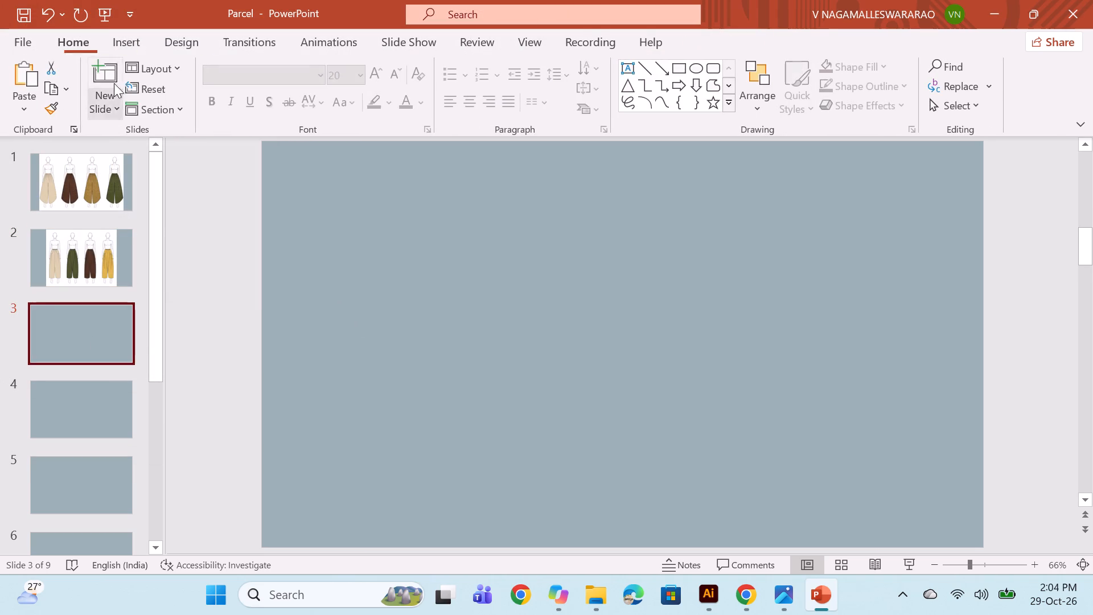
pyautogui.click(126, 46)
pyautogui.click(126, 105)
pyautogui.click(180, 167)
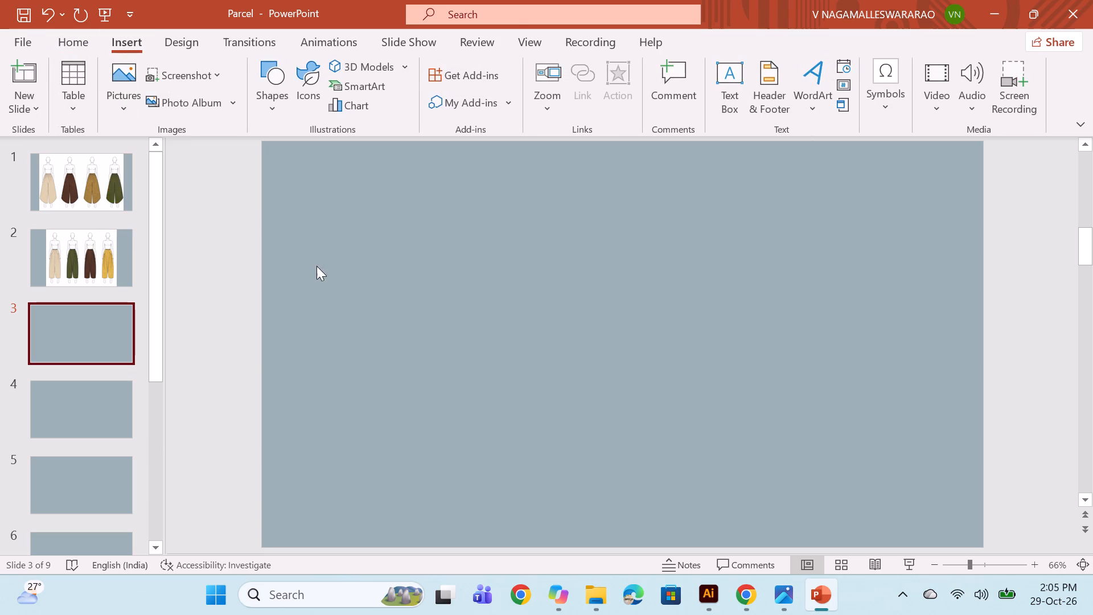
pyautogui.scroll(-4, 325, 224)
pyautogui.scroll(2, 328, 223)
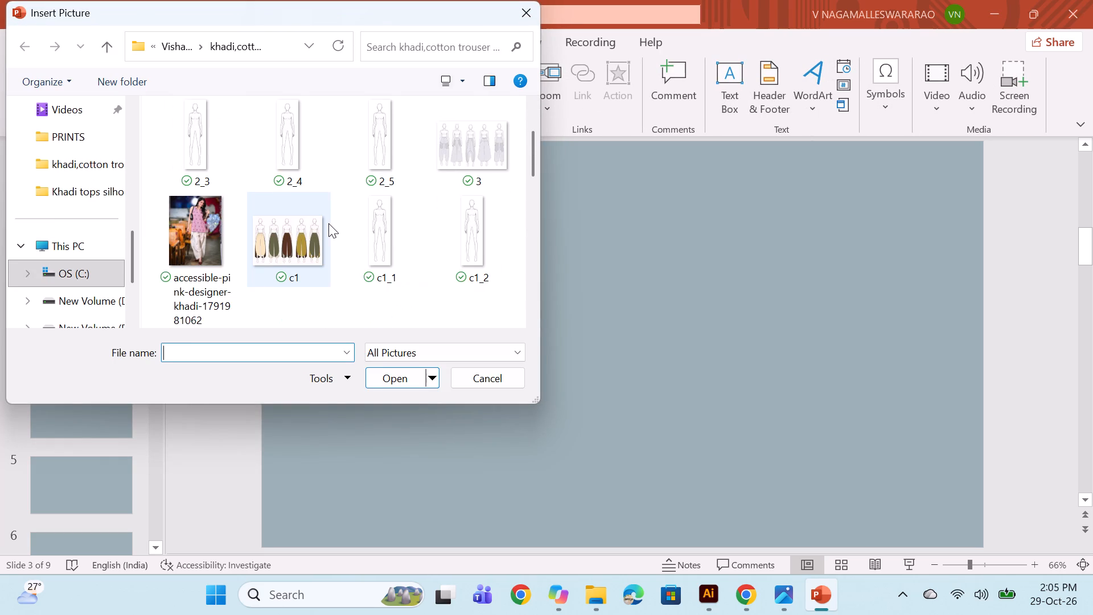
pyautogui.scroll(-4, 328, 223)
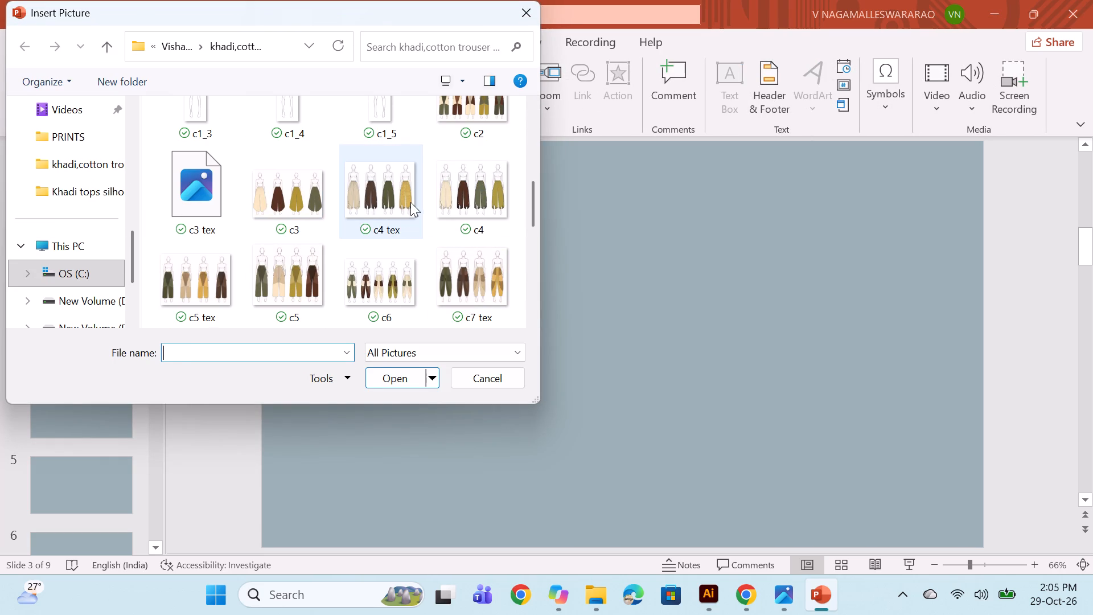
pyautogui.click(393, 195)
pyautogui.click(409, 376)
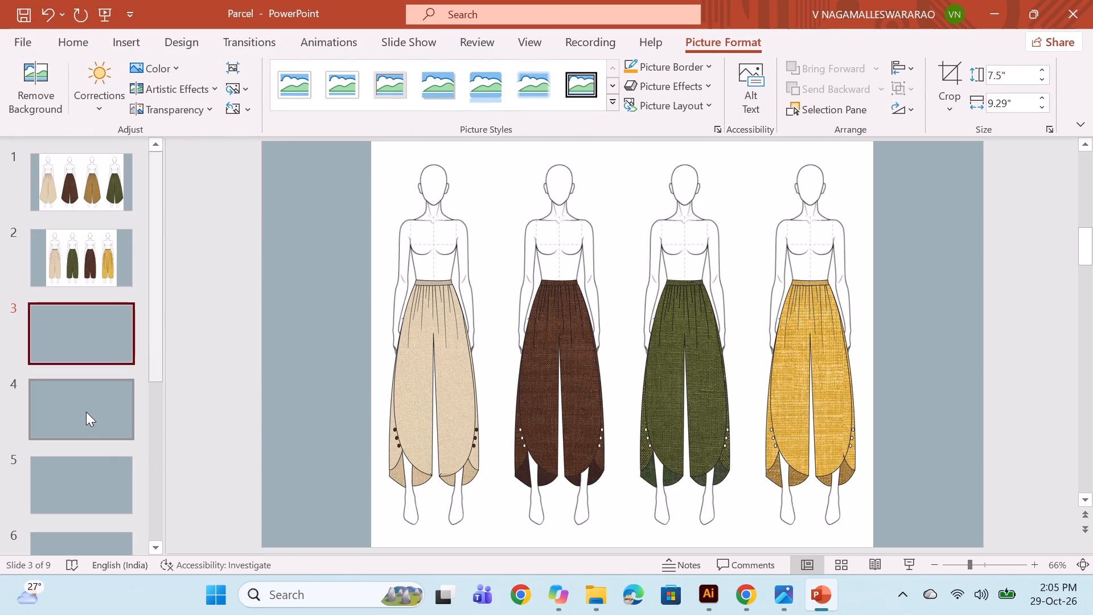
# Insert the "c5 tex" picture from the trouser silhouettes folder onto blank slide 4.
pyautogui.click(85, 412)
pyautogui.click(90, 304)
pyautogui.click(90, 346)
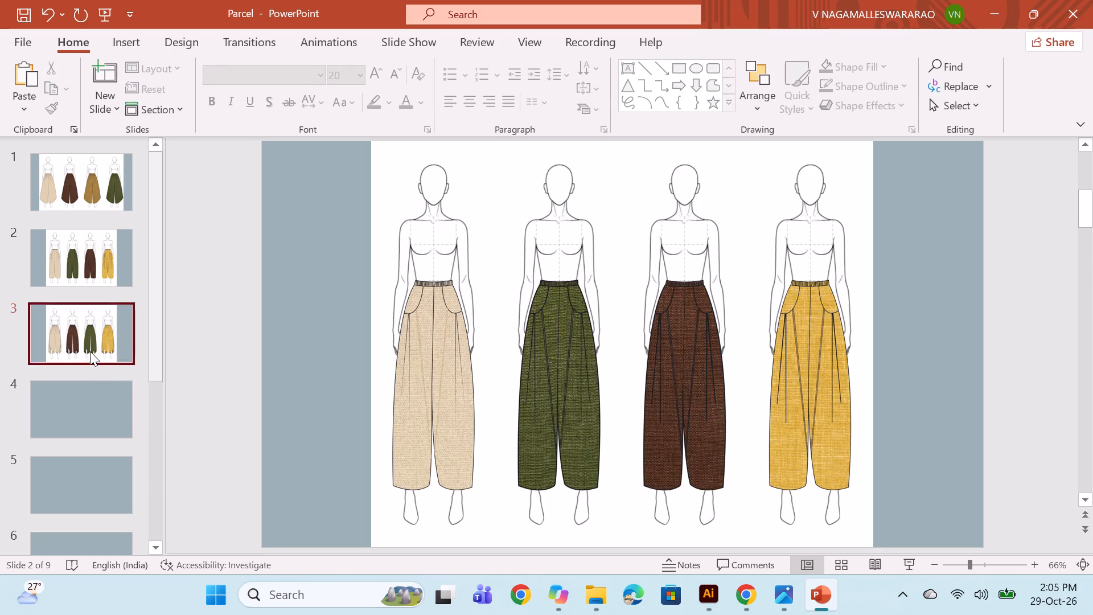
pyautogui.click(88, 387)
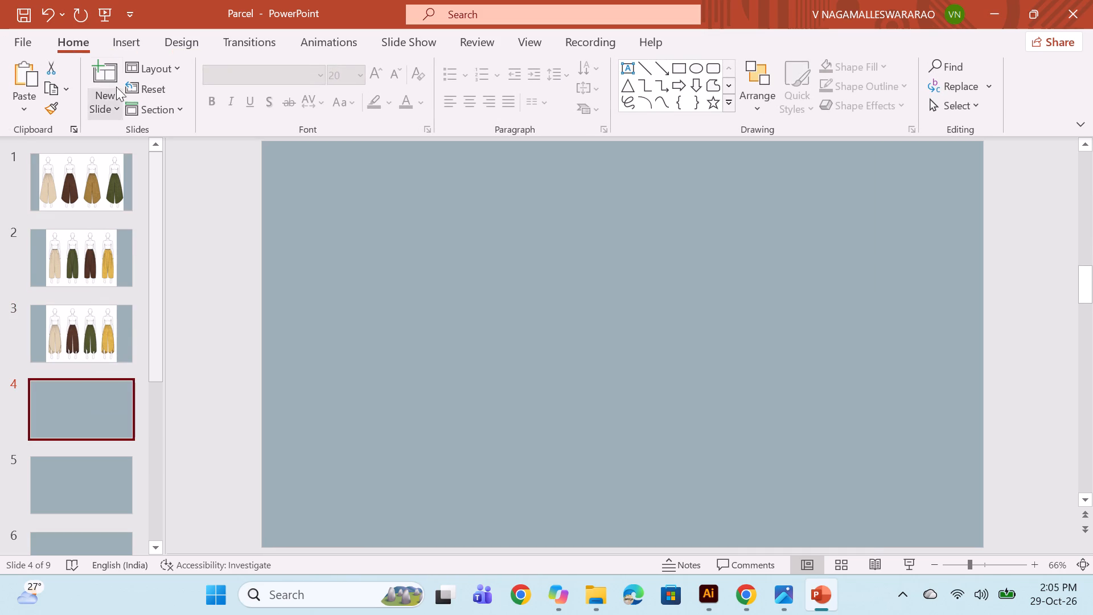
pyautogui.moveTo(127, 22); pyautogui.dragTo(128, 36)
pyautogui.click(115, 37)
pyautogui.click(116, 99)
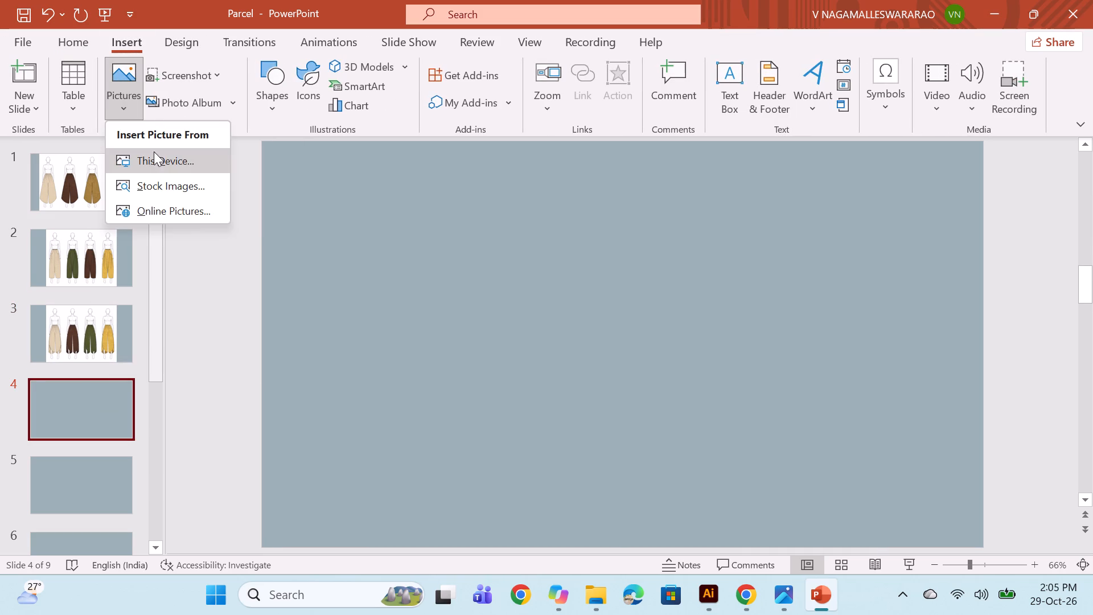
pyautogui.click(155, 161)
pyautogui.scroll(-4, 356, 213)
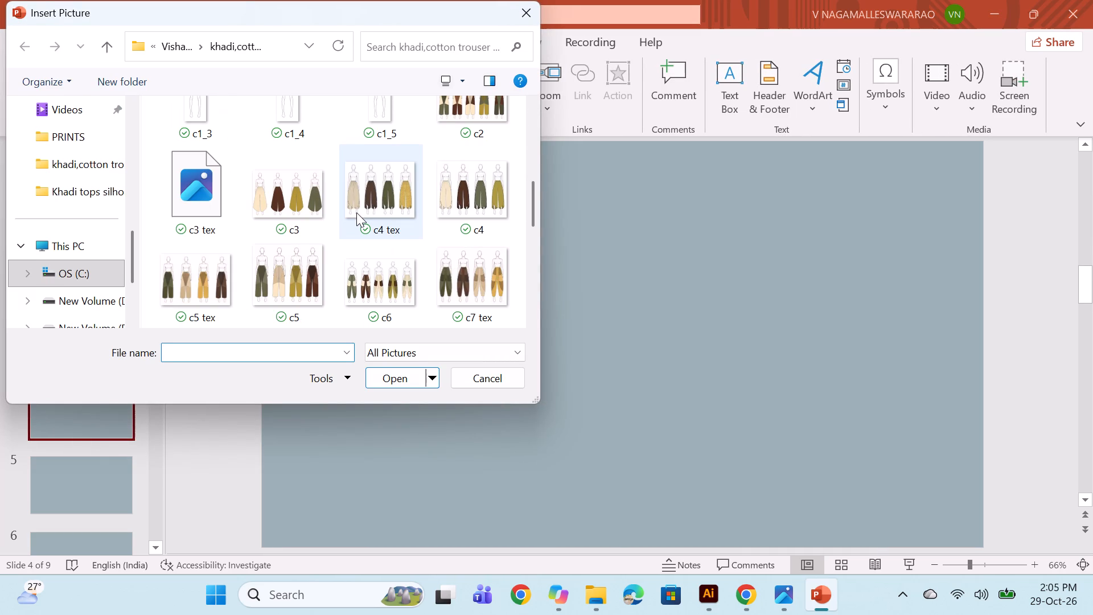
pyautogui.scroll(-1, 356, 212)
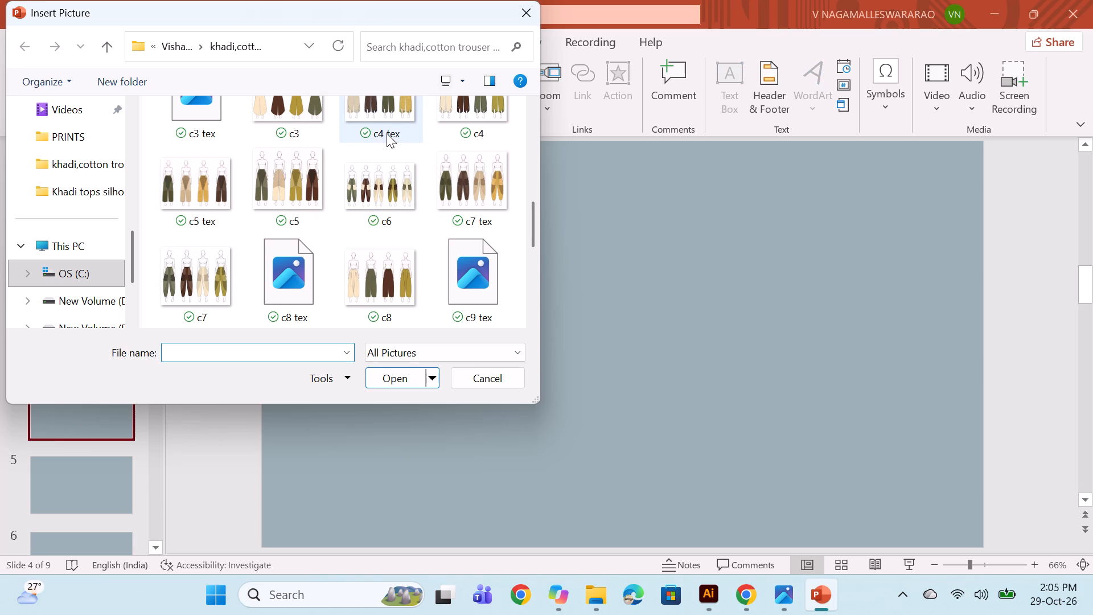
pyautogui.click(302, 268)
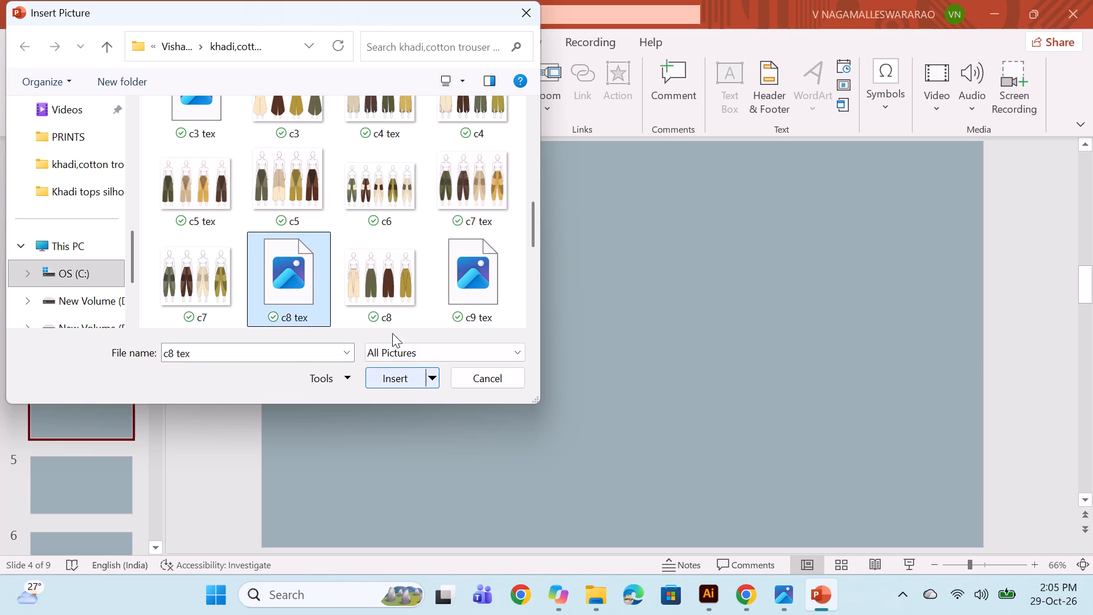
pyautogui.click(223, 200)
pyautogui.click(381, 376)
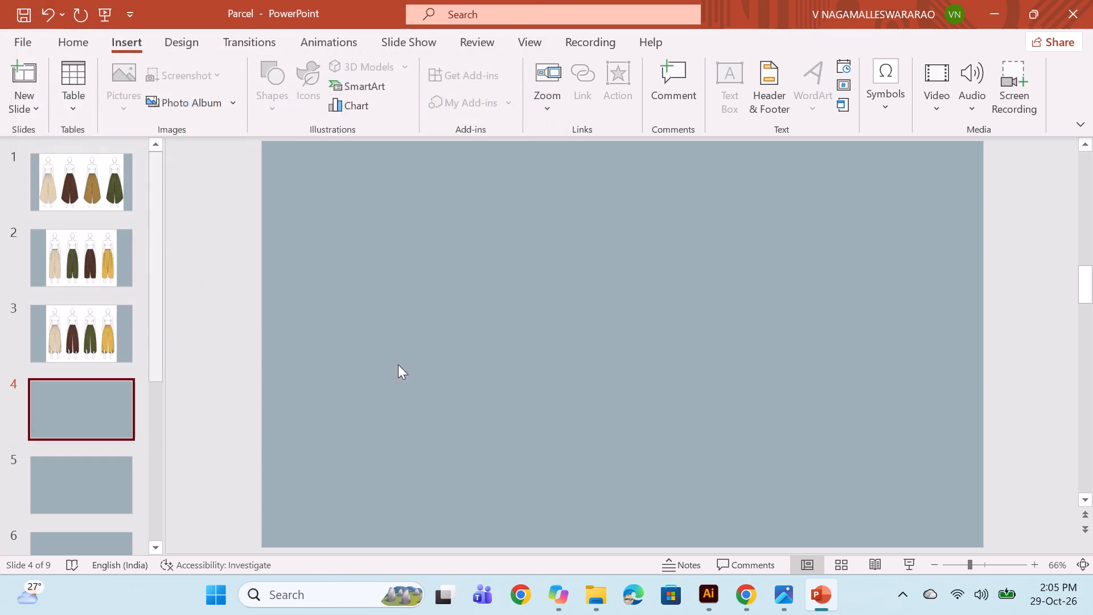
# Insert the "c7 tex" picture from the trouser silhouettes folder onto blank slide 5.
pyautogui.scroll(-1, 59, 269)
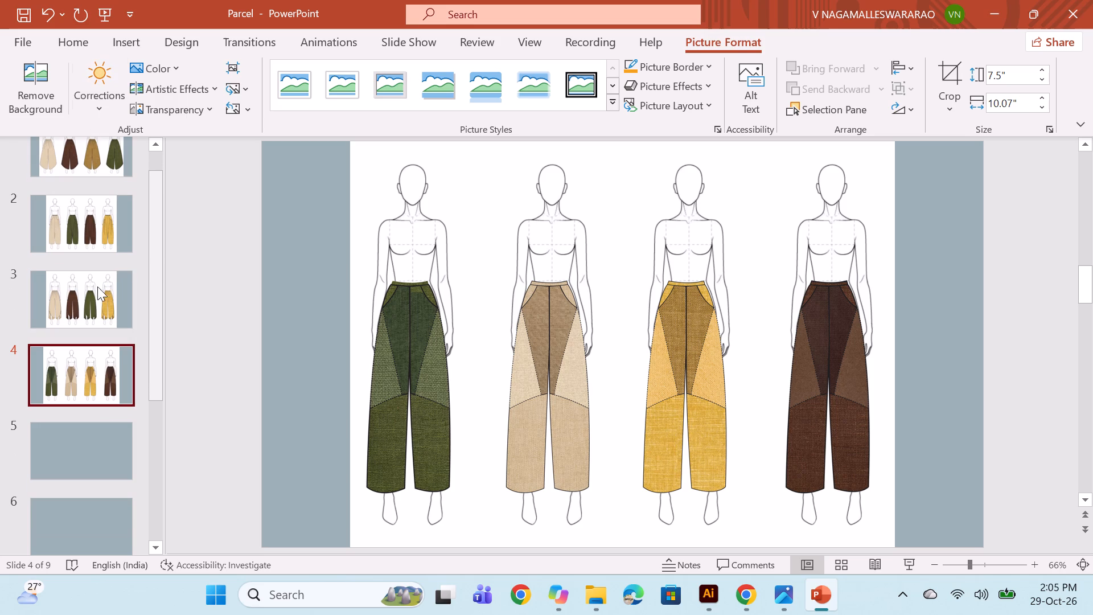
pyautogui.click(102, 441)
pyautogui.click(120, 40)
pyautogui.click(121, 108)
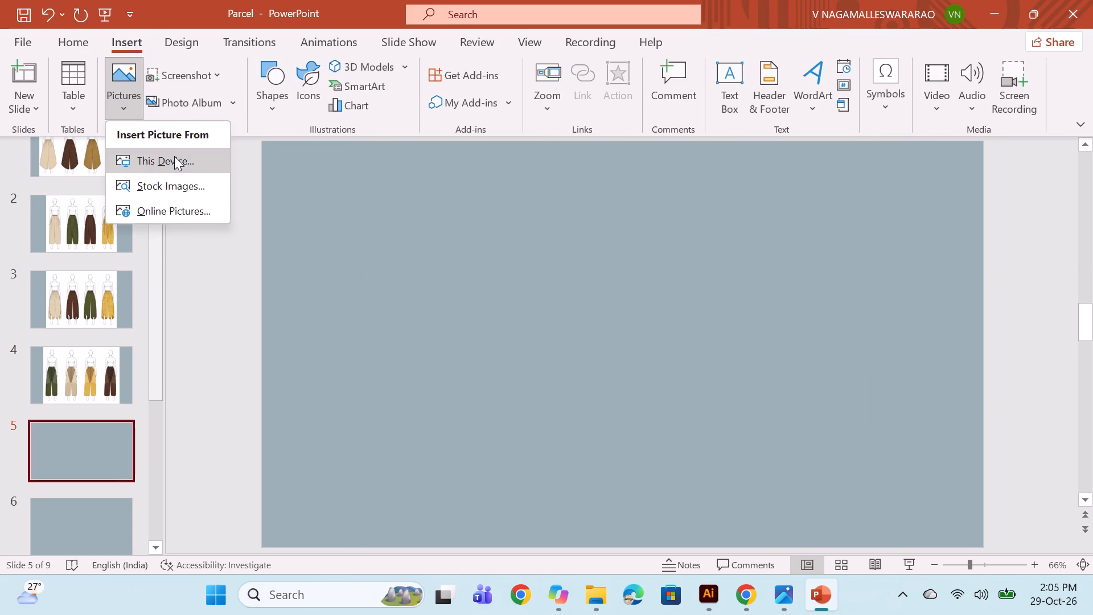
pyautogui.click(174, 157)
pyautogui.scroll(-5, 356, 224)
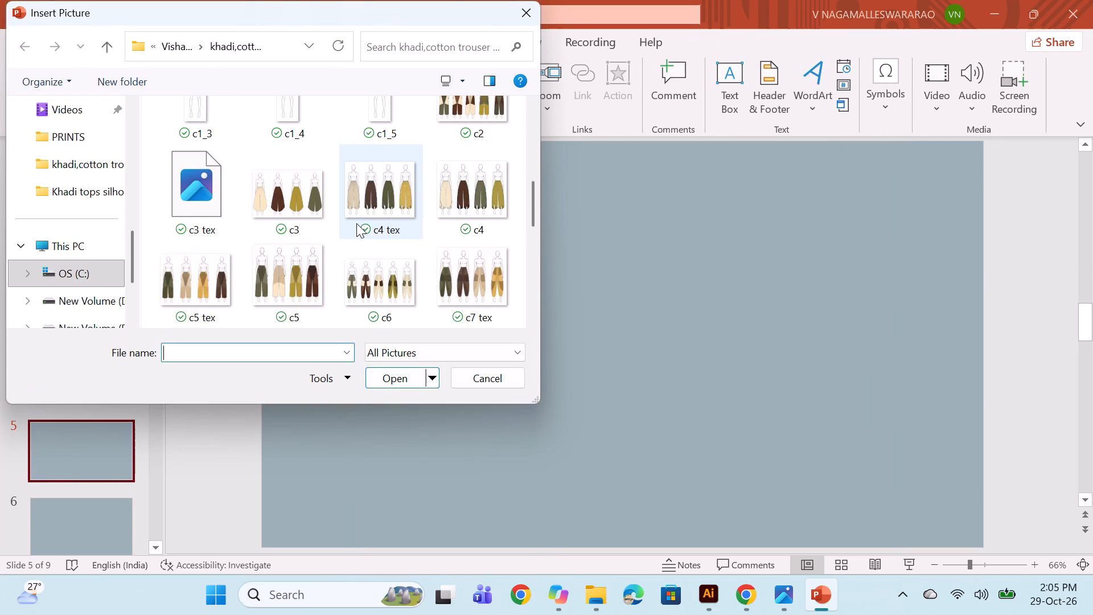
pyautogui.scroll(-1, 356, 223)
pyautogui.moveTo(483, 211); pyautogui.dragTo(482, 216)
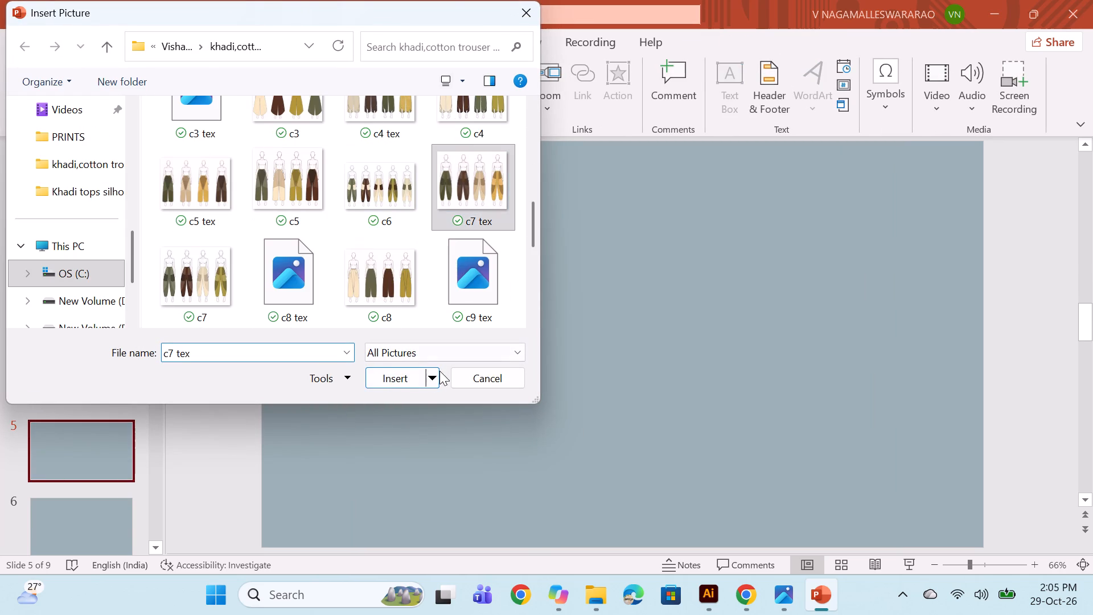
pyautogui.click(386, 382)
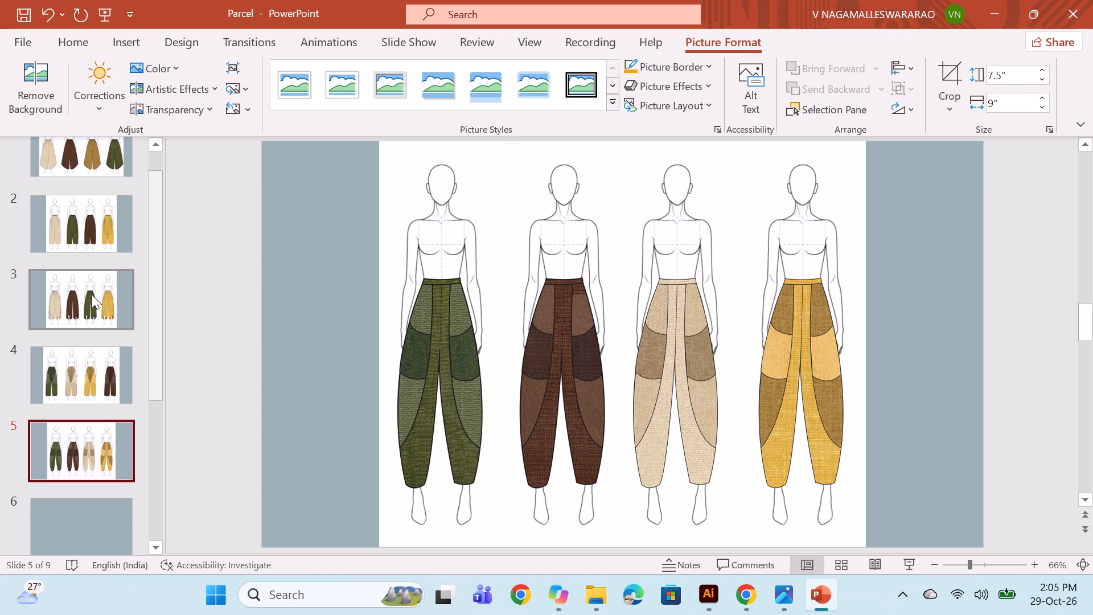
# Insert the "c11 tex" picture from the trouser silhouettes folder onto blank slide 6.
pyautogui.click(84, 526)
pyautogui.click(116, 46)
pyautogui.click(133, 97)
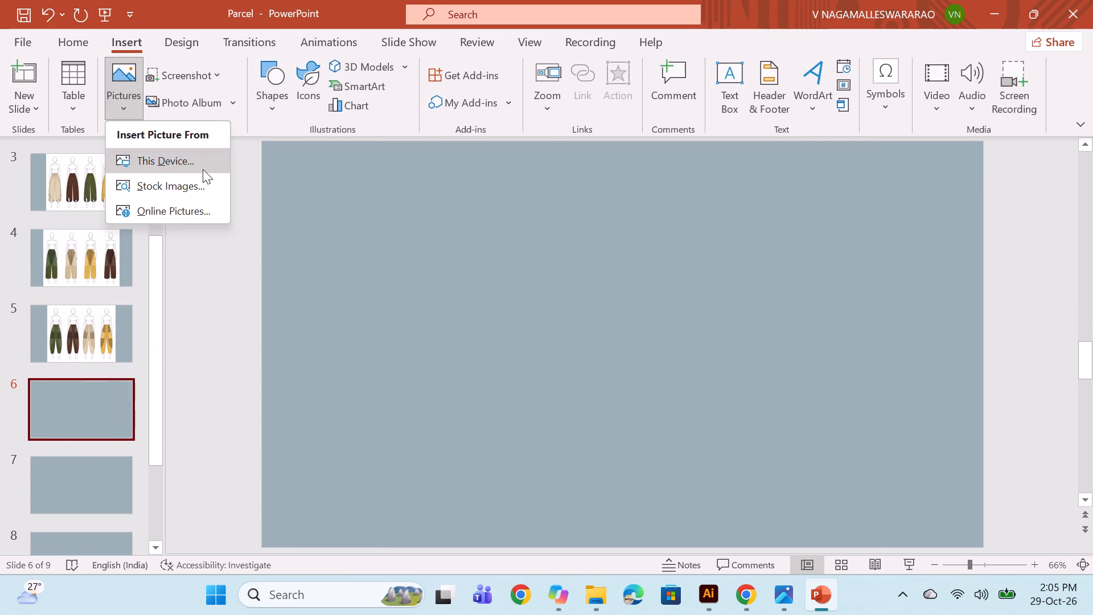
pyautogui.click(196, 164)
pyautogui.scroll(-6, 357, 206)
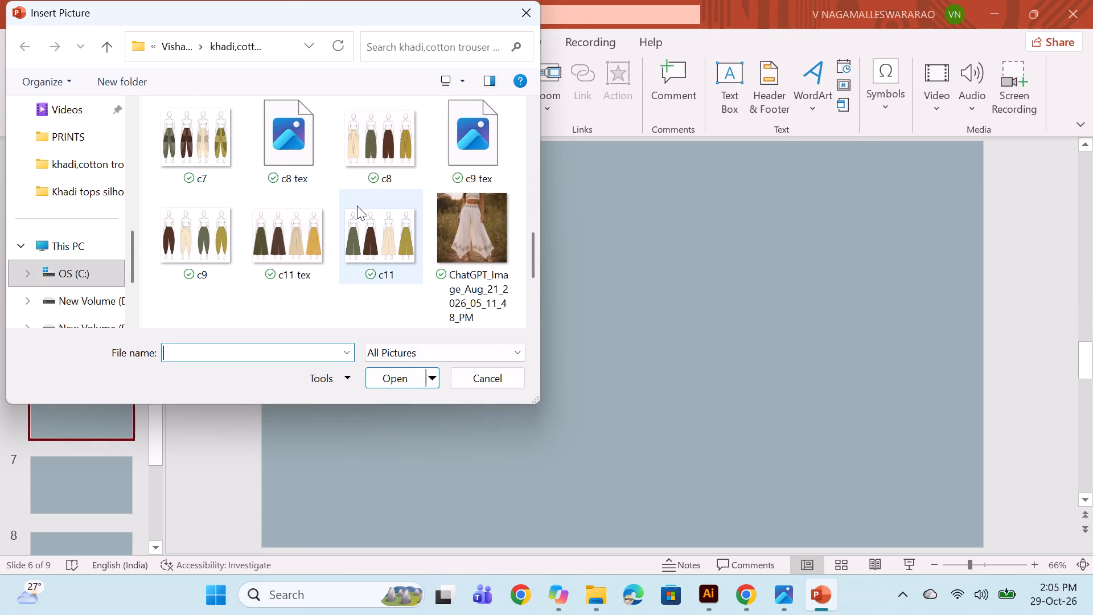
pyautogui.click(312, 241)
pyautogui.click(417, 376)
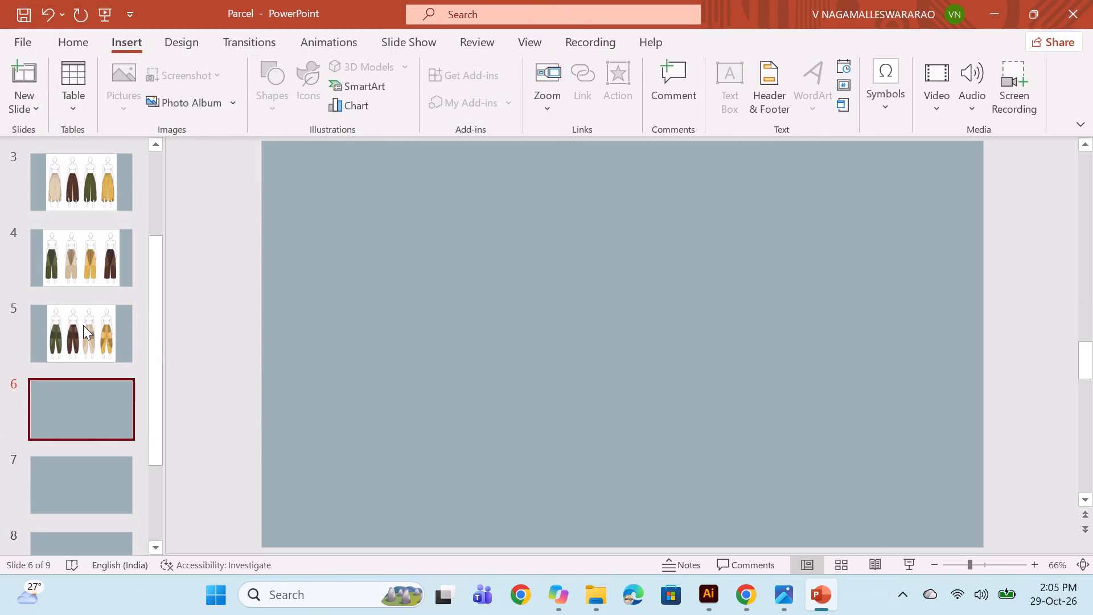
# Insert the "c9 tex" picture from the trouser silhouettes folder onto blank slide 7.
pyautogui.scroll(3, 81, 292)
pyautogui.scroll(-5, 80, 286)
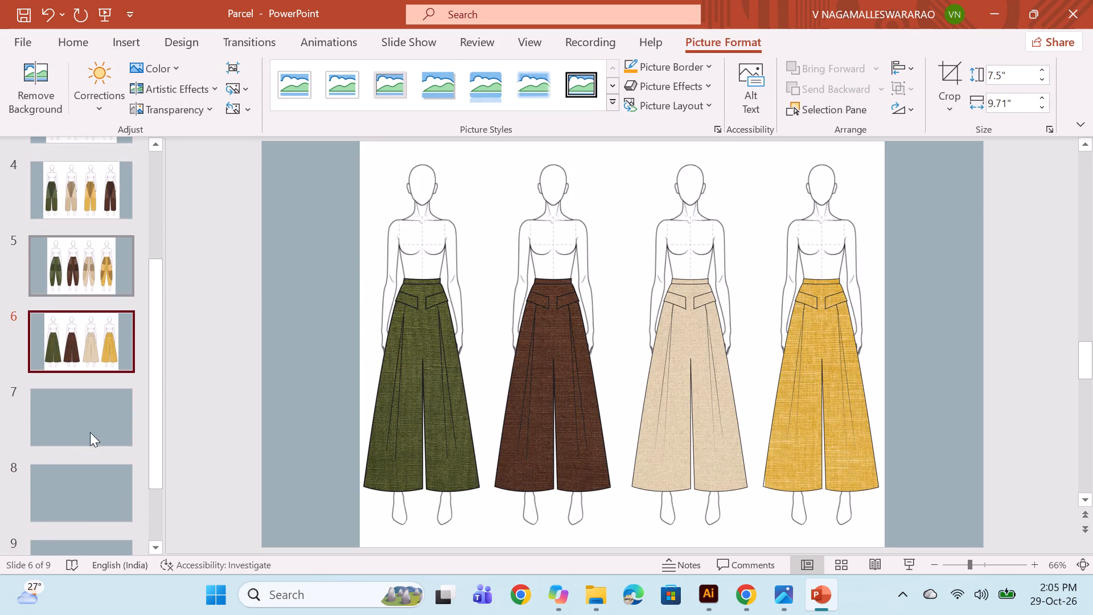
pyautogui.click(83, 409)
pyautogui.click(117, 44)
pyautogui.click(124, 108)
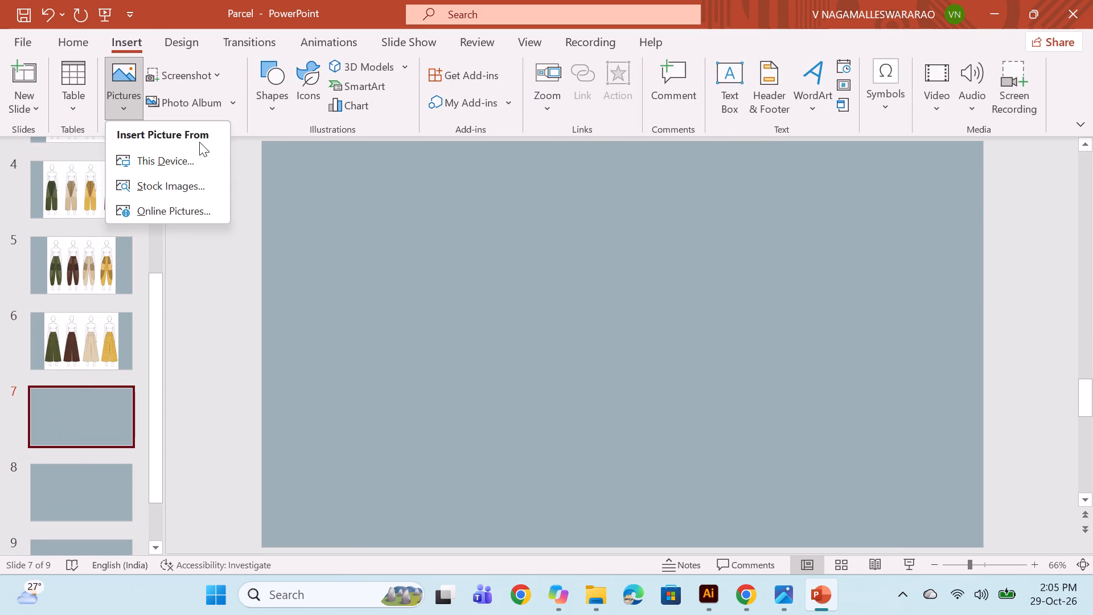
pyautogui.click(173, 161)
pyautogui.scroll(-5, 337, 224)
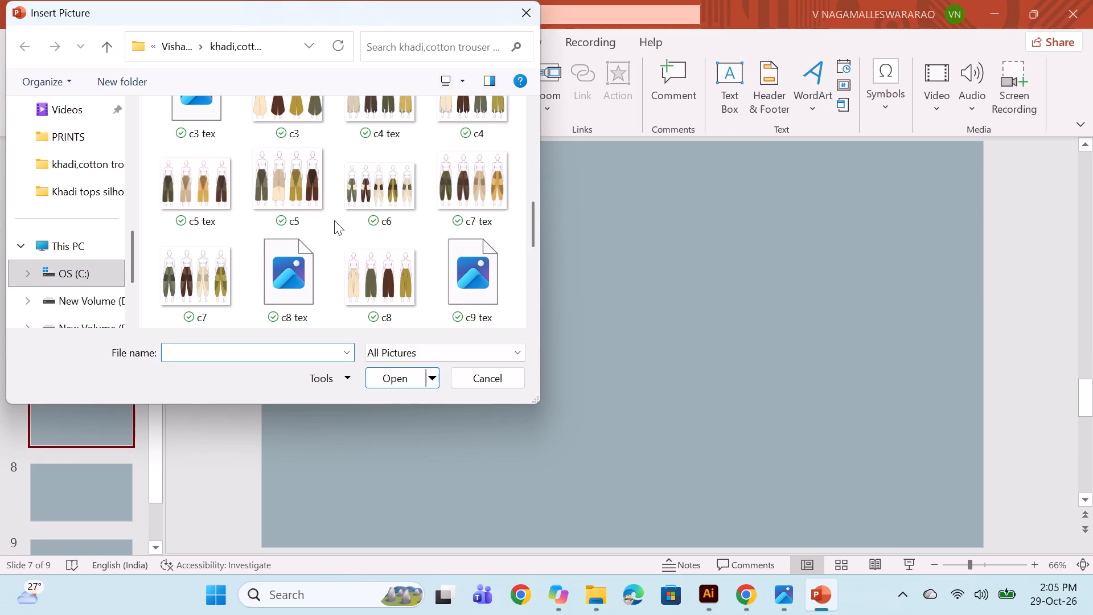
pyautogui.scroll(-2, 314, 219)
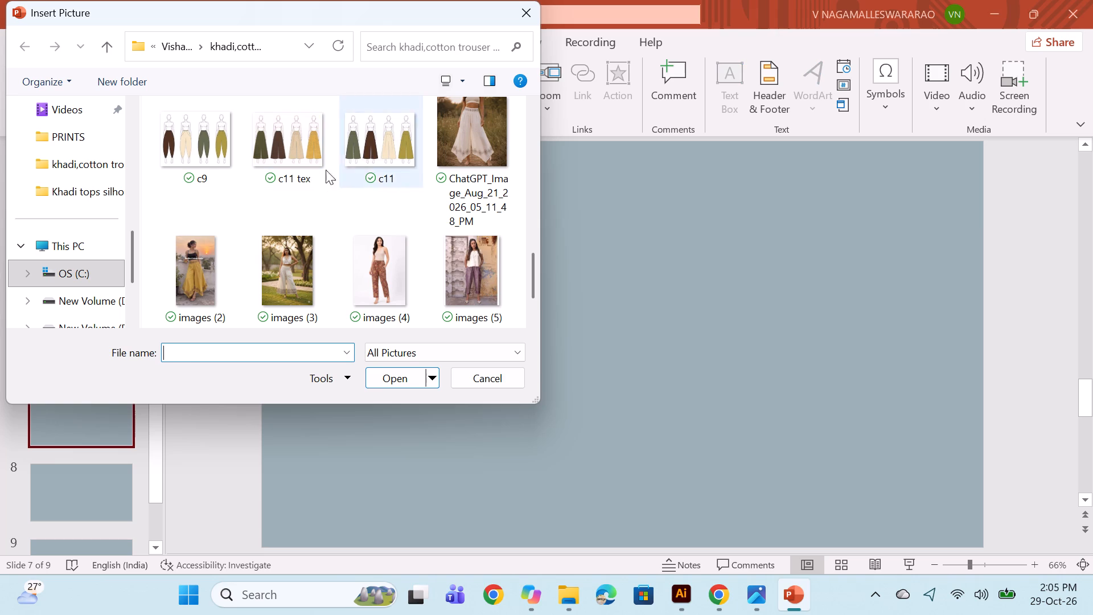
pyautogui.click(303, 157)
pyautogui.scroll(1, 367, 174)
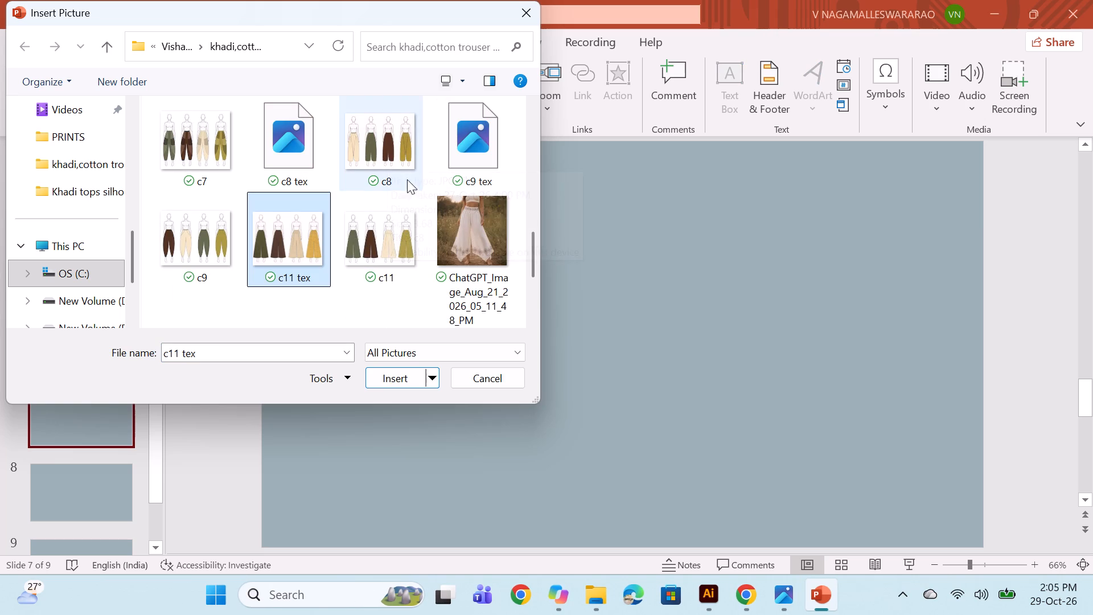
pyautogui.click(467, 151)
pyautogui.click(417, 376)
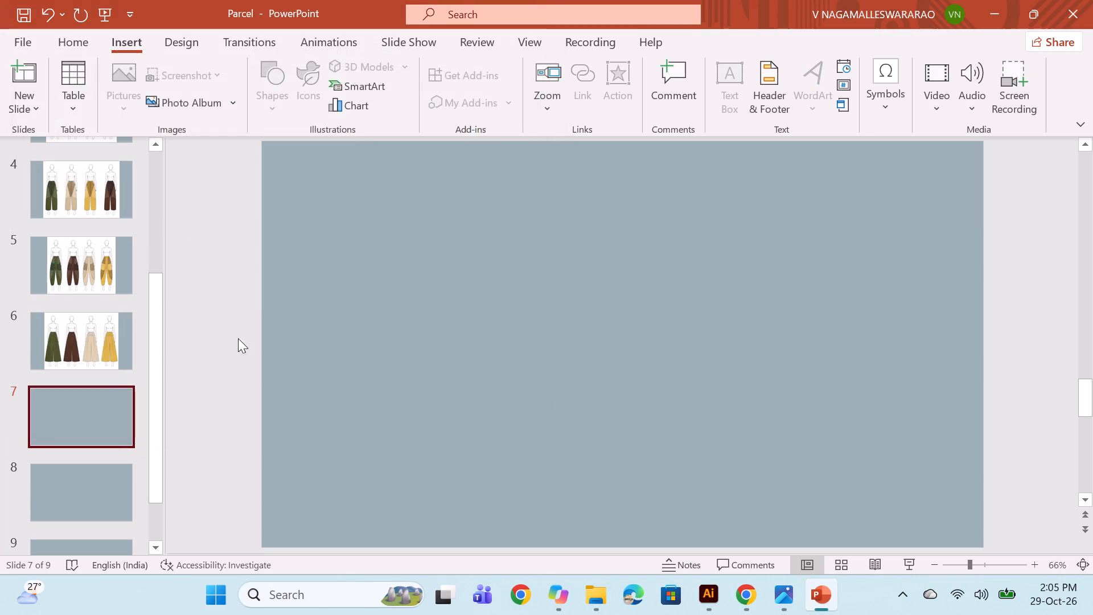
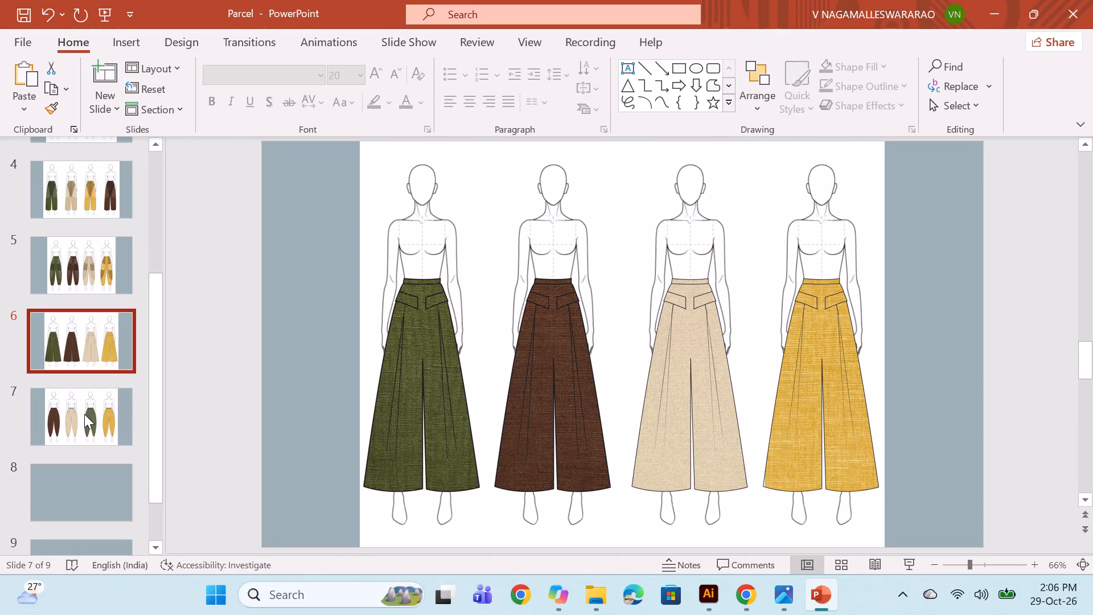
# Move slide 3, the gathered trousers with buttoned curved hems, to the first position in the slide order.
pyautogui.click(84, 414)
pyautogui.scroll(-4, 85, 330)
pyautogui.scroll(8, 87, 333)
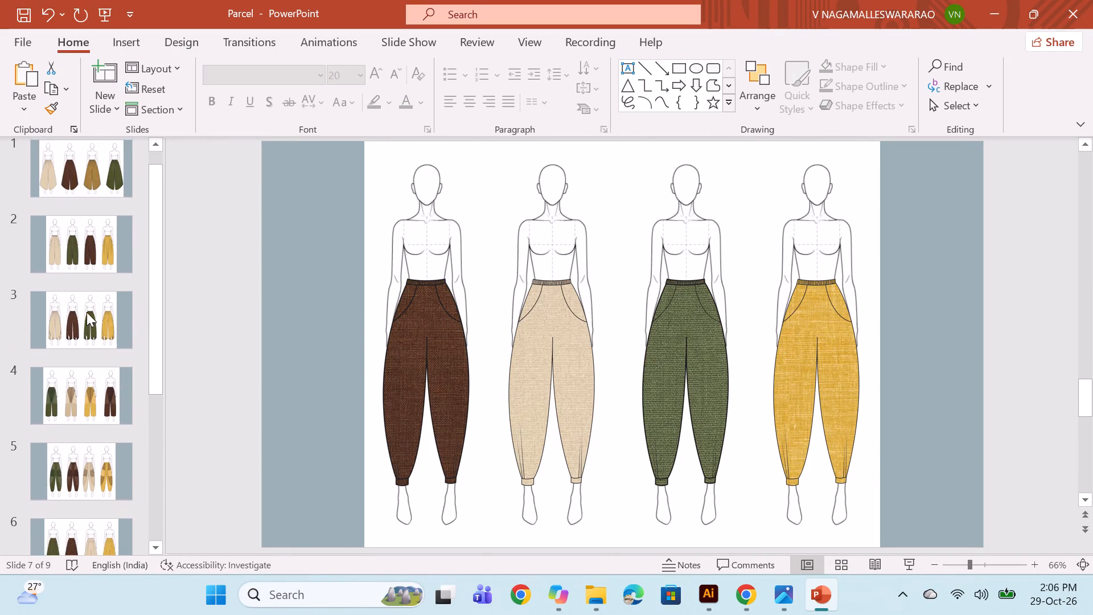
pyautogui.scroll(5, 87, 309)
pyautogui.scroll(-12, 85, 259)
pyautogui.scroll(11, 88, 272)
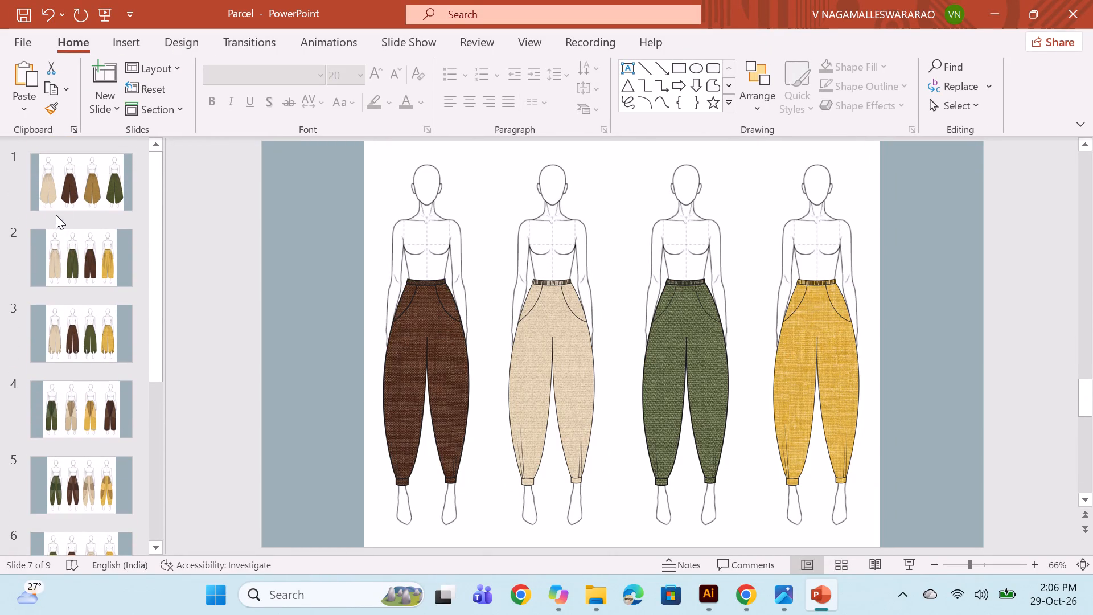
pyautogui.click(71, 199)
pyautogui.moveTo(79, 334); pyautogui.dragTo(82, 173)
pyautogui.click(101, 249)
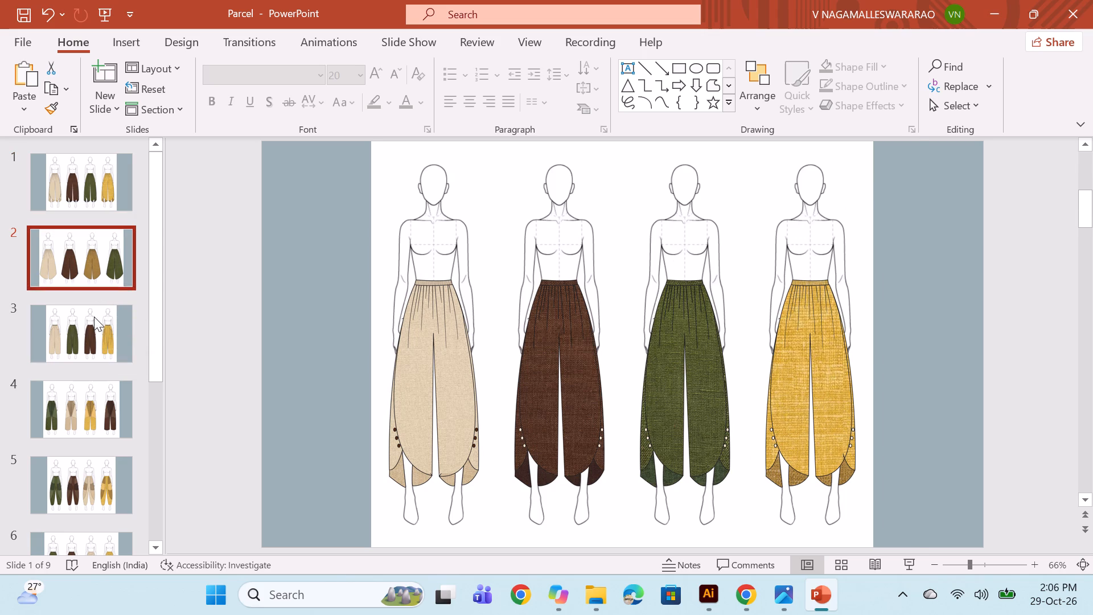
# Move slide 4, the straight trousers with contrast panels, to the second position in the slide order.
pyautogui.moveTo(73, 420); pyautogui.dragTo(72, 245)
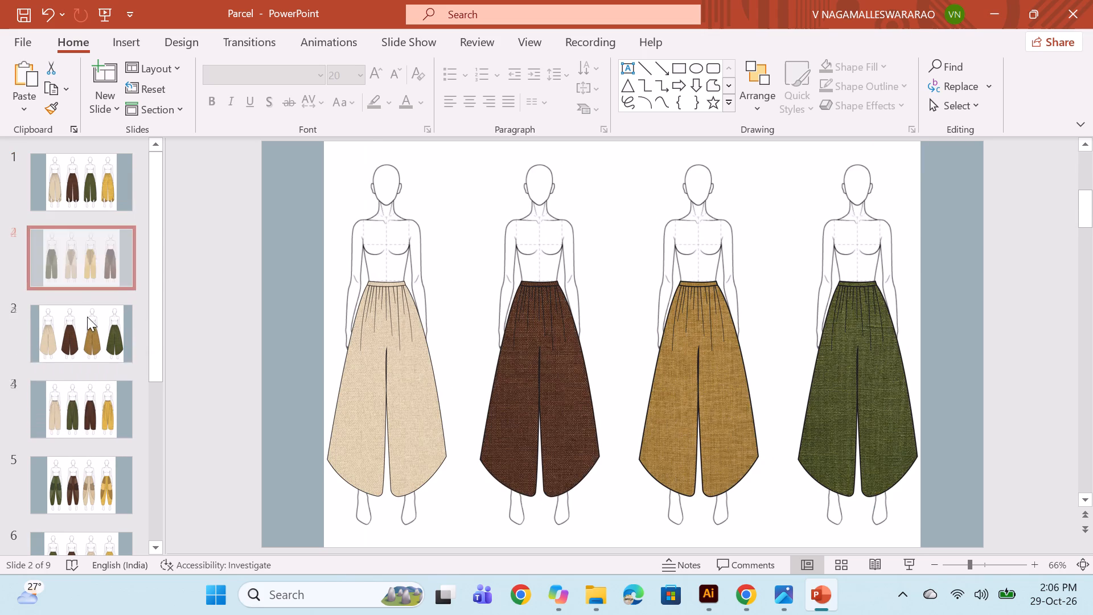
pyautogui.click(72, 338)
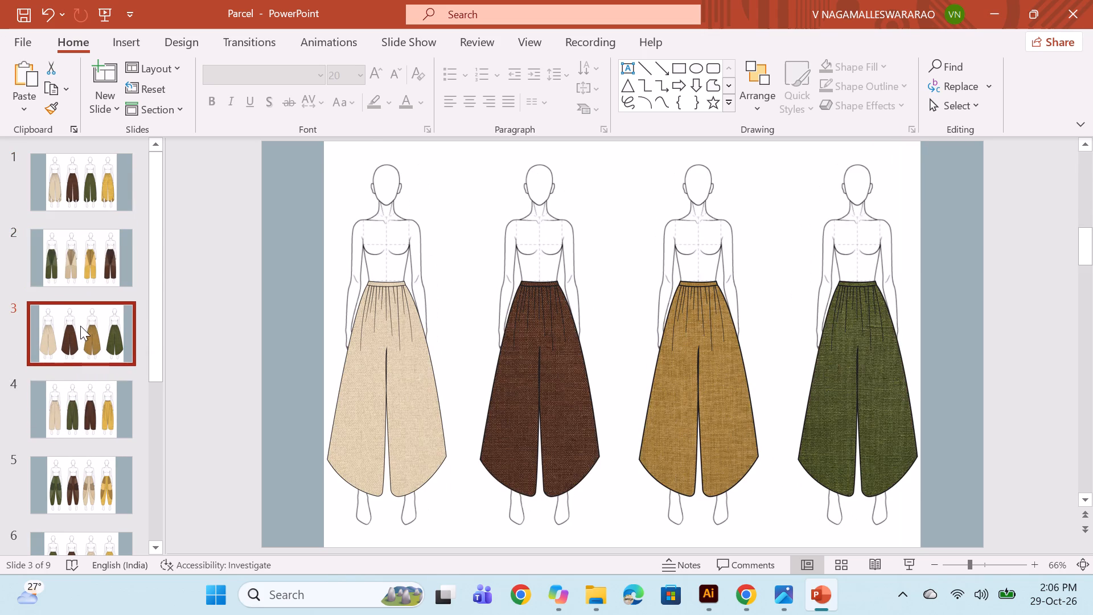
# Review slides 2 to 7 one after another to check the new order of the trouser designs.
pyautogui.click(86, 268)
pyautogui.scroll(-1, 88, 277)
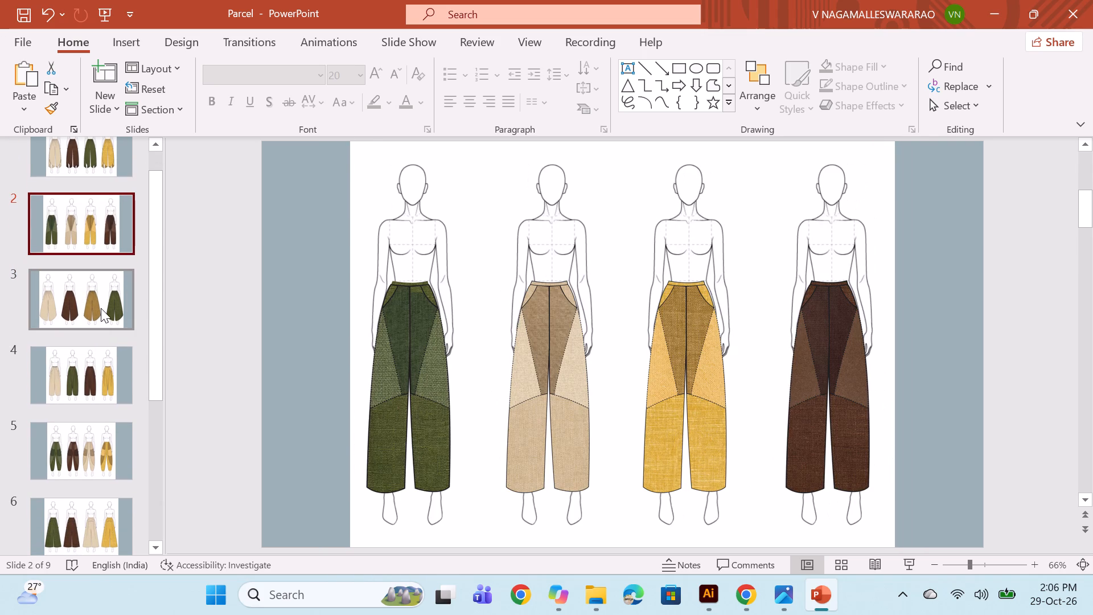
pyautogui.click(101, 308)
pyautogui.scroll(-1, 97, 282)
pyautogui.click(72, 339)
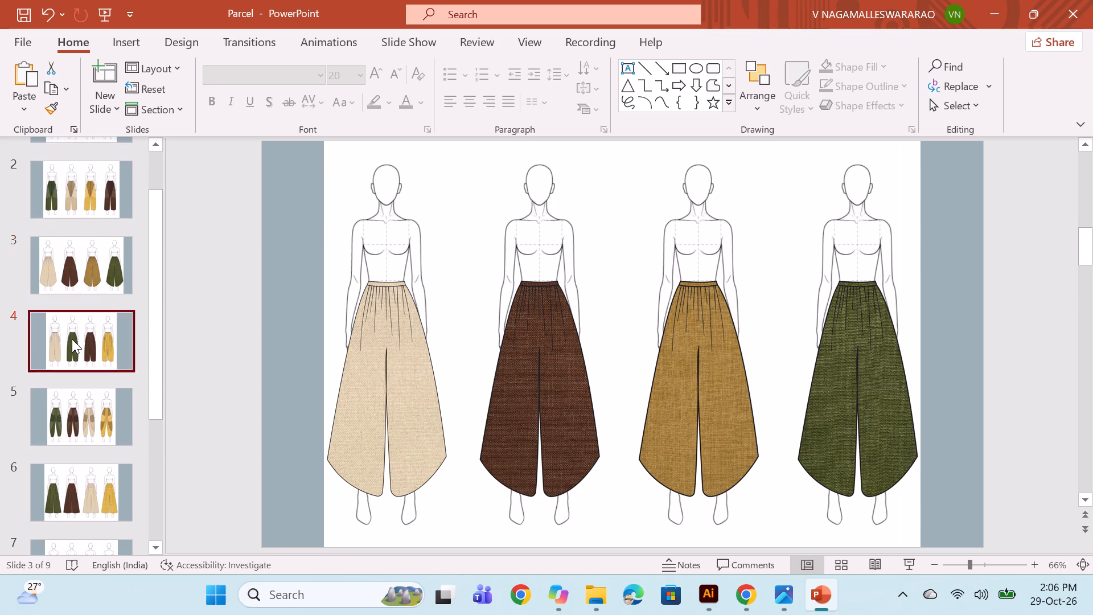
pyautogui.scroll(-2, 78, 317)
pyautogui.click(78, 329)
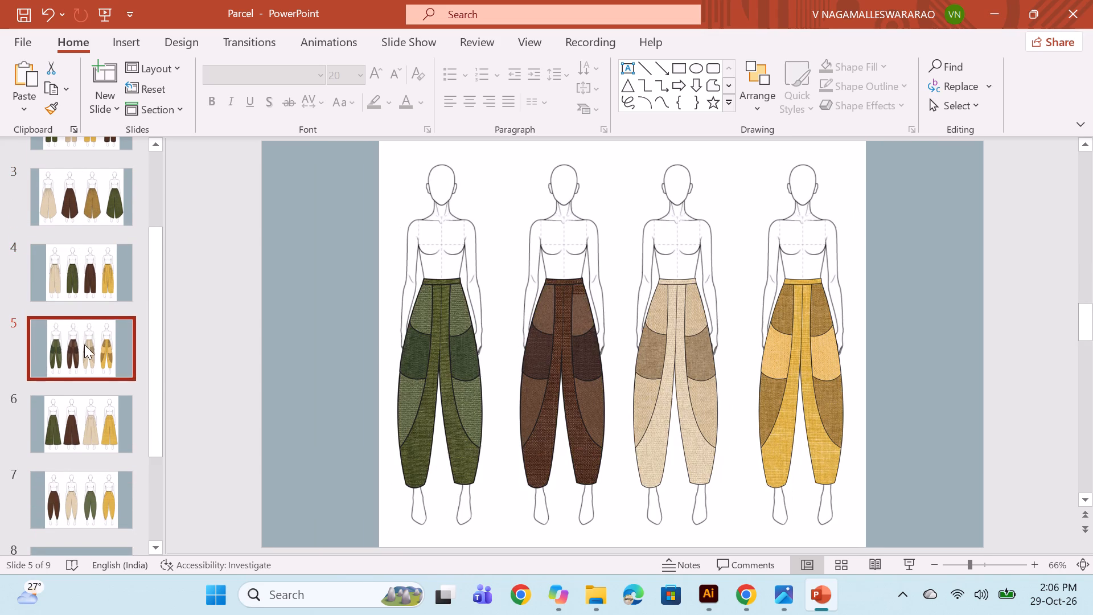
pyautogui.scroll(-2, 85, 346)
pyautogui.click(89, 360)
pyautogui.click(84, 426)
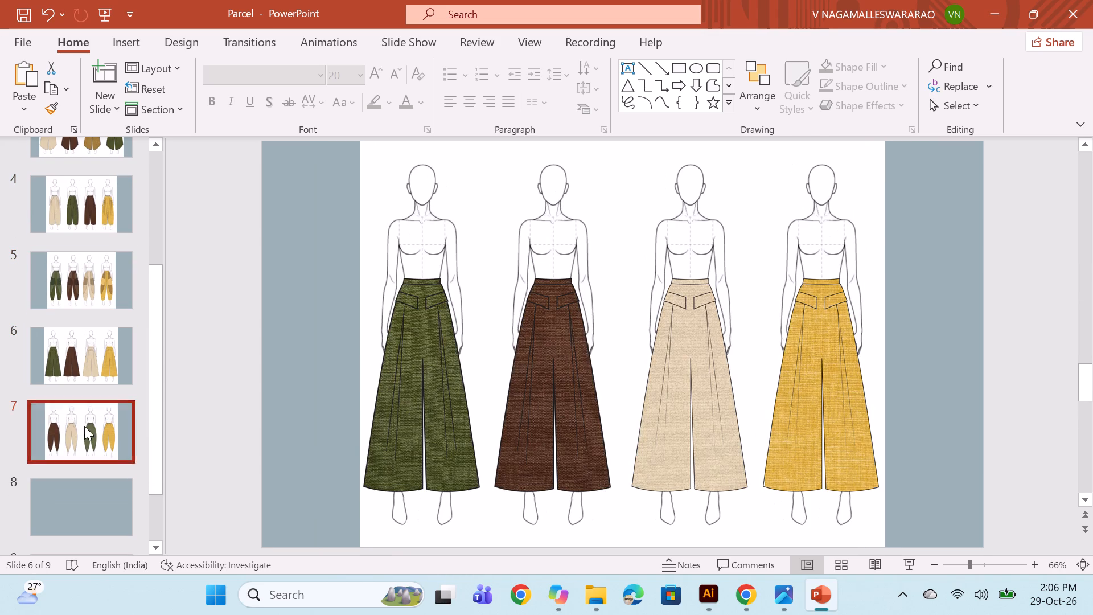
# Look through the "khadi,cotton trouser silhouettes" folder in File Explorer for the "tex" pictures against those already placed.
pyautogui.click(606, 602)
pyautogui.click(643, 523)
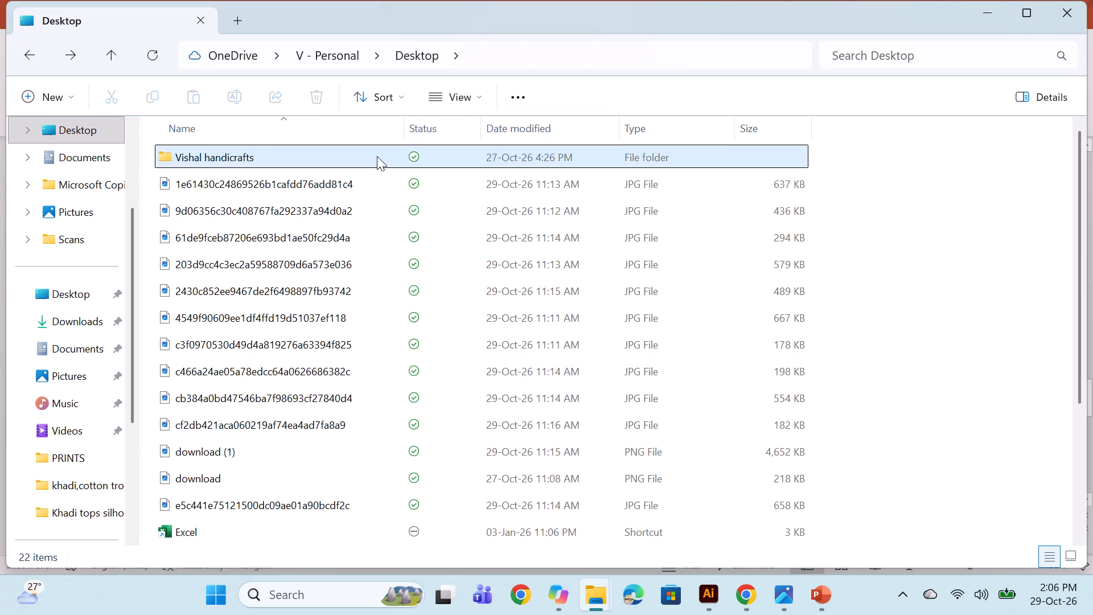
pyautogui.doubleClick(377, 156)
pyautogui.doubleClick(331, 261)
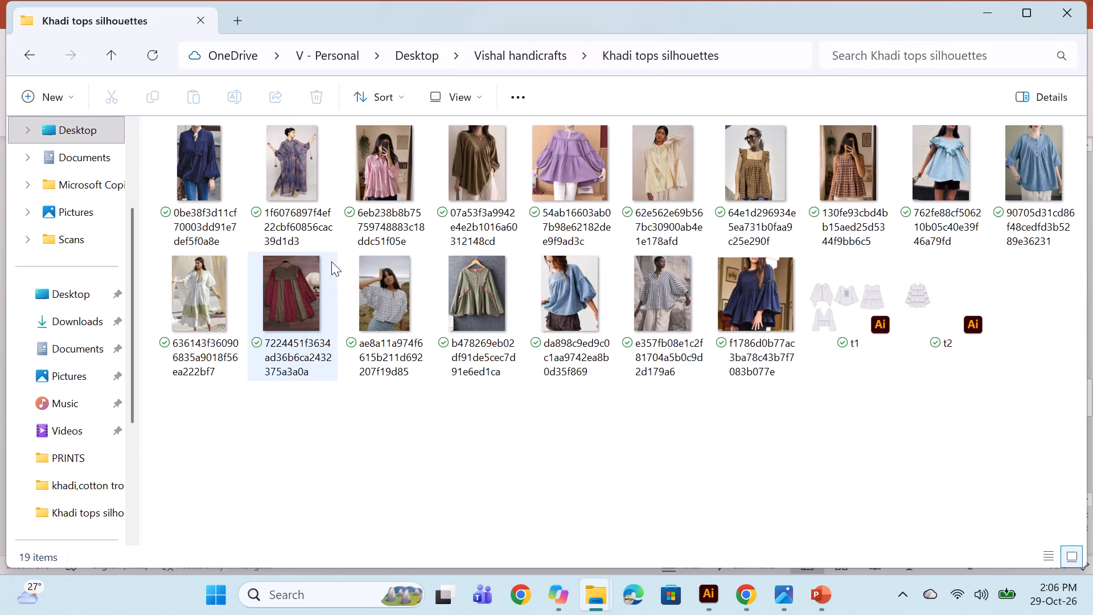
pyautogui.click(22, 61)
pyautogui.doubleClick(226, 280)
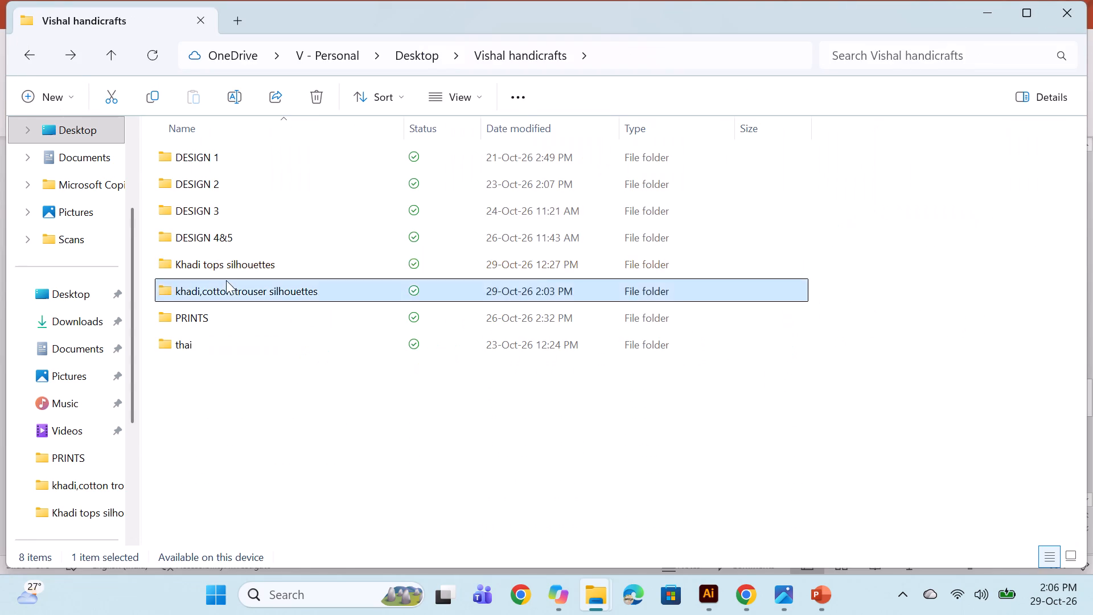
pyautogui.scroll(-3, 544, 263)
pyautogui.scroll(2, 544, 263)
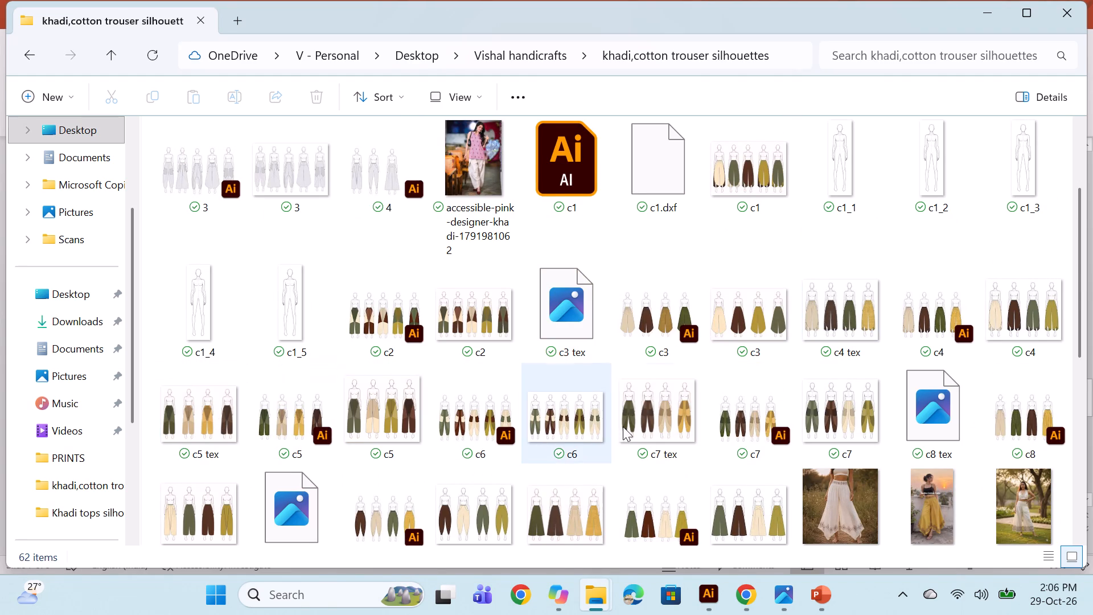
pyautogui.scroll(-2, 947, 438)
pyautogui.scroll(1, 944, 372)
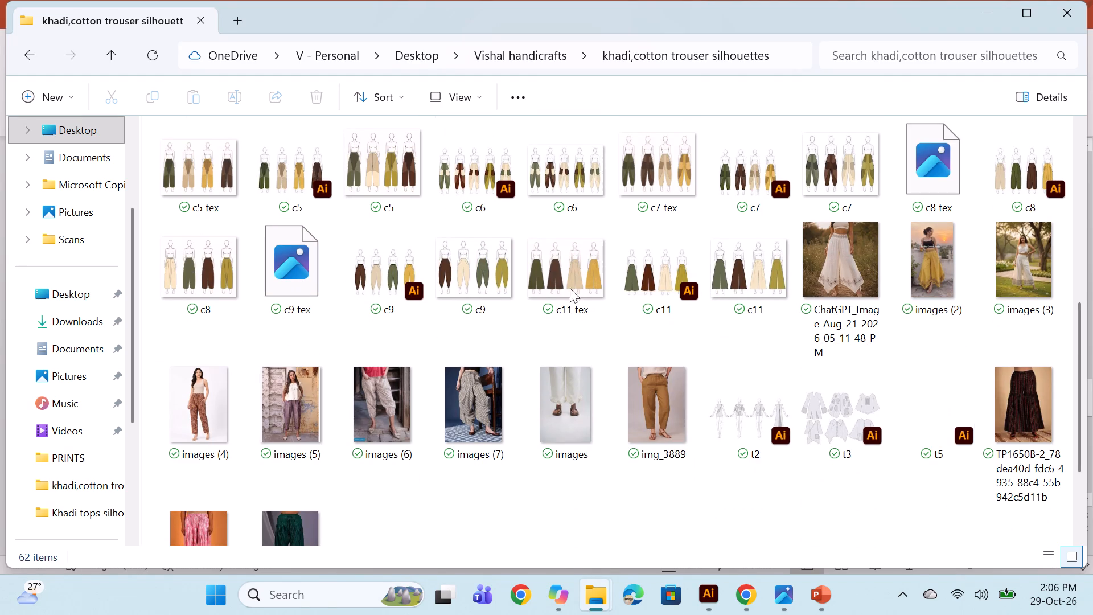
pyautogui.click(709, 596)
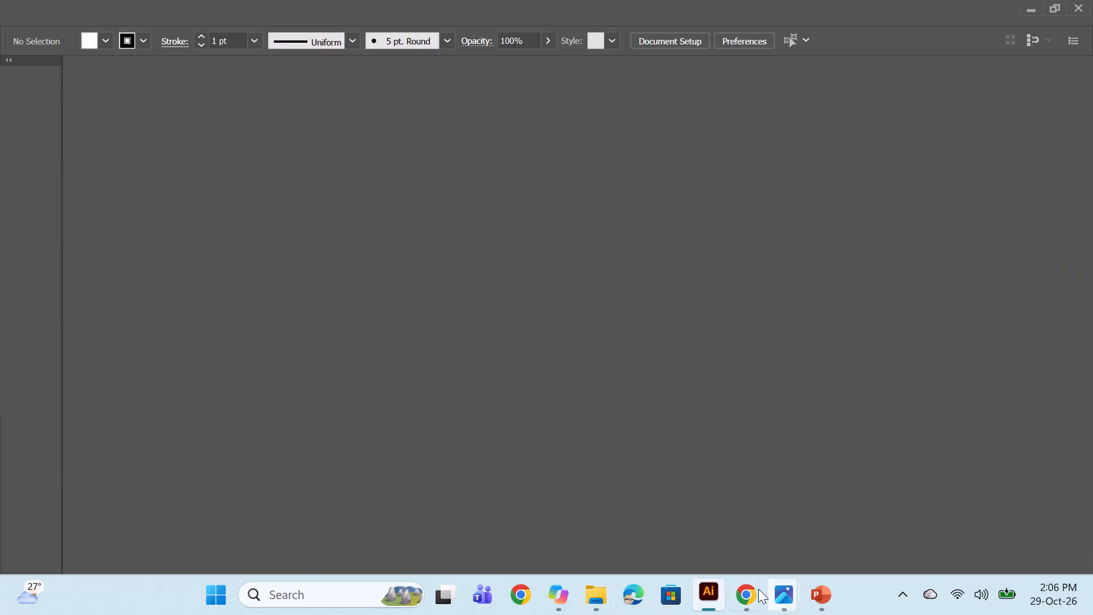
# Return to the PowerPoint presentation and delete the two blank slides, 8 and 9, at the end.
pyautogui.click(825, 598)
pyautogui.scroll(2, 290, 304)
pyautogui.scroll(-4, 157, 420)
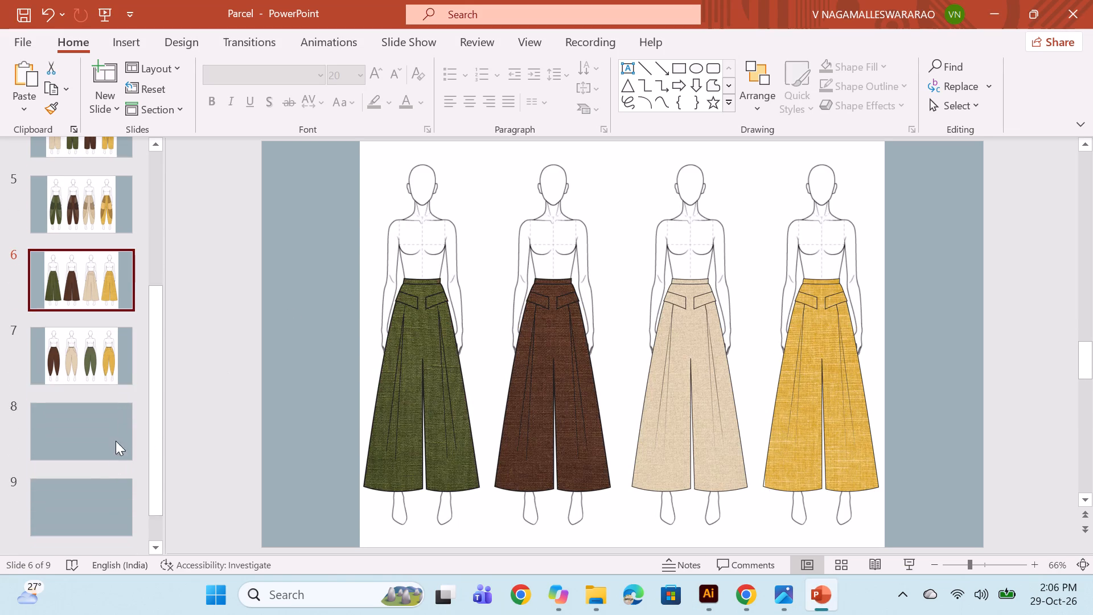
pyautogui.scroll(-2, 113, 446)
pyautogui.click(102, 446)
pyautogui.press('BackSpace')
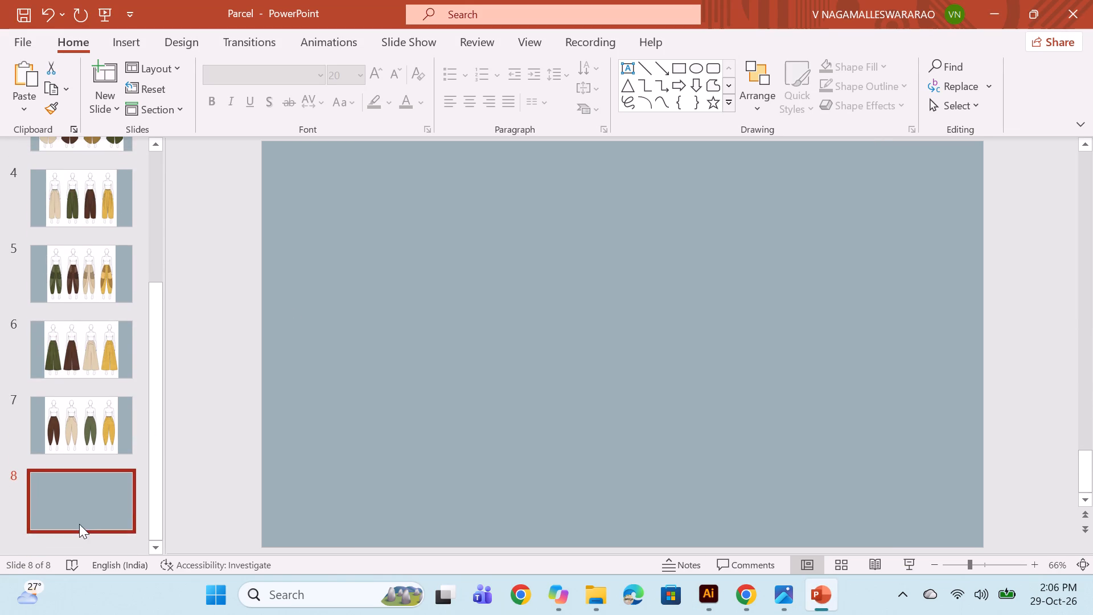
pyautogui.click(79, 524)
pyautogui.press('BackSpace')
# Check the remaining slides of the presentation from the first to the last trouser design.
pyautogui.scroll(10, 96, 441)
pyautogui.scroll(-1, 54, 264)
pyautogui.scroll(1, 54, 264)
pyautogui.scroll(-12, 54, 264)
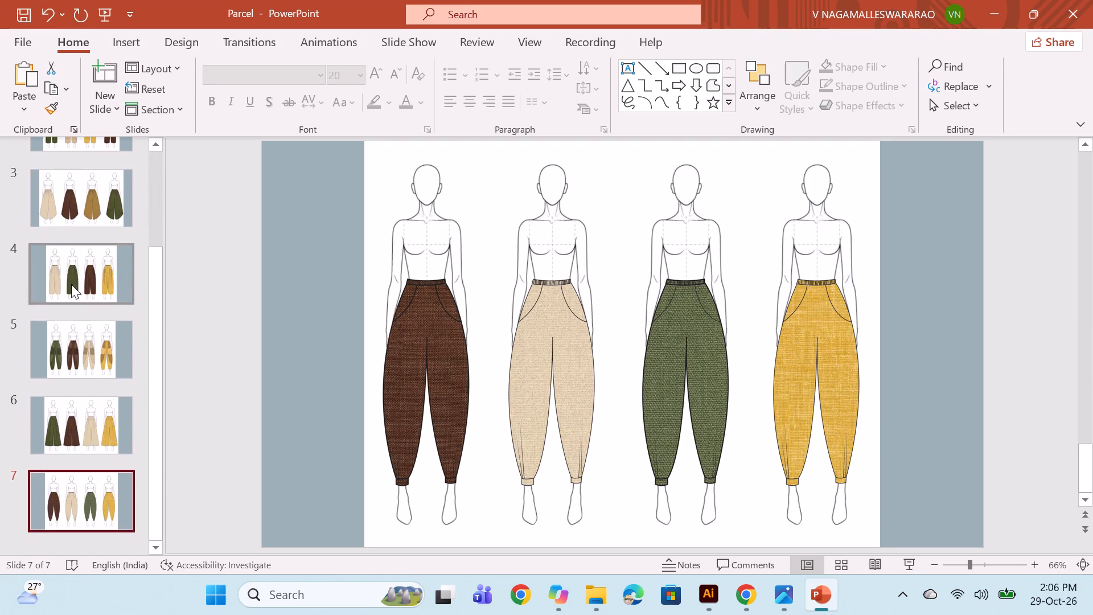
pyautogui.scroll(-3, 71, 284)
pyautogui.scroll(8, 54, 366)
pyautogui.click(91, 193)
pyautogui.scroll(-12, 91, 192)
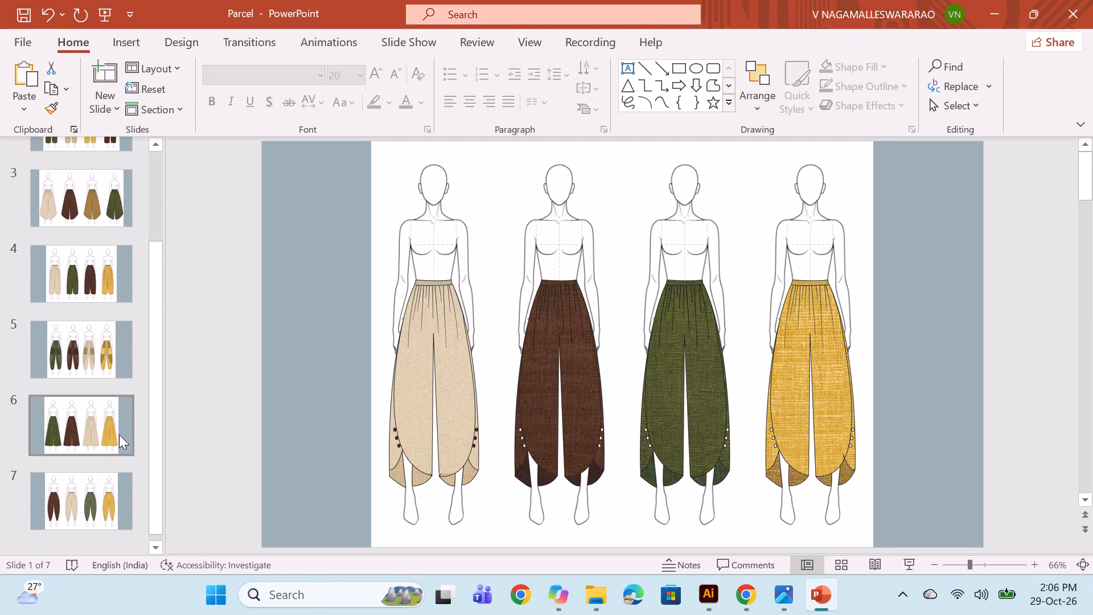
pyautogui.click(89, 521)
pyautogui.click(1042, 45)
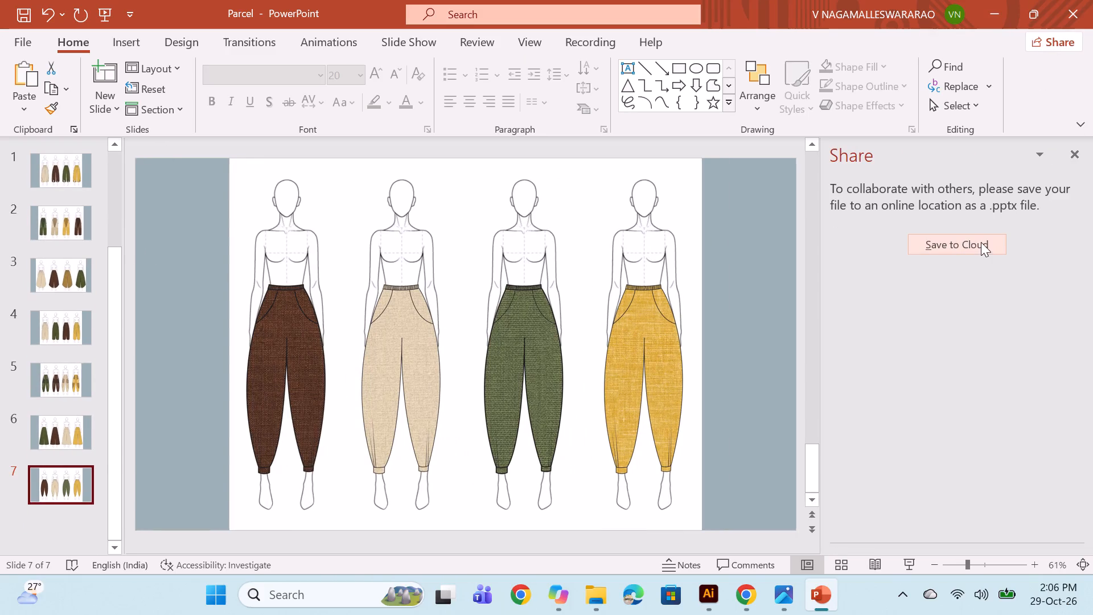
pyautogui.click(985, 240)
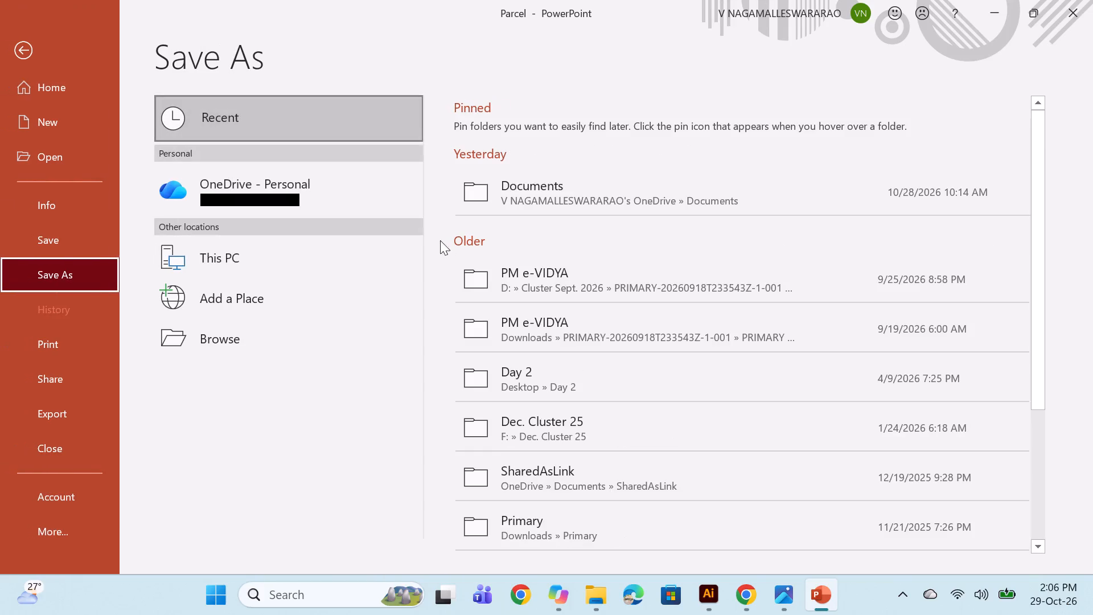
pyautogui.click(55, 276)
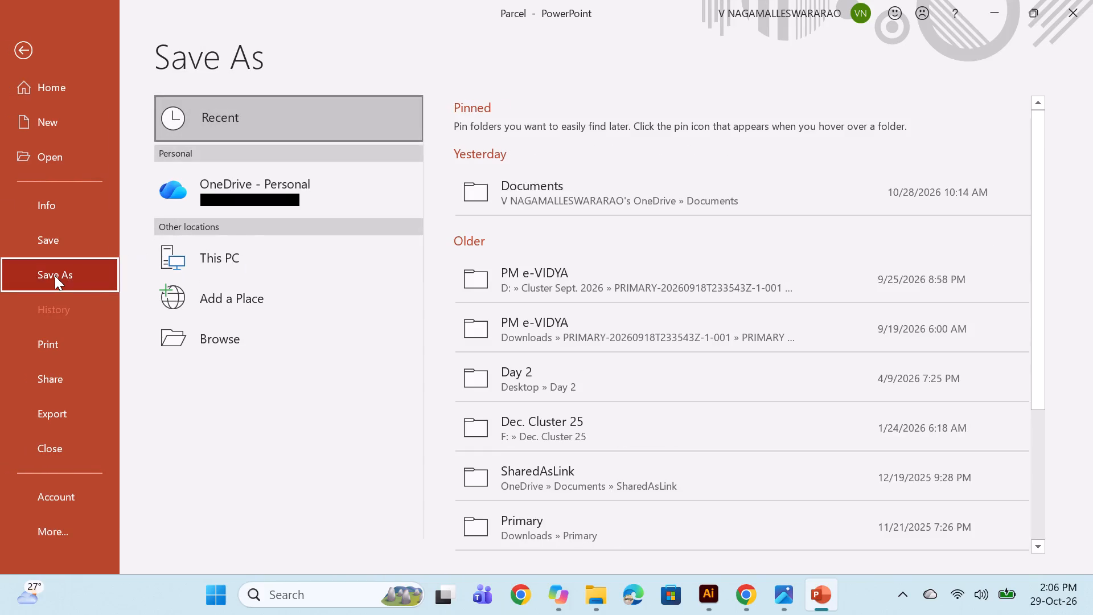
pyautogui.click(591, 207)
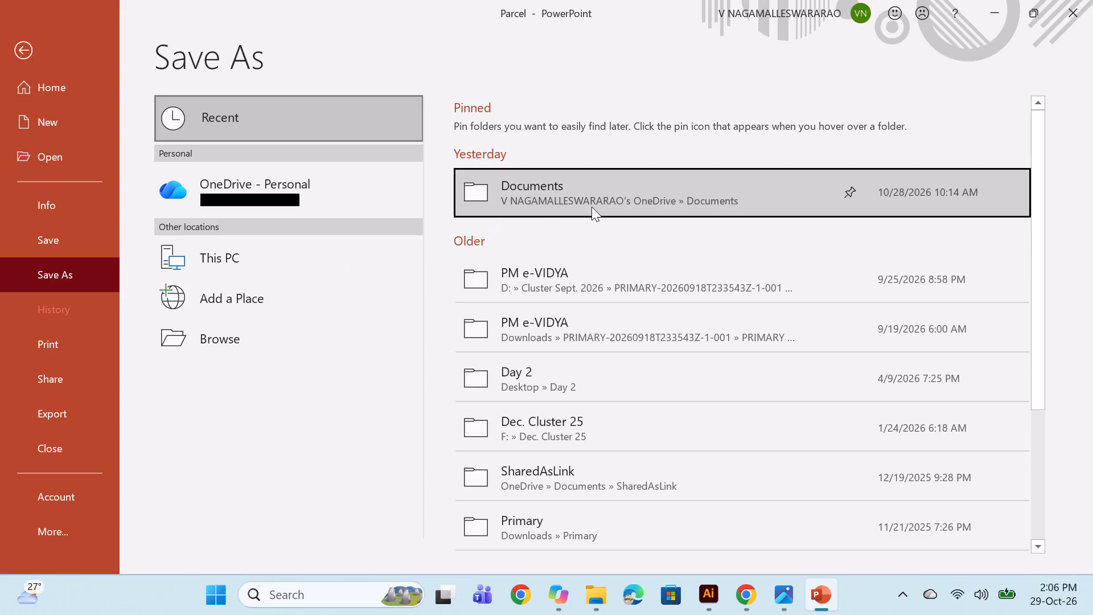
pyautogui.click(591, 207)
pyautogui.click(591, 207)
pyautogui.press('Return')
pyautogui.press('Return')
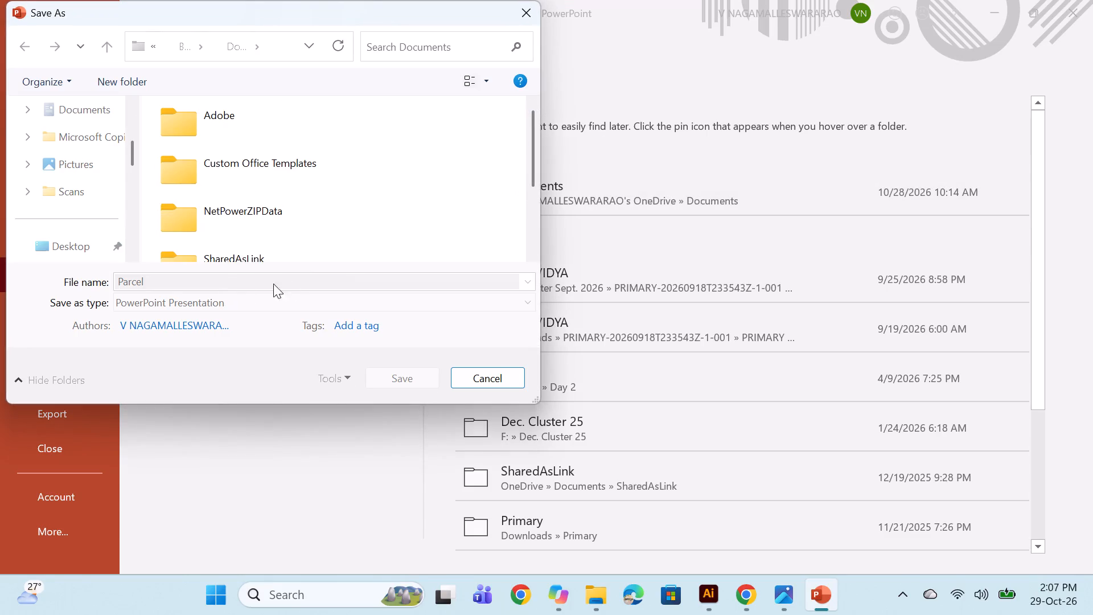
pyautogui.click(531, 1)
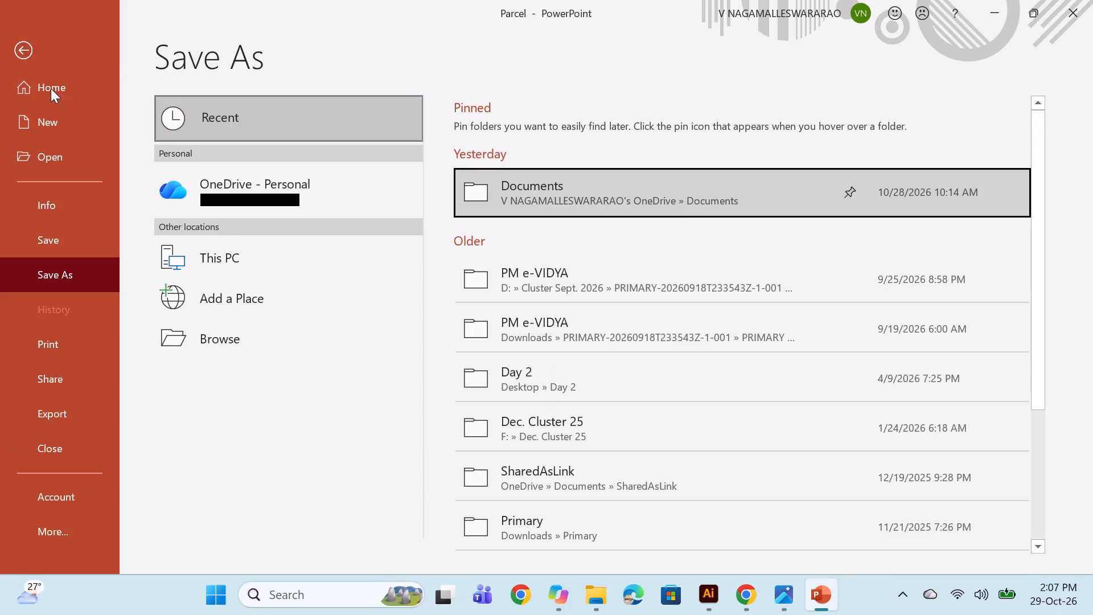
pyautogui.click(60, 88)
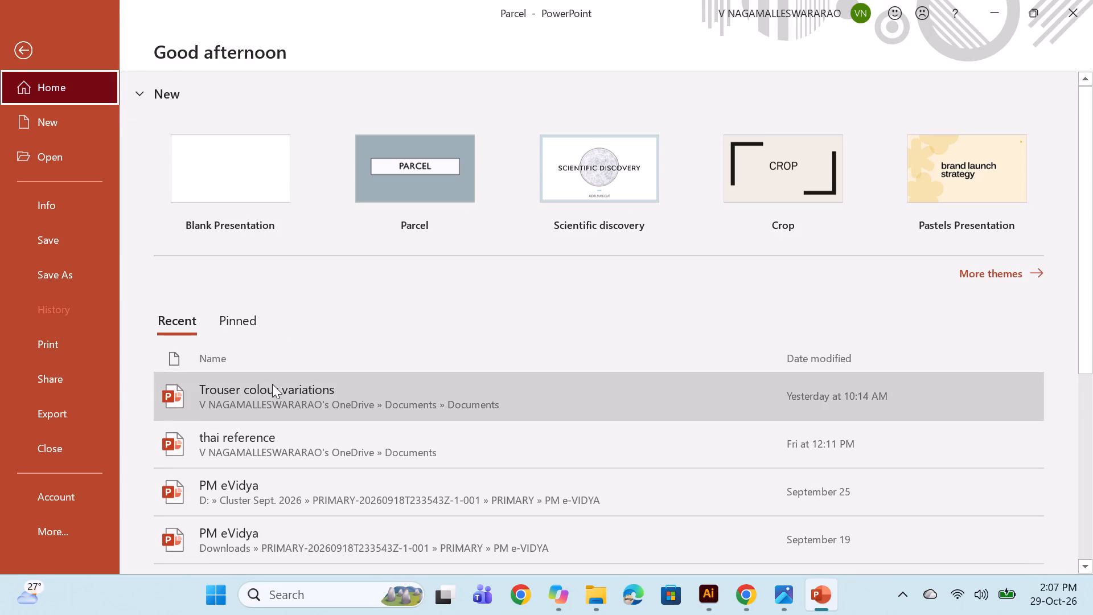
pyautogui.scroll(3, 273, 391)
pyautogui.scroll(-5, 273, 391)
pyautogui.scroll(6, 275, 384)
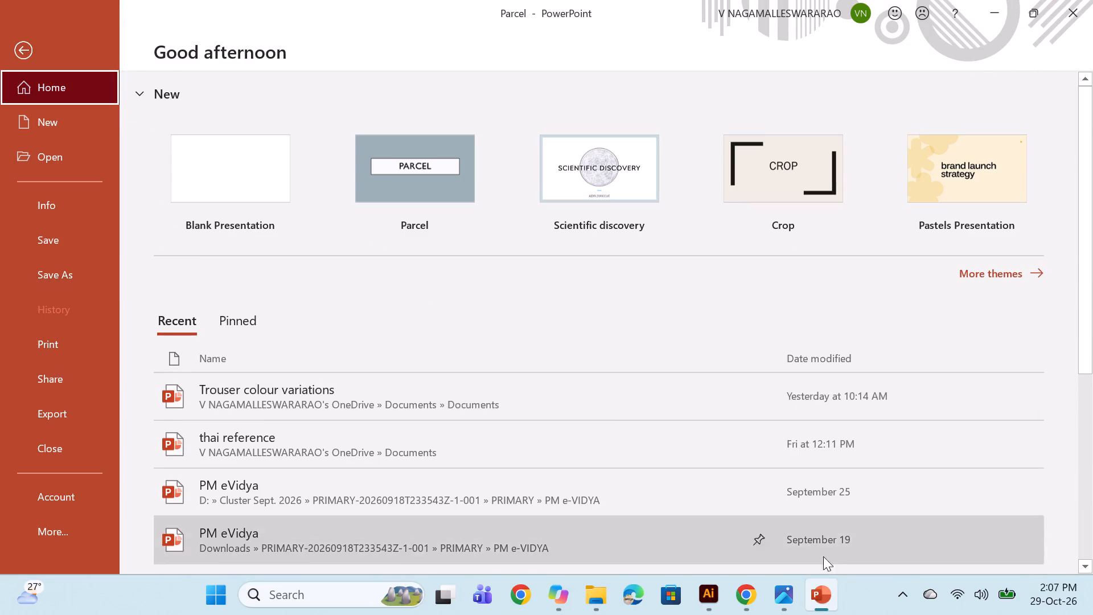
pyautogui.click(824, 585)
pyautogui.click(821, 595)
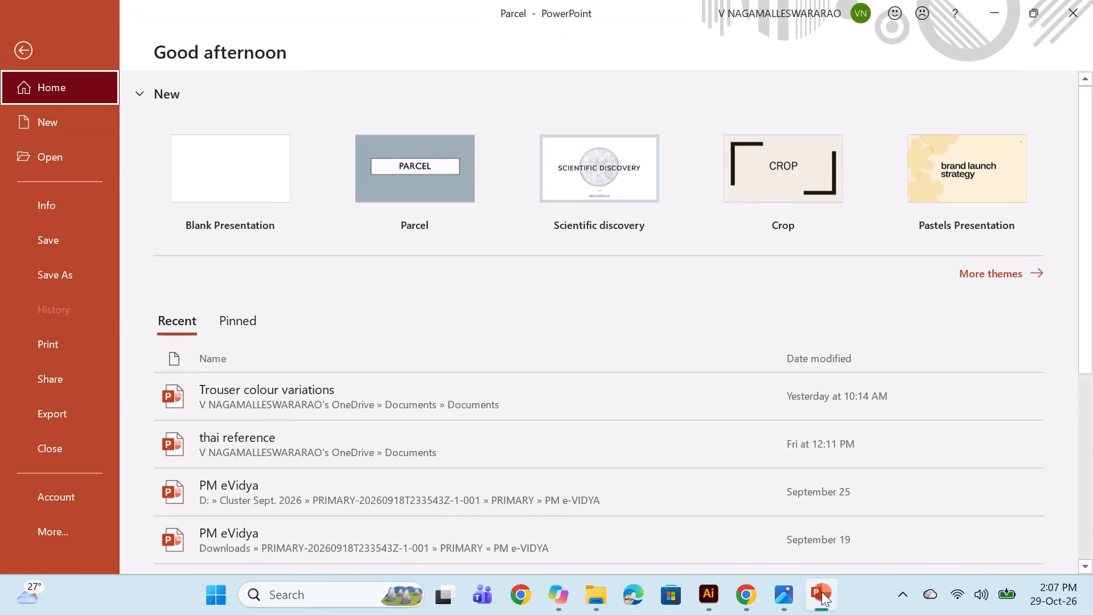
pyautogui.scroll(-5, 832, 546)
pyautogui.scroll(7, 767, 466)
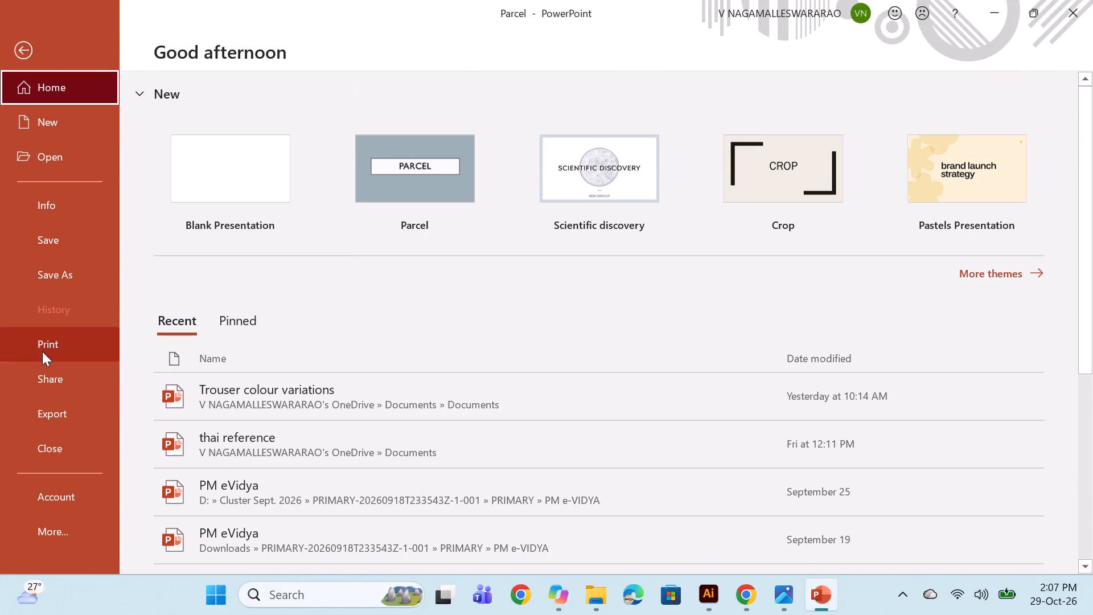
# Save the presentation under a new name in this PC's Documents folder, starting the file name with "khadi".
pyautogui.click(67, 275)
pyautogui.scroll(-4, 560, 235)
pyautogui.scroll(5, 446, 229)
pyautogui.click(323, 260)
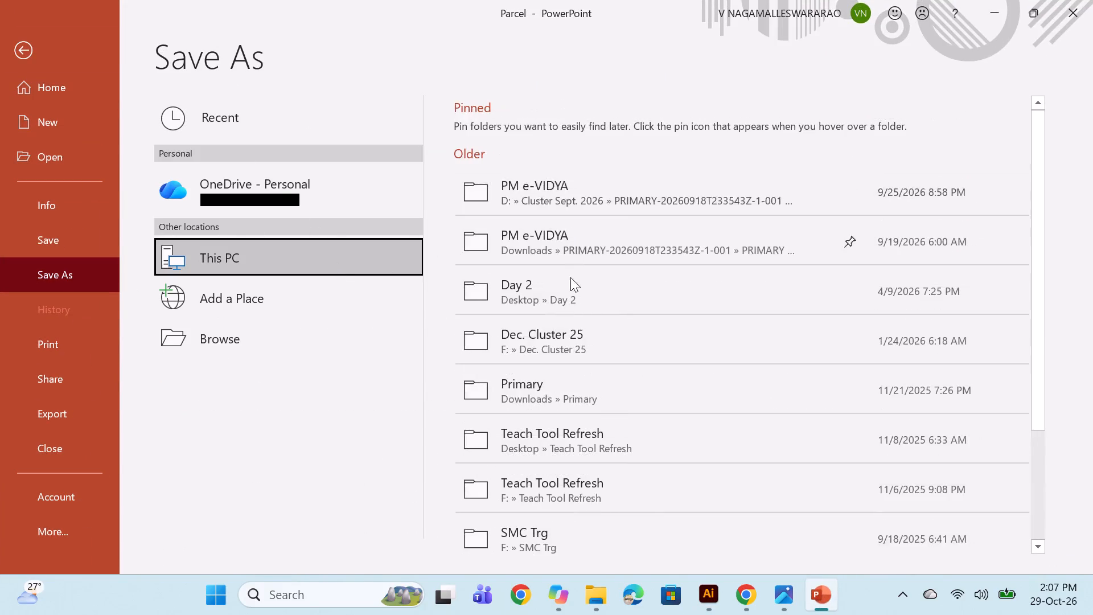
pyautogui.scroll(-11, 570, 277)
pyautogui.click(598, 500)
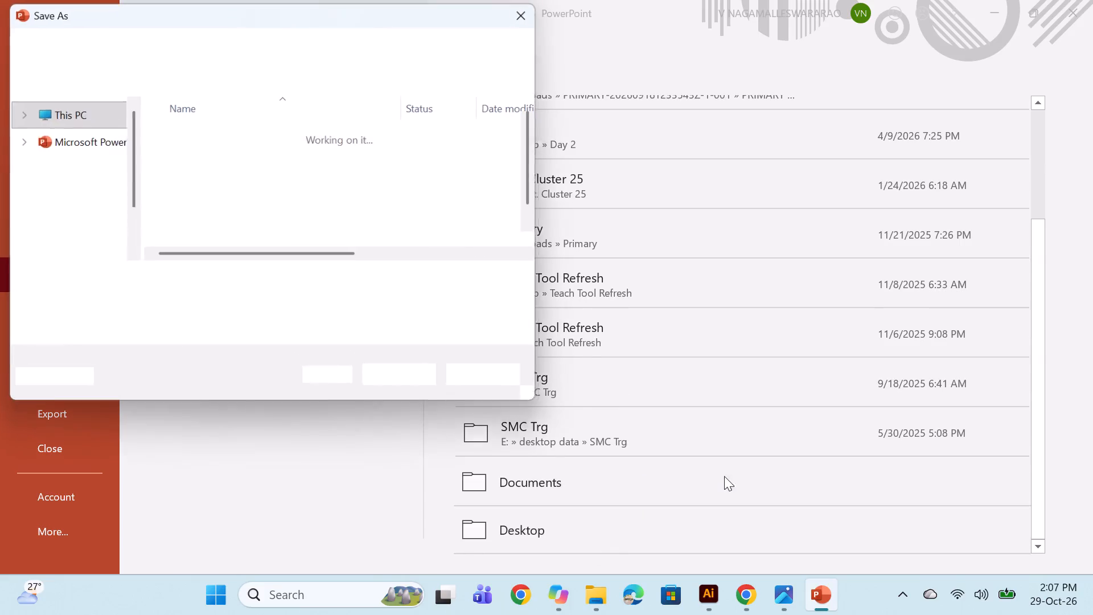
pyautogui.moveTo(166, 285); pyautogui.dragTo(116, 285)
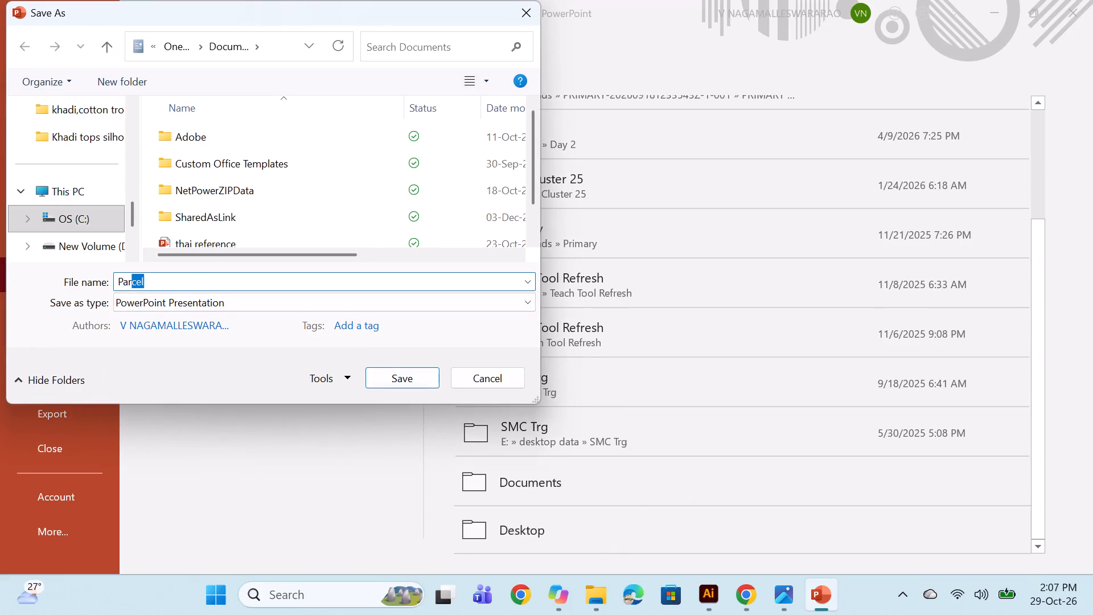
pyautogui.moveTo(116, 285); pyautogui.dragTo(89, 290)
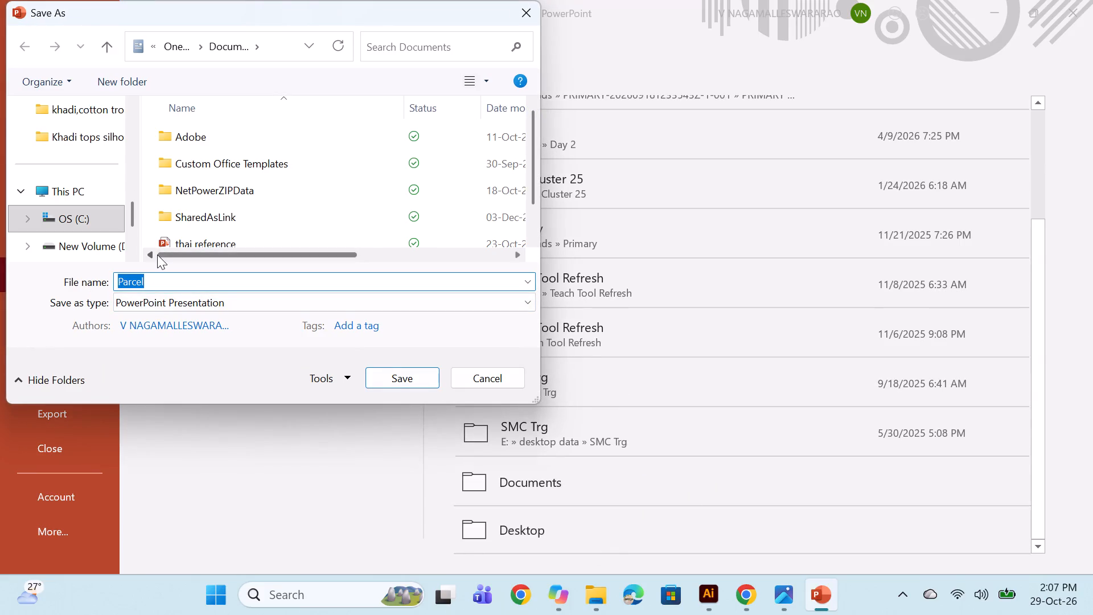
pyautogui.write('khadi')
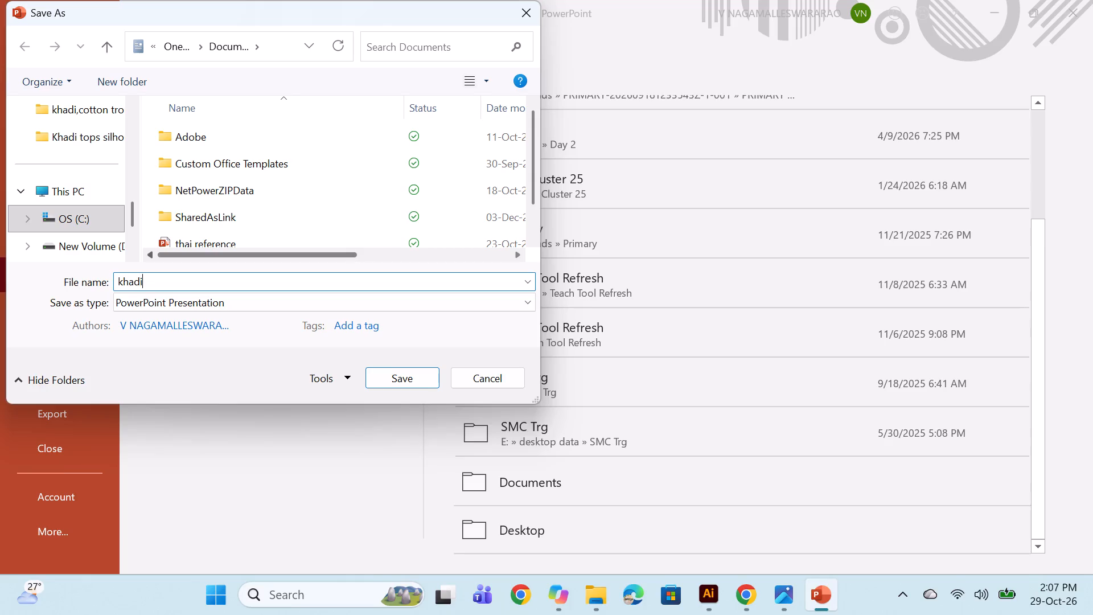
# Complete the file name as "khadi texture trousers" and save the presentation.
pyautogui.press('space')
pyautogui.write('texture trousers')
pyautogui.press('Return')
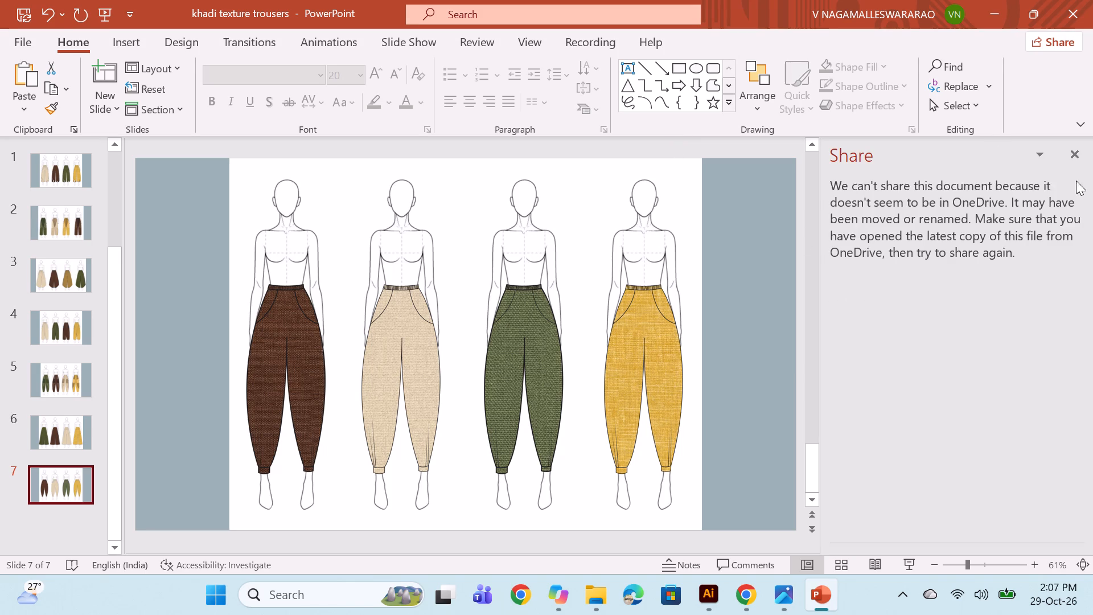
pyautogui.click(1071, 146)
# Switch to Google Chrome and search Google for "watsapp" in a new tab.
pyautogui.click(997, 17)
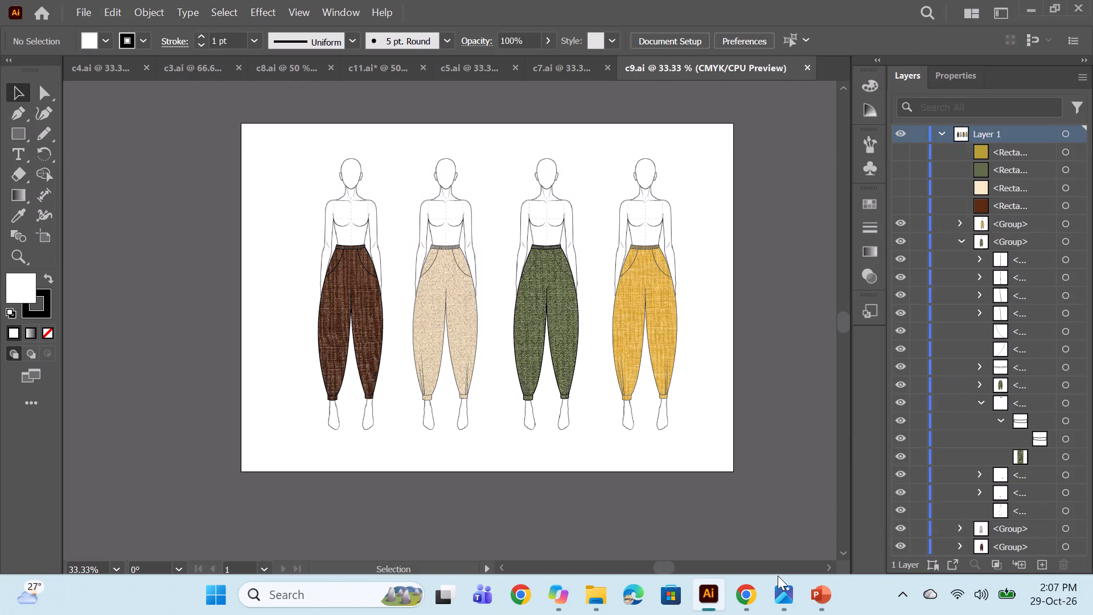
pyautogui.click(749, 593)
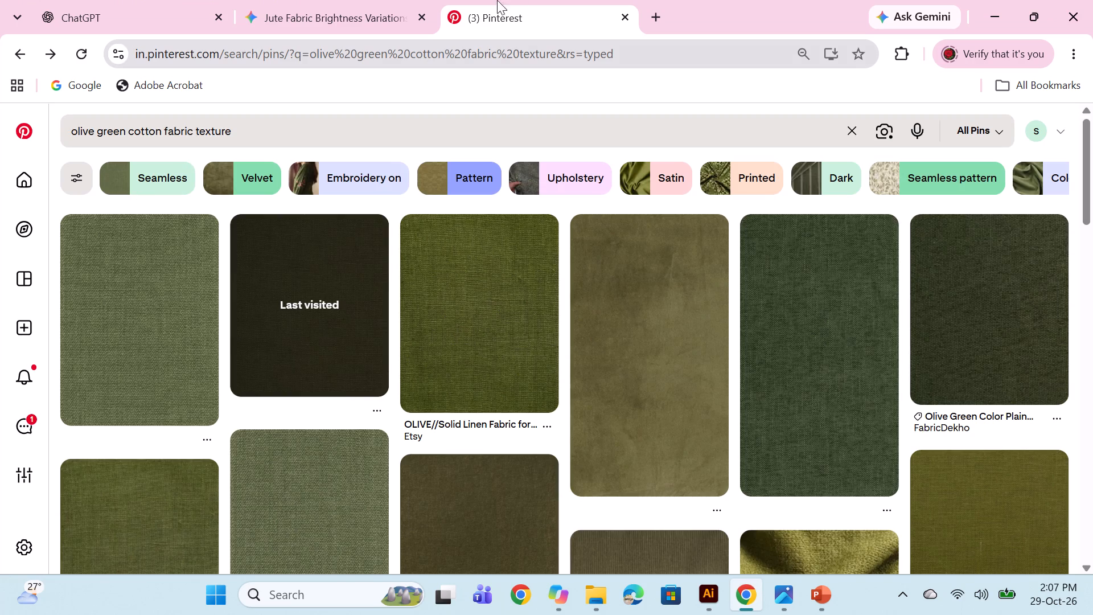
pyautogui.click(651, 14)
pyautogui.click(381, 347)
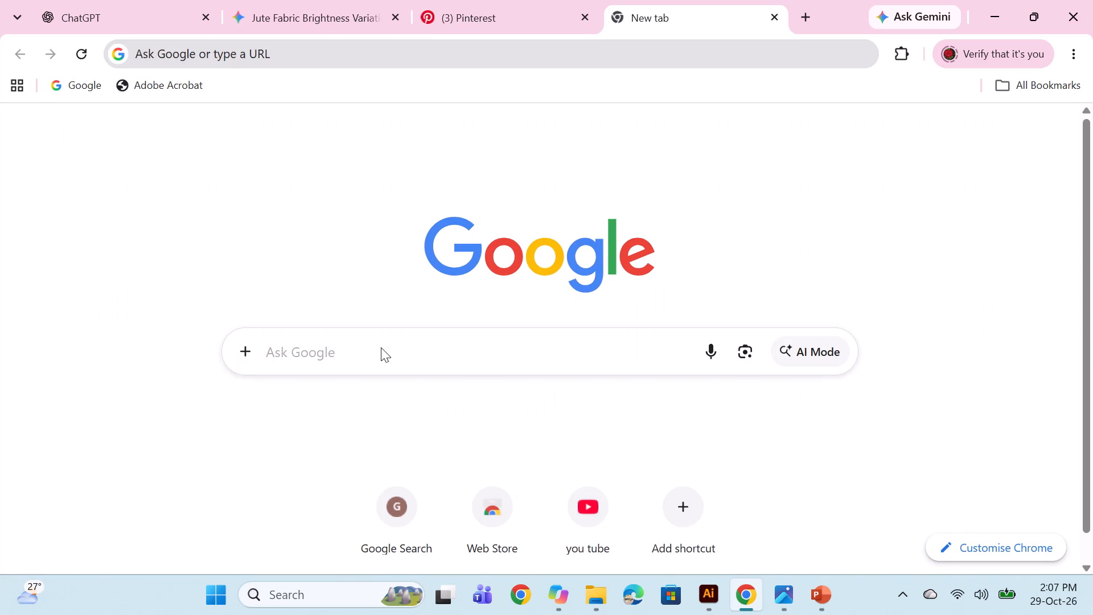
pyautogui.click(344, 347)
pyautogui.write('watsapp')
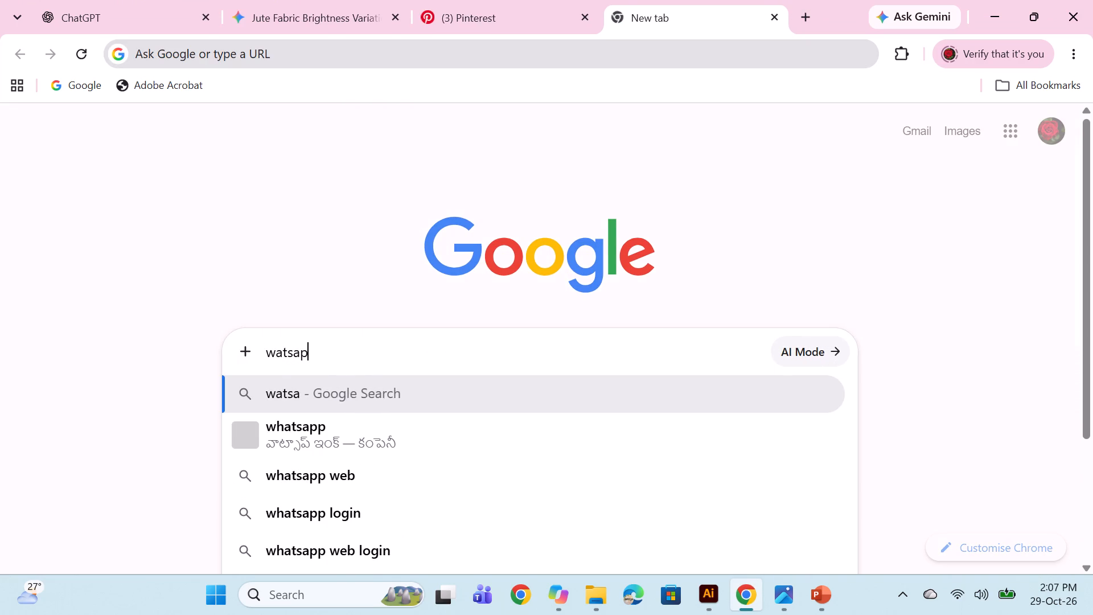
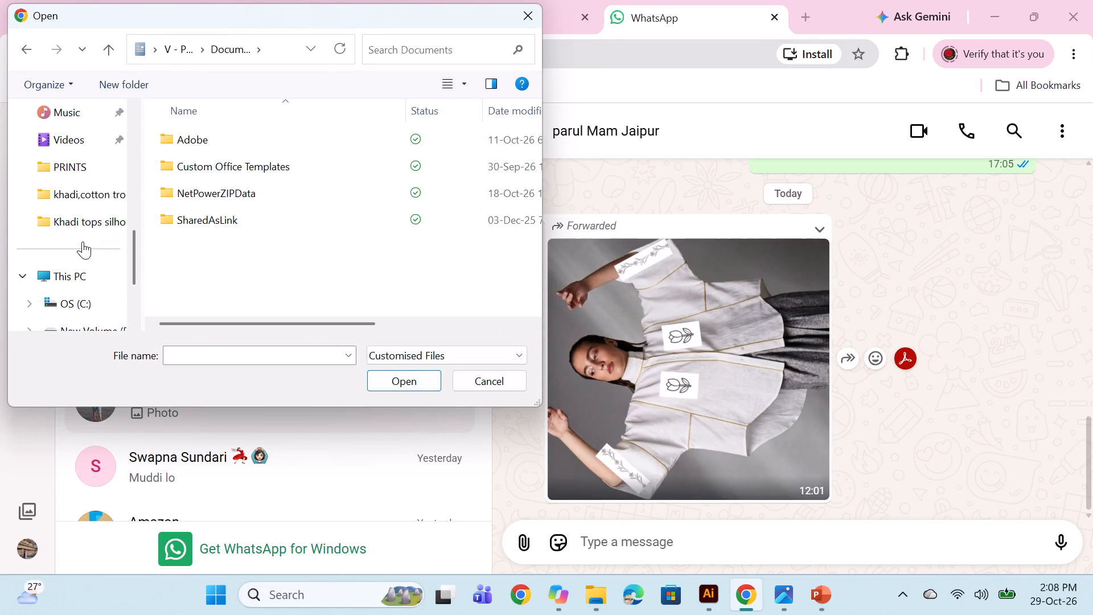
# In the "khadi,cotton trouser silhouettes" folder, select the pictures c3 tex, c4 tex, c5 tex, c7 tex, c8 tex and c9 tex for the chat.
pyautogui.click(97, 204)
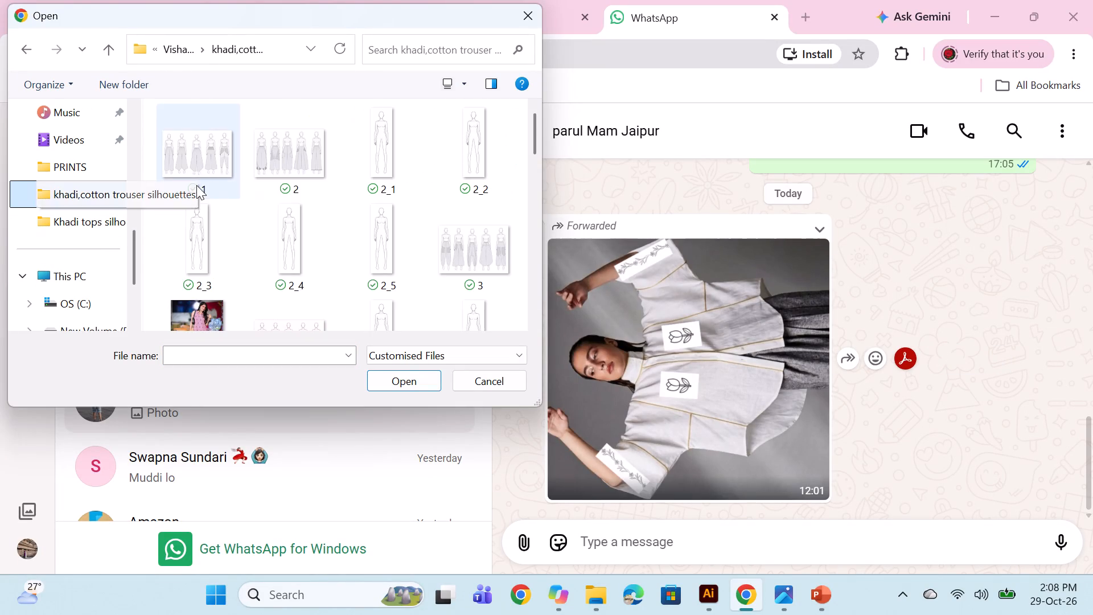
pyautogui.scroll(-3, 282, 215)
pyautogui.scroll(1, 370, 223)
pyautogui.scroll(-3, 371, 222)
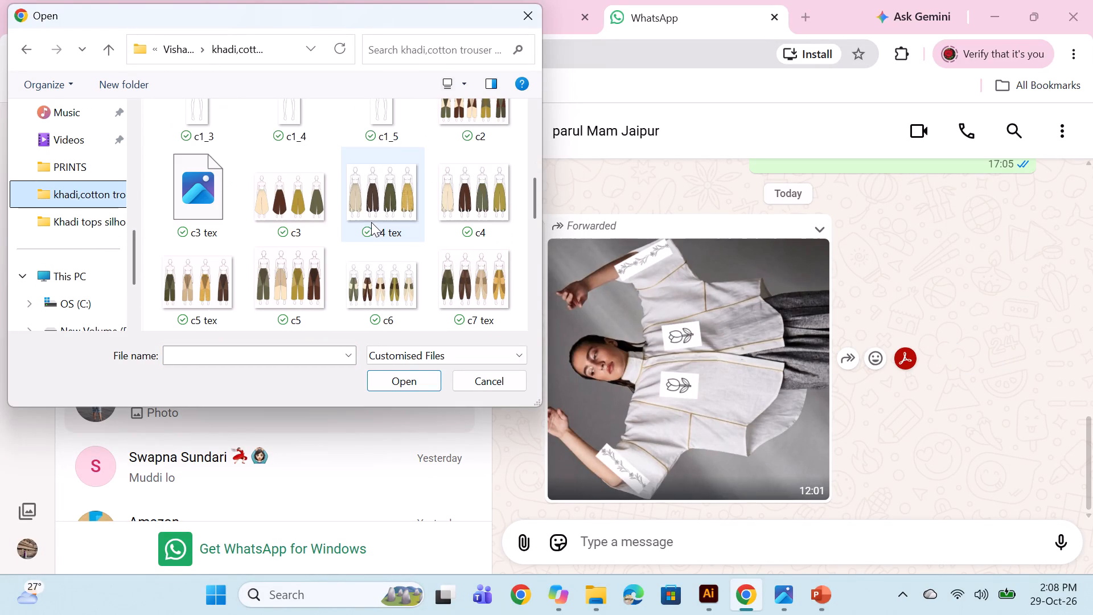
pyautogui.click(211, 210)
pyautogui.keyDown('ctrl'); pyautogui.click(381, 210); pyautogui.keyUp('ctrl')
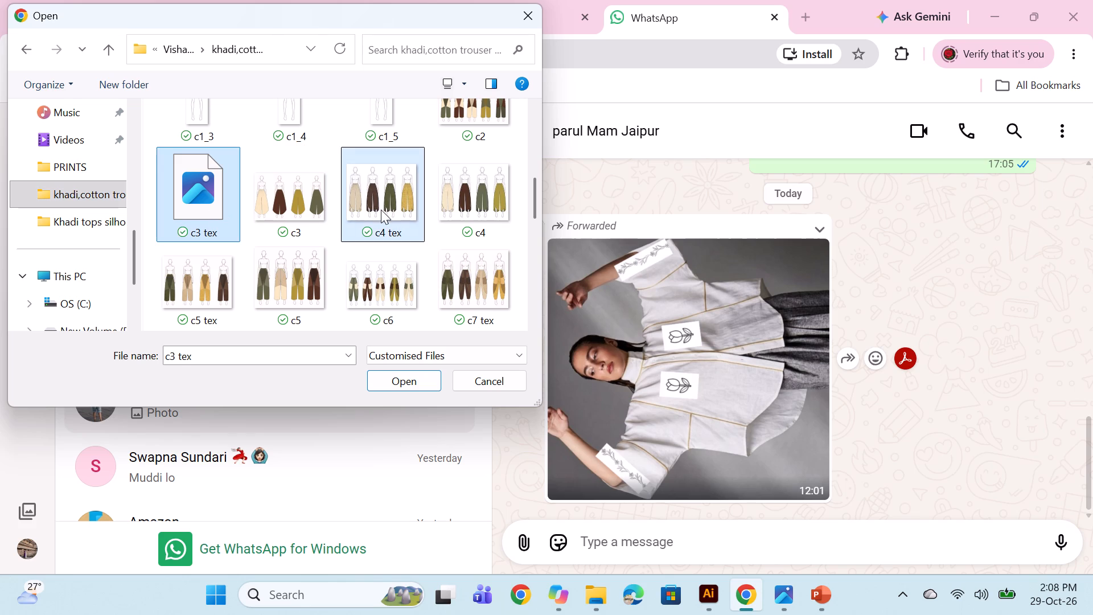
pyautogui.scroll(-1, 381, 209)
pyautogui.keyDown('ctrl'); pyautogui.click(220, 205); pyautogui.keyUp('ctrl')
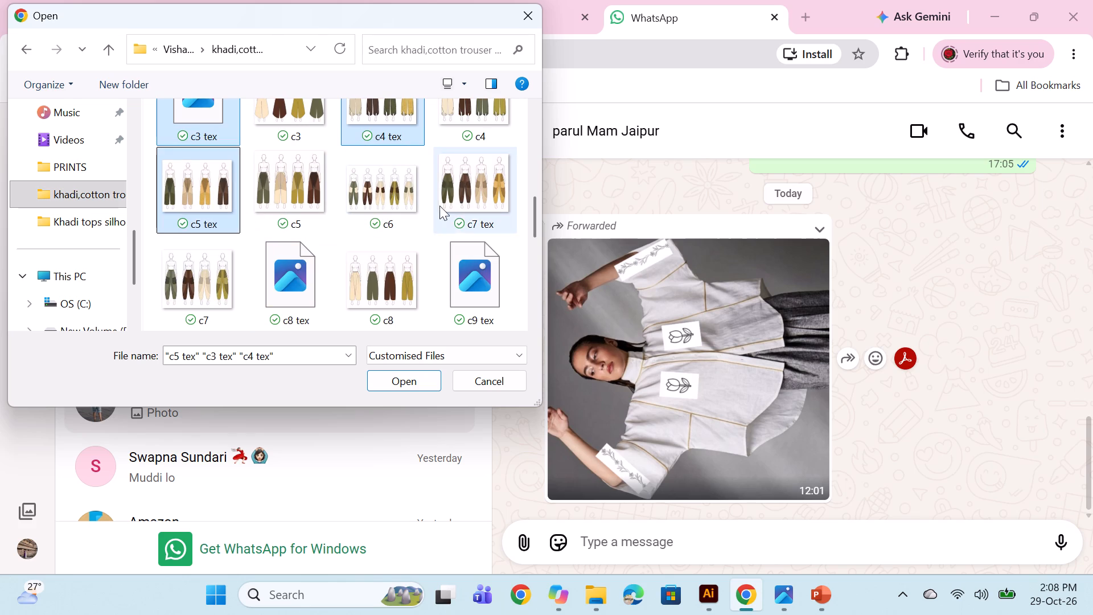
pyautogui.keyDown('ctrl'); pyautogui.click(478, 195); pyautogui.keyUp('ctrl')
pyautogui.keyDown('ctrl'); pyautogui.click(291, 280); pyautogui.keyUp('ctrl')
pyautogui.keyDown('ctrl'); pyautogui.click(476, 278); pyautogui.keyUp('ctrl')
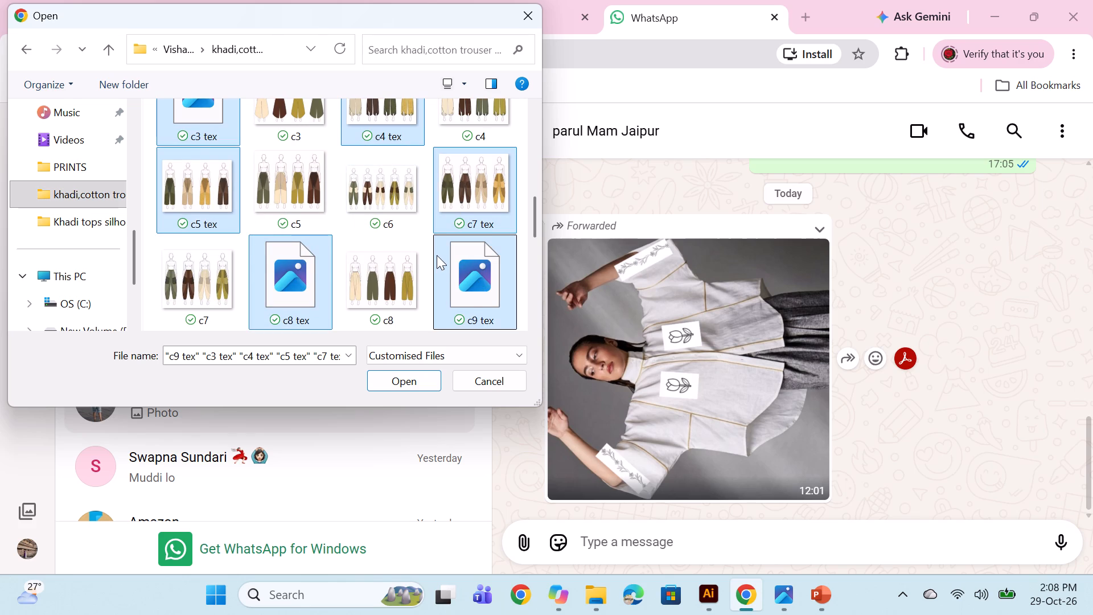
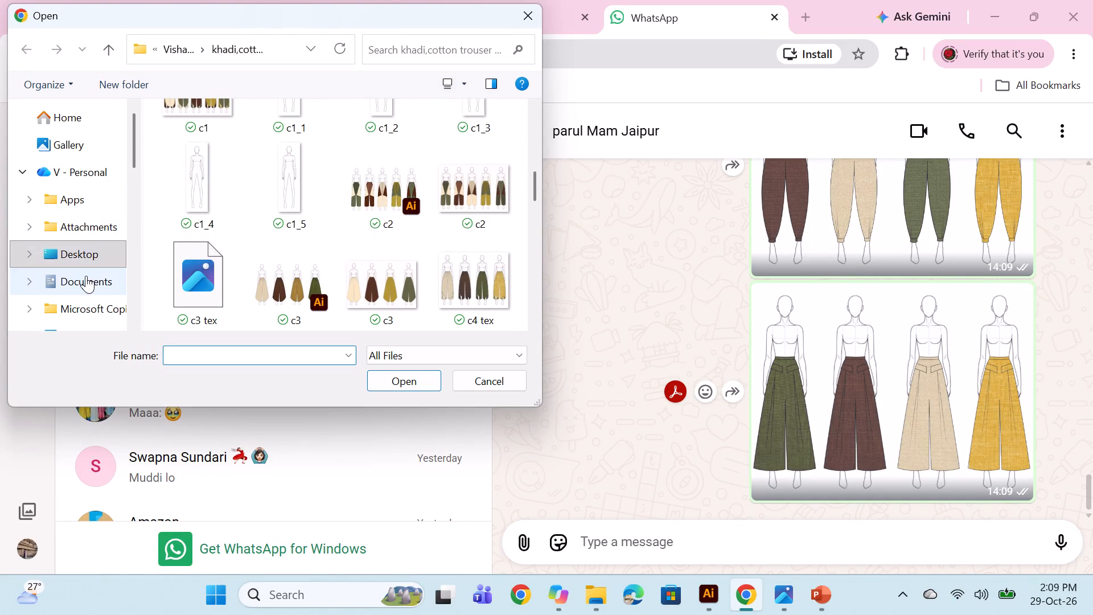
# Try to attach the "khadi texture trousers" presentation from the Documents folder to the open WhatsApp chat.
pyautogui.click(86, 276)
pyautogui.scroll(-3, 235, 202)
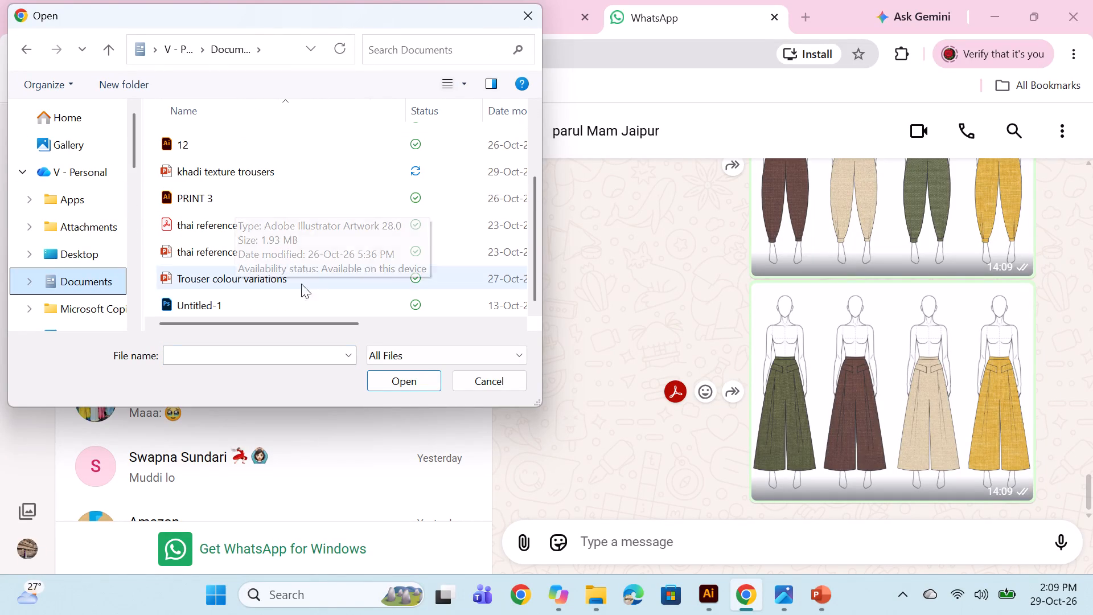
pyautogui.click(275, 169)
pyautogui.click(400, 387)
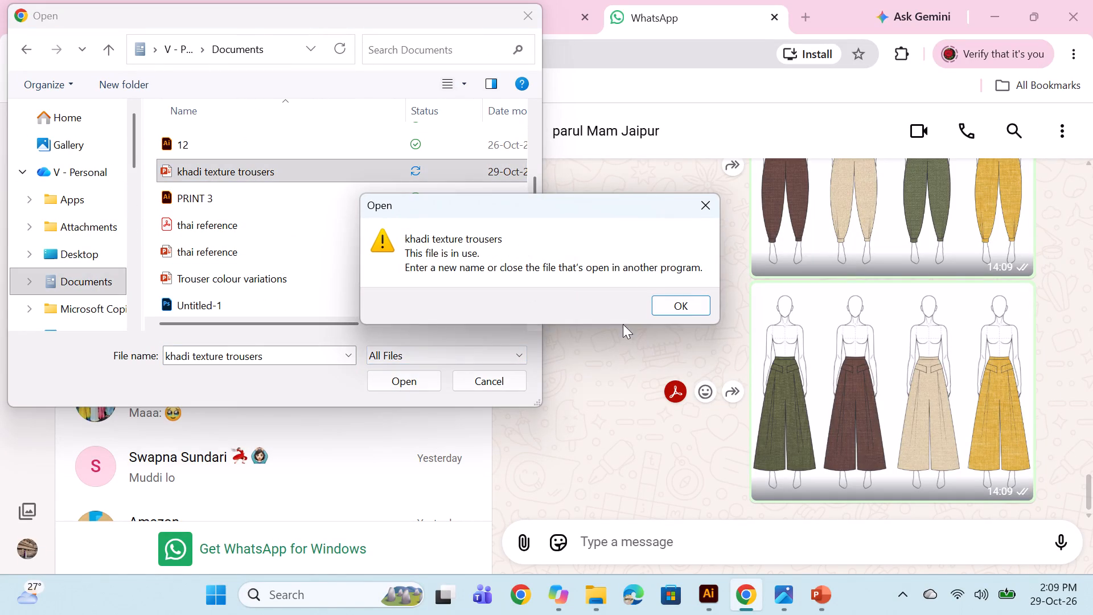
# Dismiss the file-in-use notice for the "khadi texture trousers" presentation and return to choosing a file for the WhatsApp chat.
pyautogui.click(682, 302)
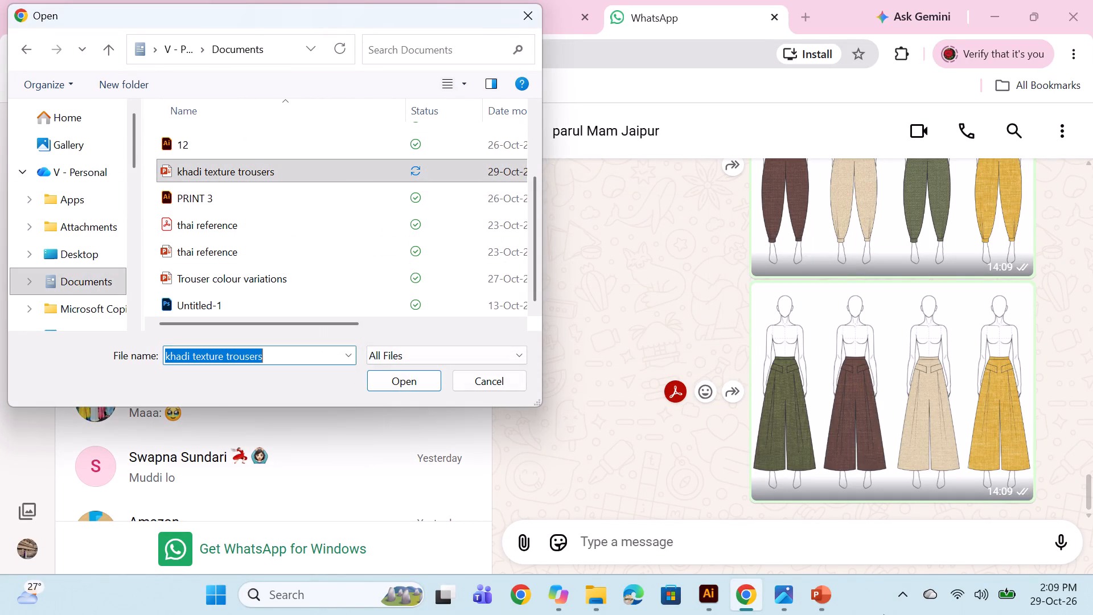
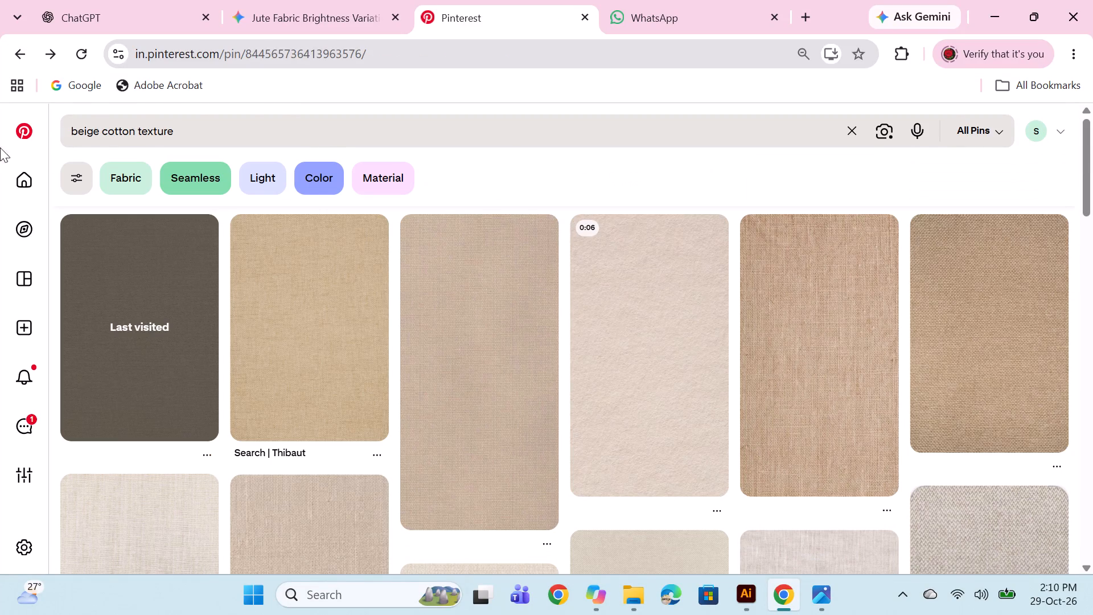
# Go back through the earlier Pinterest pages to the Google results for pinterest and open the Pinterest home page.
pyautogui.click(20, 51)
pyautogui.click(20, 52)
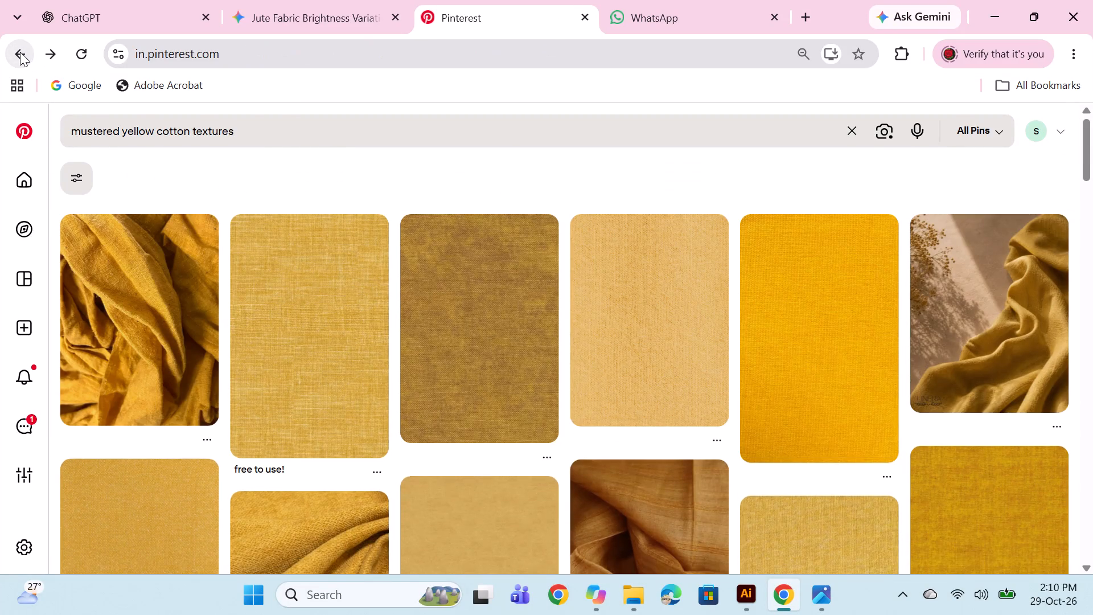
pyautogui.click(20, 52)
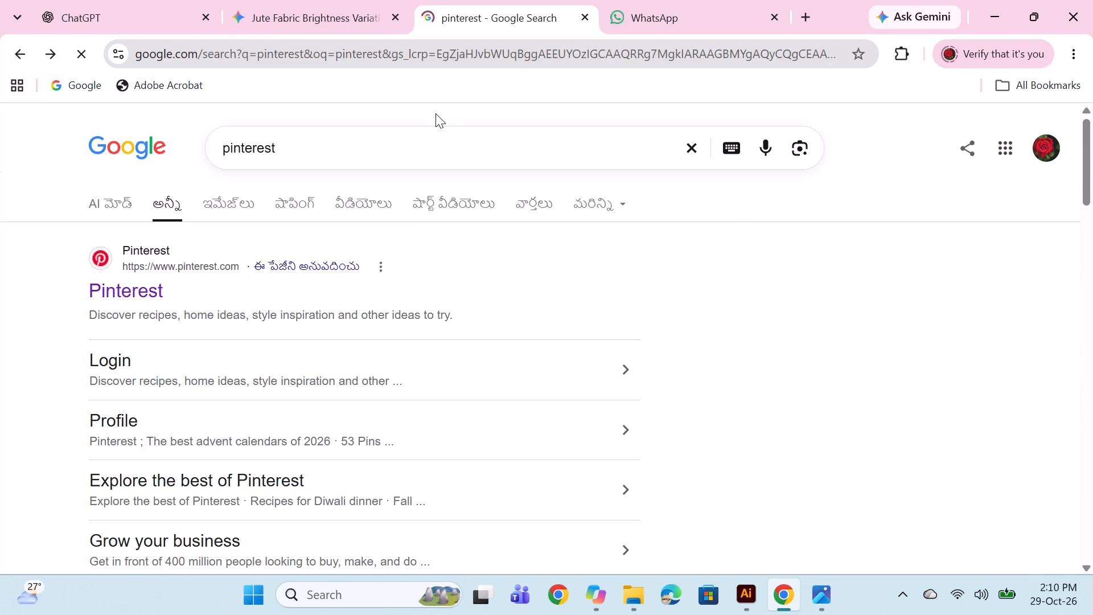
pyautogui.doubleClick(143, 297)
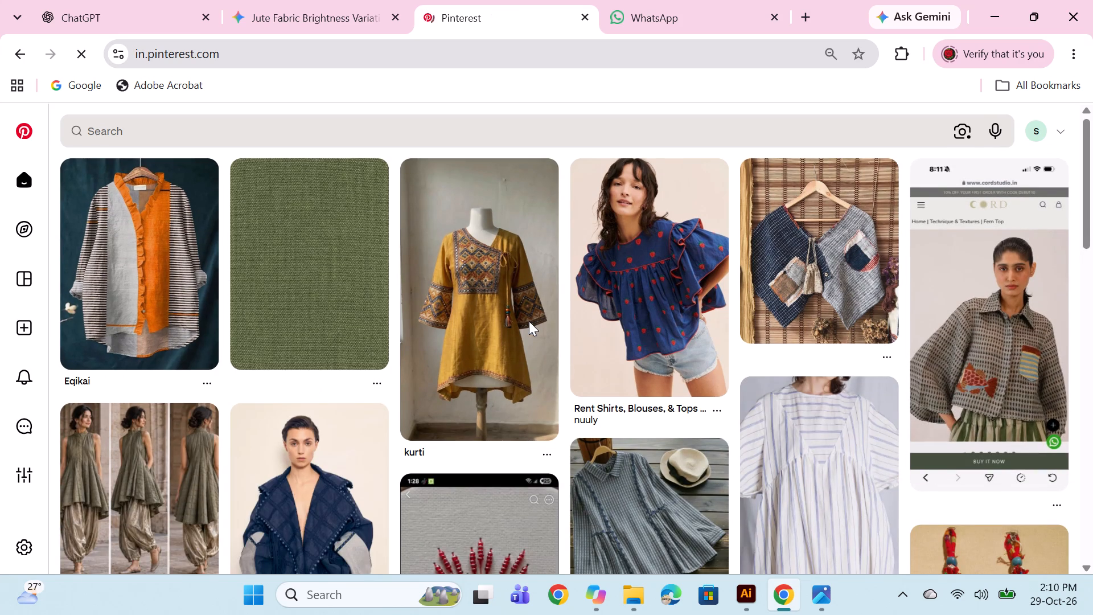
# Switch to Illustrator to view the four trouser figures in c9.ai, and return to the Pinterest home page in Chrome.
pyautogui.click(729, 595)
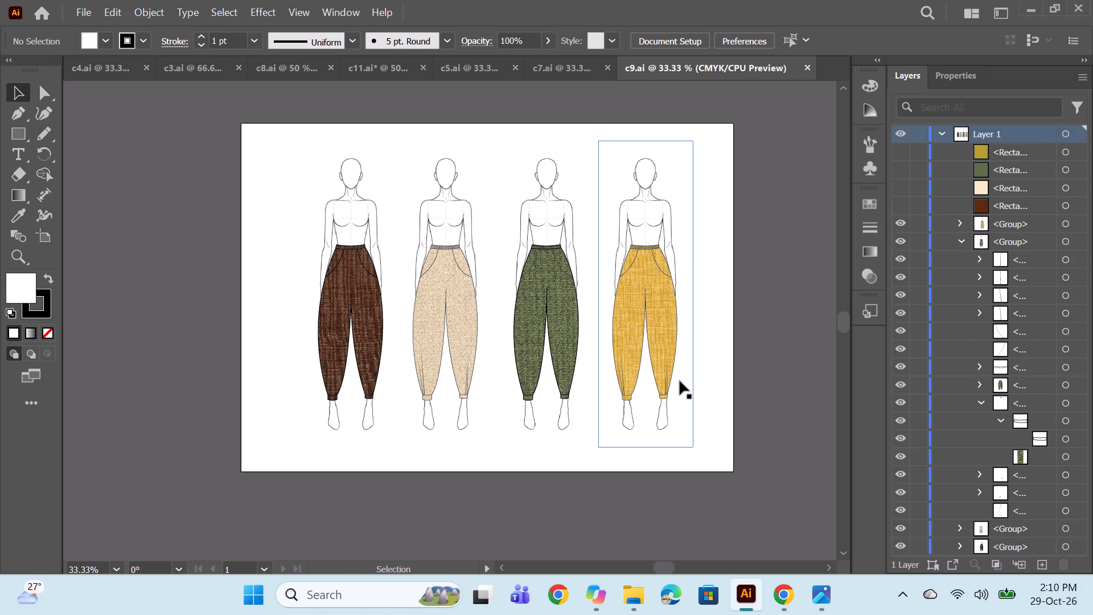
pyautogui.click(766, 602)
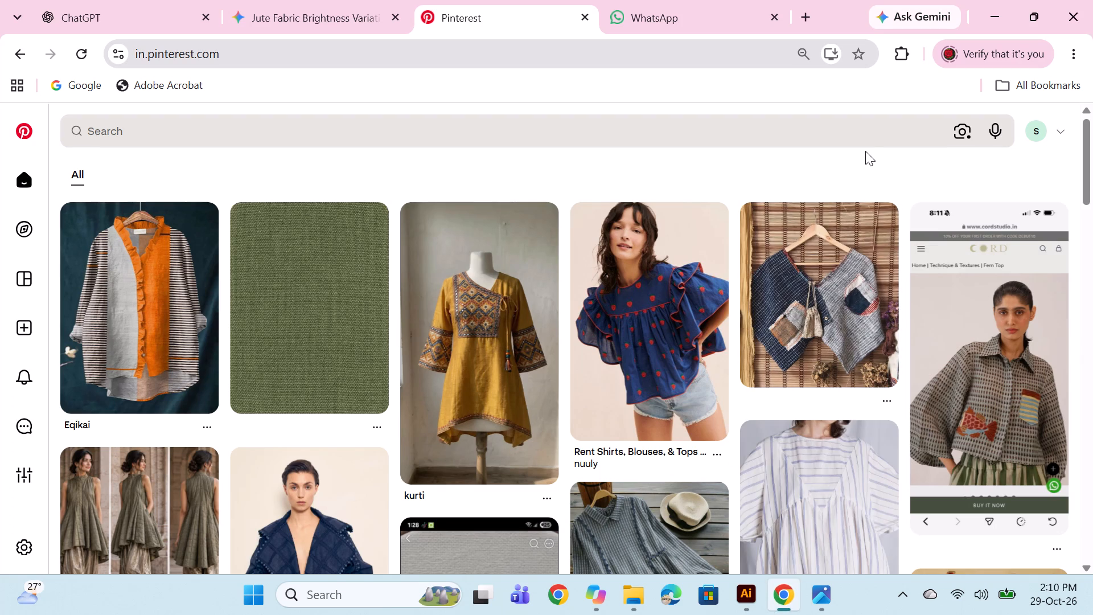
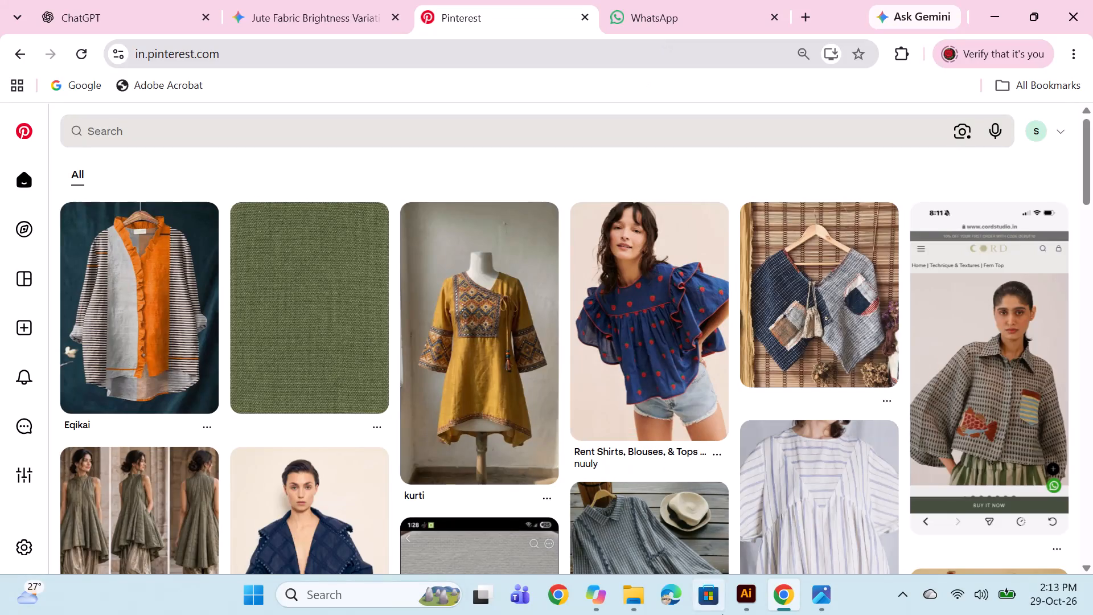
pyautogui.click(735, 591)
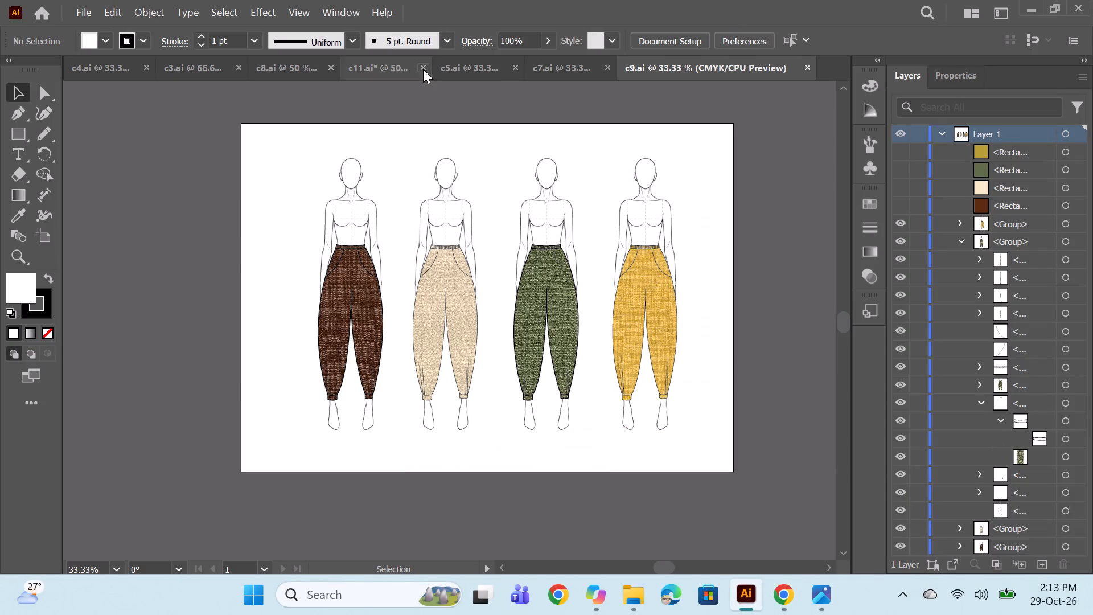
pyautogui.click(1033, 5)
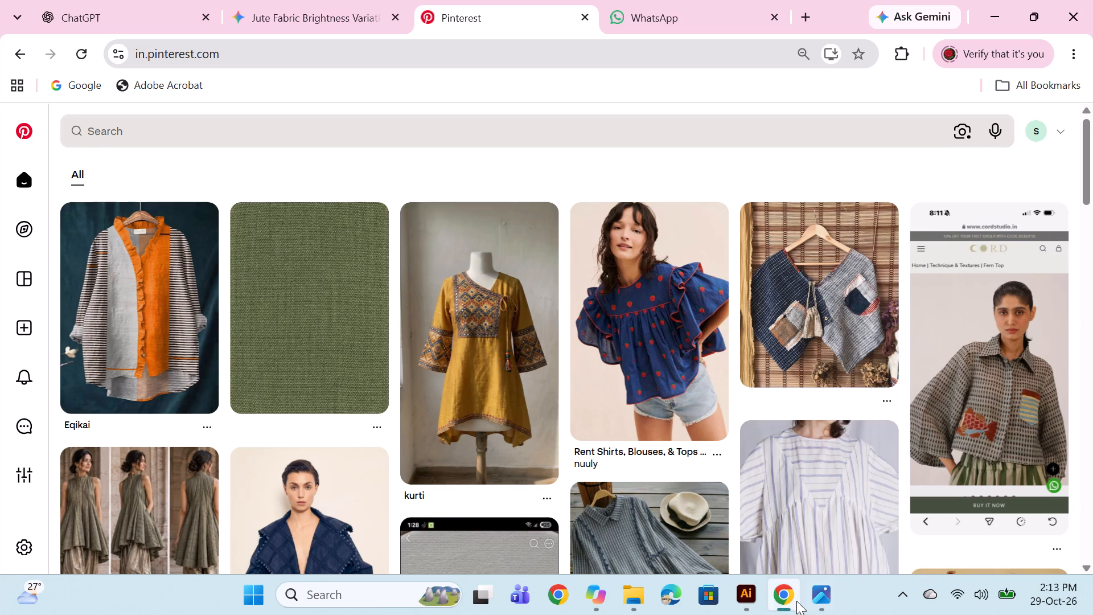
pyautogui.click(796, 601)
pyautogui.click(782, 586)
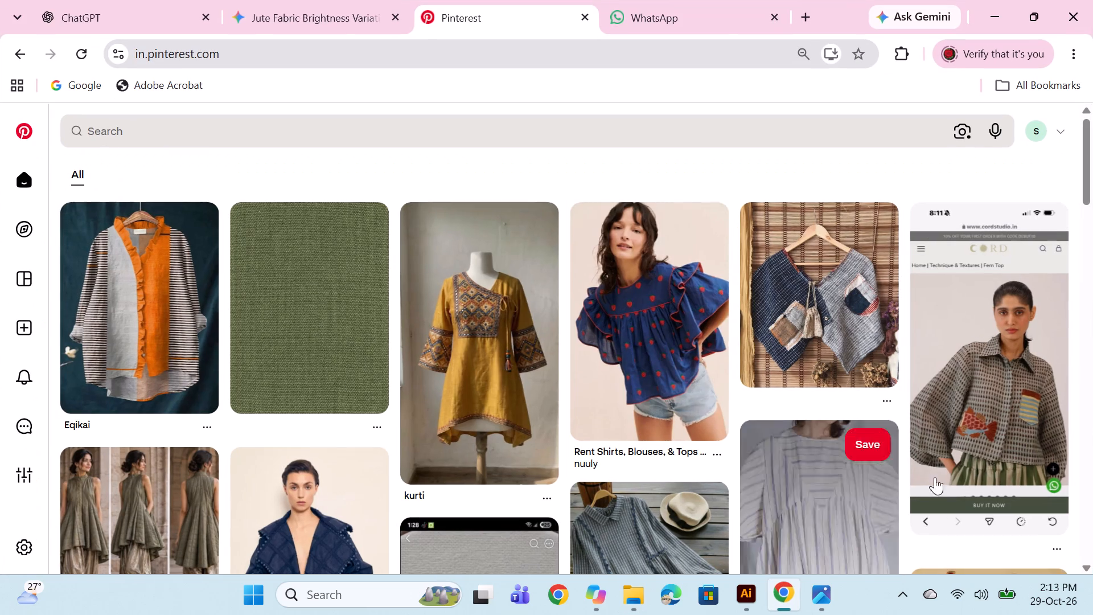